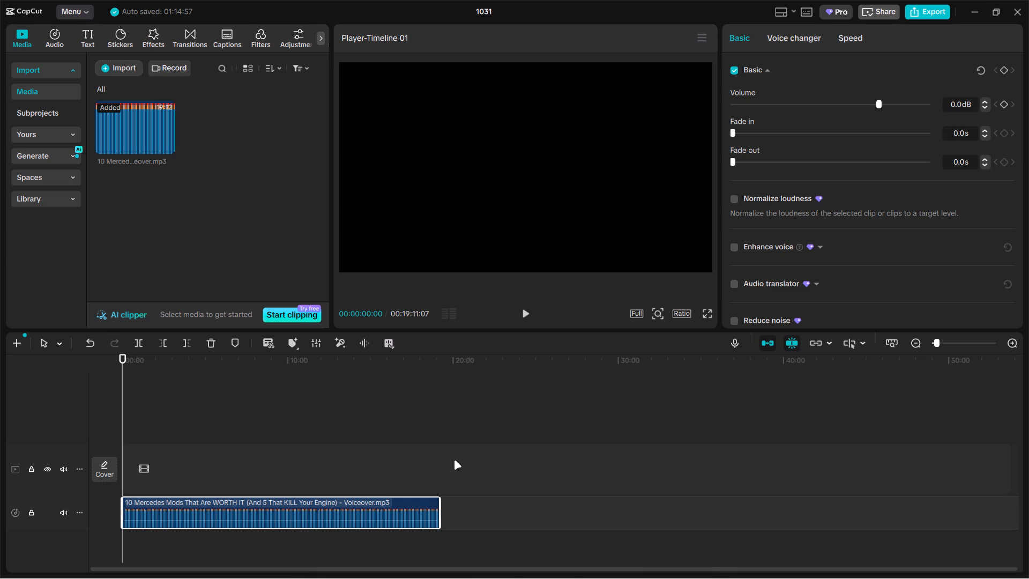
Listen to the voiceover around the two-minute mark and add a timeline marker at 00:02:18:24.
ctrl+scroll(344, 458, up, 6)
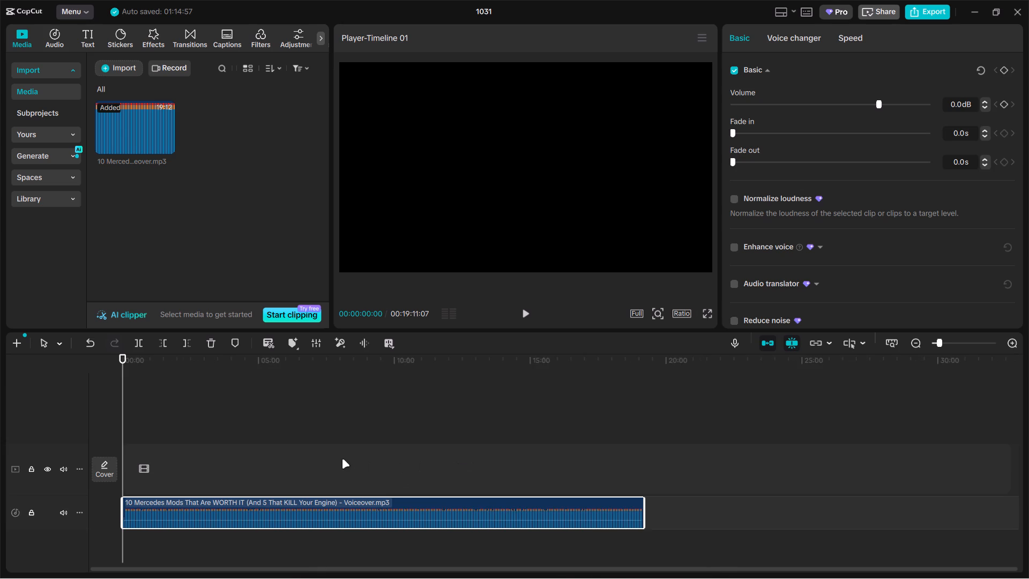
ctrl+scroll(342, 459, up, 11)
key(space)
ctrl+scroll(318, 456, up, 5)
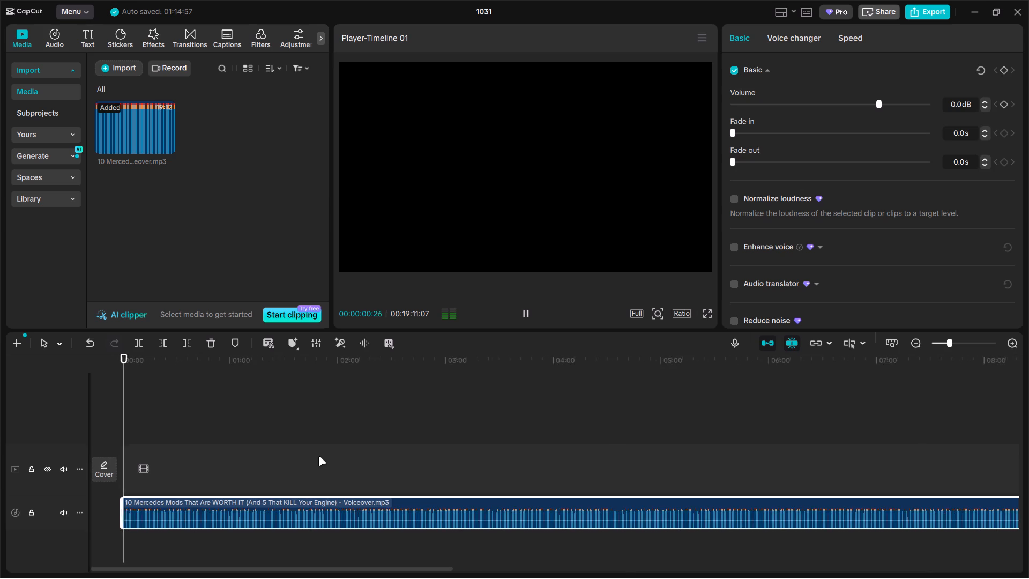
ctrl+scroll(318, 456, up, 8)
click(704, 480)
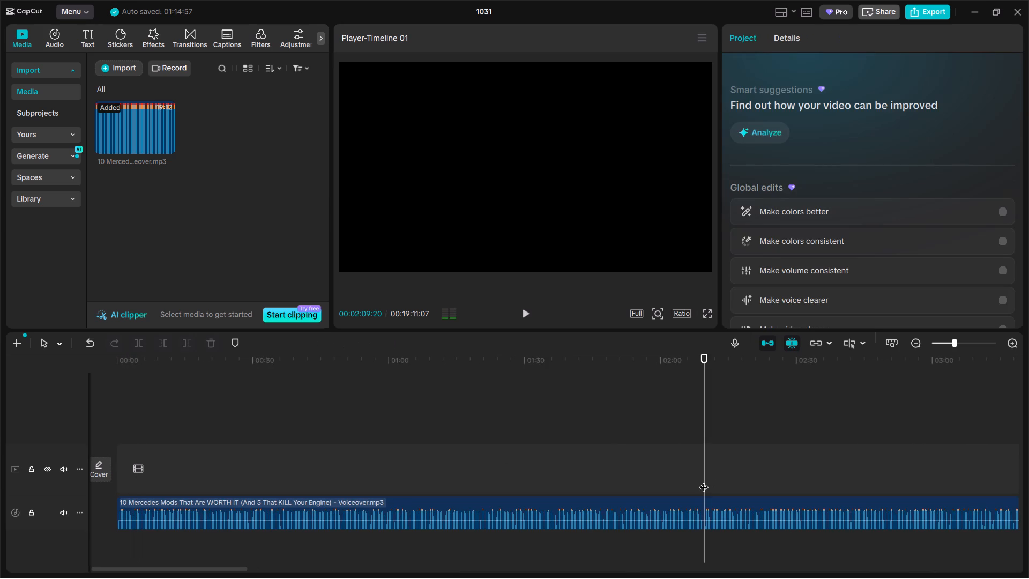
key(space)
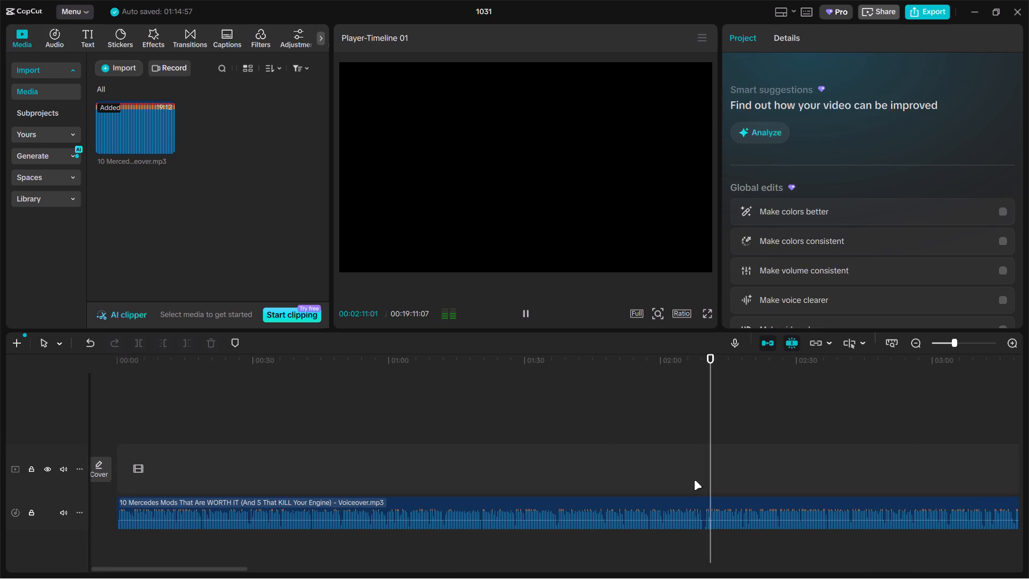
click(692, 480)
double_click(689, 480)
click(684, 480)
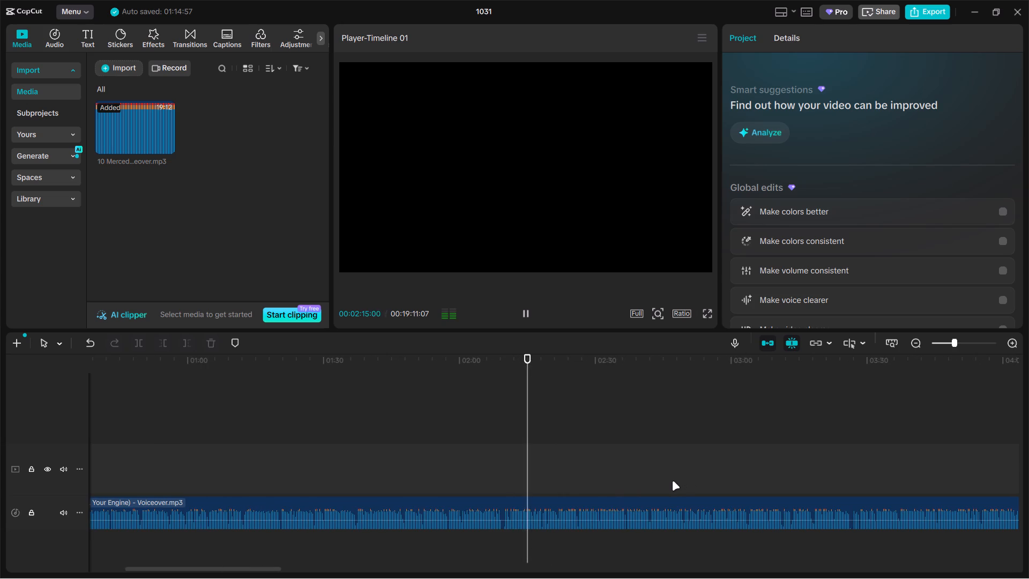
ctrl+scroll(672, 481, down, 2)
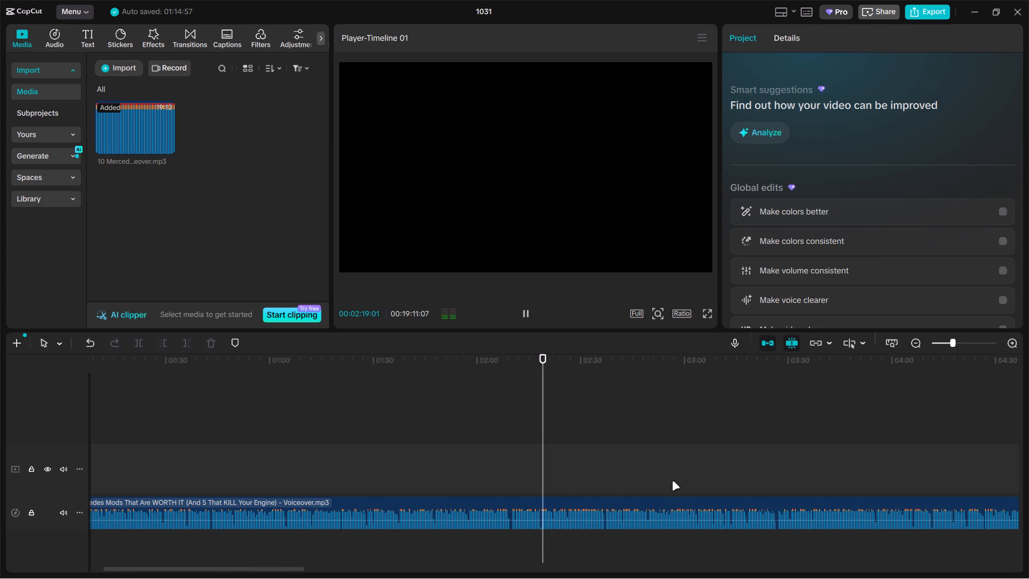
key(space)
ctrl+scroll(655, 484, up, 4)
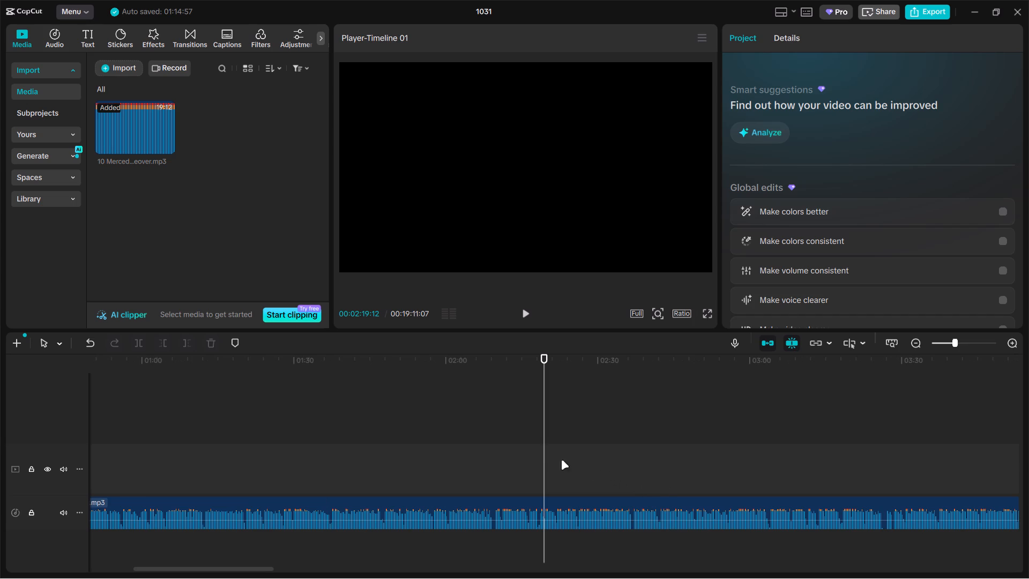
click(534, 459)
key(space)
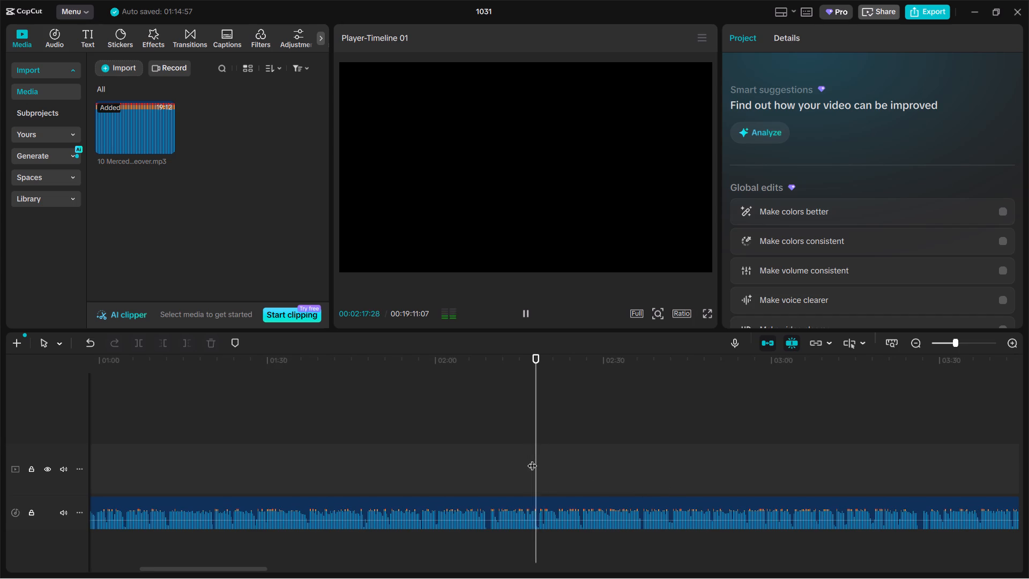
key(space)
key(m)
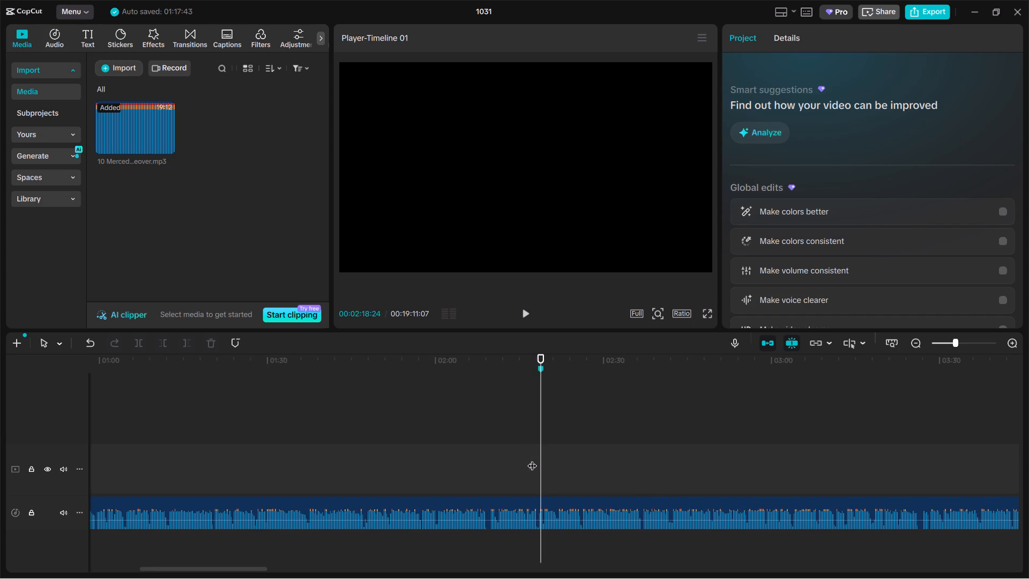
Listen to the voiceover around 00:43 and 01:23 to look for an earlier point to mark.
scroll(532, 459, up, 1)
ctrl+scroll(522, 457, down, 6)
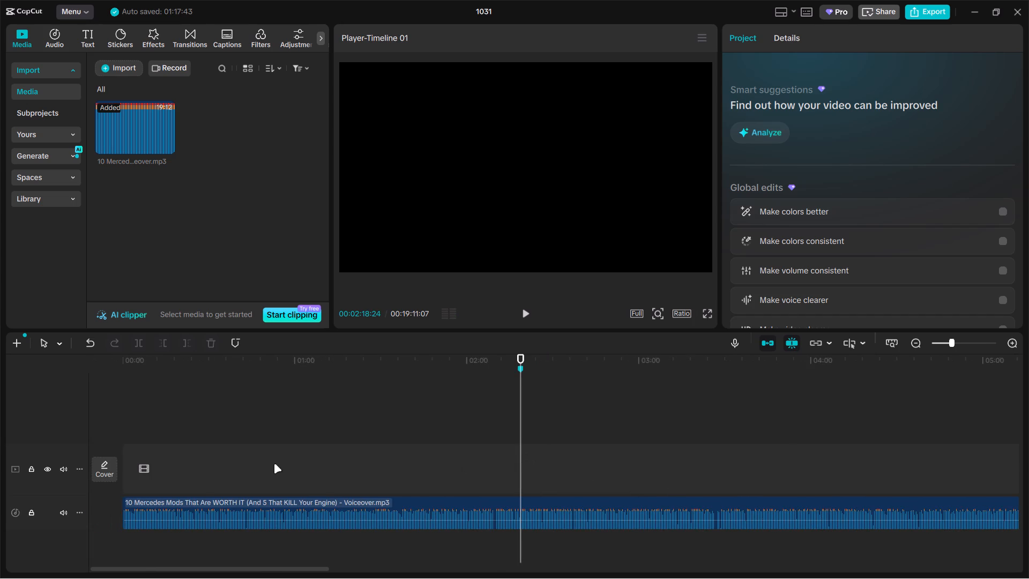
click(244, 466)
key(space)
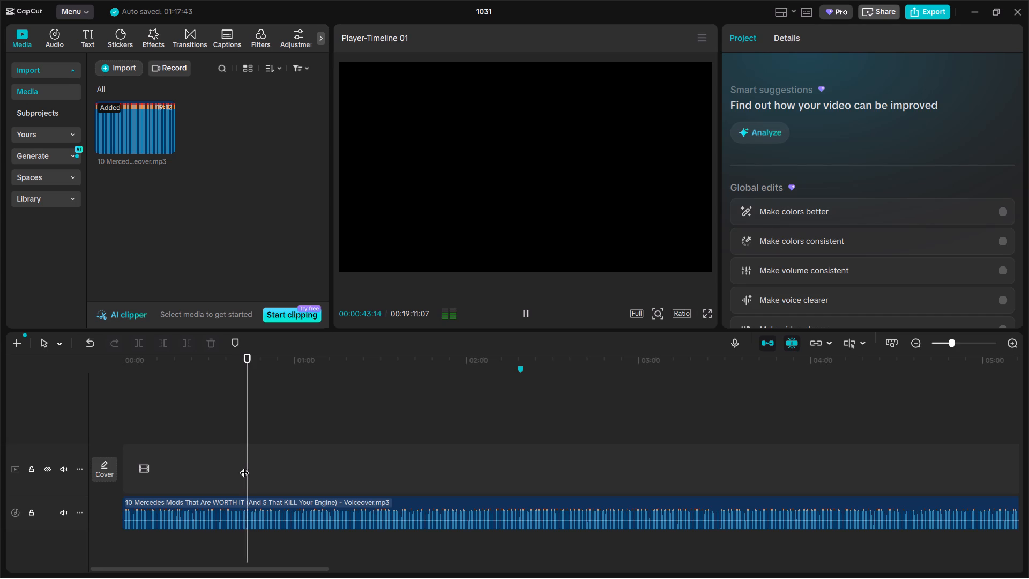
ctrl+scroll(260, 463, up, 8)
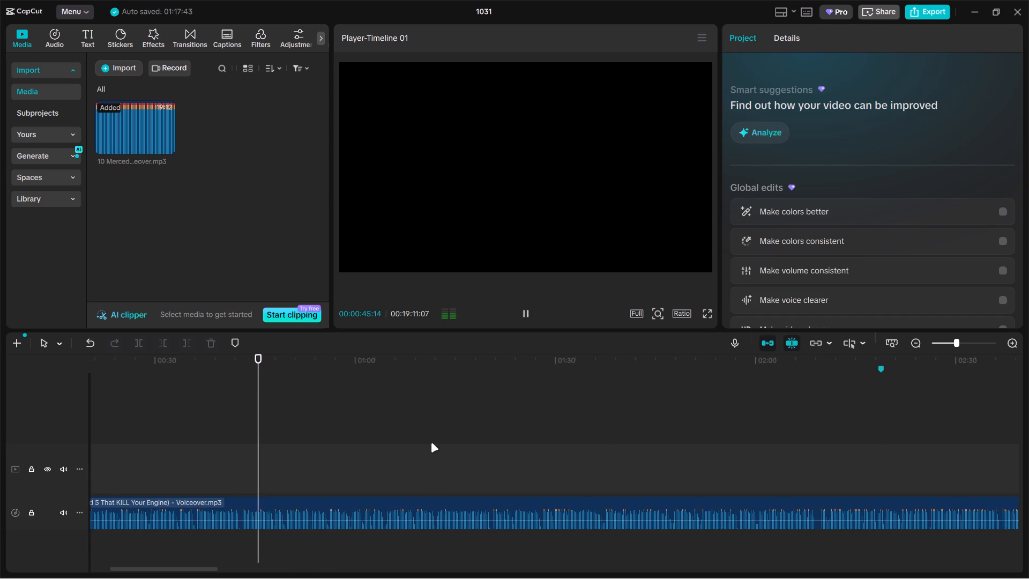
click(481, 458)
key(space)
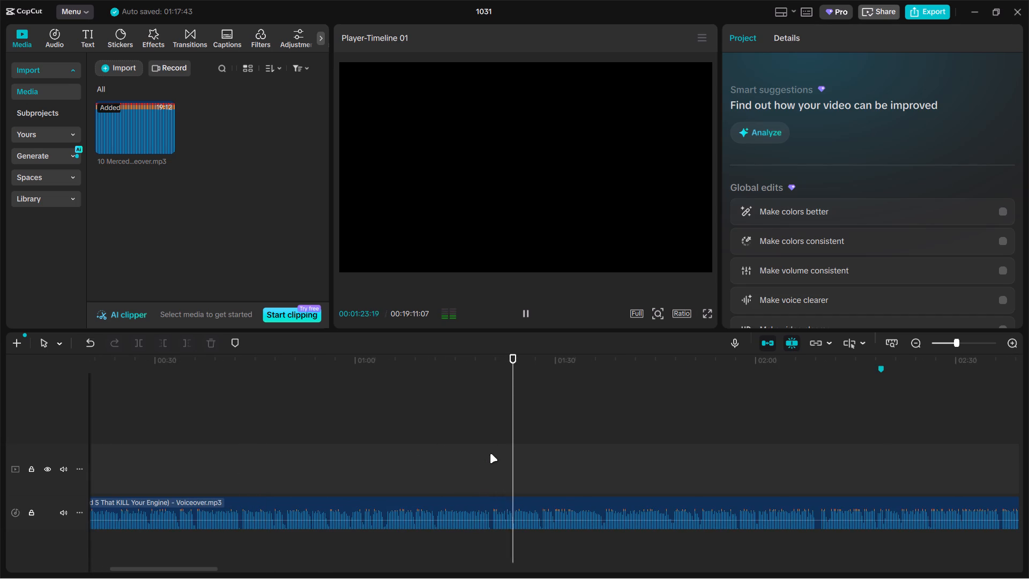
drag(482, 457, 475, 459)
click(474, 459)
ctrl+scroll(471, 459, down, 5)
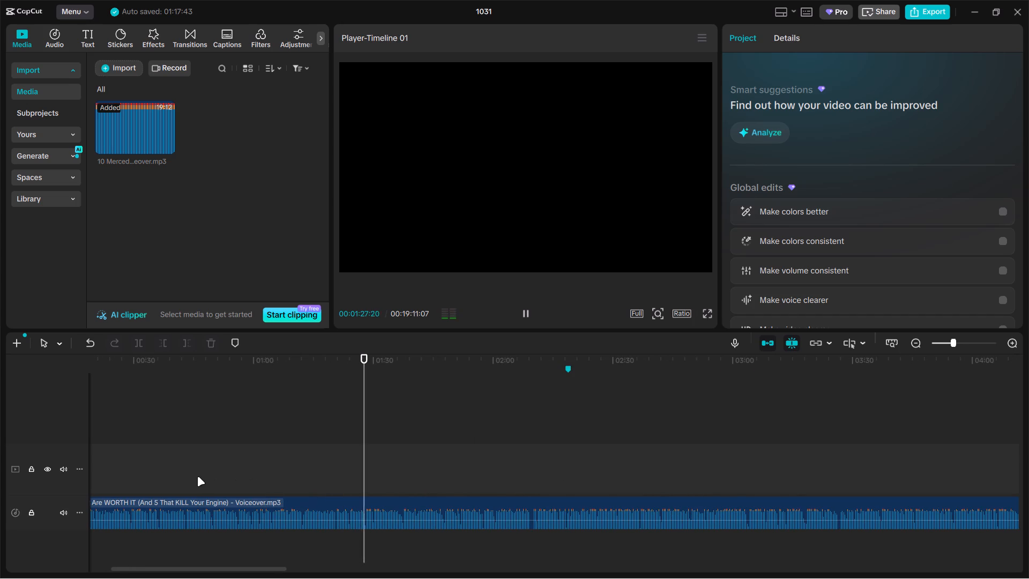
click(182, 476)
key(space)
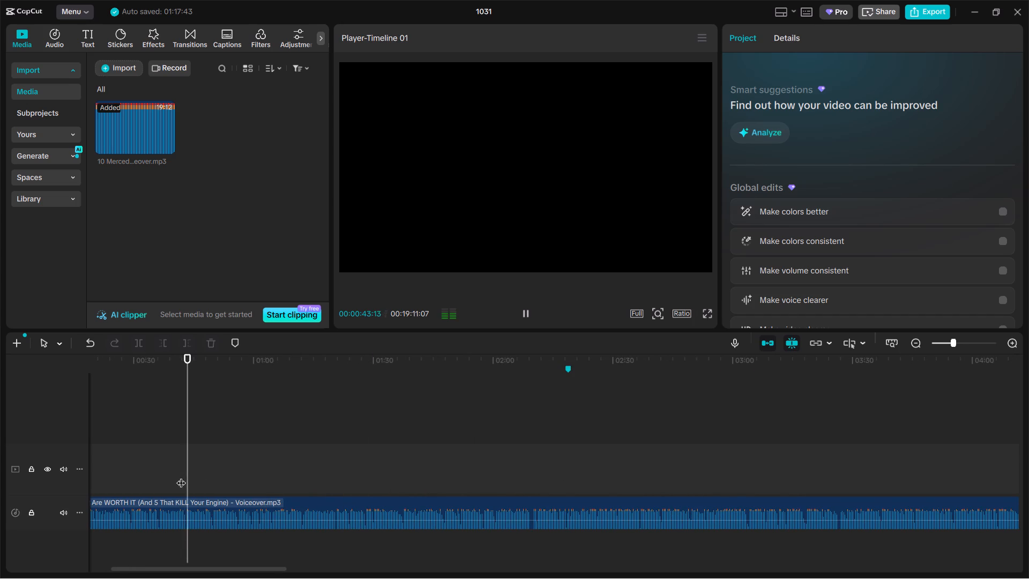
ctrl+scroll(181, 476, up, 3)
key(space)
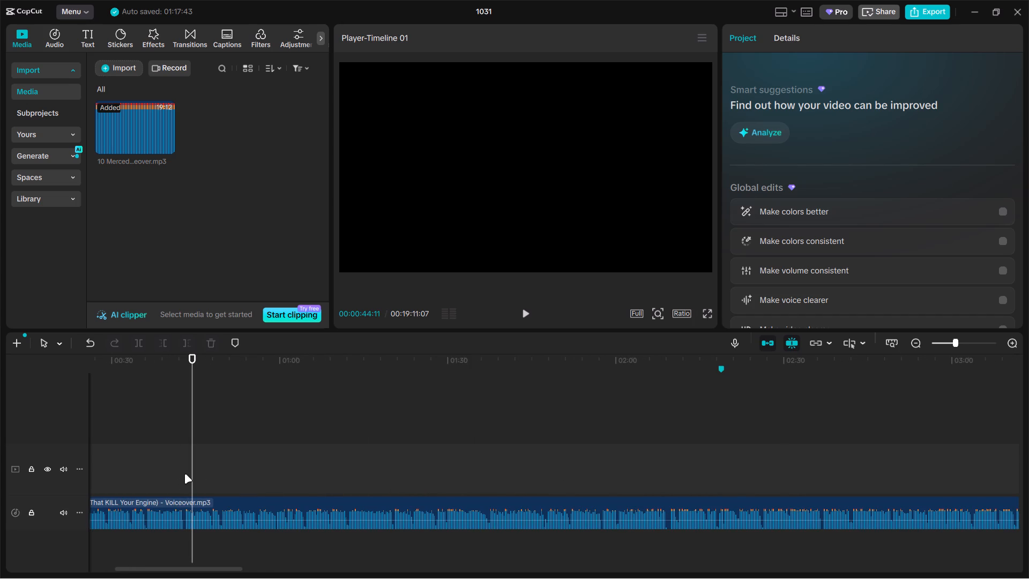
click(186, 474)
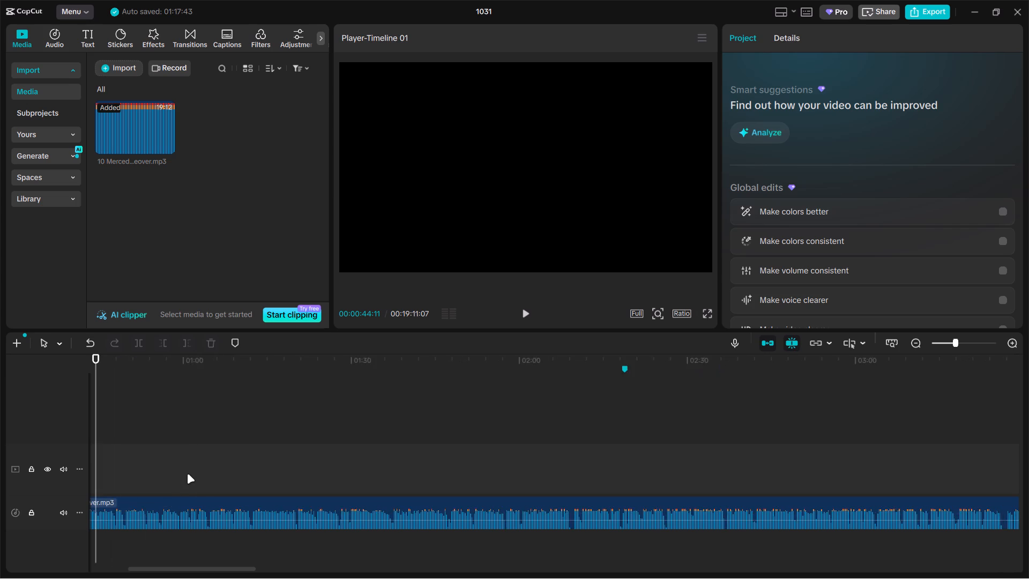
drag(173, 470, 191, 471)
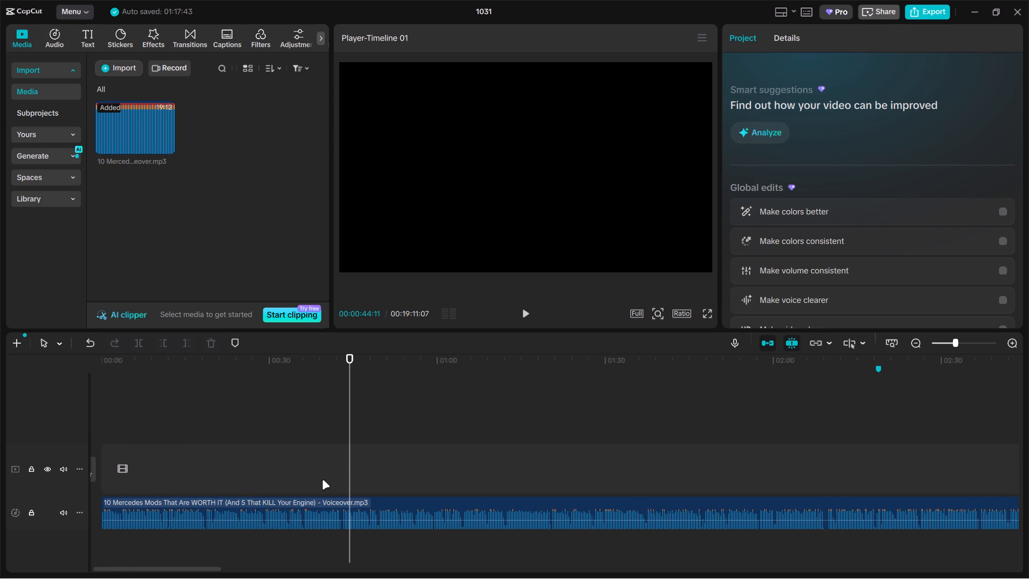
click(320, 480)
key(space)
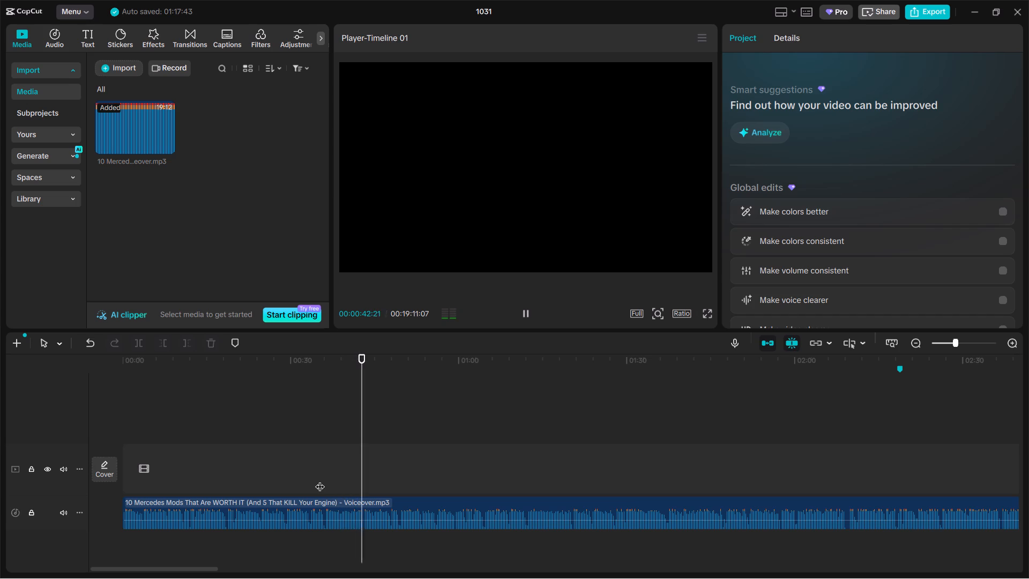
triple_click(320, 480)
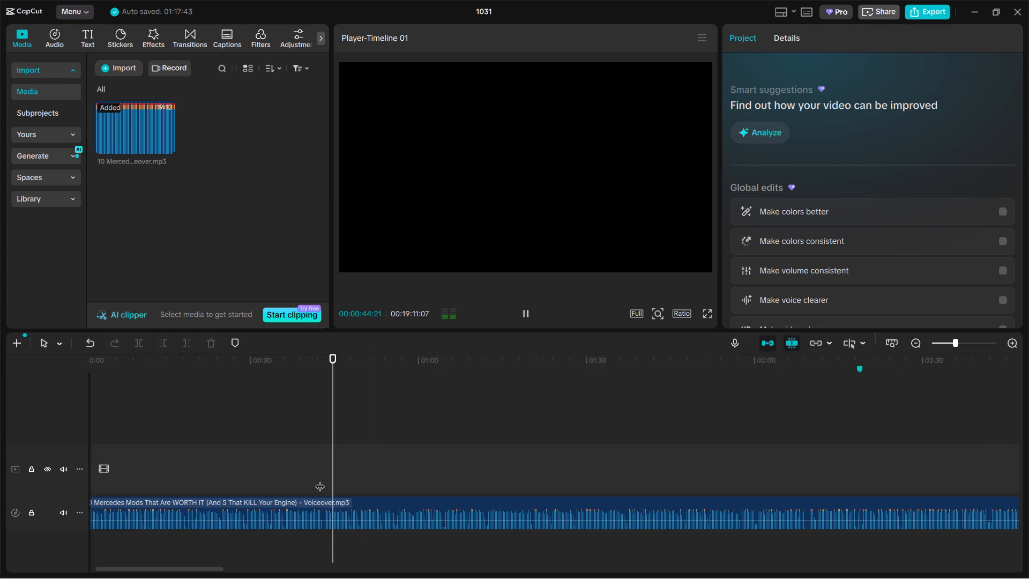
Play the voiceover backwards in short passages from about 01:14 and add a timeline marker at 00:01:02:03.
click(367, 476)
key(space)
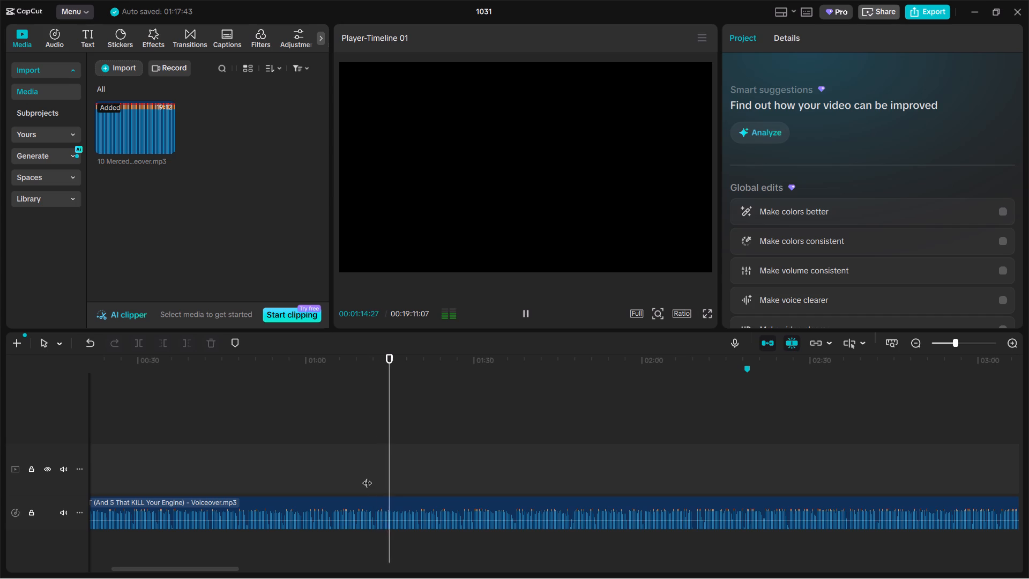
key(space)
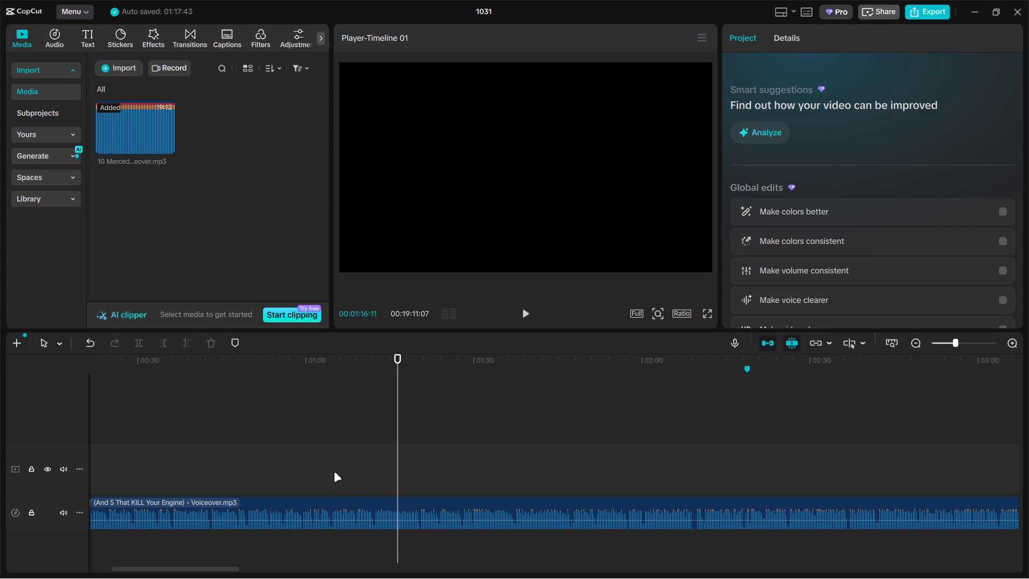
click(331, 472)
key(space)
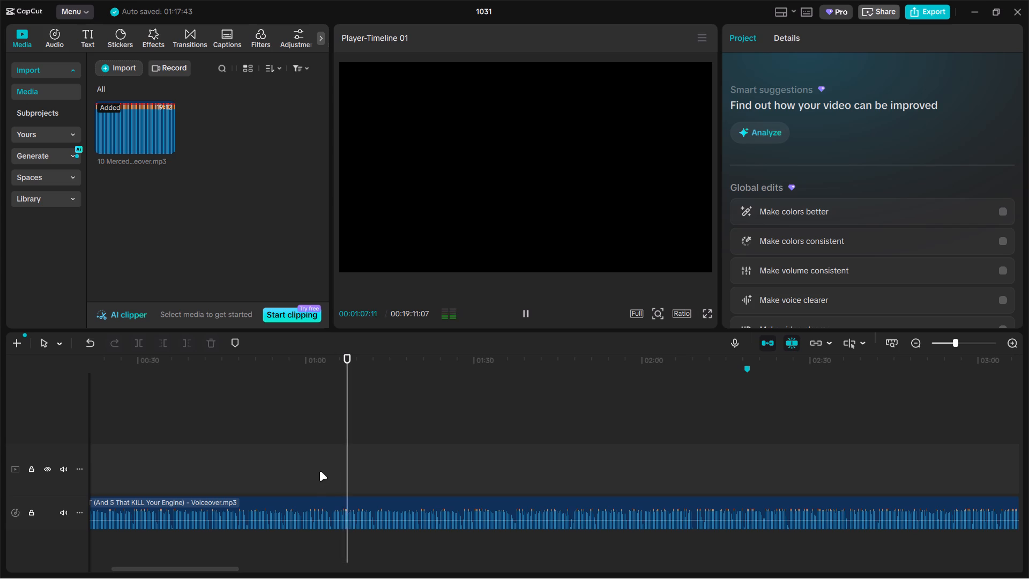
click(318, 471)
key(space)
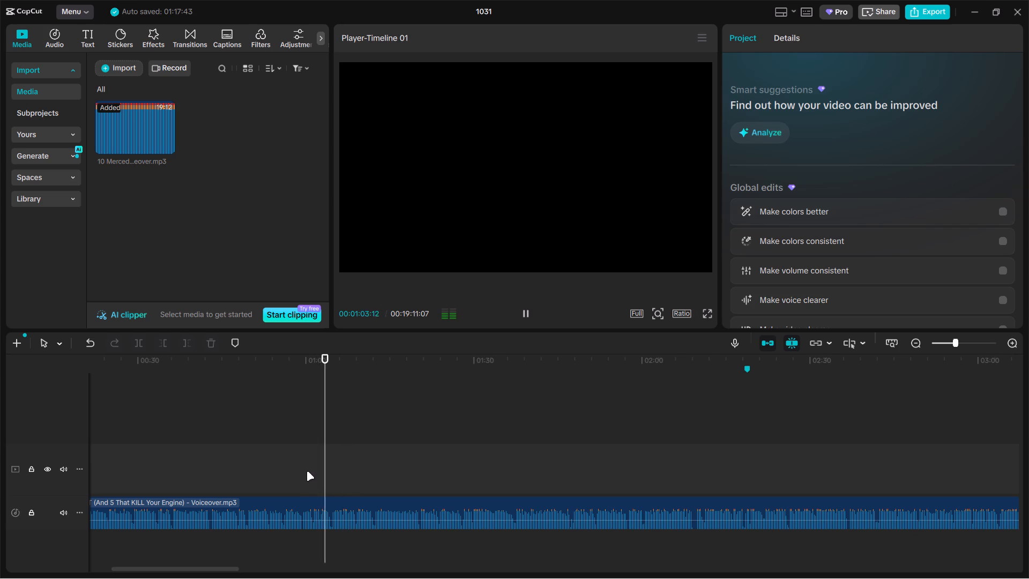
click(306, 471)
key(space)
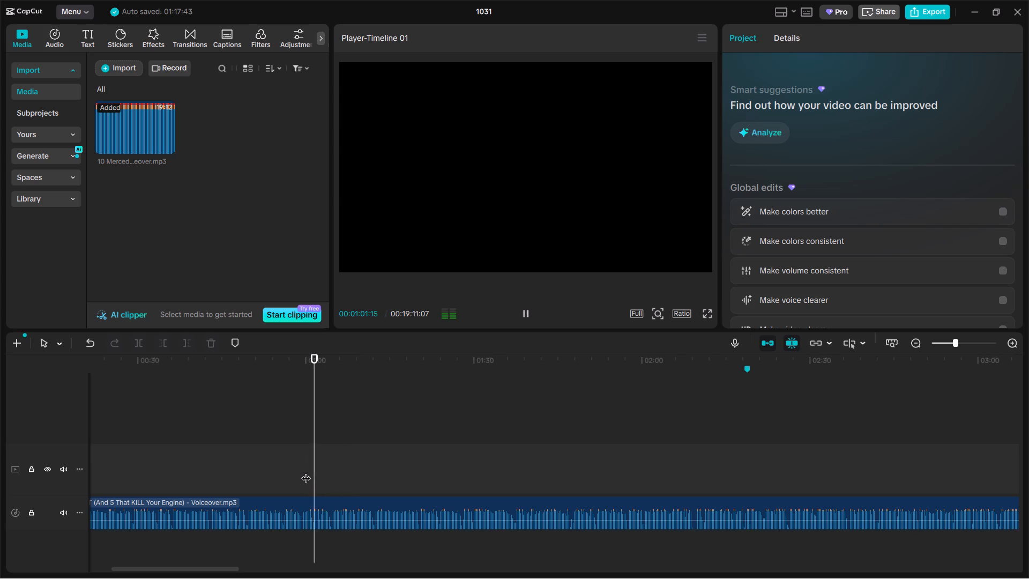
key(space)
text(m)
Listen to the voiceover past the 02:18 marker and add a timeline marker at 00:03:27:18.
click(310, 465)
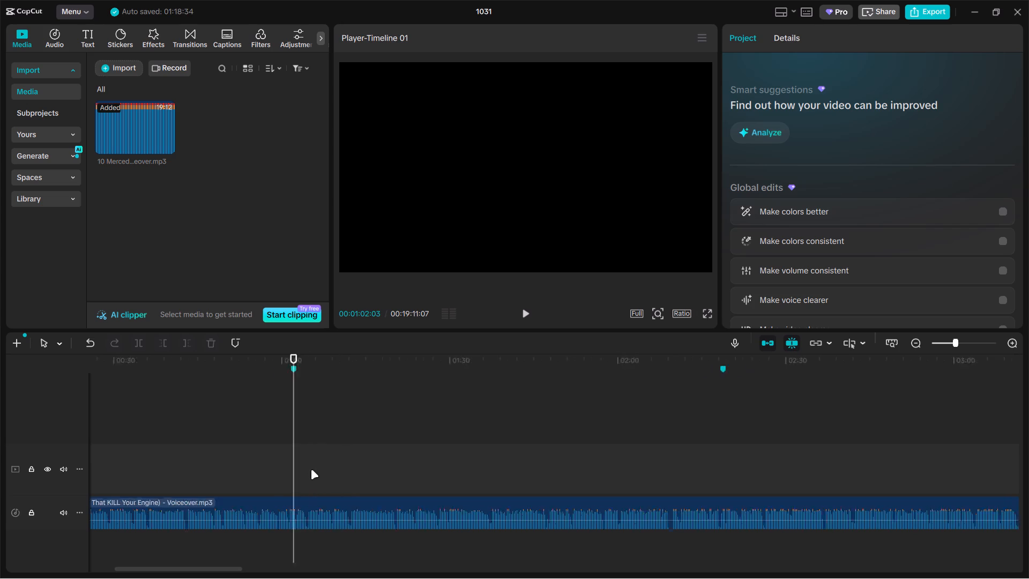
ctrl+scroll(309, 466, down, 9)
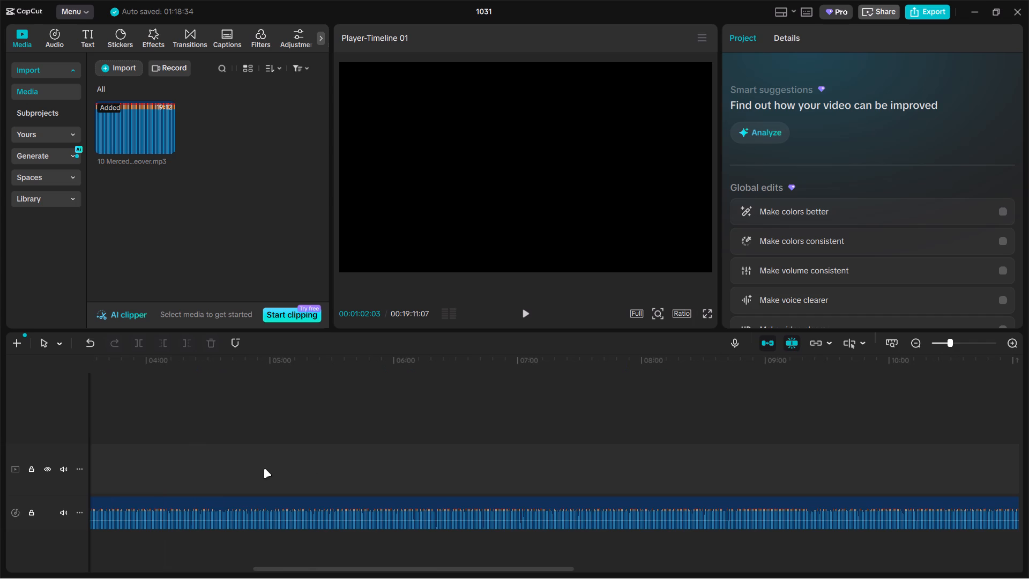
click(211, 463)
drag(205, 462, 204, 449)
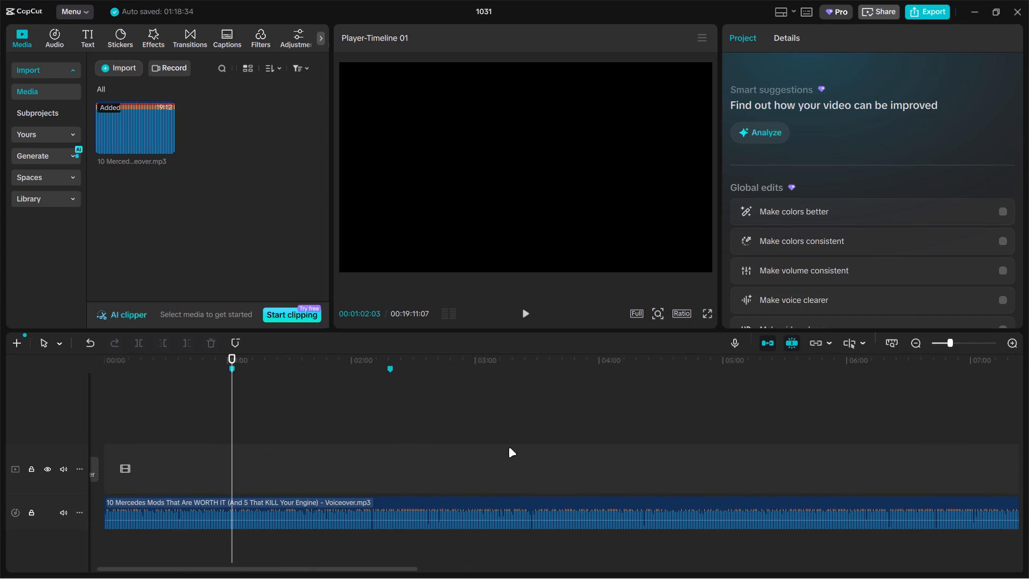
click(528, 449)
click(525, 452)
key(space)
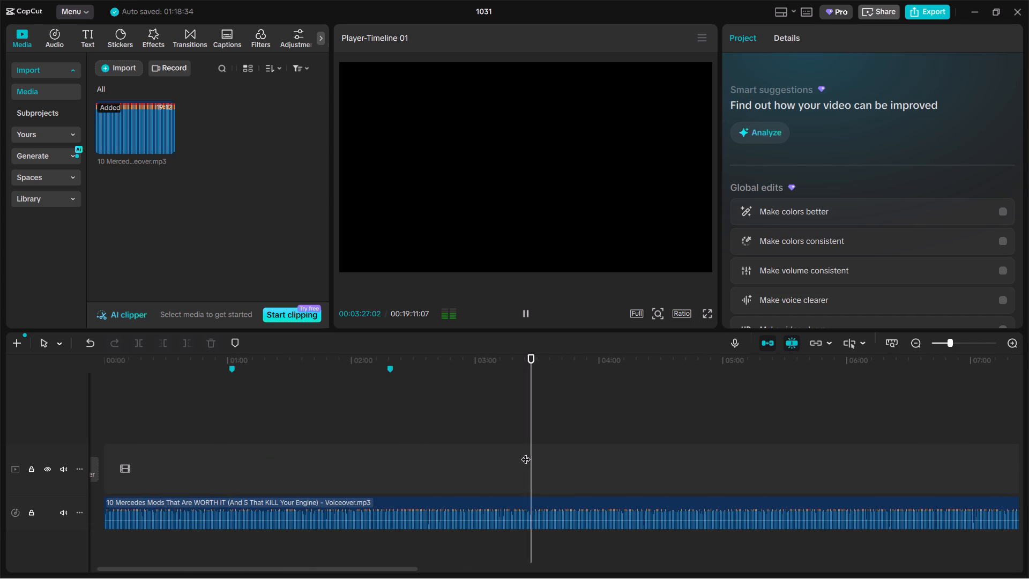
key(space)
key(space)
key(space)
text(m)
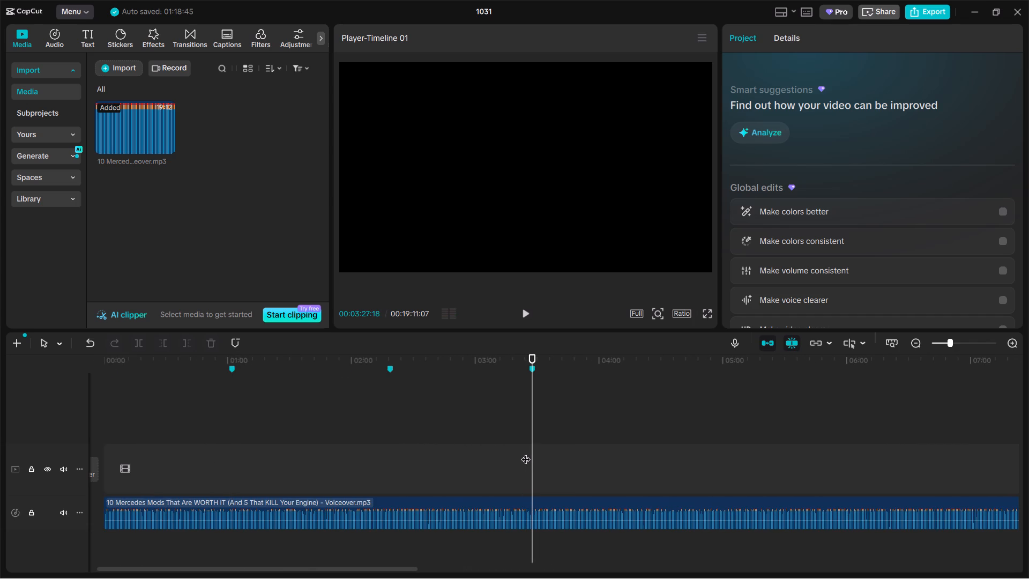
Listen to the voiceover from about 04:20 onward and add a timeline marker at 00:04:38:10.
click(639, 448)
key(space)
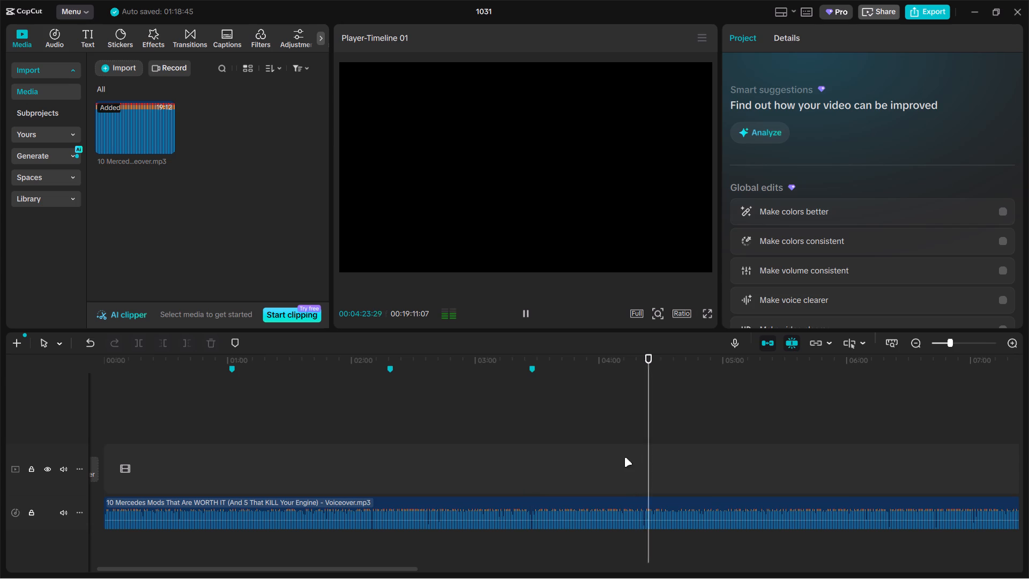
drag(624, 457, 615, 464)
drag(615, 464, 595, 473)
drag(585, 479, 555, 489)
ctrl+scroll(542, 492, up, 8)
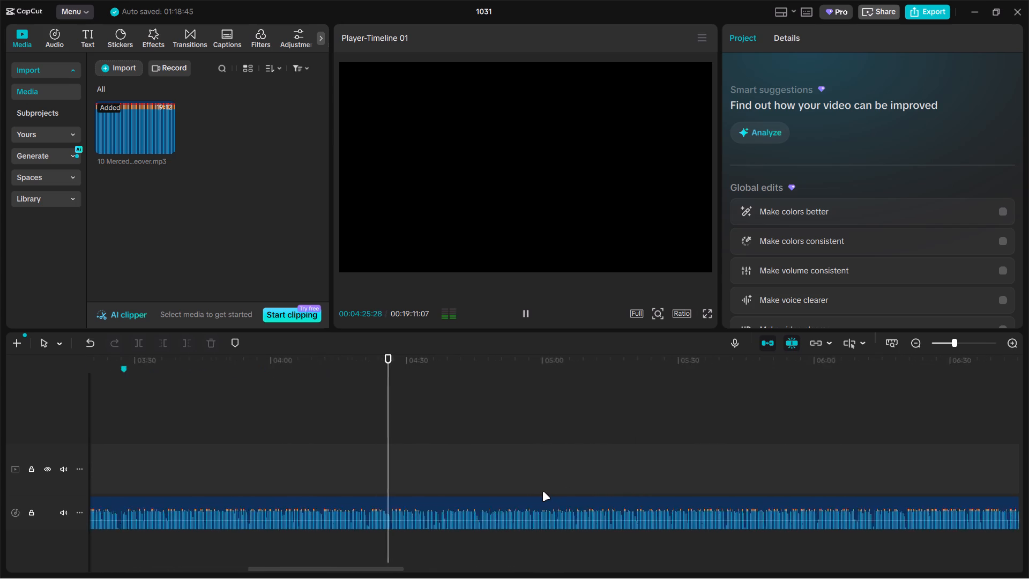
ctrl+scroll(542, 492, up, 1)
drag(449, 469, 443, 468)
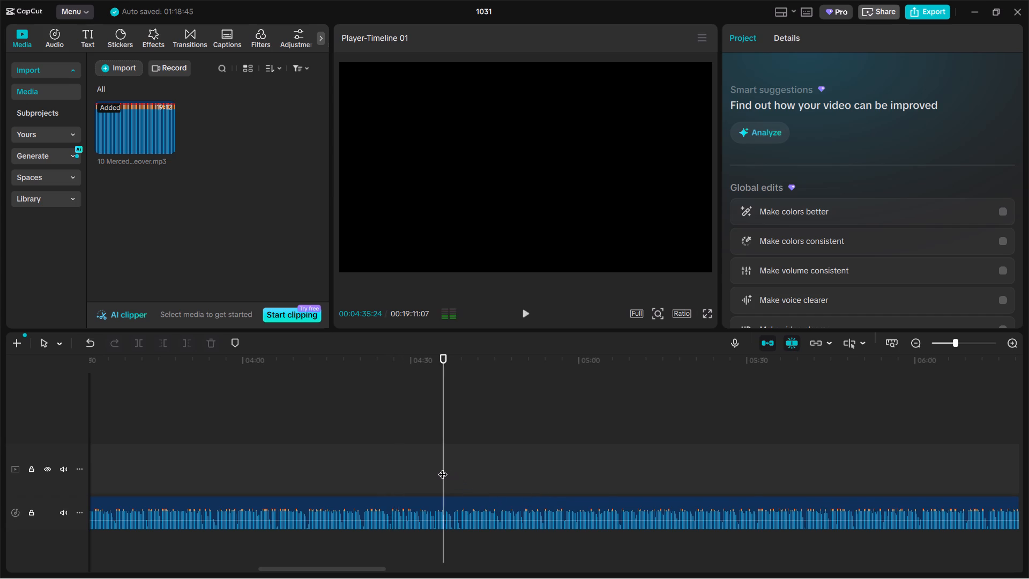
key(space)
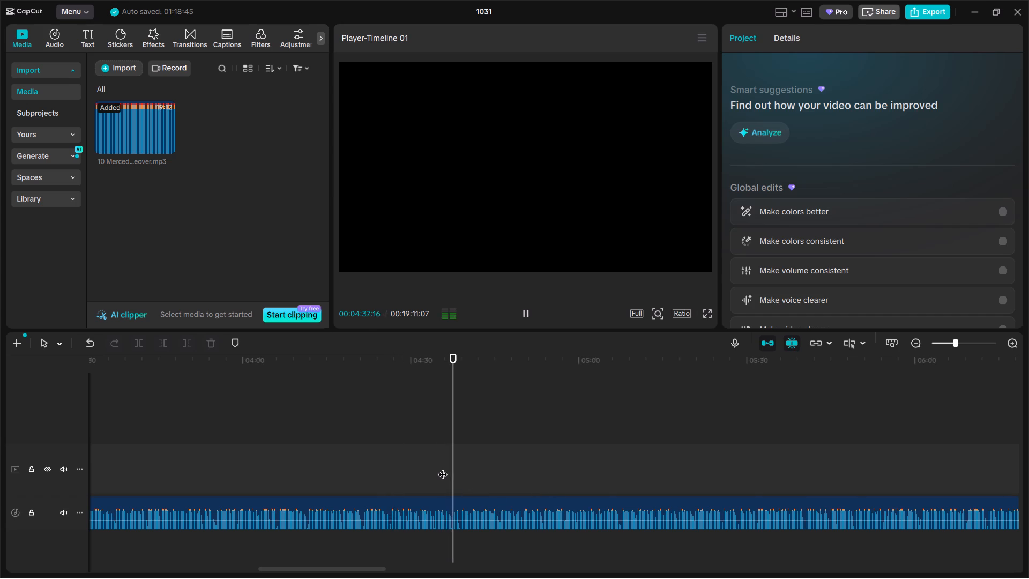
key(space)
text(m)
ctrl+scroll(443, 467, down, 3)
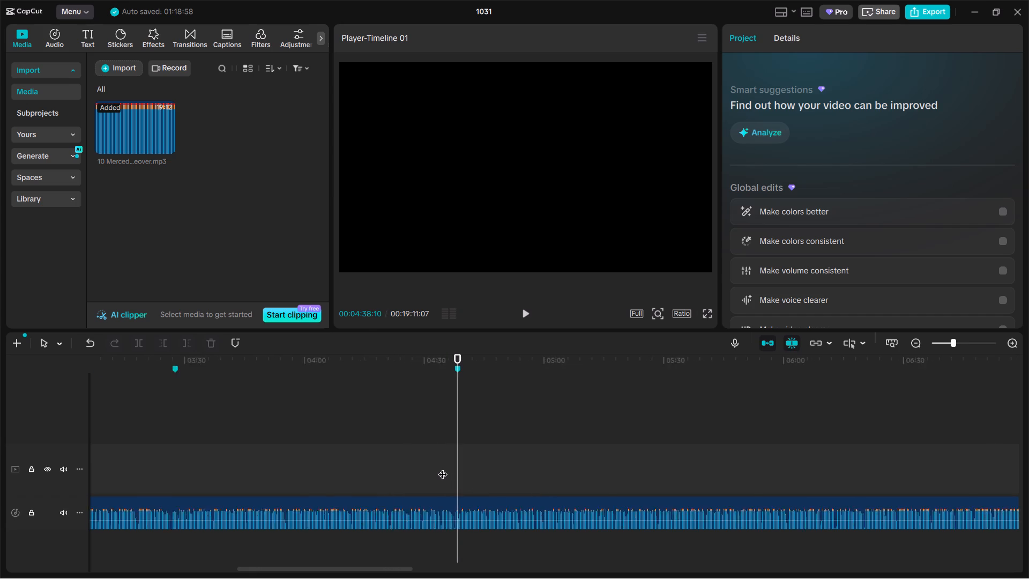
Listen to the voiceover from about 07:00 and add a timeline marker at 00:07:01:28.
ctrl+scroll(443, 467, down, 2)
click(446, 463)
ctrl+scroll(447, 463, up, 4)
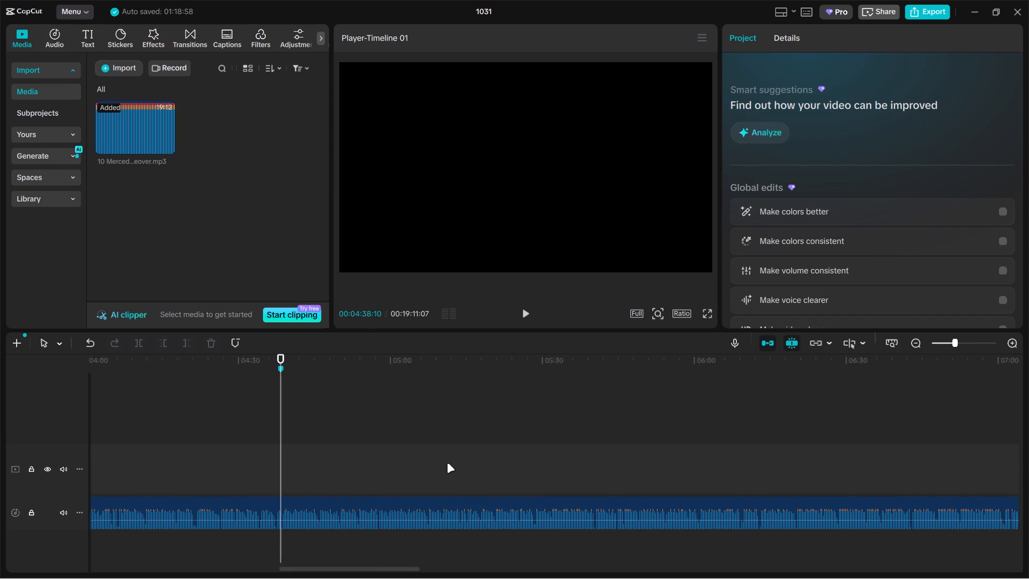
triple_click(736, 473)
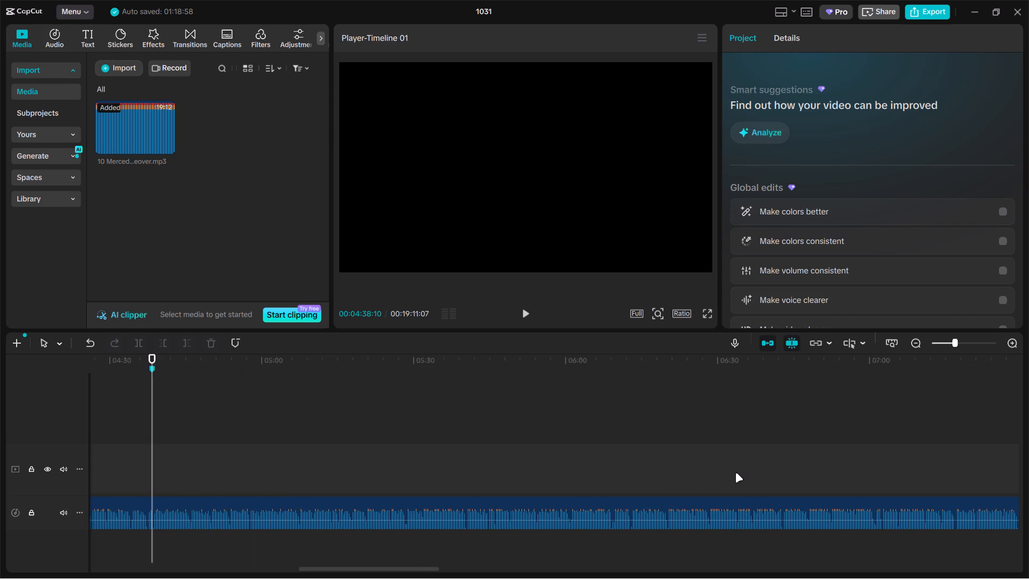
click(864, 469)
key(space)
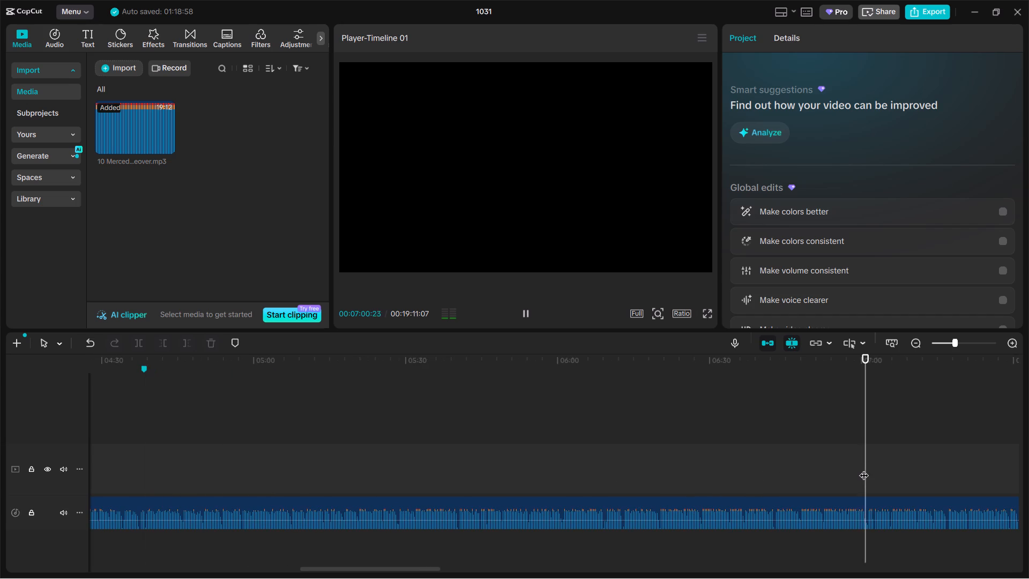
key(space)
key(m)
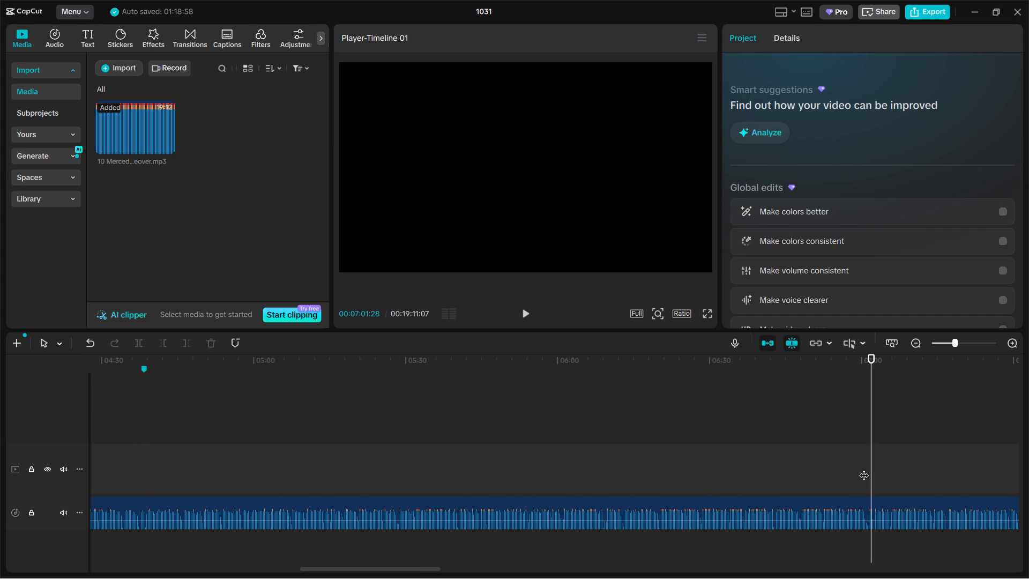
Go back to listen to the voiceover around 05:45 and add a timeline marker at 00:05:45:13.
click(472, 454)
key(space)
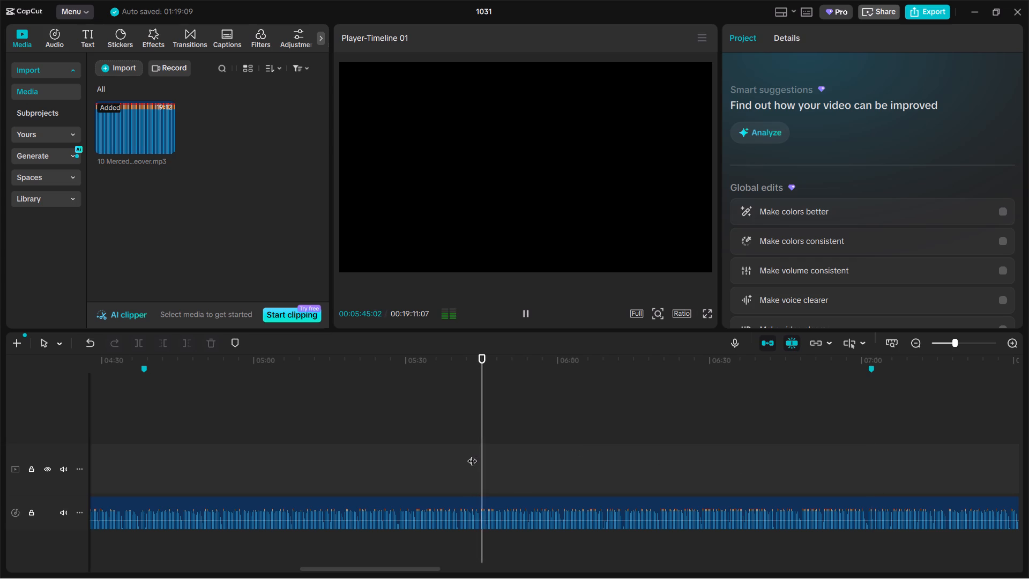
key(space)
text(m)
Listen to the voiceover around 09:22 and 08:10 to look for the section break following the 07:01 marker.
drag(472, 454, 470, 459)
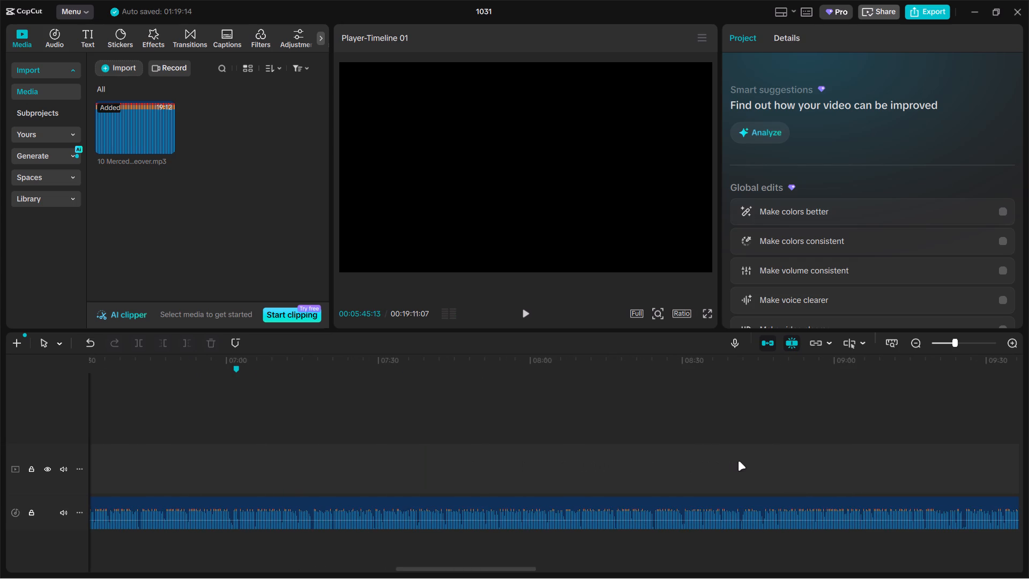
click(937, 474)
key(space)
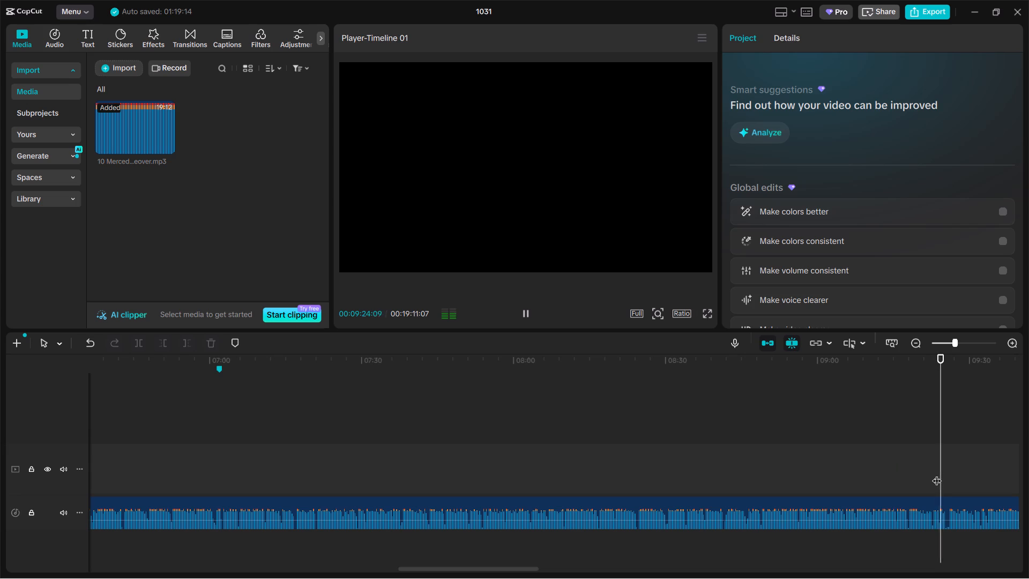
click(925, 473)
key(space)
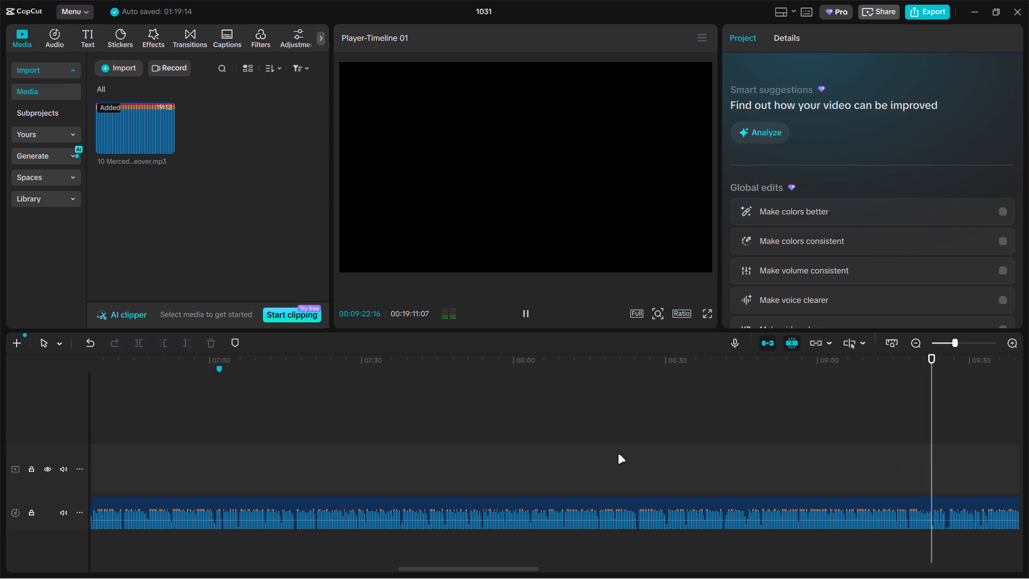
ctrl+scroll(634, 455, down, 4)
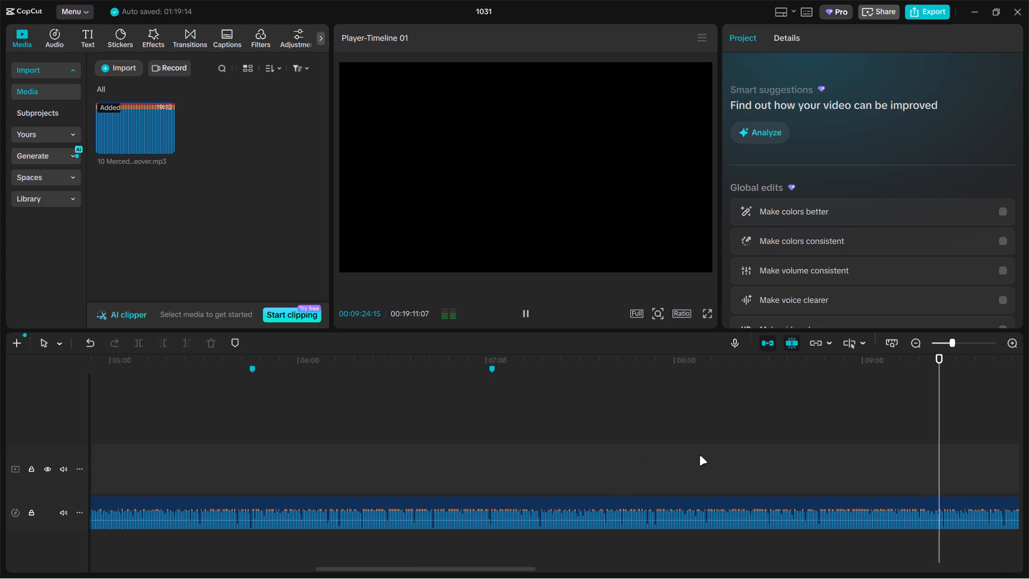
click(704, 456)
double_click(704, 456)
key(space)
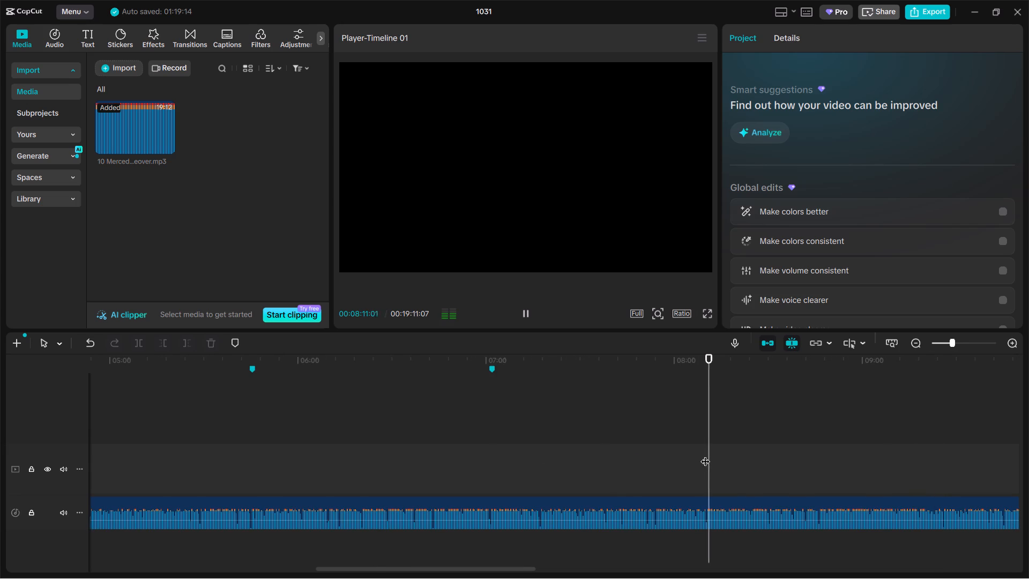
ctrl+scroll(705, 455, up, 4)
click(692, 460)
key(space)
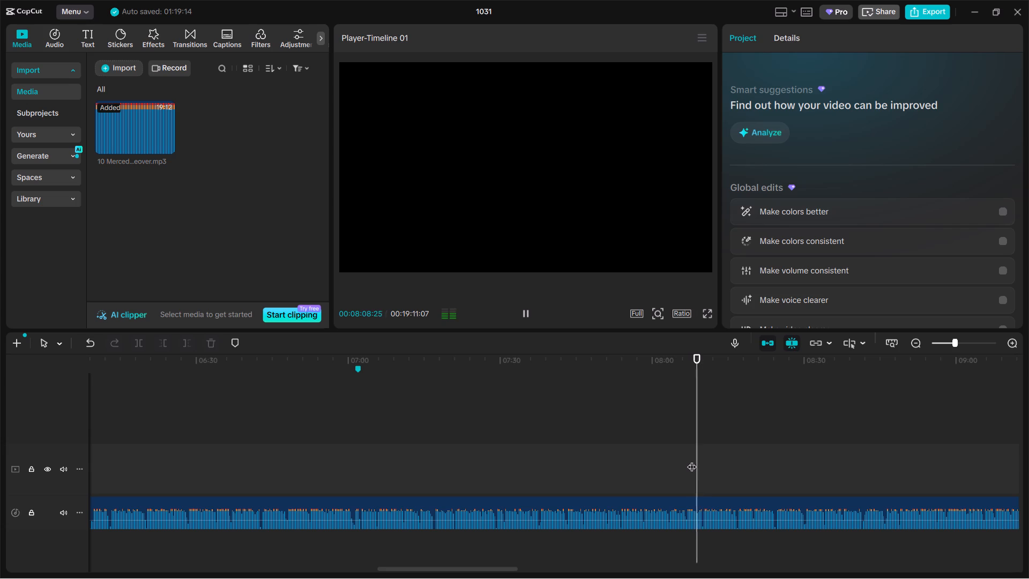
Listen to the voiceover in short passages from about 08:14 onward and add a timeline marker at 00:08:25:06.
click(723, 463)
key(space)
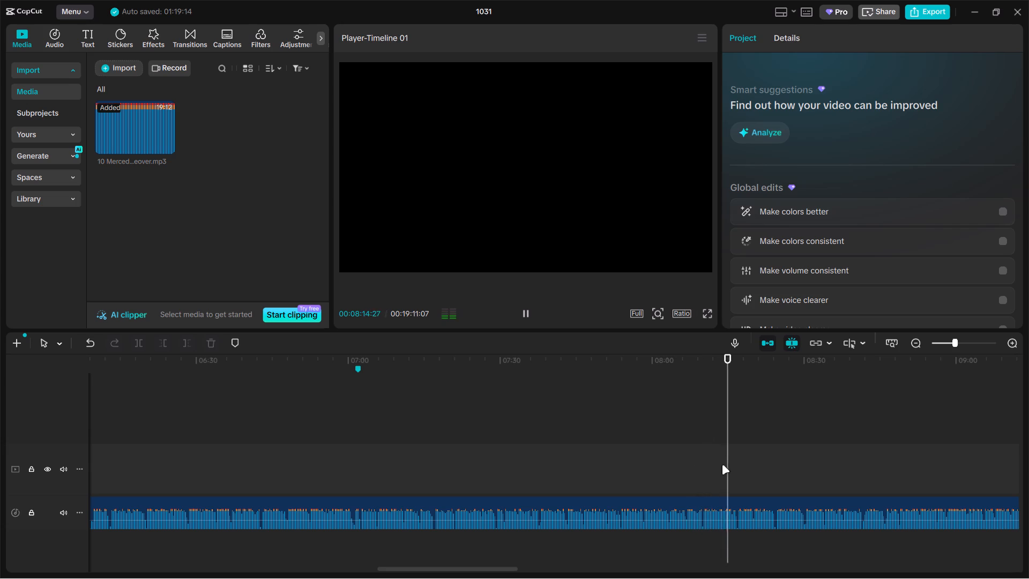
triple_click(718, 466)
click(717, 467)
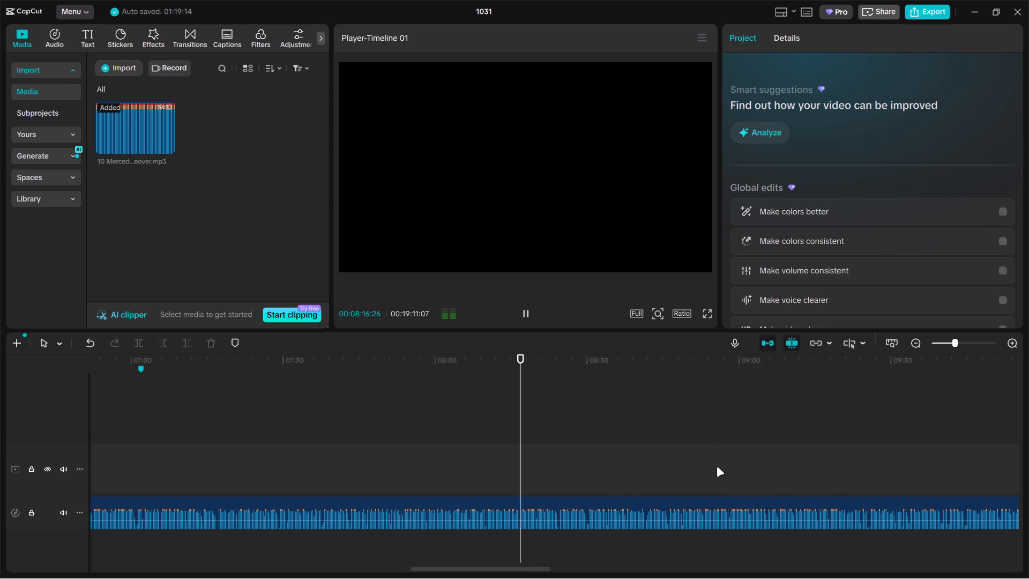
click(554, 458)
key(space)
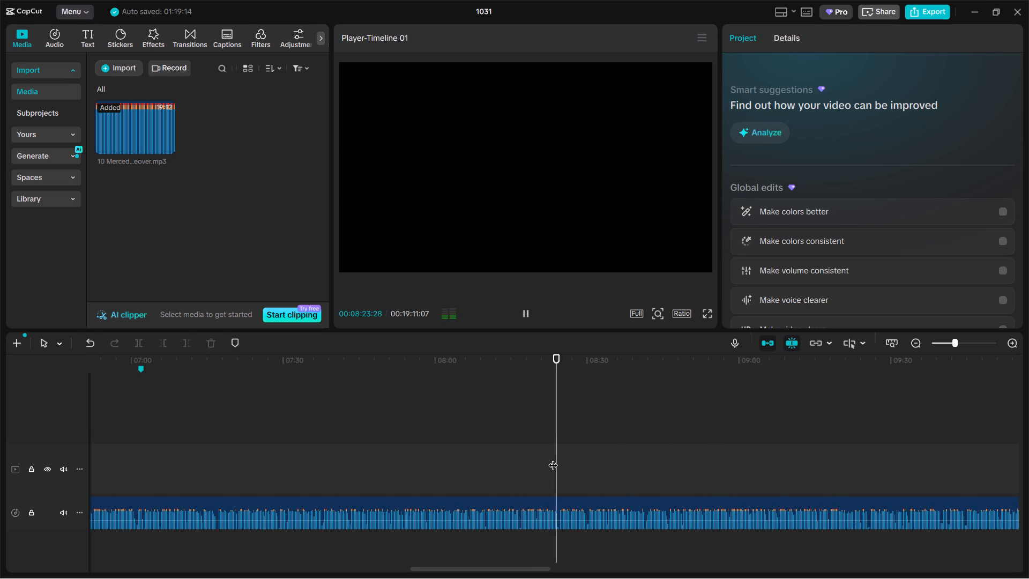
key(space)
text(m)
Play the voiceover briefly near 09:40 and add a timeline marker at 00:09:40:24.
drag(560, 463, 574, 466)
drag(574, 466, 642, 454)
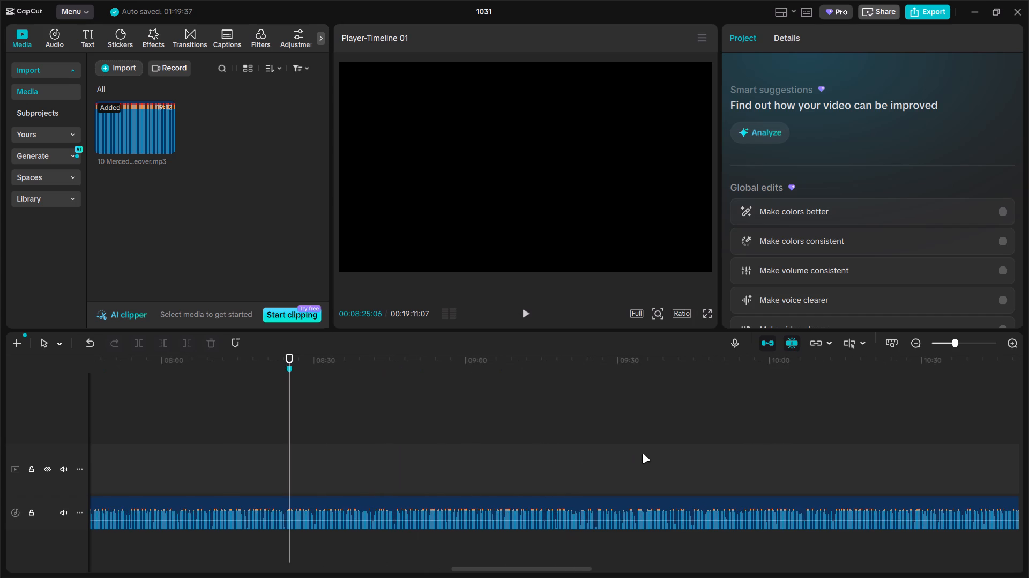
click(652, 452)
key(space)
key(space)
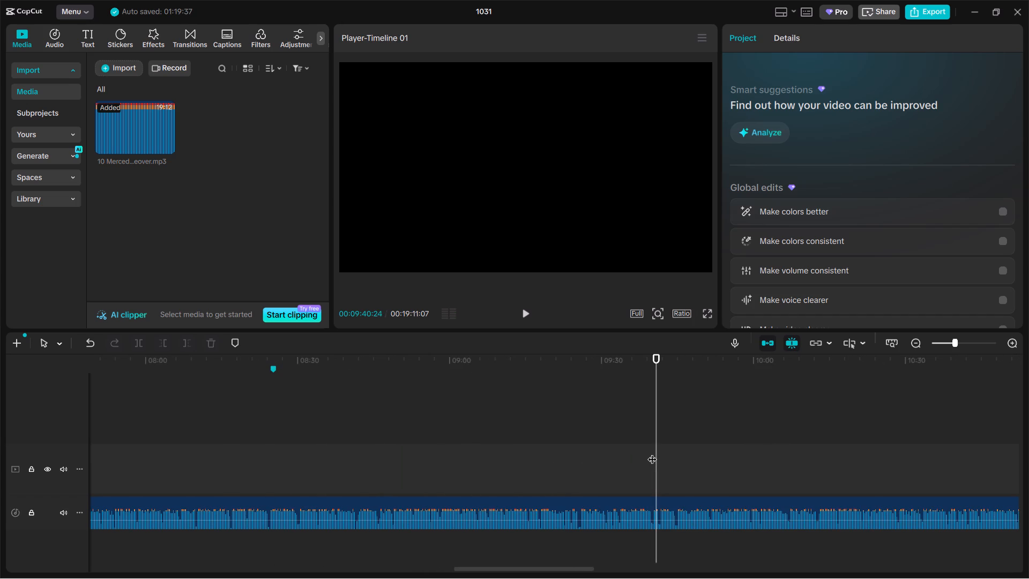
text(m)
Listen to passages of the voiceover between about 10:38 and 11:24 and add a timeline marker at 00:11:25:24.
click(653, 452)
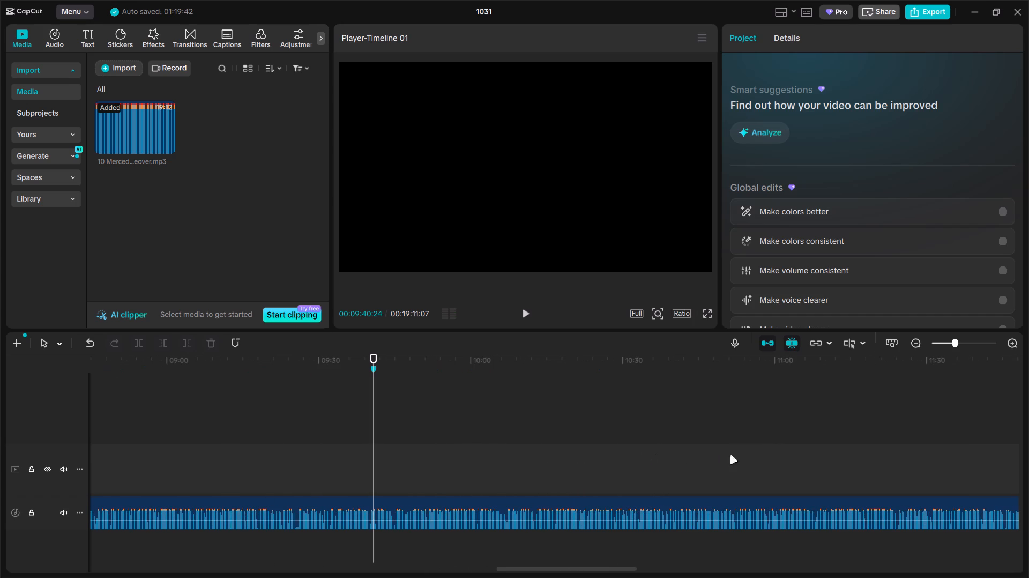
click(639, 453)
key(space)
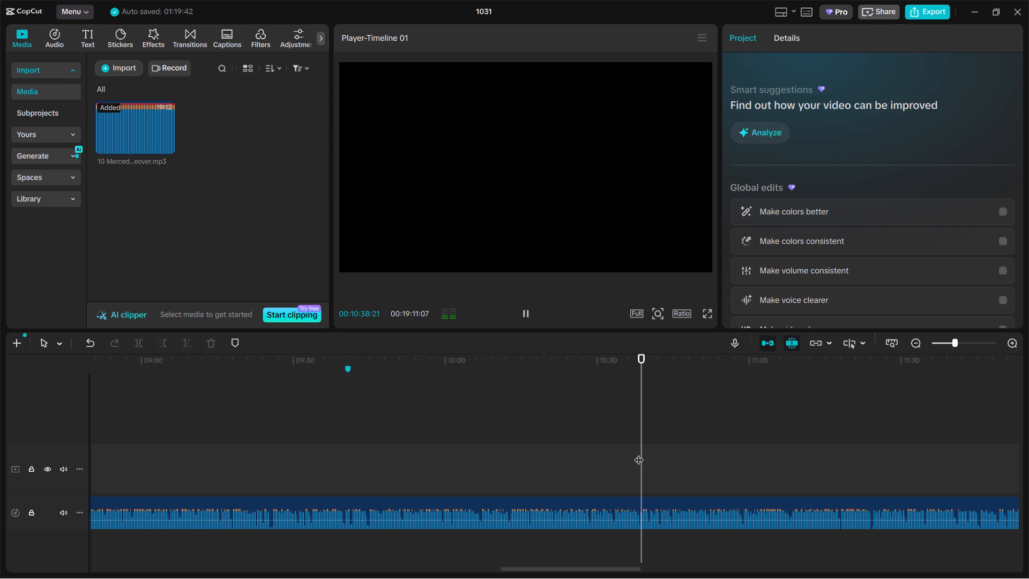
ctrl+scroll(639, 453, down, 4)
drag(636, 453, 610, 464)
ctrl+scroll(594, 464, down, 1)
ctrl+scroll(594, 464, up, 7)
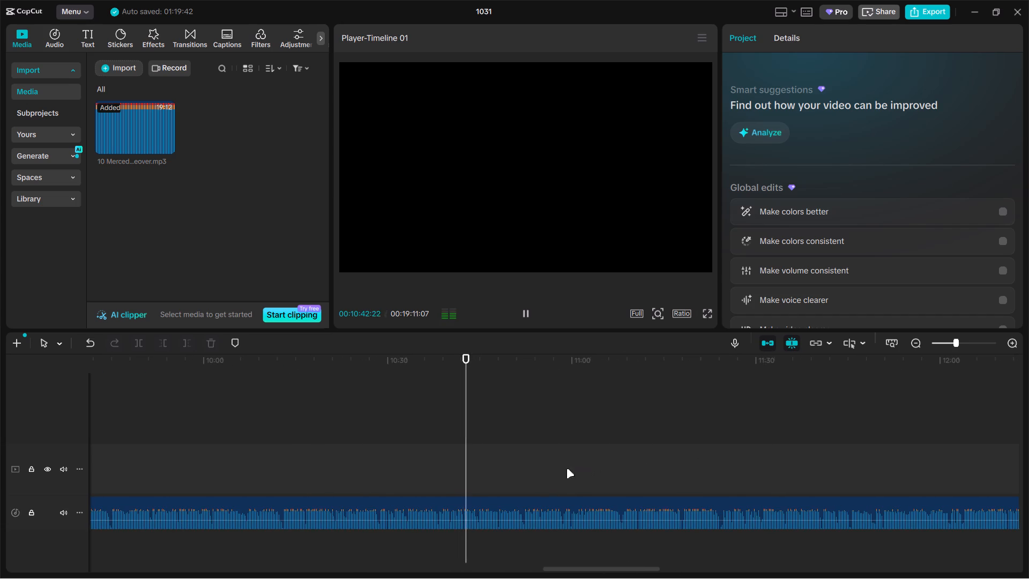
click(558, 462)
key(space)
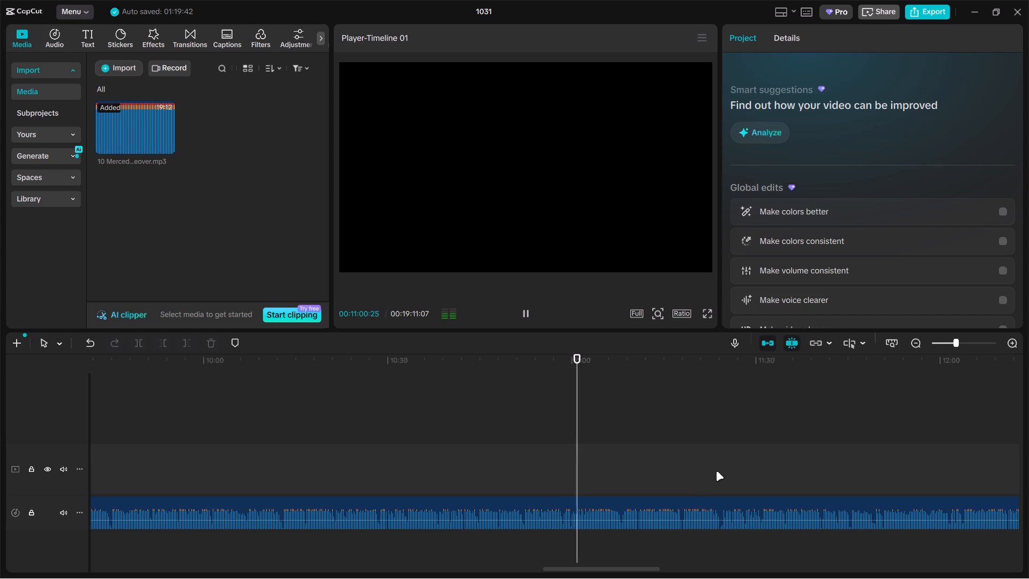
click(630, 458)
key(space)
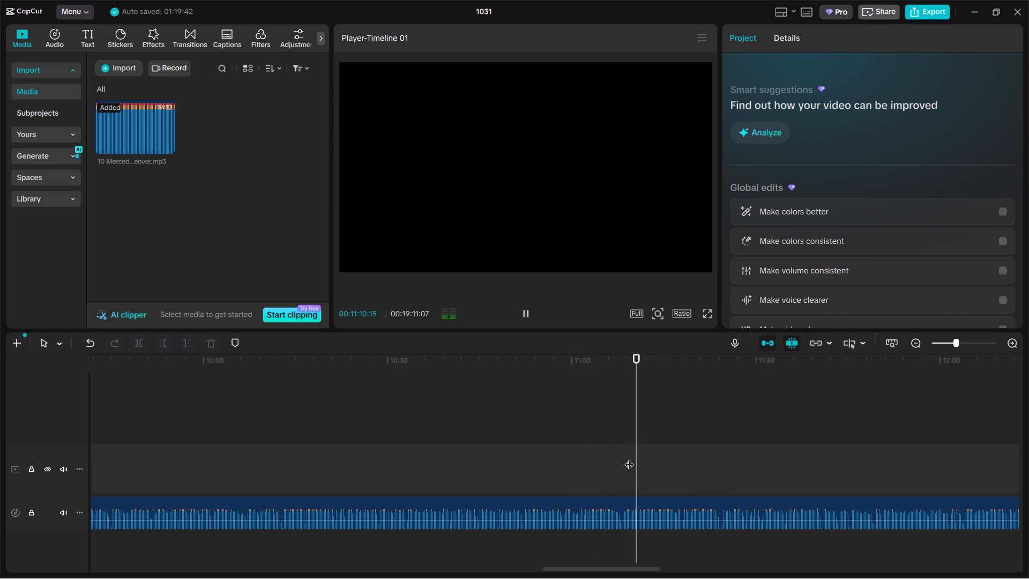
click(715, 469)
key(space)
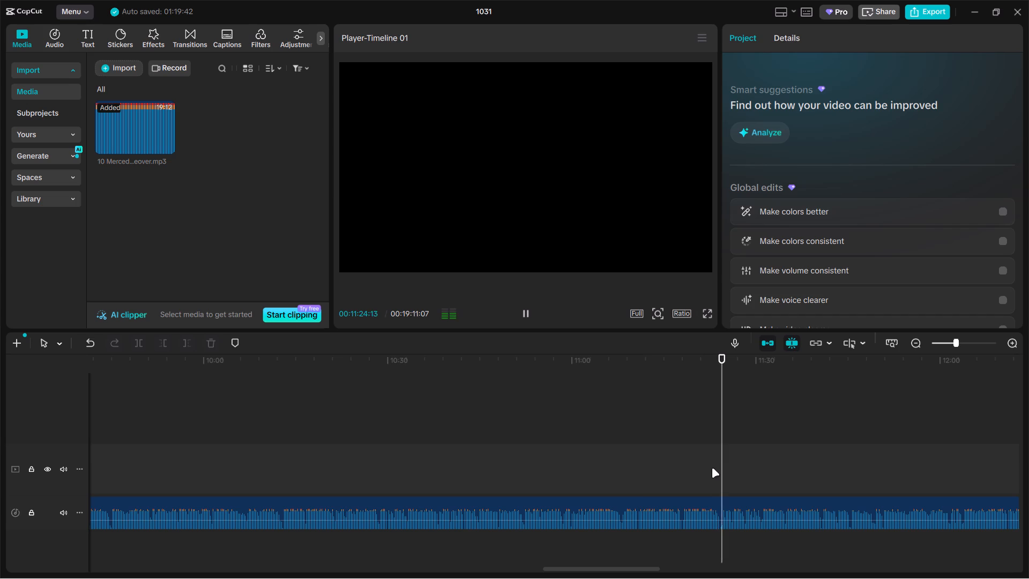
key(space)
text(m)
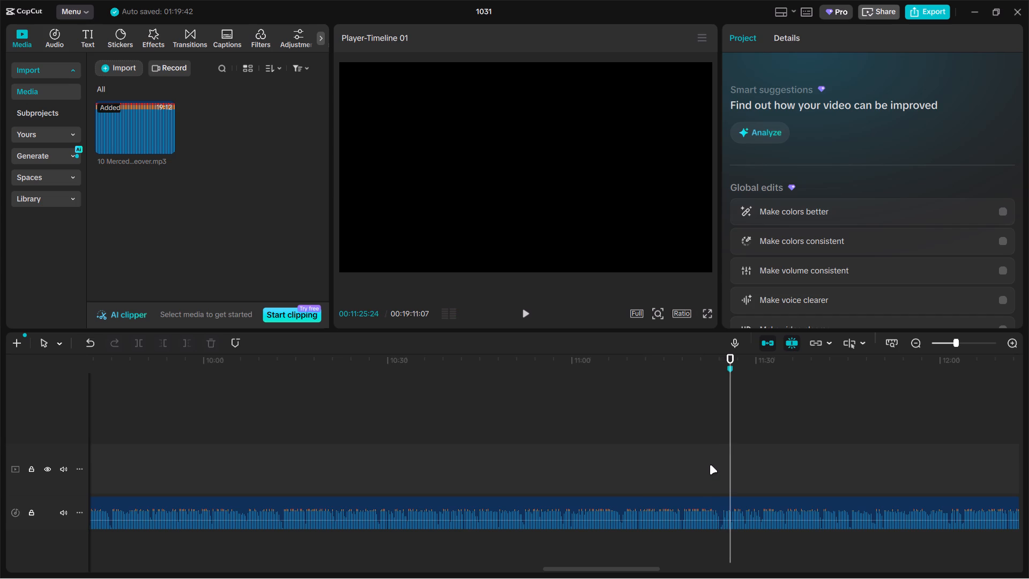
Play the voiceover briefly near 12:44 and add a timeline marker at 00:12:44:01.
drag(710, 465, 646, 488)
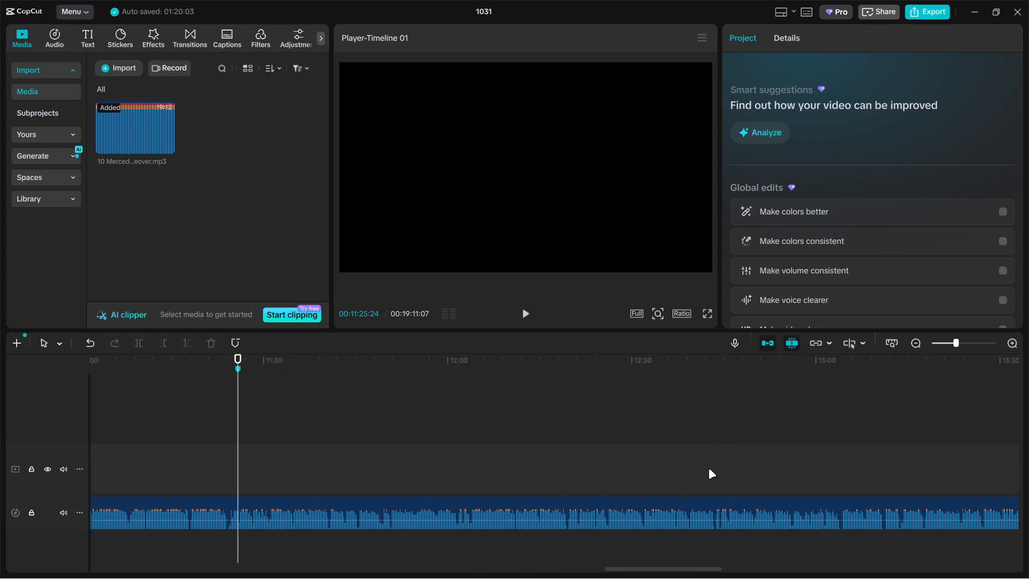
click(697, 472)
key(space)
key(space)
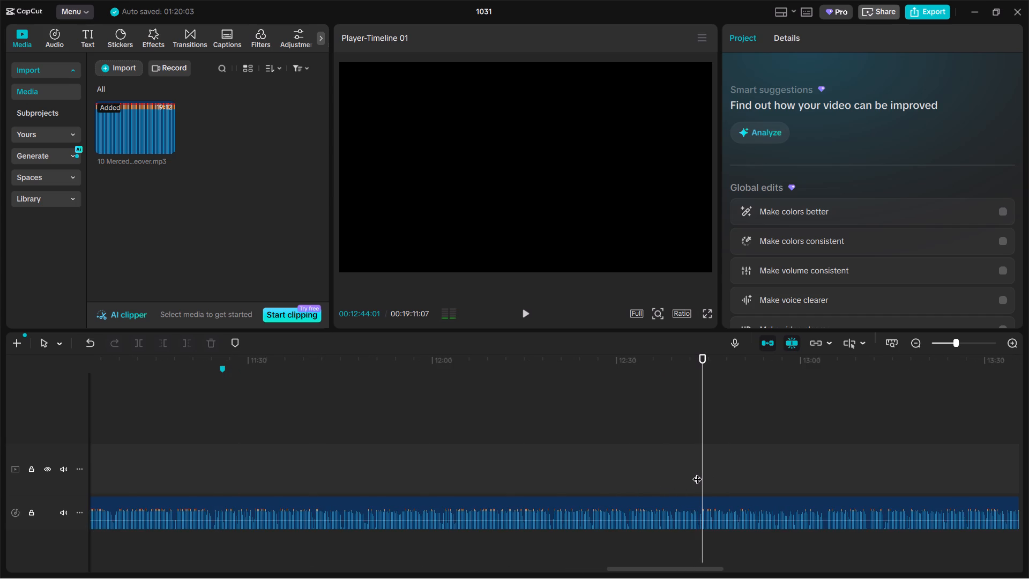
text(m)
Return the playhead to the start of the timeline at 00:00:00:00.
ctrl+scroll(697, 472, down, 19)
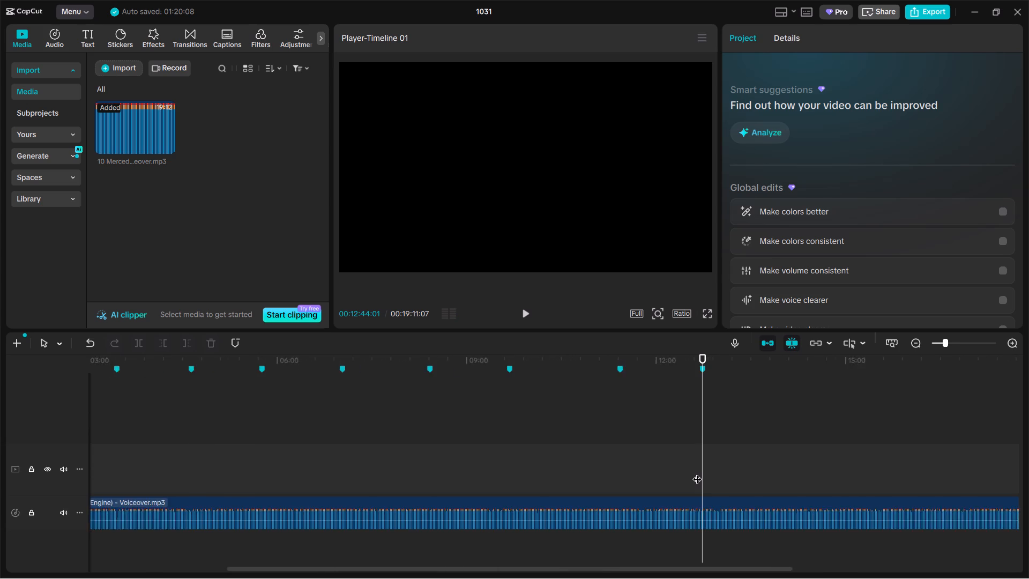
ctrl+scroll(697, 472, down, 9)
click(192, 402)
drag(189, 403, 80, 412)
ctrl+scroll(190, 399, up, 8)
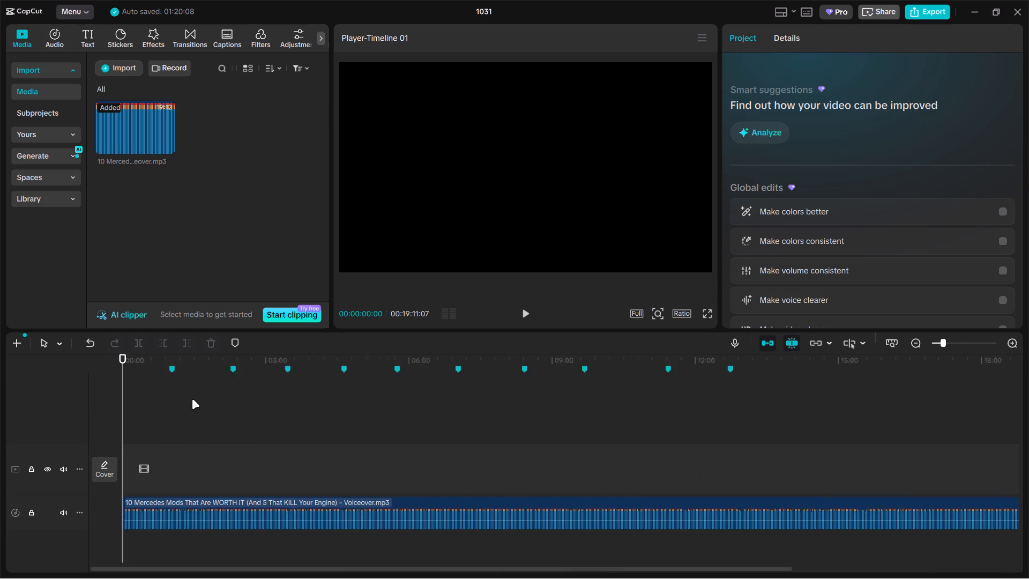
ctrl+scroll(192, 399, up, 9)
Import all seven video clips from the Intro folder inside Downloads > EDIT into the project media.
click(126, 78)
click(127, 64)
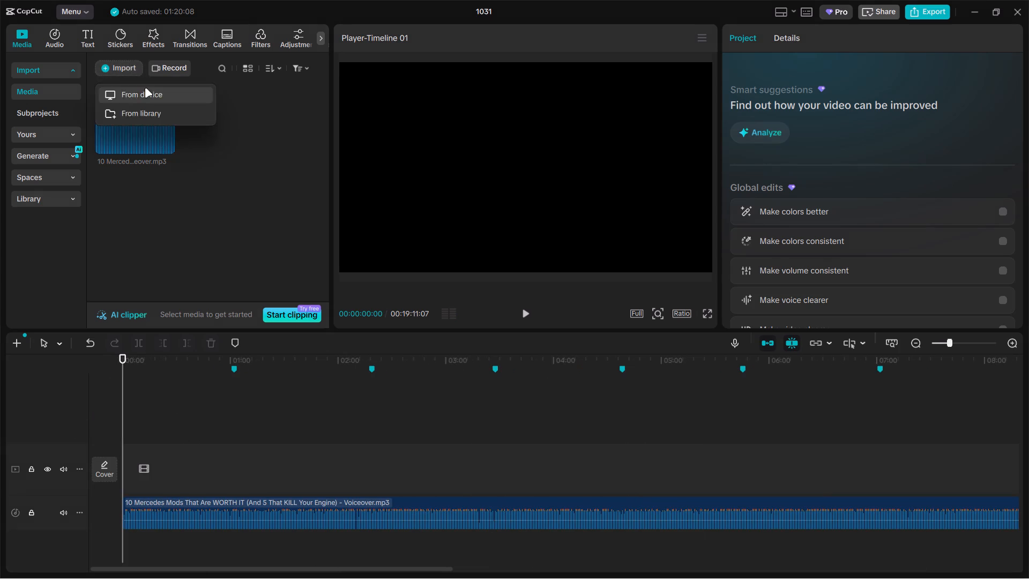
click(144, 88)
click(77, 30)
scroll(49, 252, down, 4)
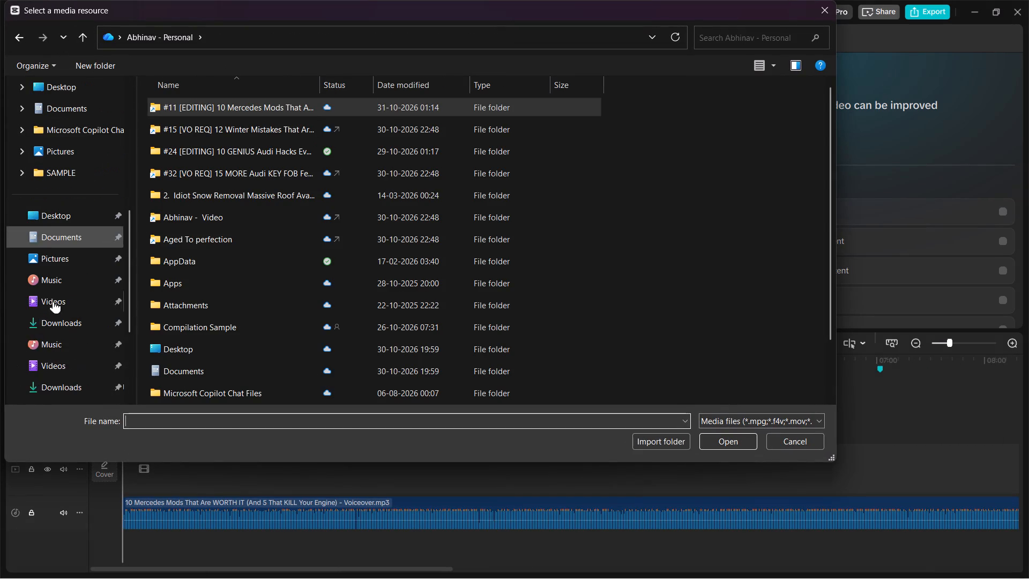
click(72, 308)
click(73, 331)
click(169, 145)
drag(169, 145, 176, 143)
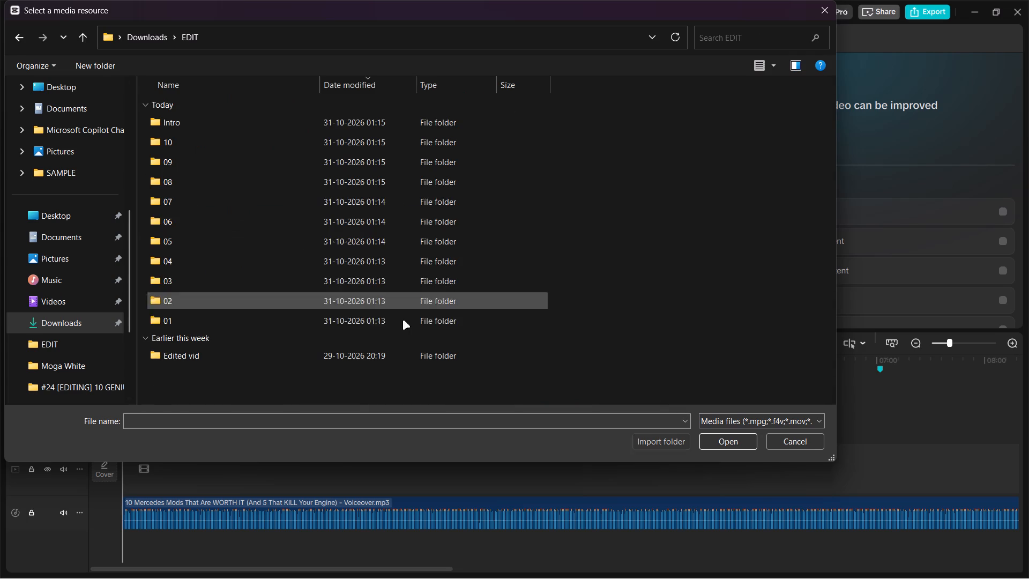
double_click(228, 117)
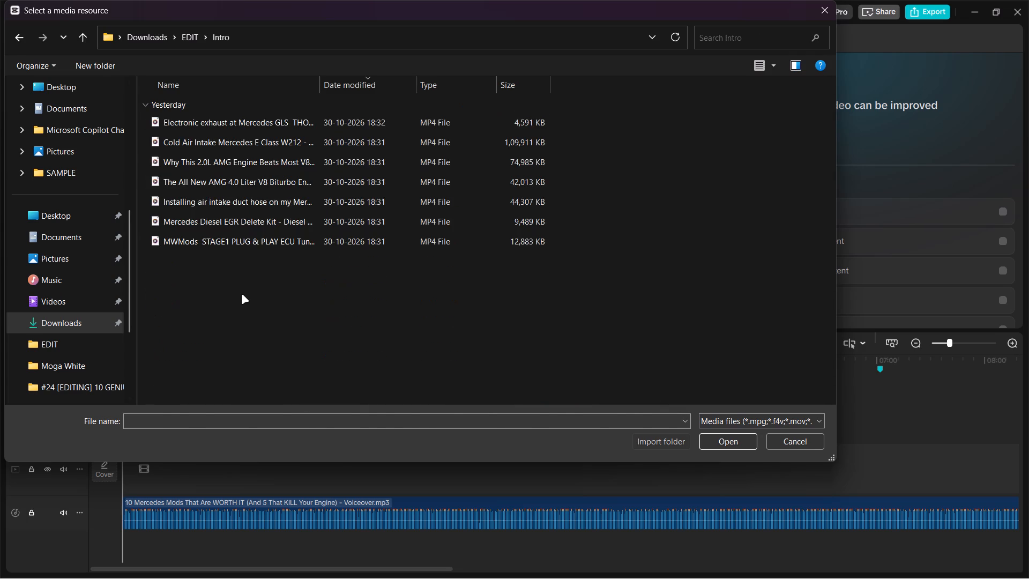
key(ctrl+a)
key(Return)
Place the imported intro clips on the main video track above the voiceover, starting at the beginning of the timeline.
click(252, 140)
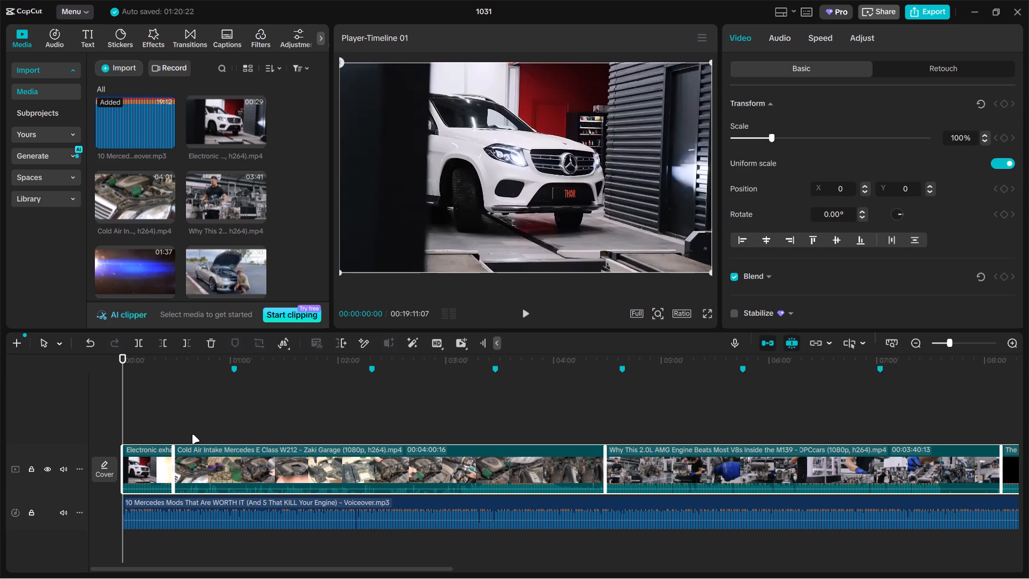
Play the beginning of the timeline and mute the main video track's audio.
ctrl+scroll(202, 435, up, 5)
key(space)
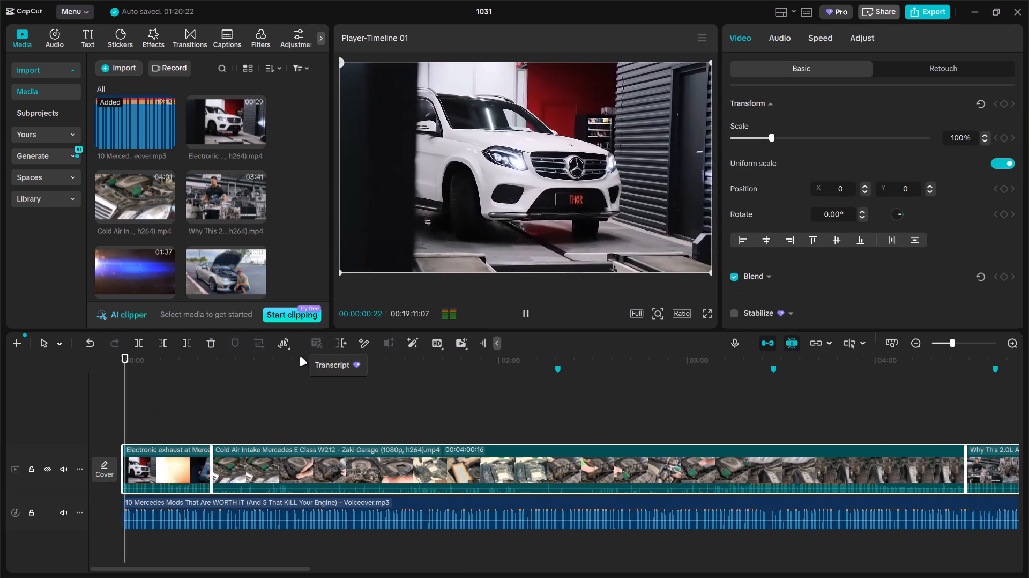
click(63, 471)
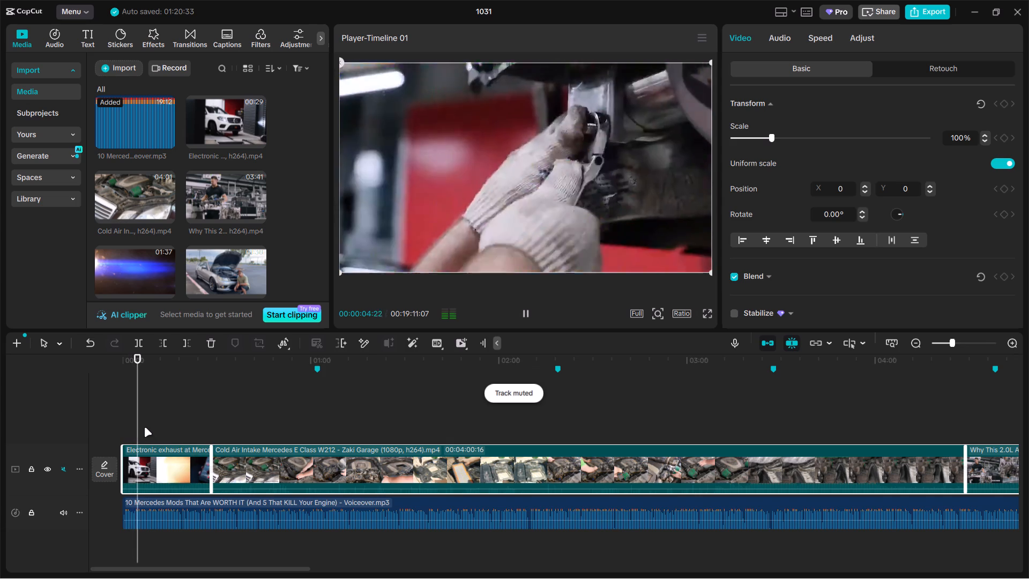
Split the Electronic exhaust clip at 00:00:06:26 and delete the remainder after the cut.
drag(137, 422, 132, 421)
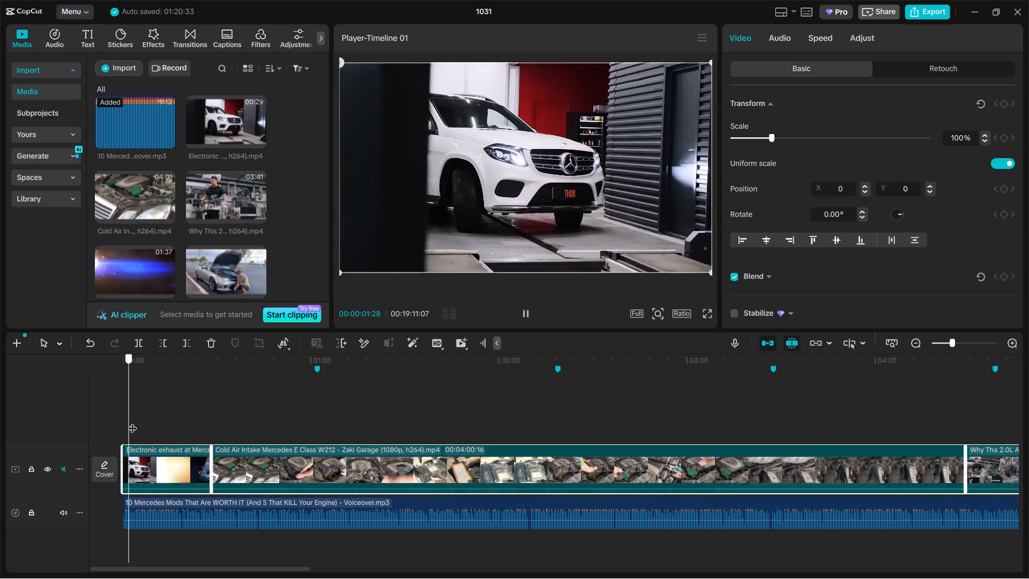
drag(132, 421, 143, 422)
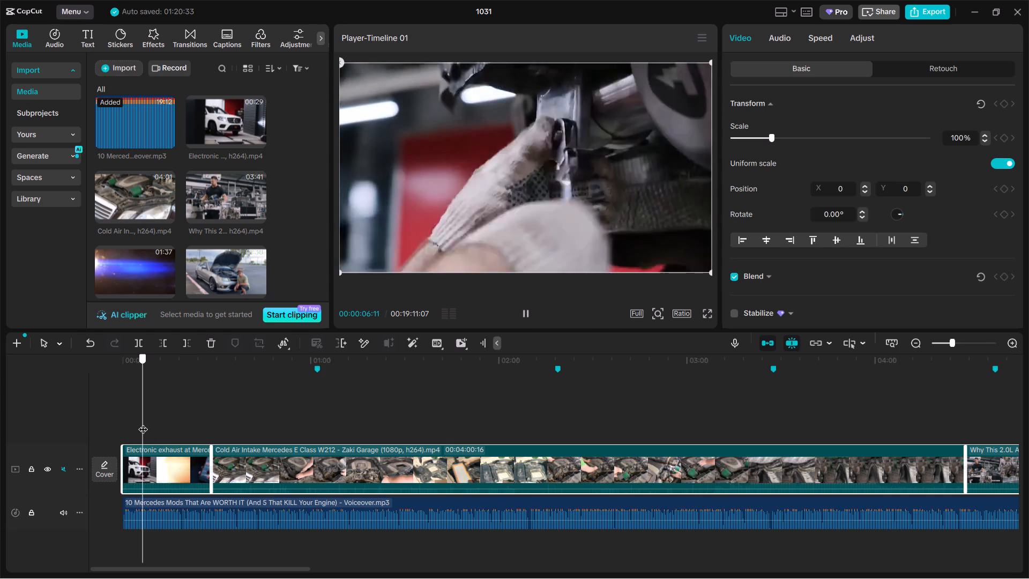
drag(143, 422, 144, 422)
key(ctrl+b)
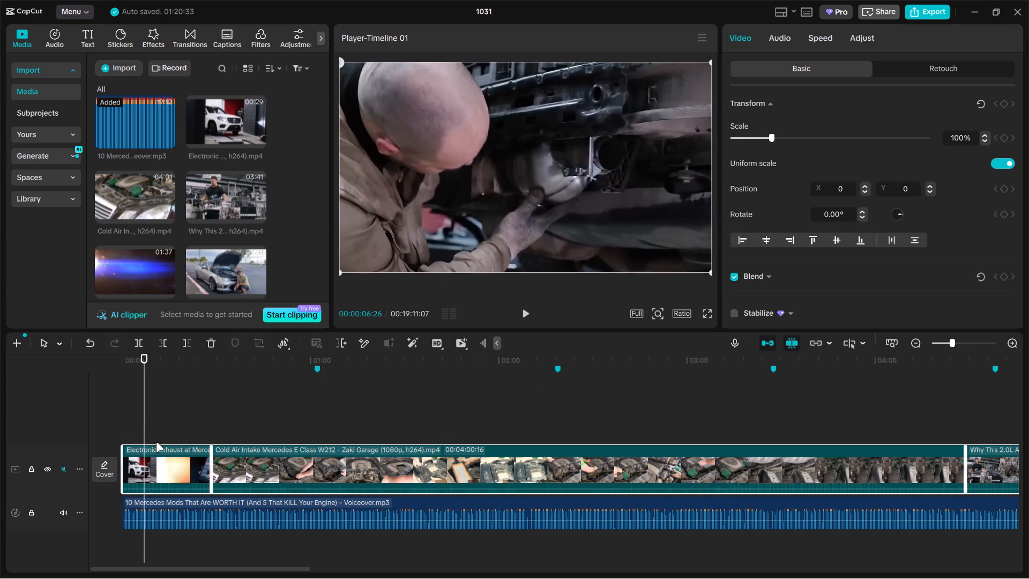
click(187, 461)
key(BackSpace)
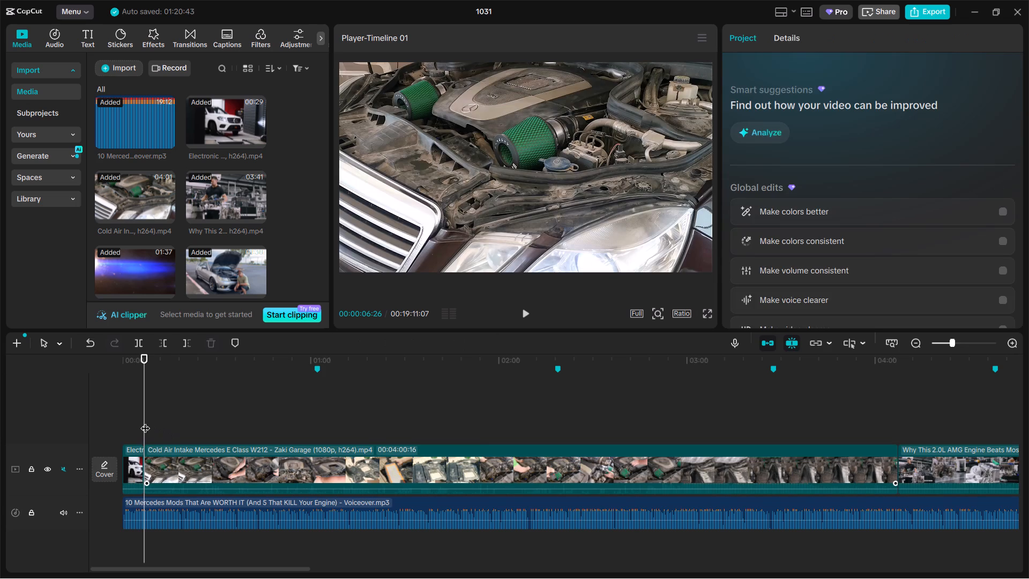
Split the Cold Air Intake clip at 00:02:09:23 and delete the portion before the cut.
drag(144, 421, 339, 428)
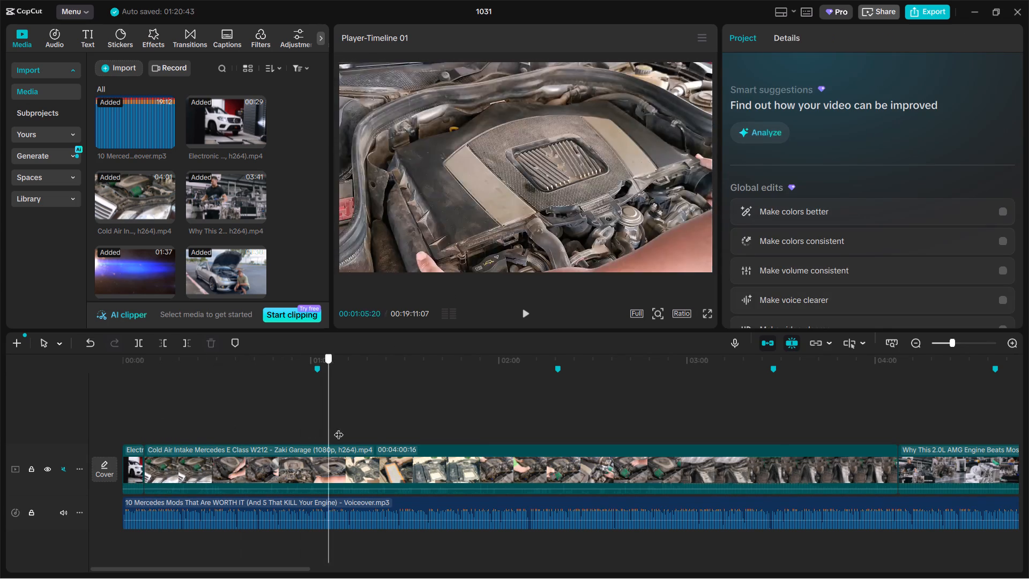
drag(339, 428, 667, 420)
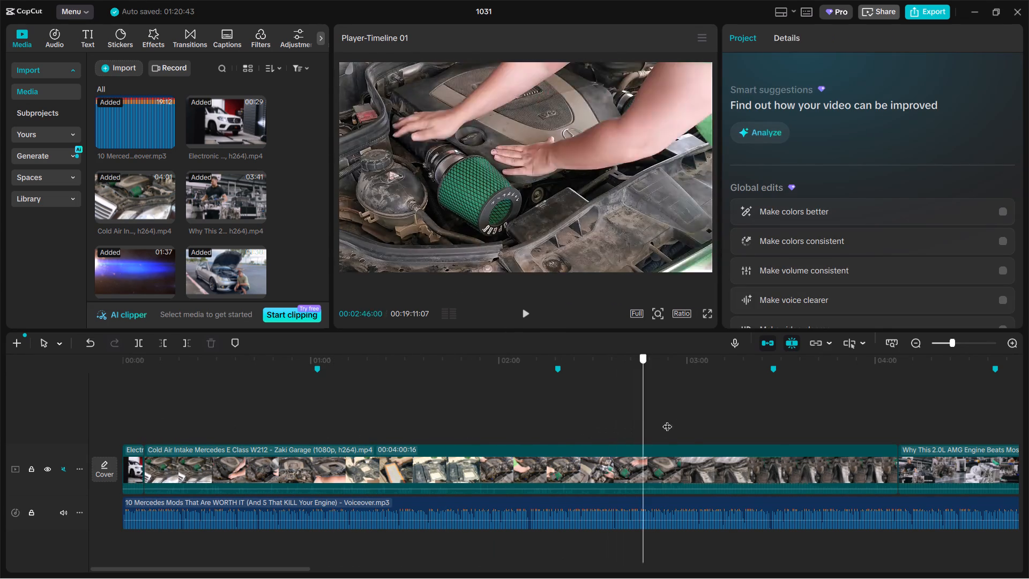
drag(667, 420, 499, 412)
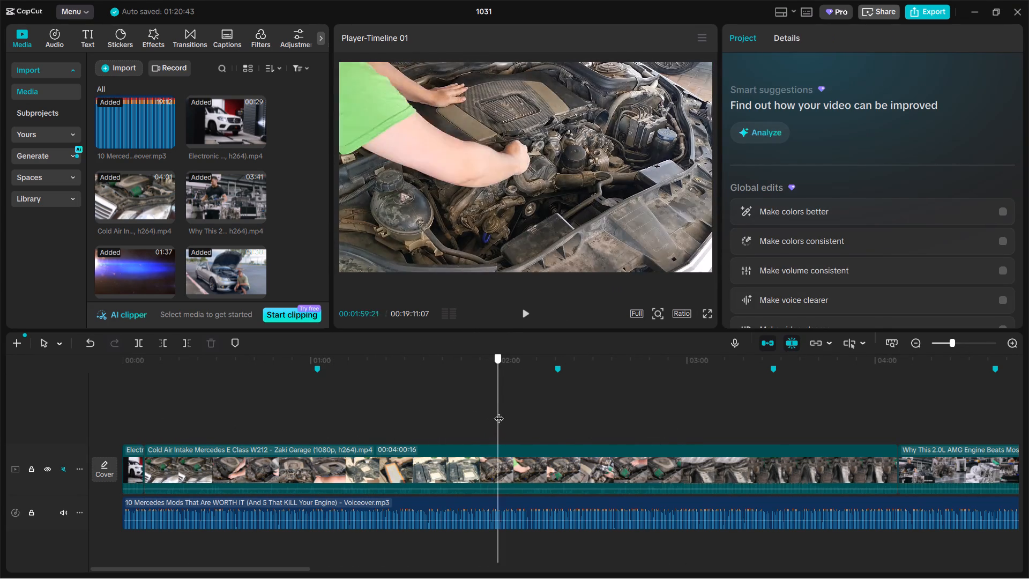
drag(499, 412, 530, 411)
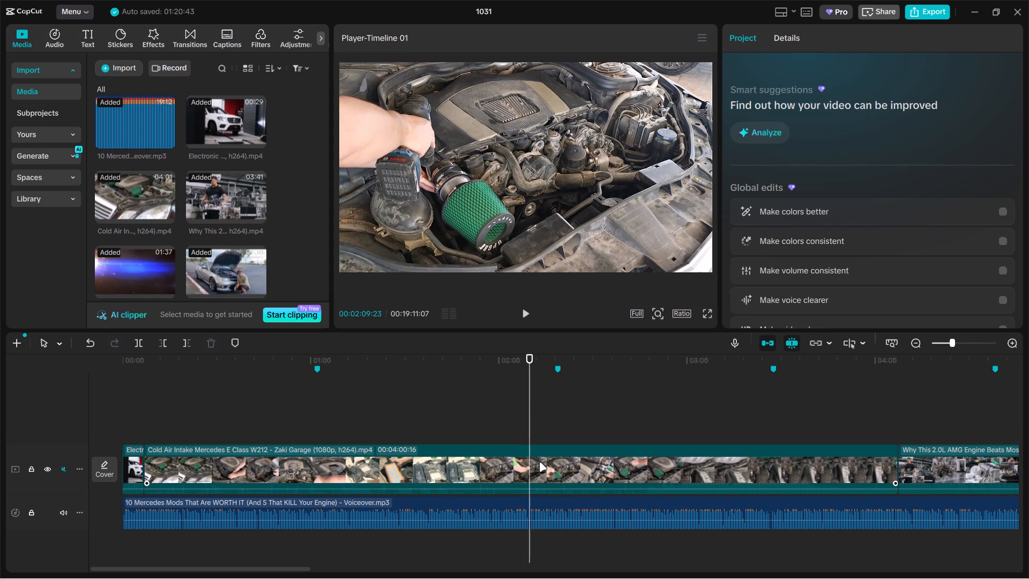
click(539, 462)
key(ctrl+b)
click(479, 477)
key(BackSpace)
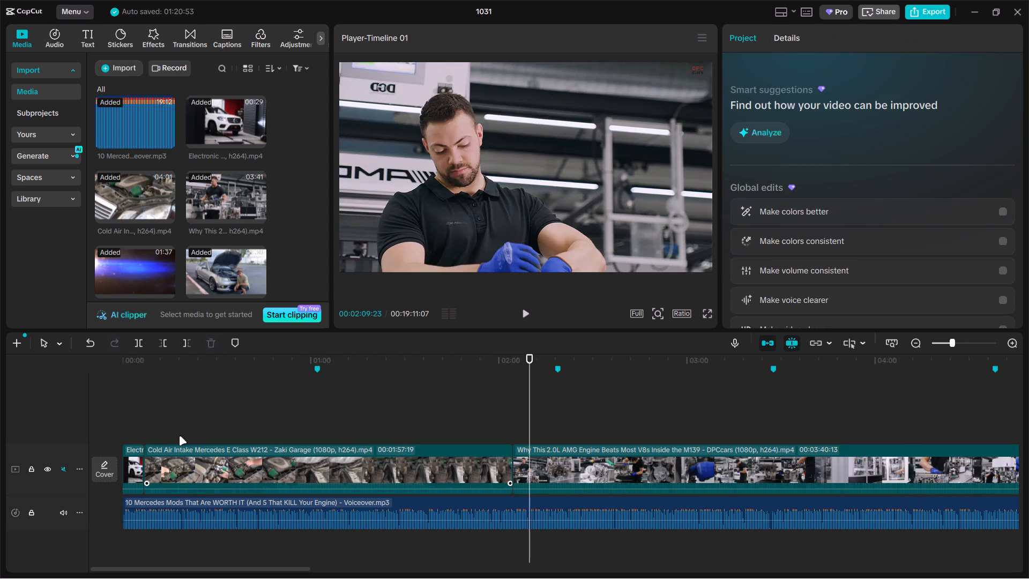
Split the shortened Cold Air Intake clip at 00:00:14:17 and delete everything in it after the cut.
click(174, 436)
drag(174, 436, 168, 435)
click(223, 472)
key(ctrl+v)
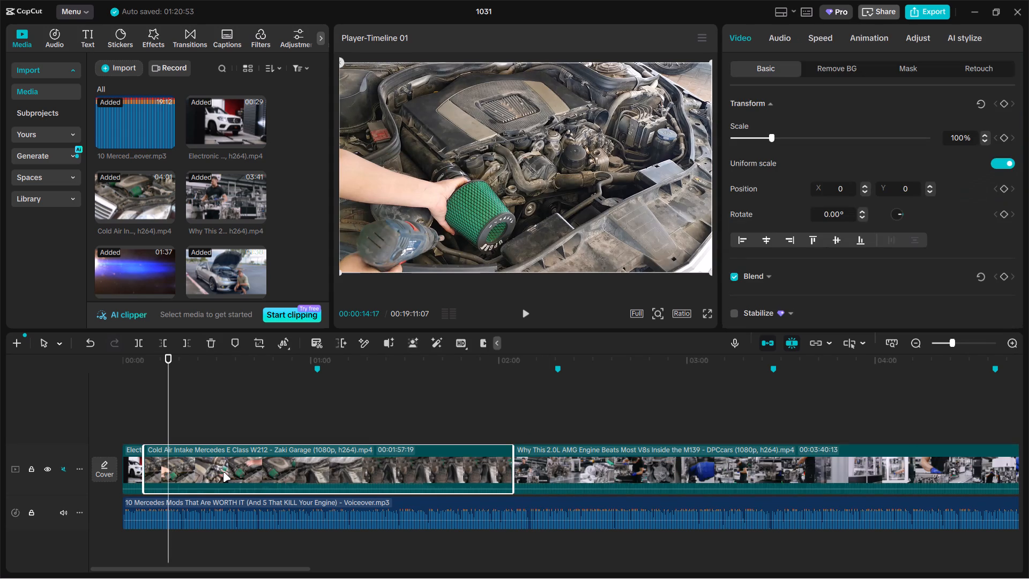
key(ctrl+b)
key(BackSpace)
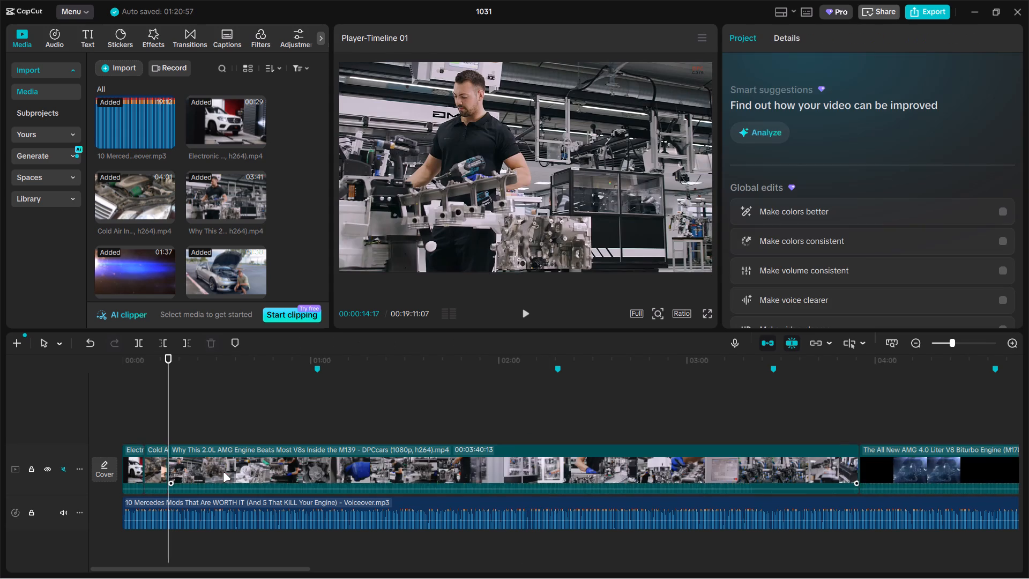
Split the 2.0L AMG Engine clip at 00:01:20:17 and delete the portion before the cut.
drag(170, 413, 240, 406)
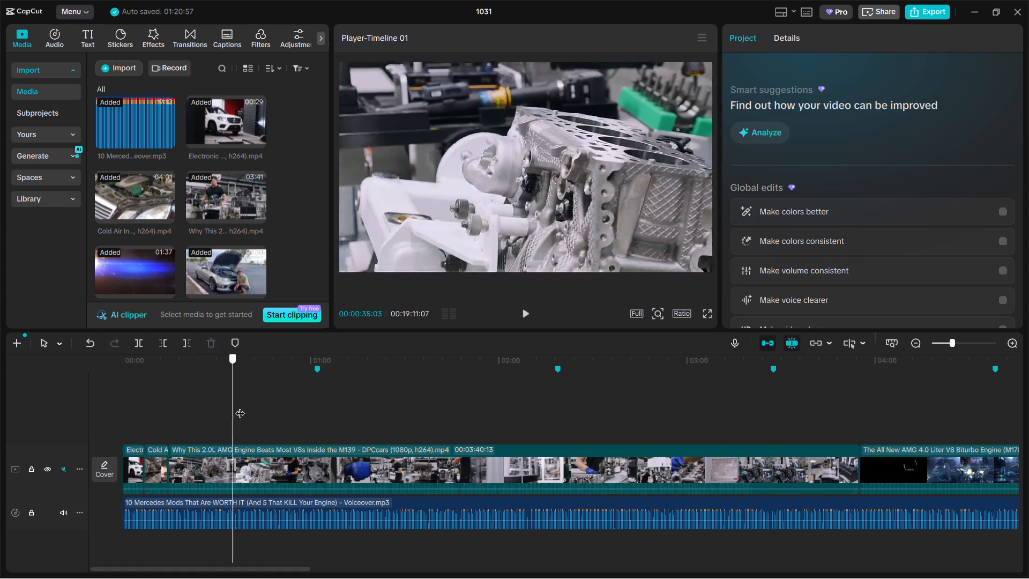
drag(240, 406, 357, 407)
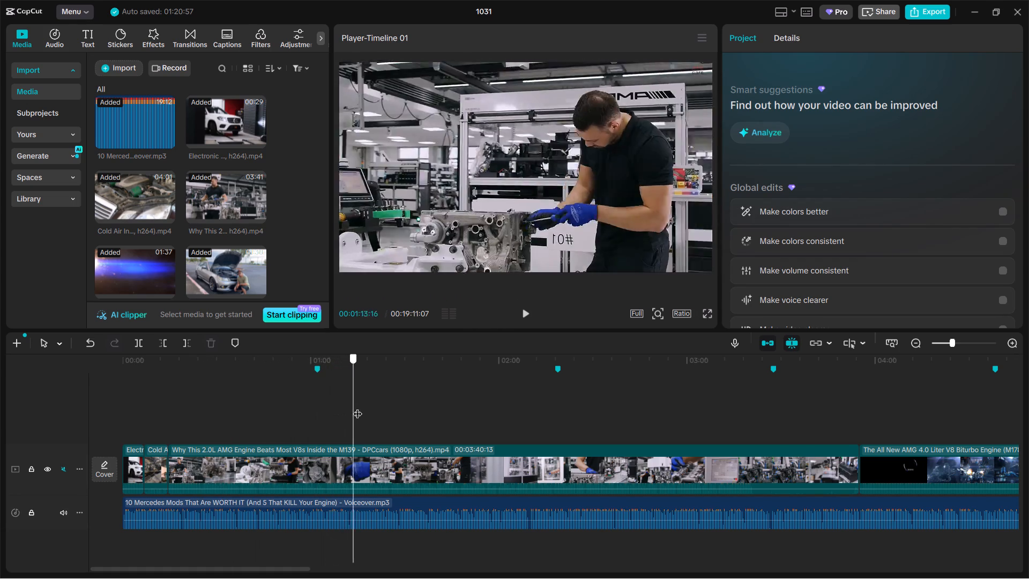
drag(357, 407, 389, 405)
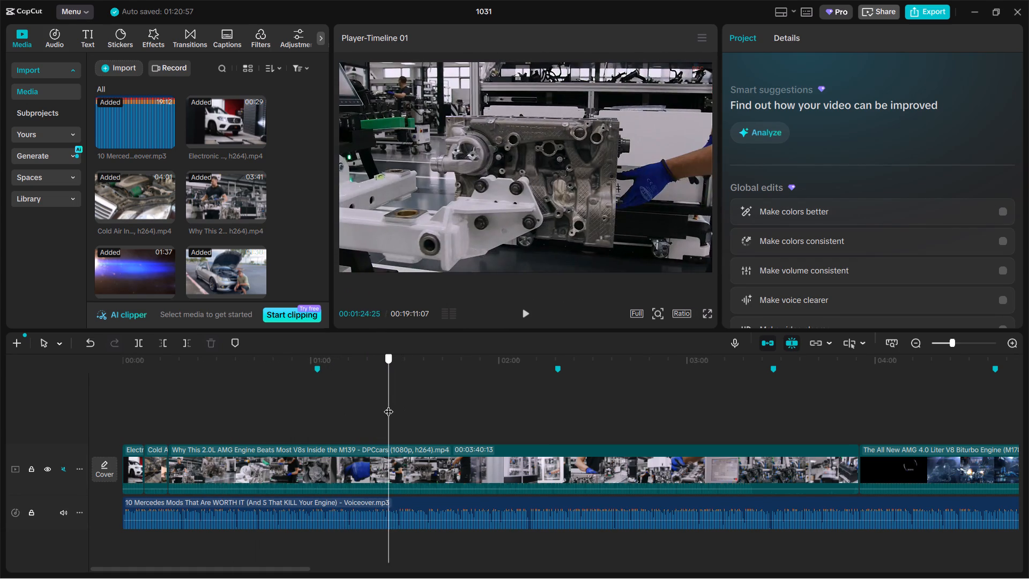
drag(389, 405, 375, 407)
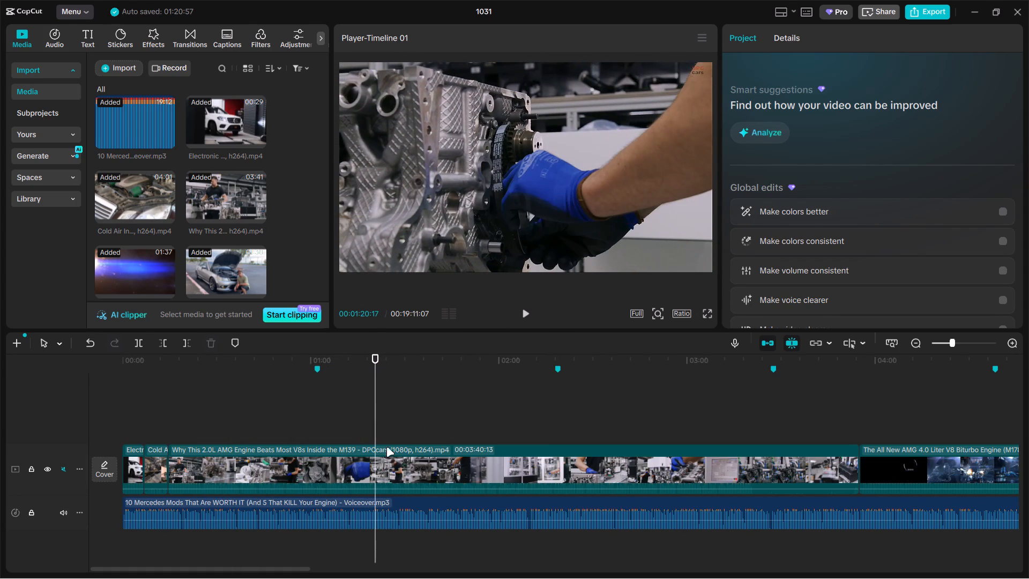
click(395, 463)
key(ctrl+b)
click(343, 465)
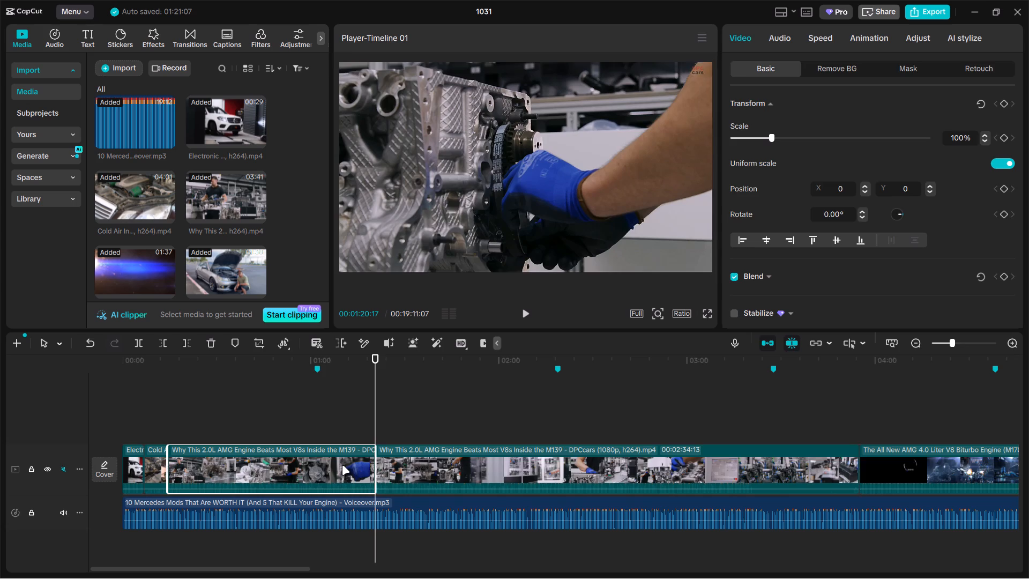
key(BackSpace)
Split the remaining 2.0L AMG Engine clip at 00:00:21:02 and delete the portion after the cut.
double_click(188, 430)
click(198, 460)
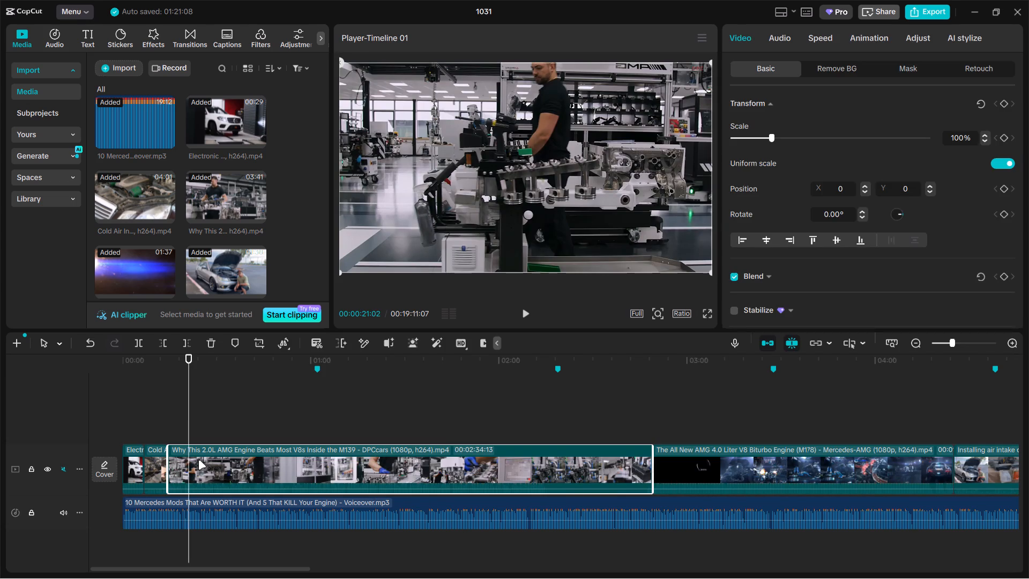
key(ctrl+b)
key(BackSpace)
Split the AMG 4.0 Liter V8 Biturbo clip at 00:00:43:29 and delete its dark opening portion.
drag(191, 426, 277, 420)
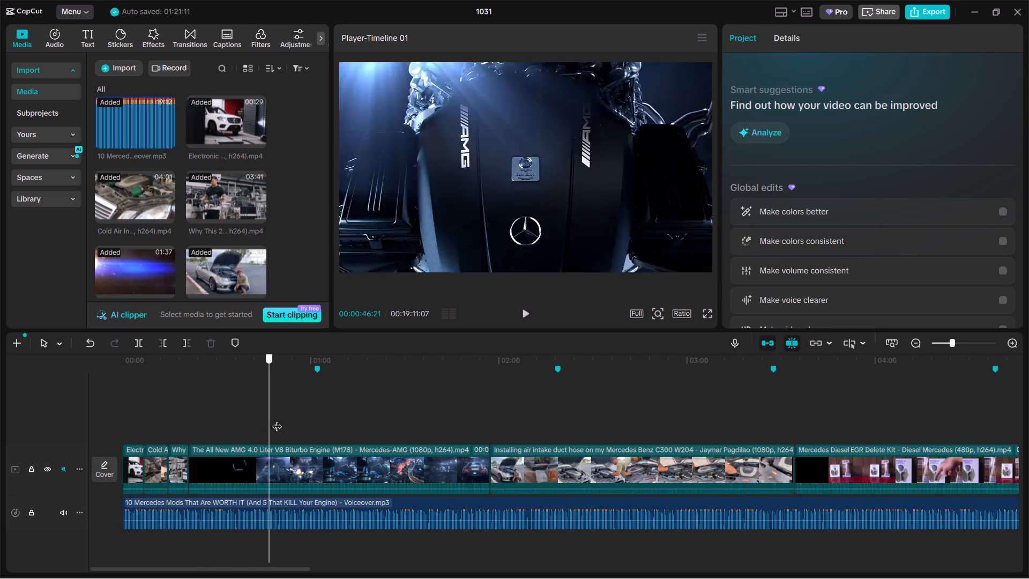
drag(277, 420, 278, 420)
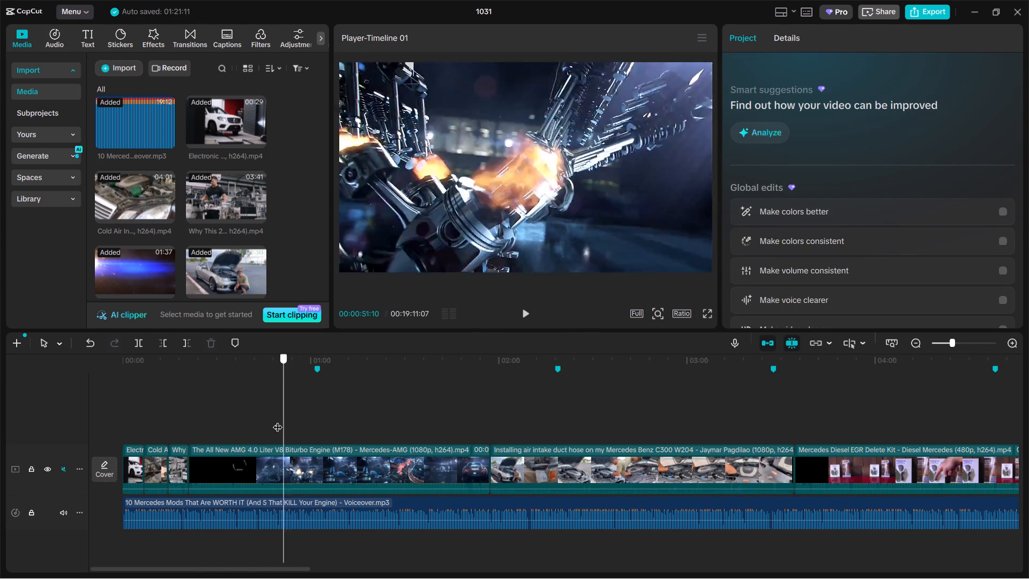
drag(278, 420, 260, 420)
click(269, 472)
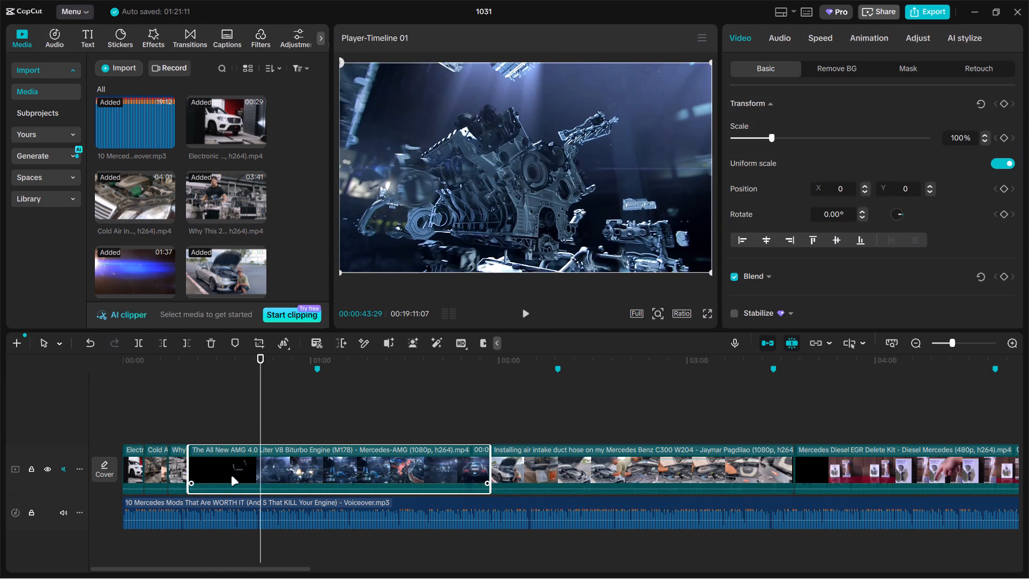
key(ctrl+b)
ctrl+click(227, 476)
key(BackSpace)
Find a clean engine shot in the AMG 4.0 Liter V8 clip, split it at 00:00:48:28 and delete the portion before.
click(182, 426)
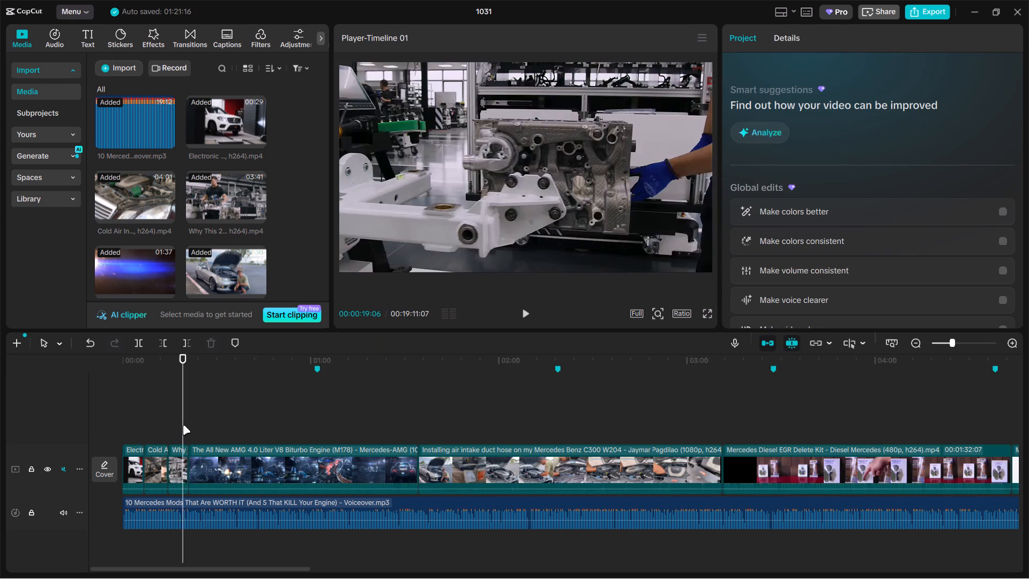
drag(183, 425, 199, 415)
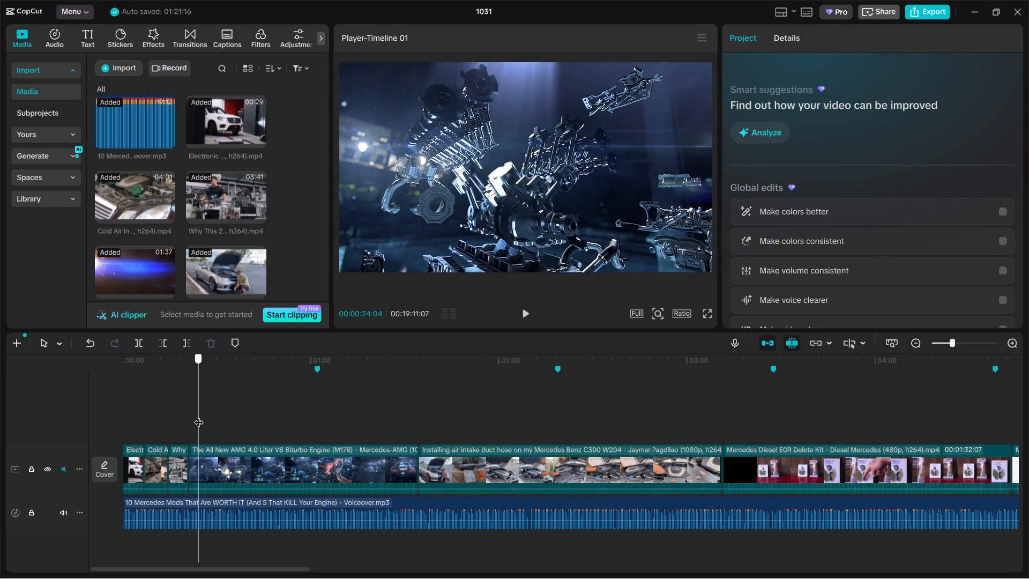
drag(199, 415, 208, 410)
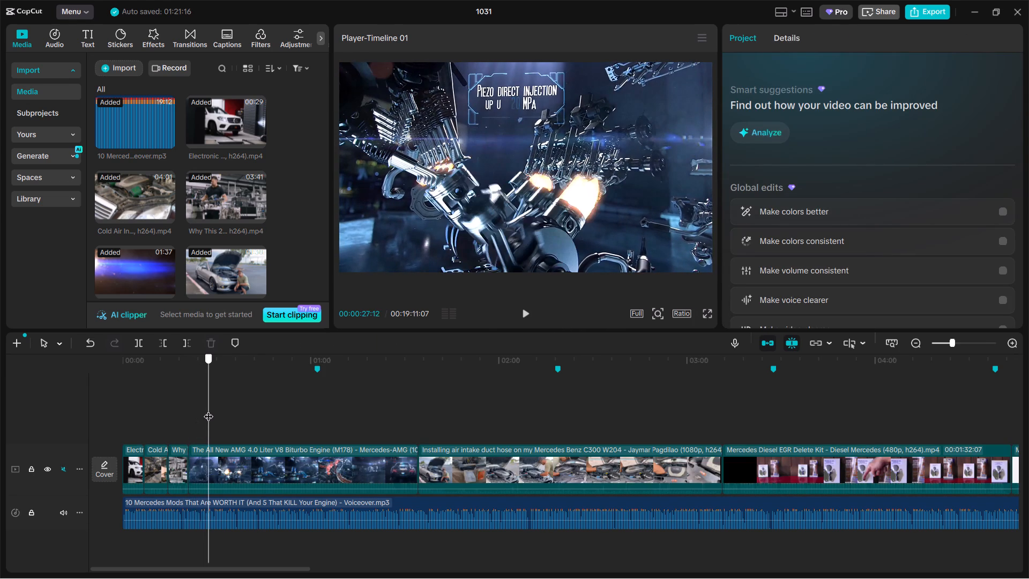
drag(208, 410, 205, 413)
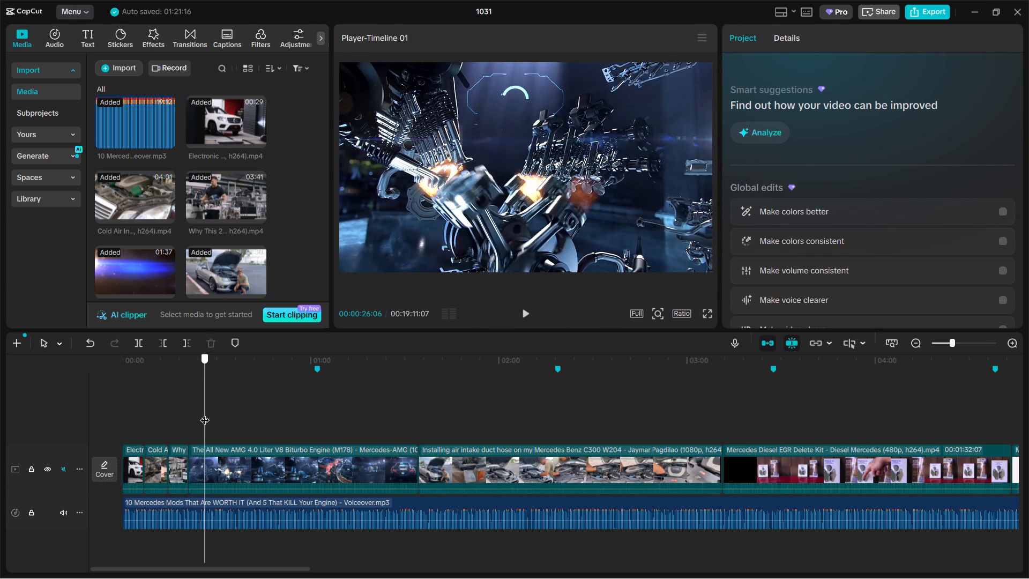
drag(205, 413, 204, 415)
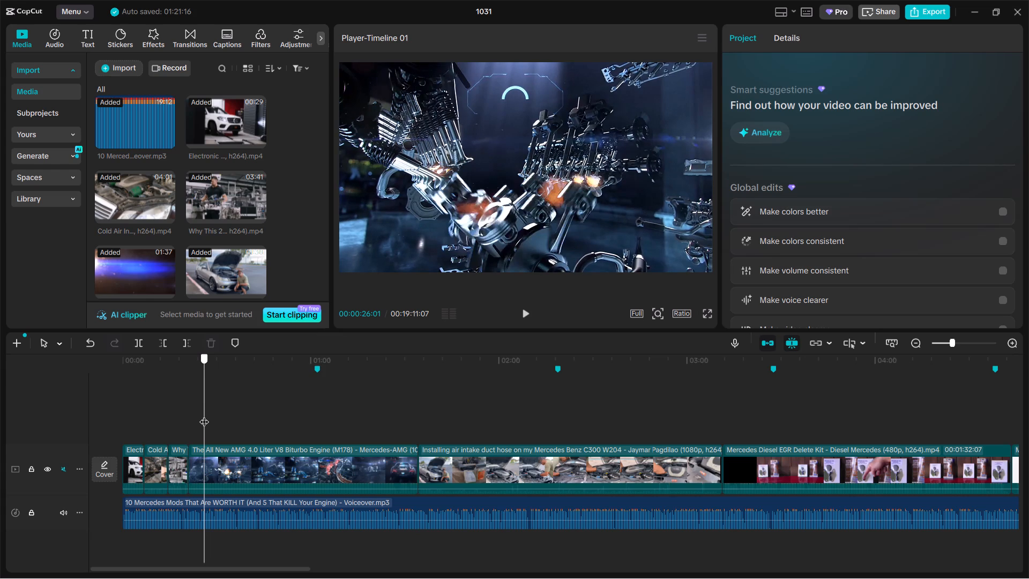
drag(204, 415, 251, 400)
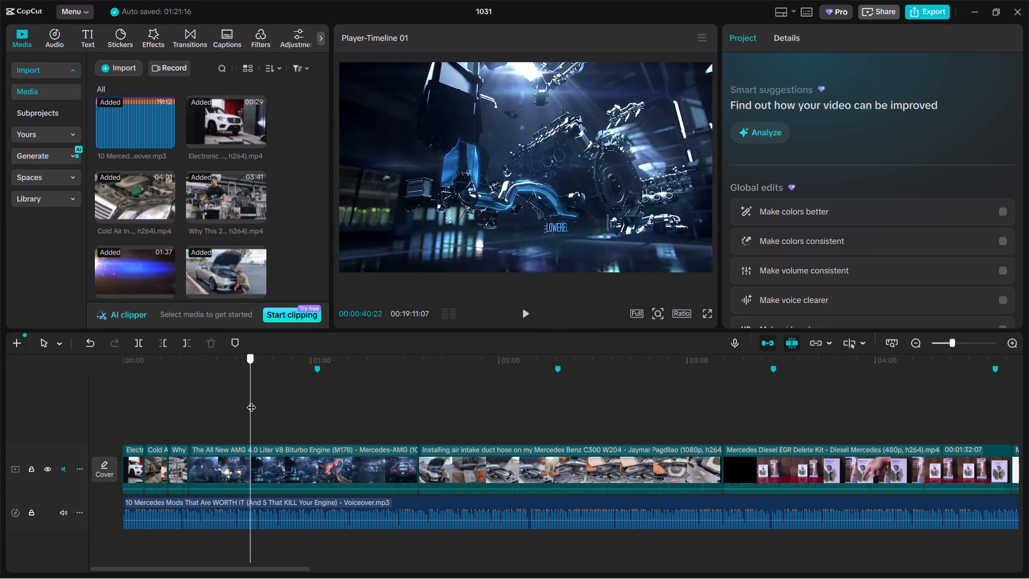
drag(251, 400, 302, 389)
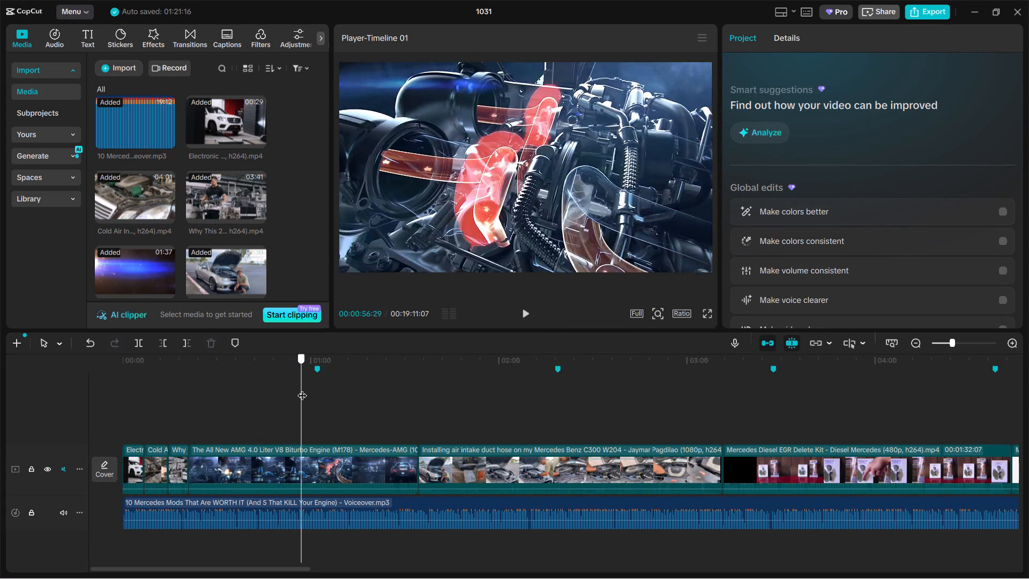
drag(302, 389, 286, 394)
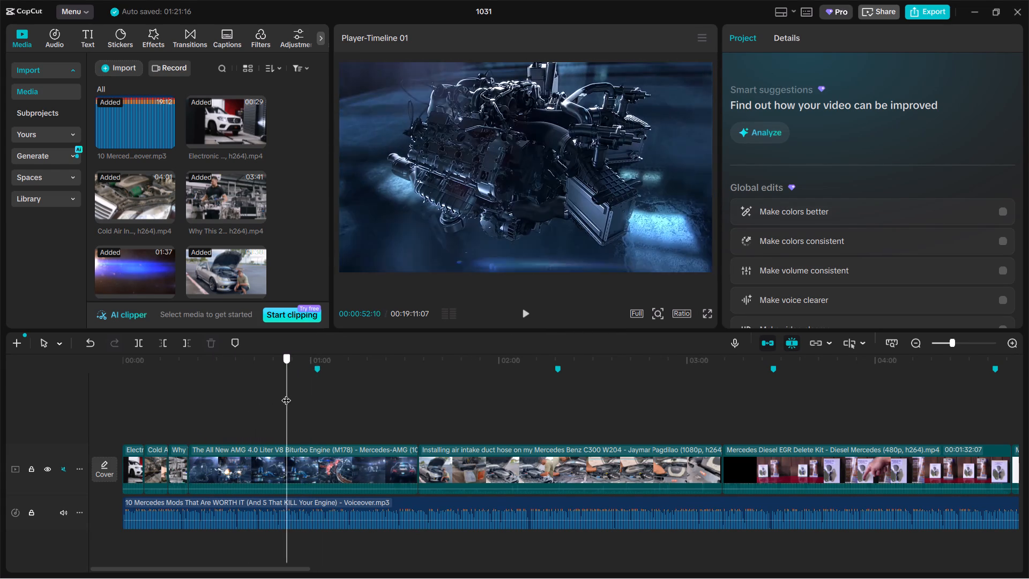
drag(286, 394, 277, 398)
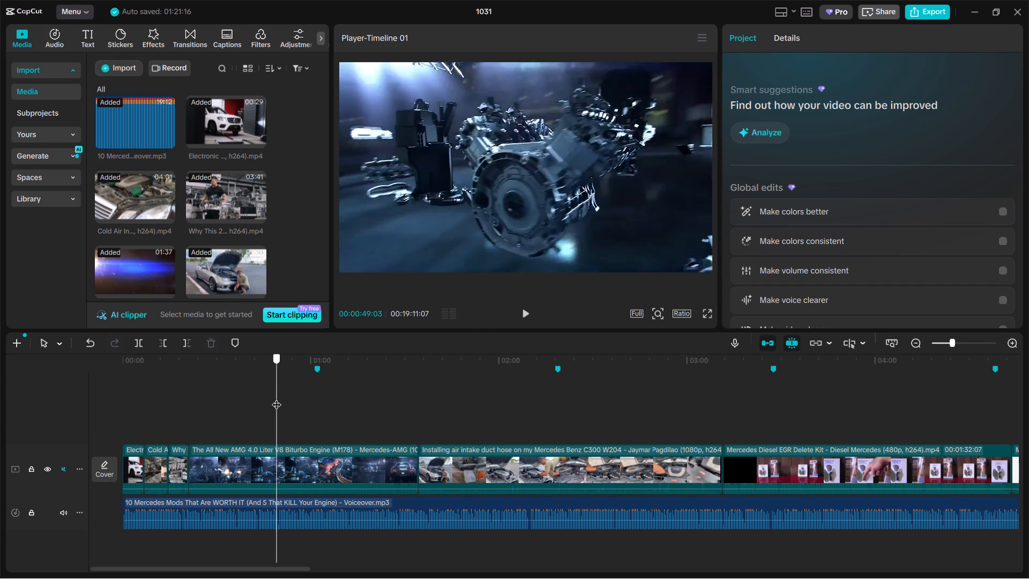
drag(277, 398, 276, 398)
click(286, 461)
key(ctrl+b)
click(244, 474)
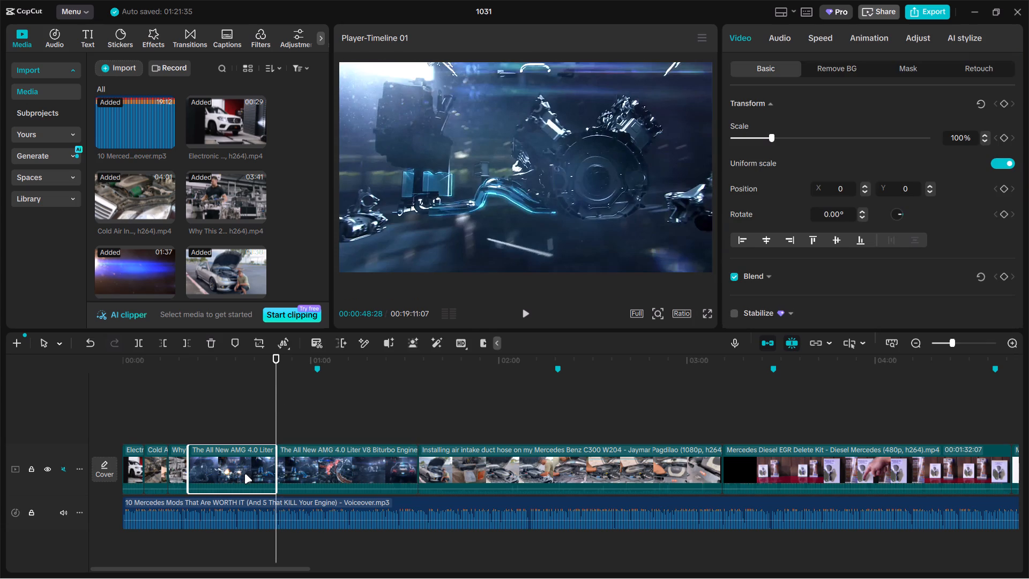
key(BackSpace)
Split the remaining AMG 4.0 Liter V8 clip at 00:00:27:22 and delete the portion after the cut.
click(187, 431)
drag(187, 430, 200, 421)
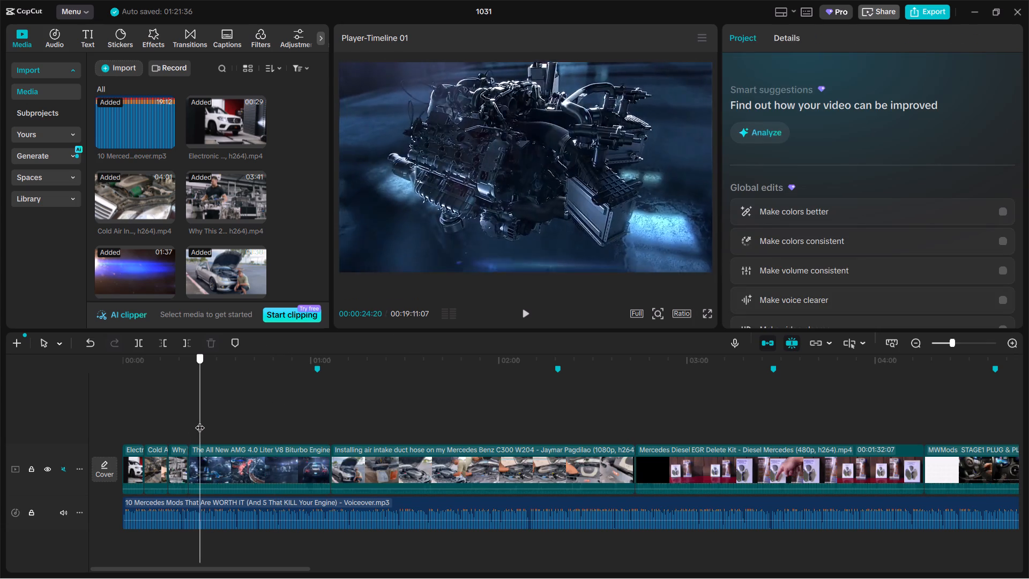
drag(200, 421, 210, 415)
click(236, 466)
key(ctrl+b)
key(BackSpace)
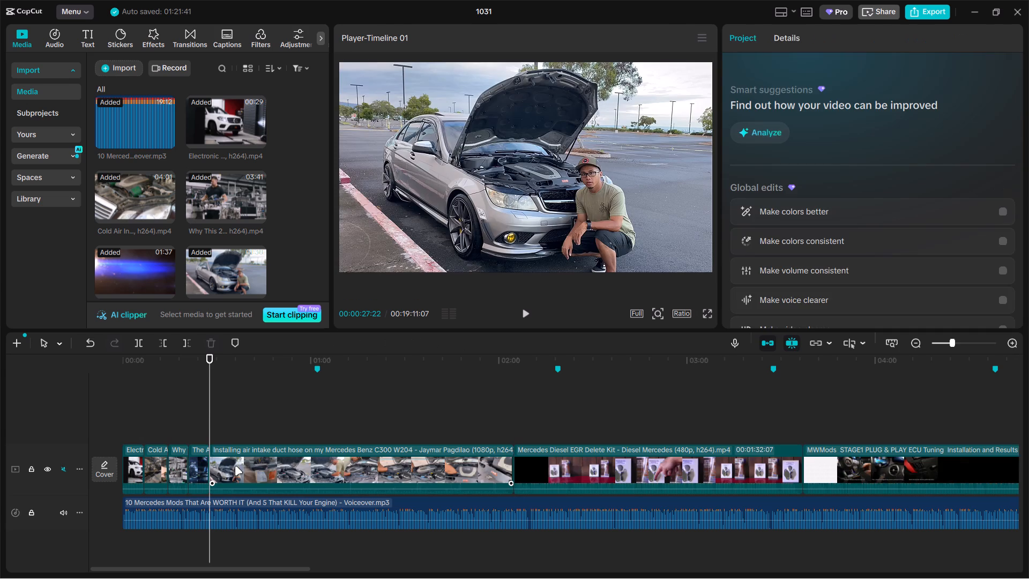
Split the air intake duct hose clip at 00:01:11:04 and delete the portion before the cut.
drag(211, 415, 301, 412)
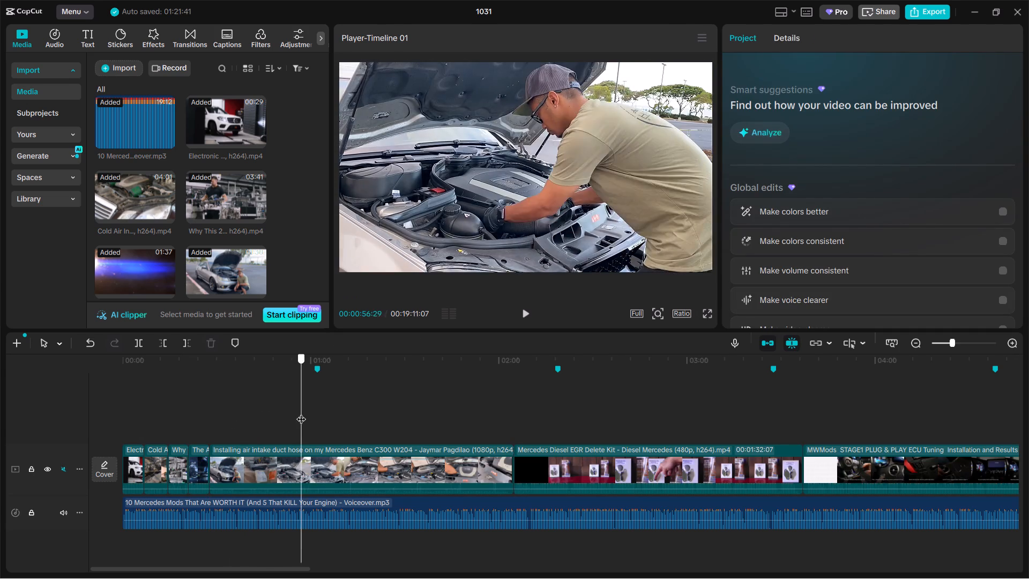
drag(301, 412, 346, 413)
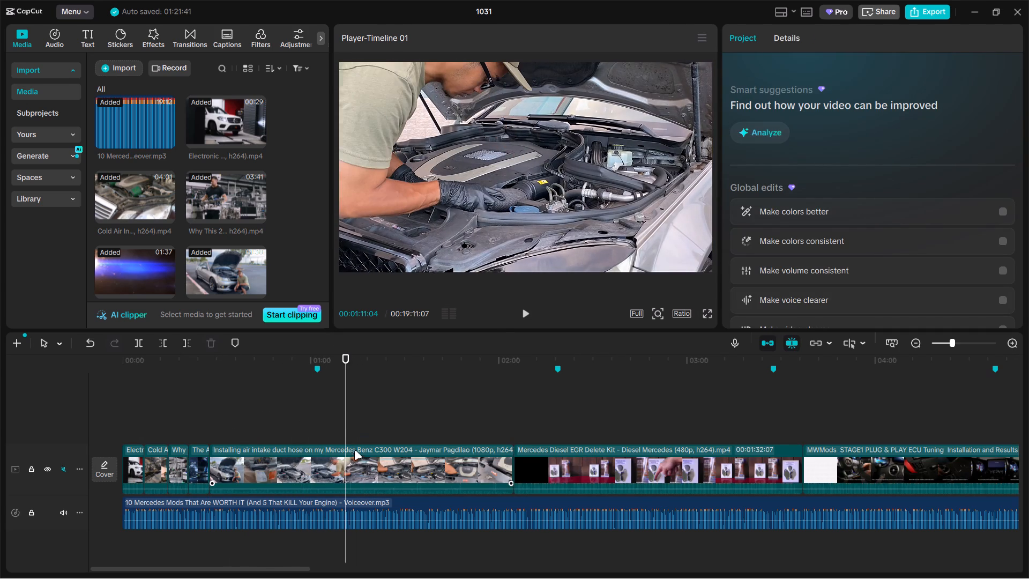
click(356, 453)
key(ctrl+b)
click(305, 475)
key(BackSpace)
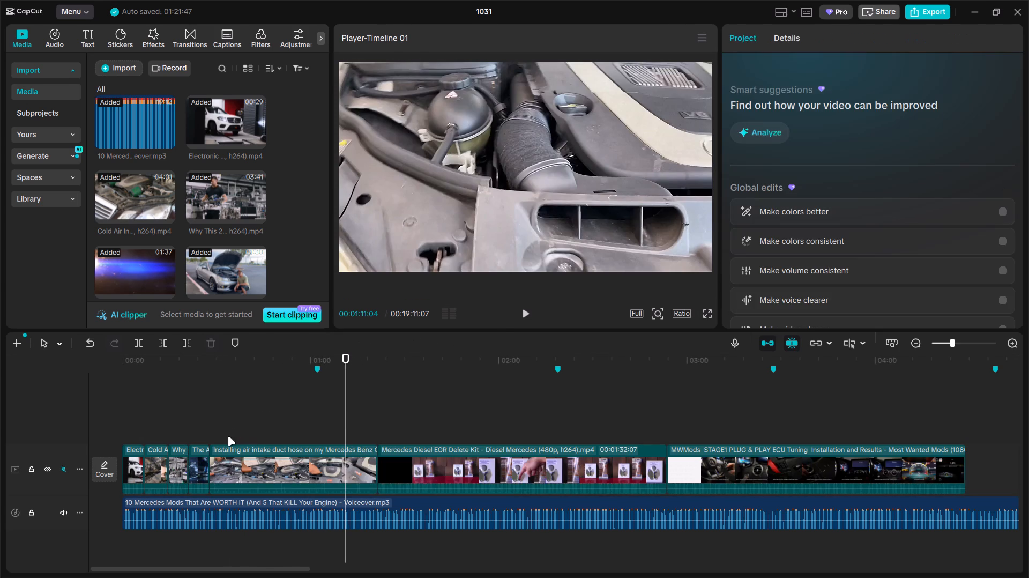
Split the remaining air intake duct hose clip at 00:00:33:06 and delete the portion after the cut.
click(233, 427)
drag(233, 427, 227, 426)
click(288, 465)
key(ctrl+b)
key(BackSpace)
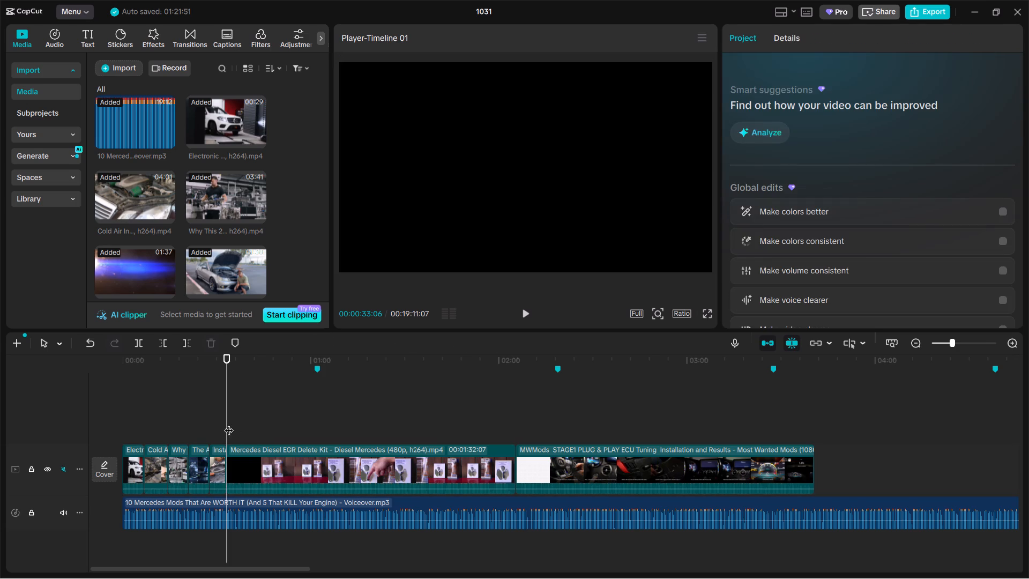
Find a clear shot of the block-off plate kit in the Diesel EGR Delete Kit clip, split at 00:01:19:00 and delete the portion before.
drag(222, 418, 464, 418)
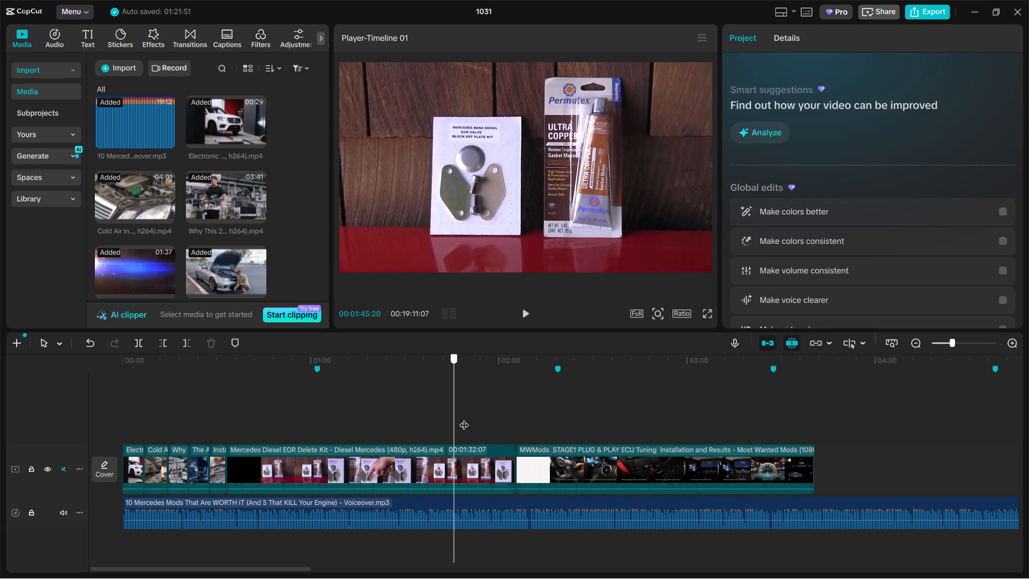
drag(464, 418, 370, 420)
click(381, 464)
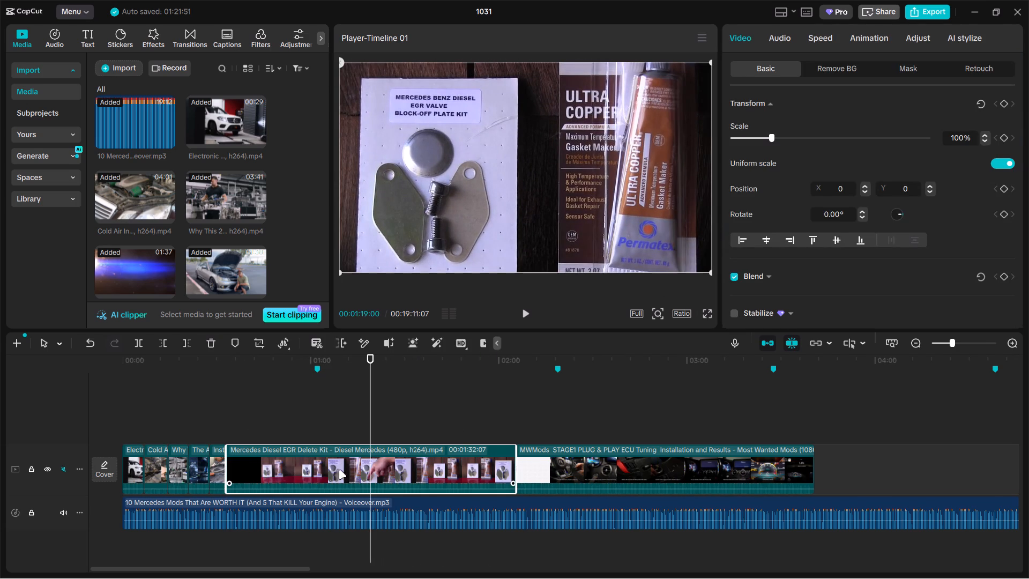
key(ctrl+b)
click(331, 470)
key(BackSpace)
Split the remaining Diesel EGR Delete Kit clip at 00:00:38:20 and delete the portion after the cut.
click(252, 428)
drag(251, 429, 244, 430)
click(282, 467)
key(ctrl+b)
key(BackSpace)
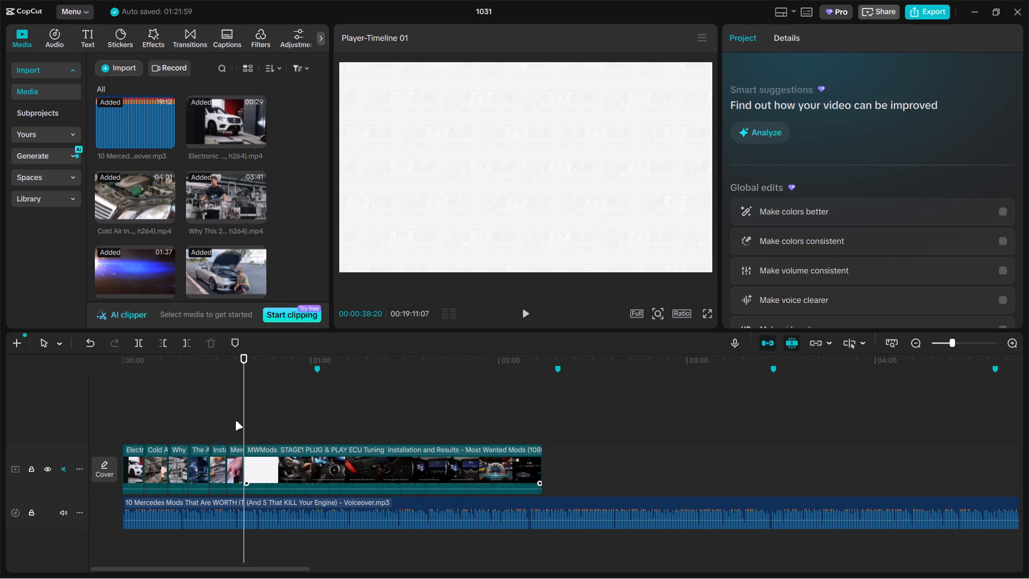
Find a usable shot in the MWMods STAGE1 ECU Tuning clip, split it at 00:01:07:07 and delete the portion before.
drag(245, 418, 395, 422)
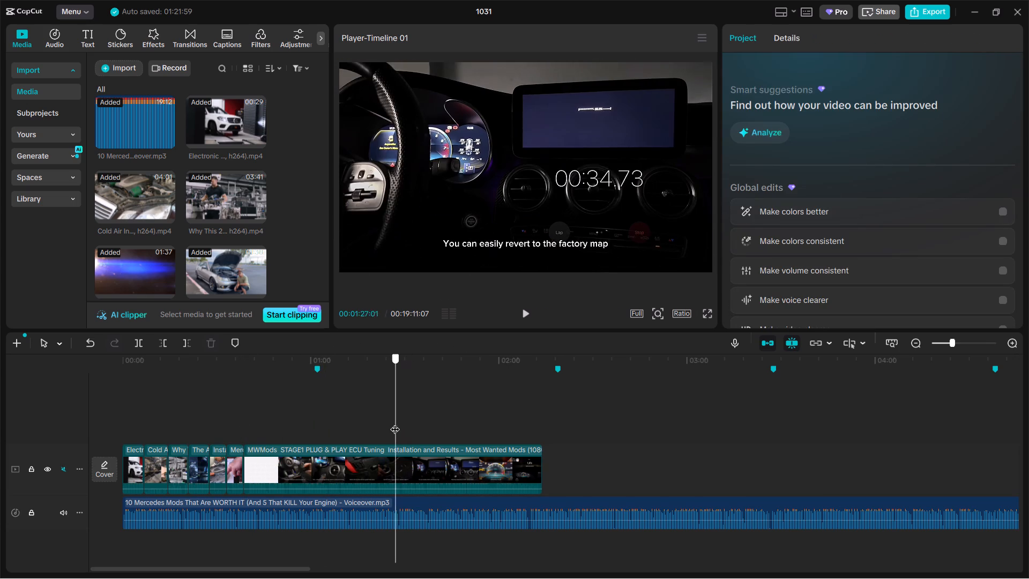
drag(395, 422, 333, 422)
click(337, 460)
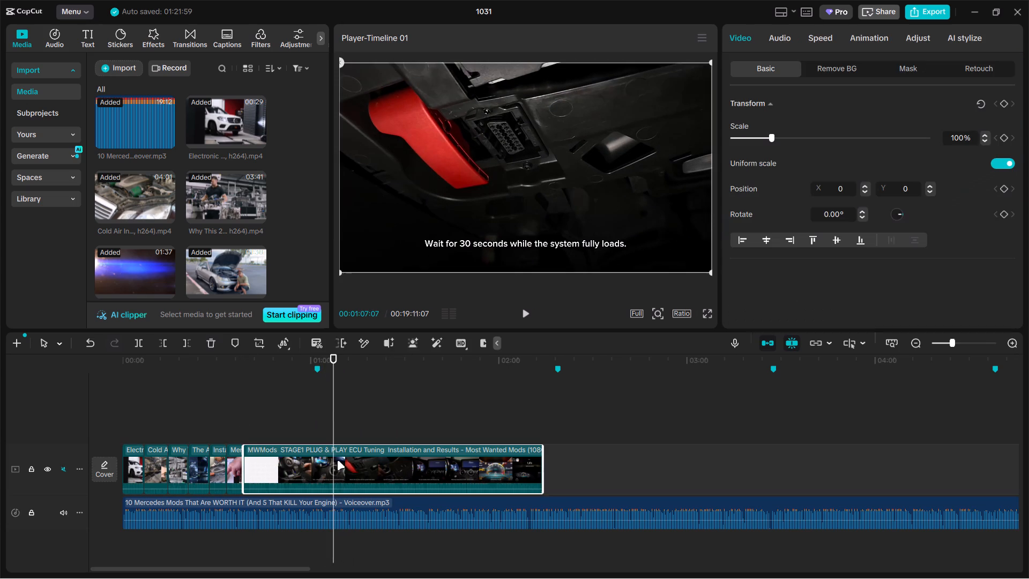
key(ctrl+b)
click(292, 469)
key(BackSpace)
Split the remaining MWMods STAGE1 ECU Tuning clip at 00:00:45:00 and delete the portion after the cut.
click(264, 426)
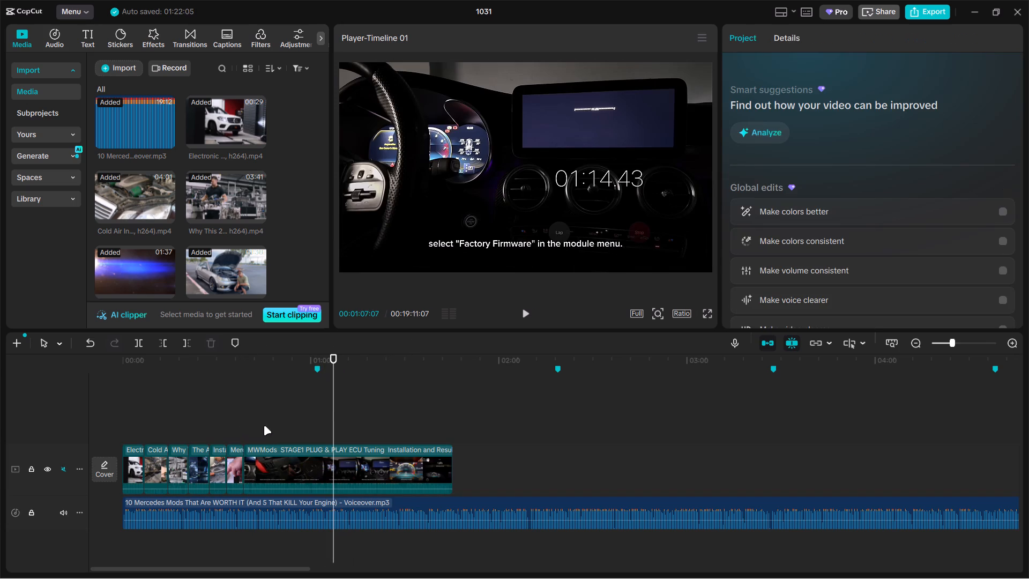
click(288, 458)
key(ctrl+b)
key(BackSpace)
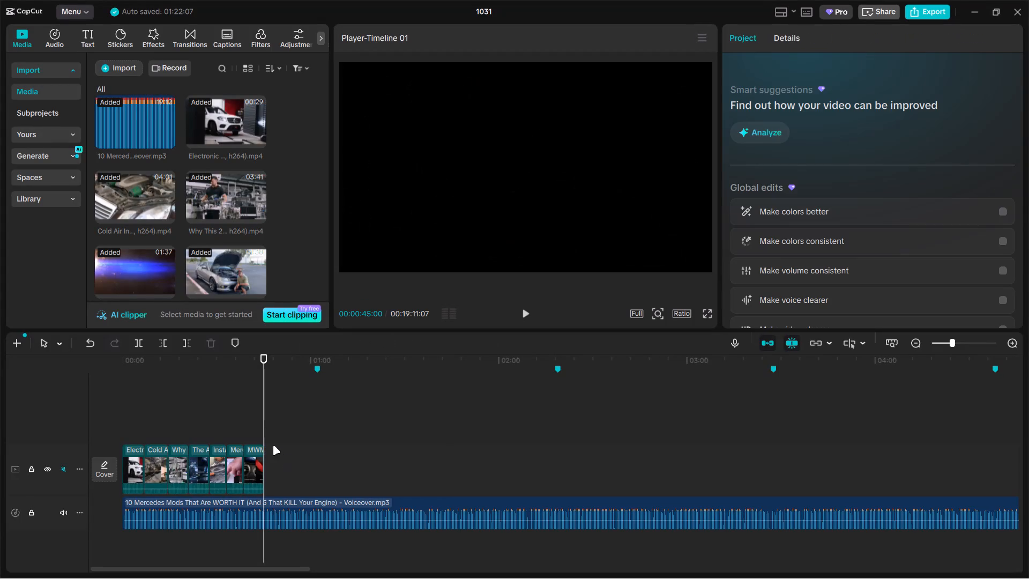
Scale the MWMods ECU Tuning clip to 133% and shift it down so its burned-in captions fall outside the frame.
click(254, 426)
click(493, 195)
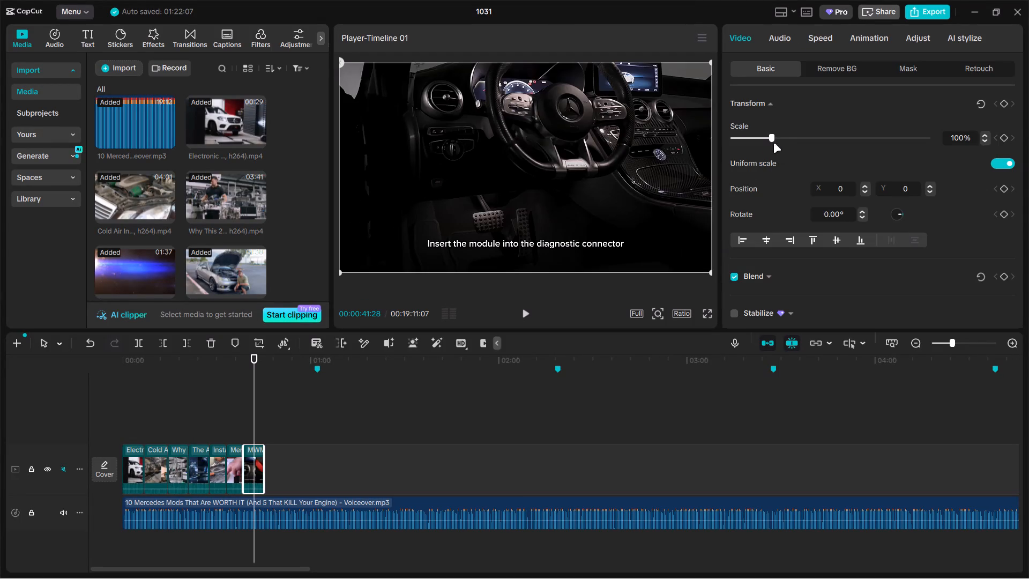
drag(771, 141, 784, 136)
drag(565, 170, 562, 202)
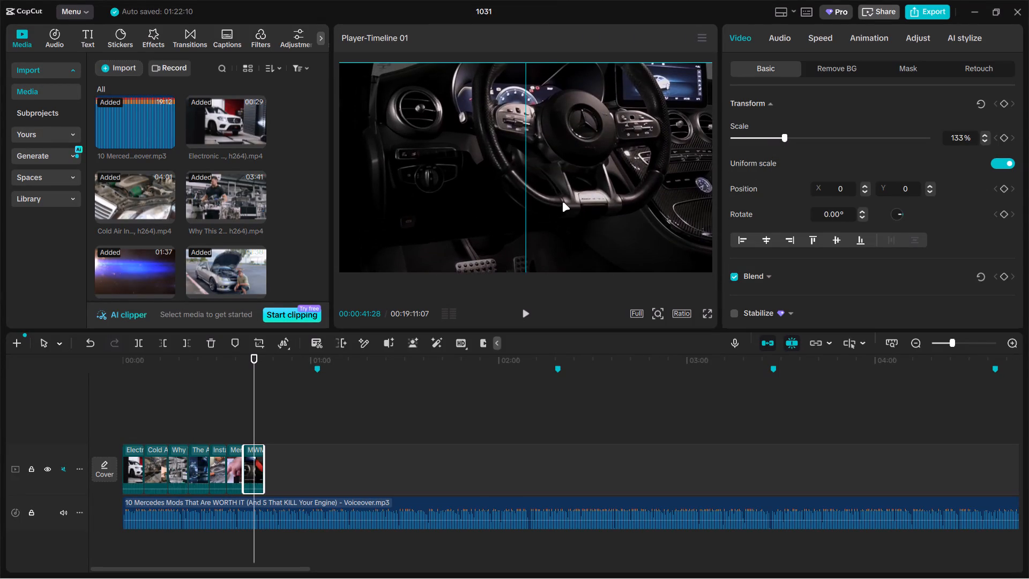
drag(562, 202, 562, 197)
Review the trimmed intro clips from the start of the timeline through the end of the ECU tuning clip.
click(144, 420)
drag(143, 420, 119, 424)
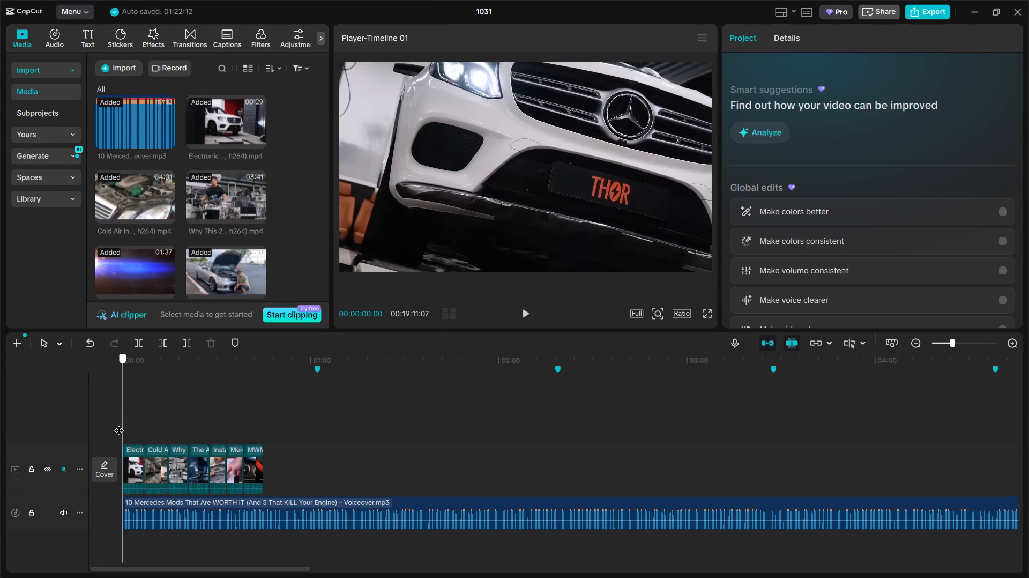
drag(119, 424, 143, 418)
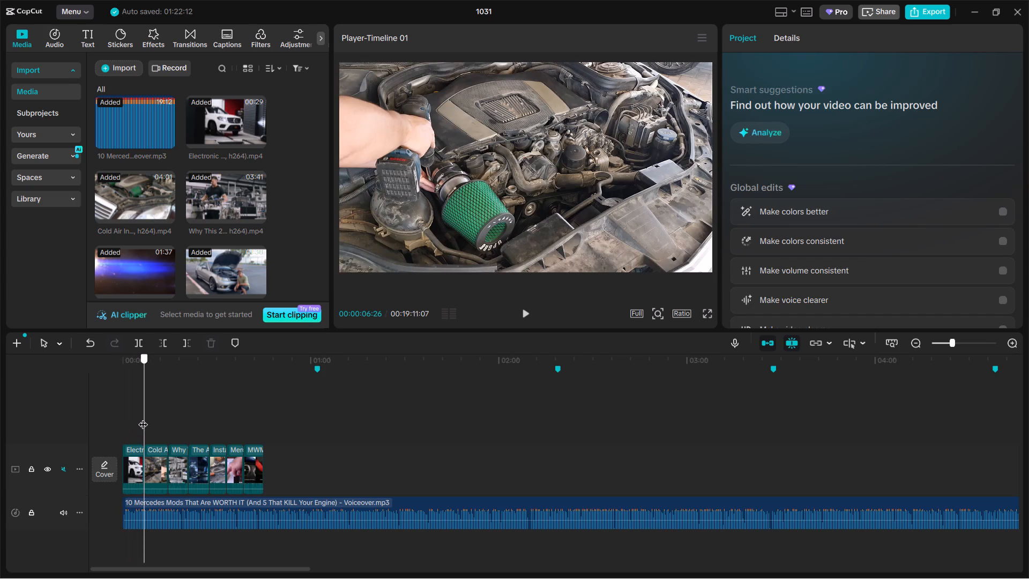
drag(143, 418, 167, 413)
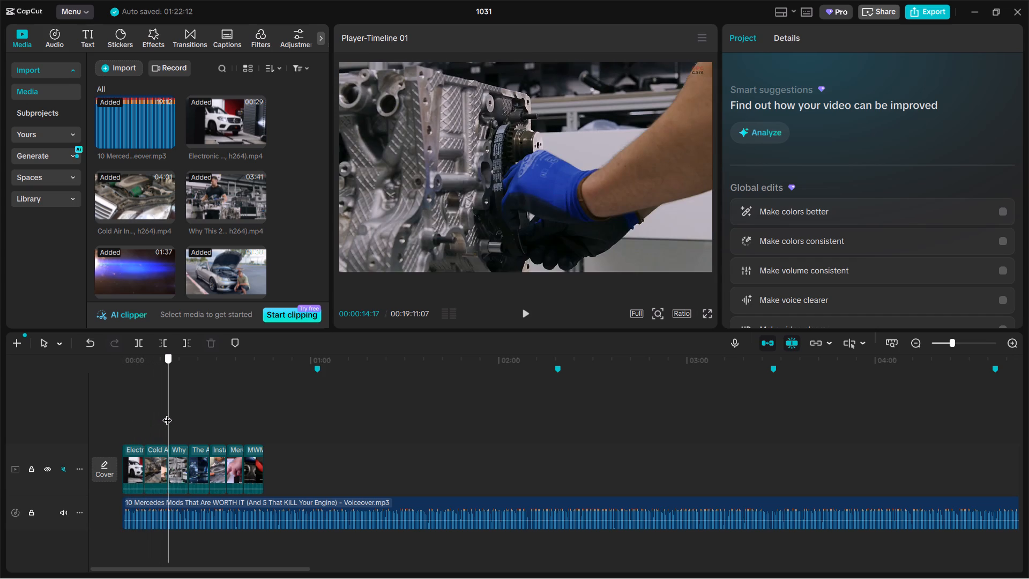
drag(167, 413, 232, 413)
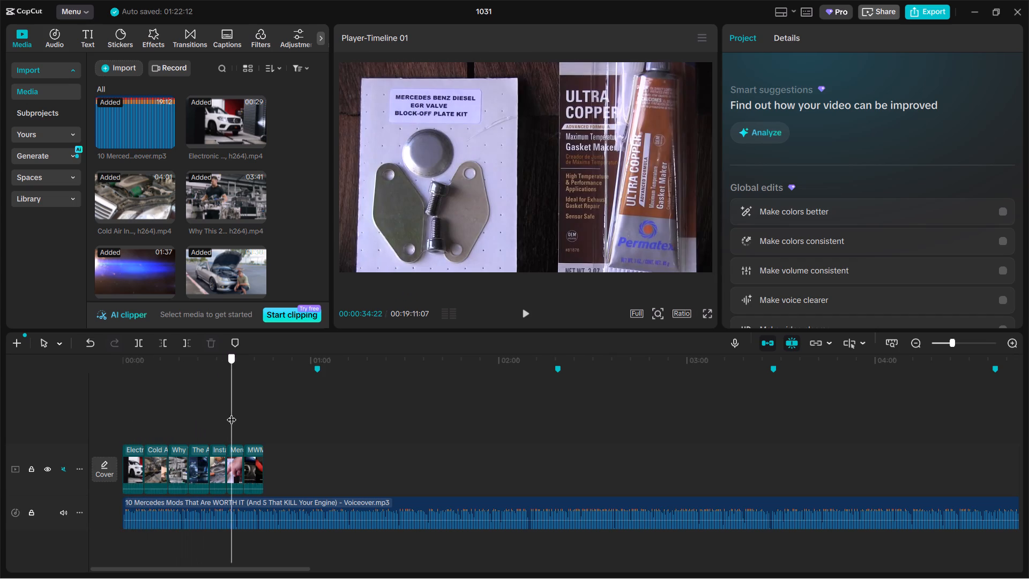
drag(232, 413, 242, 413)
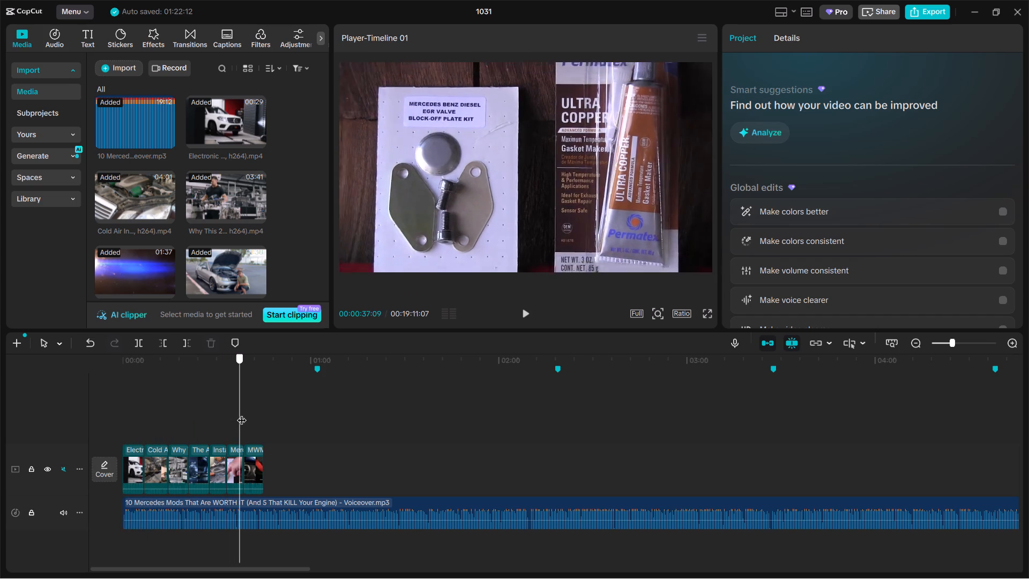
drag(242, 413, 260, 412)
Select the last five intro clips and lengthen them together so the sequence ends at about 00:00:52.
drag(179, 426, 248, 459)
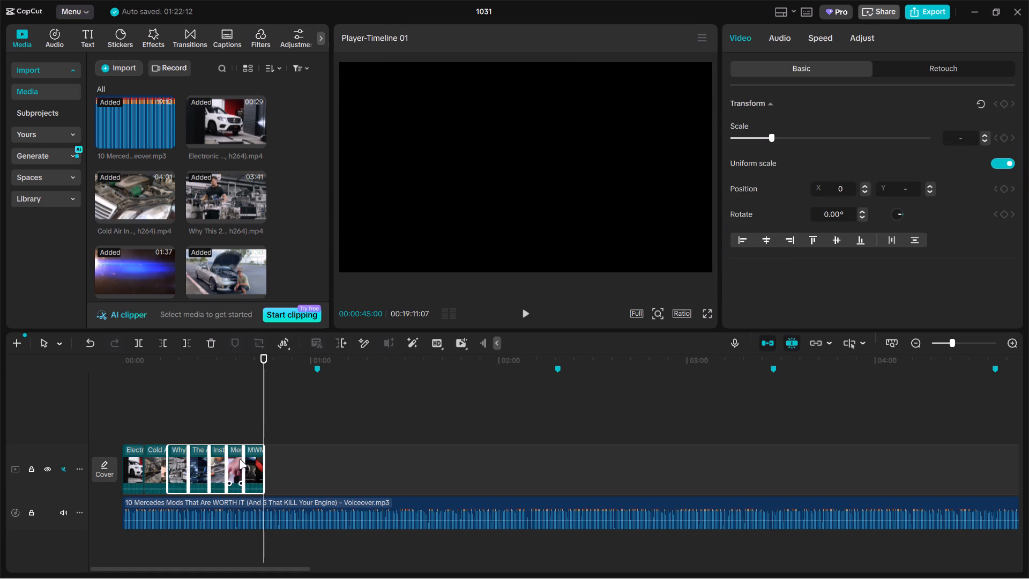
drag(187, 457, 192, 456)
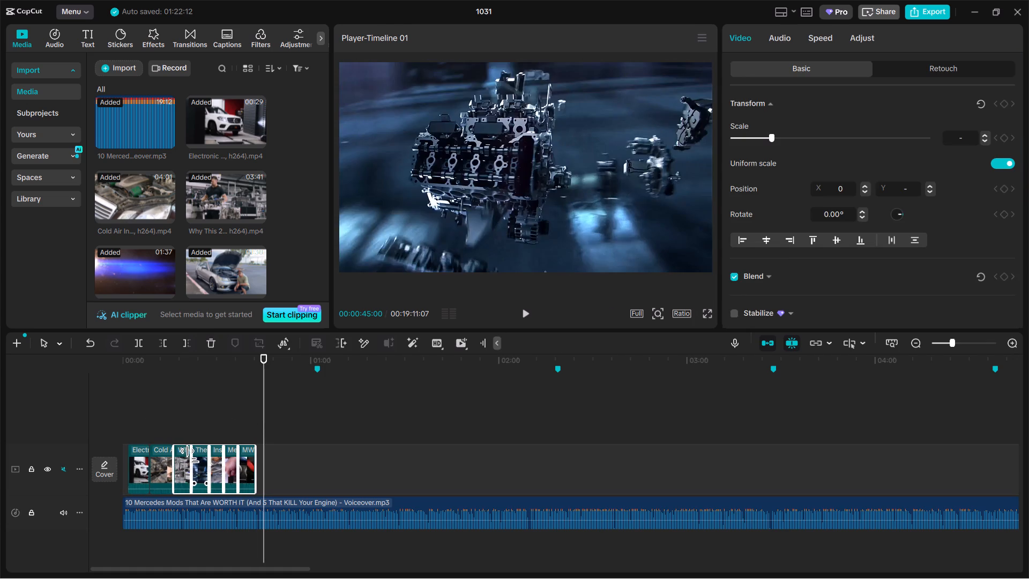
key(ctrl+z)
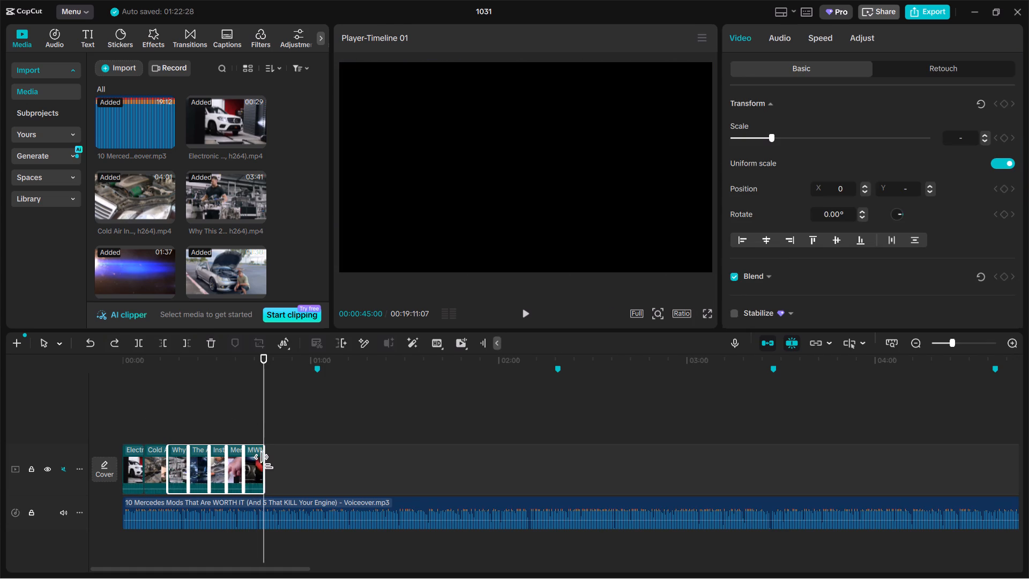
click(266, 463)
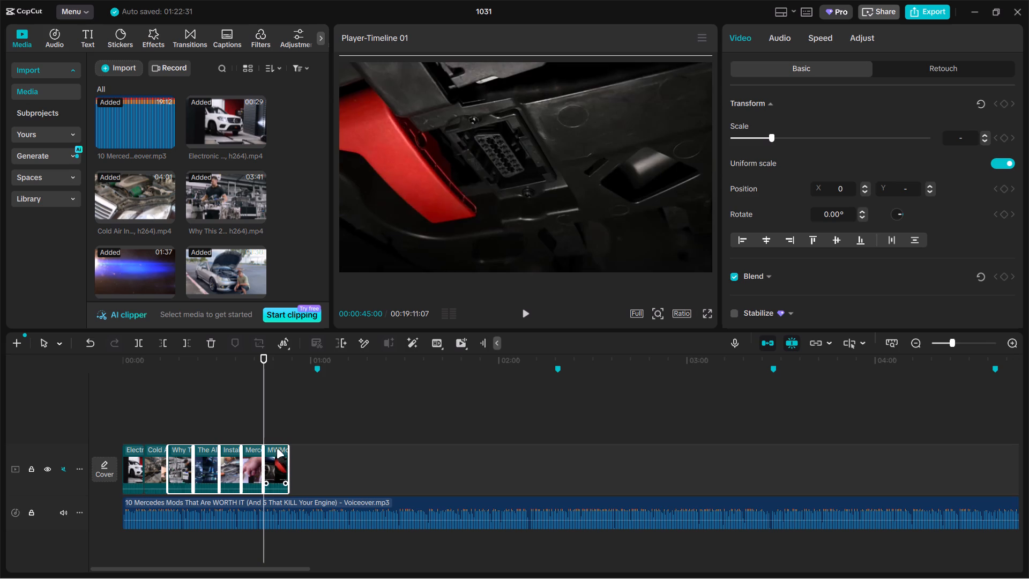
key(space)
Add the Electronic exhaust video again after the ECU tuning clip and trim its end to the marker at 00:01:02:03.
click(237, 420)
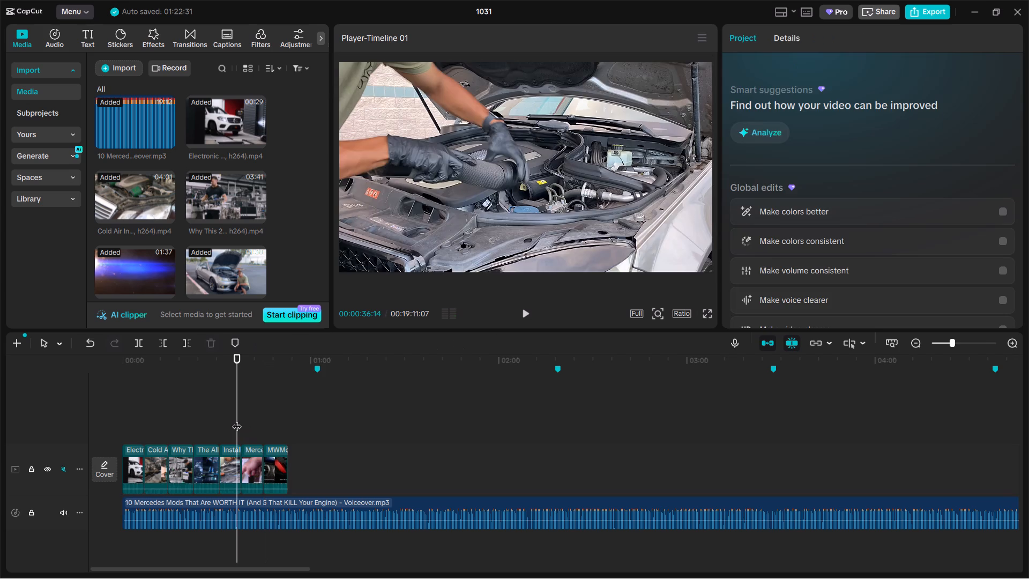
drag(237, 420, 255, 417)
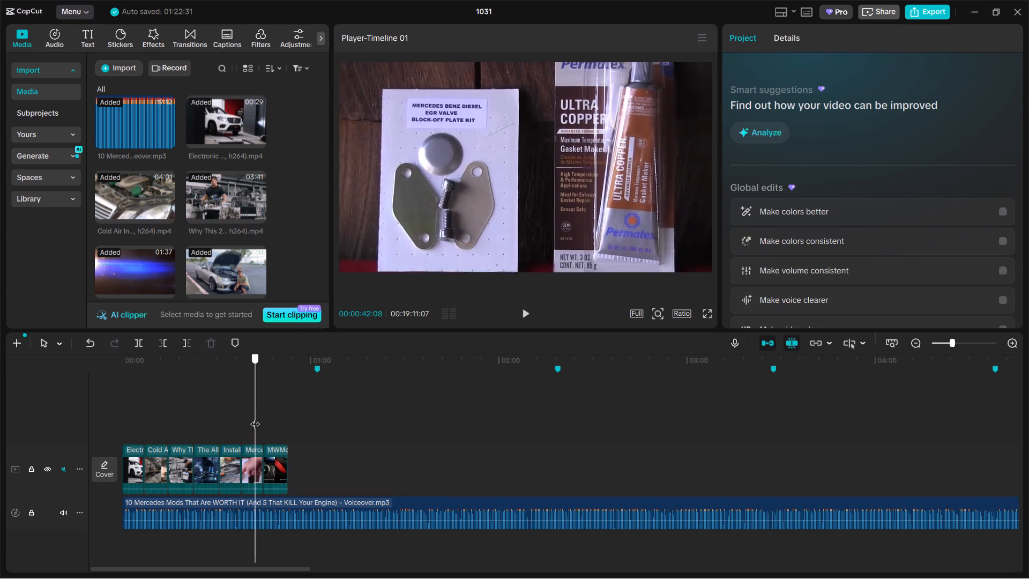
drag(255, 417, 296, 415)
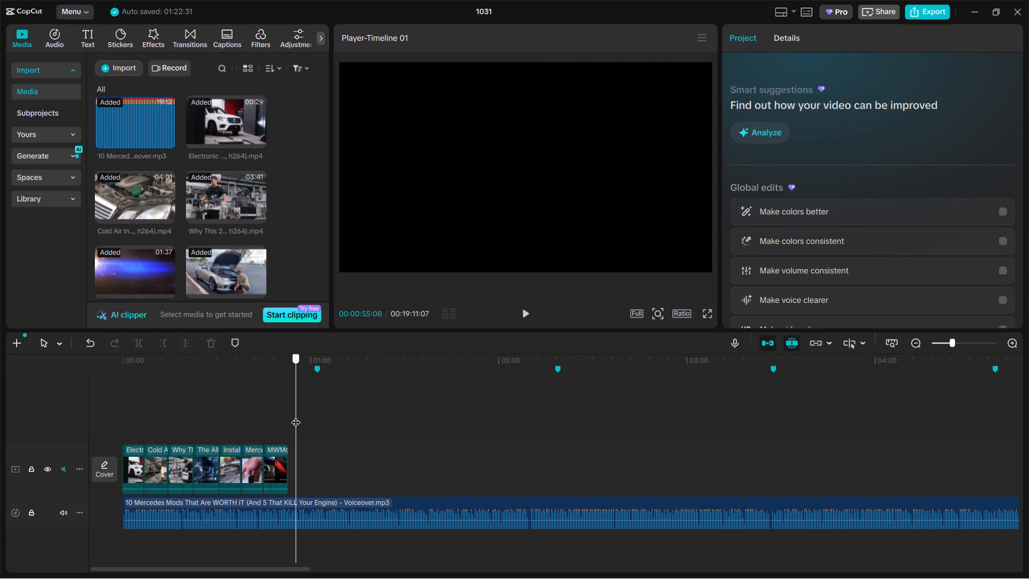
drag(296, 415, 316, 414)
drag(213, 107, 235, 261)
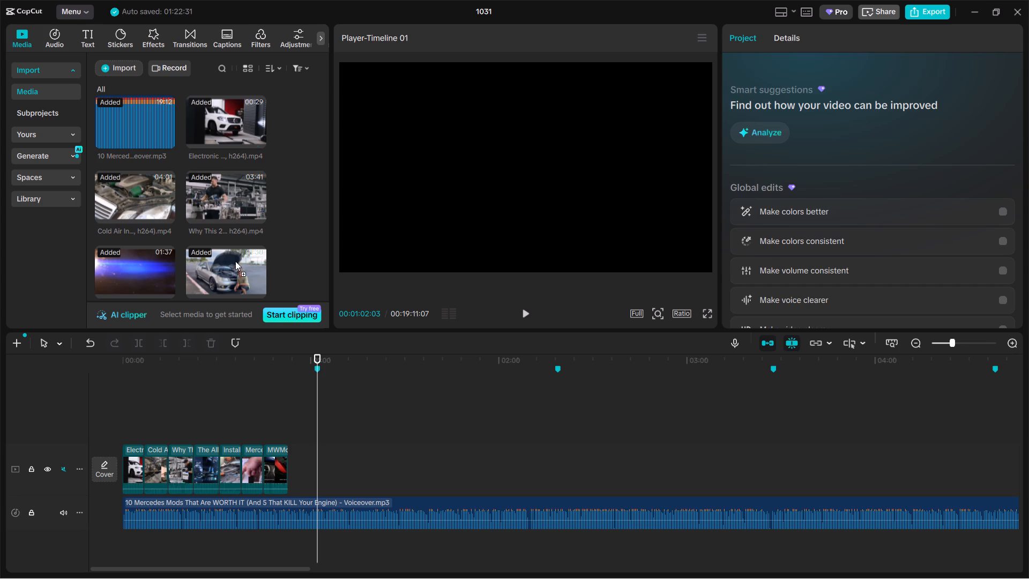
drag(235, 261, 294, 454)
drag(378, 466, 356, 473)
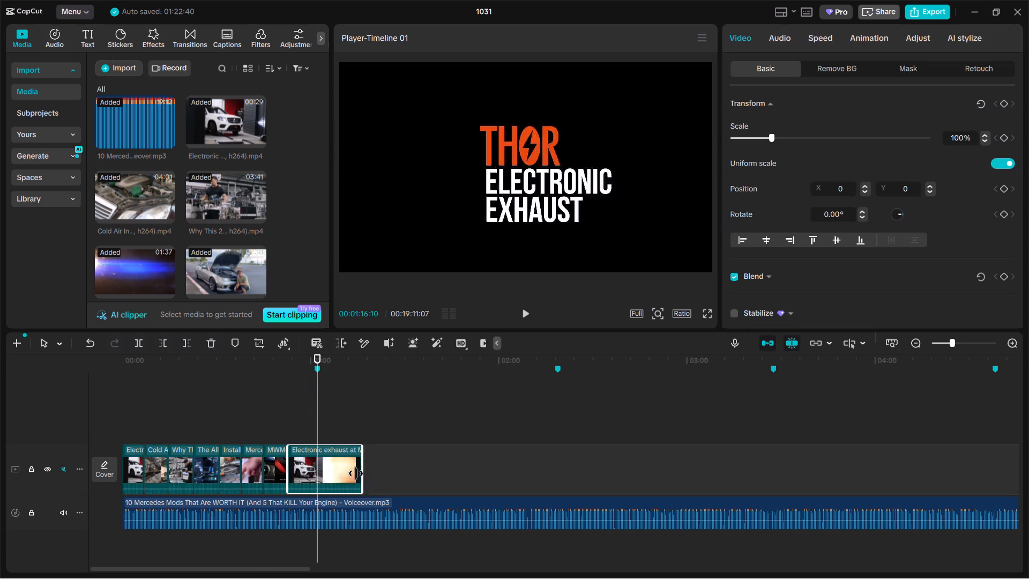
drag(356, 473, 311, 470)
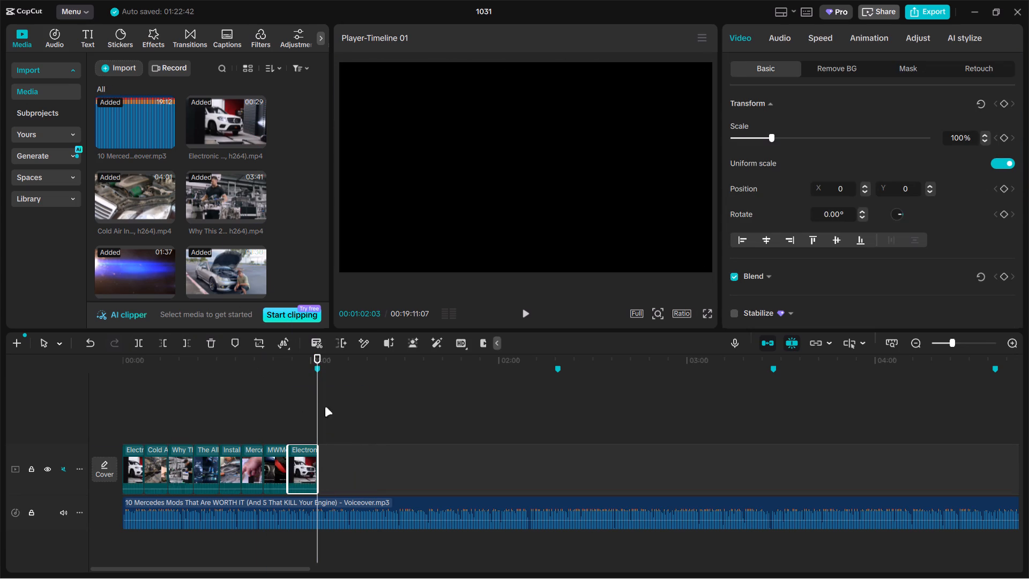
Import all seven video files from the folder 10 inside EDIT into the project media.
click(347, 409)
click(126, 65)
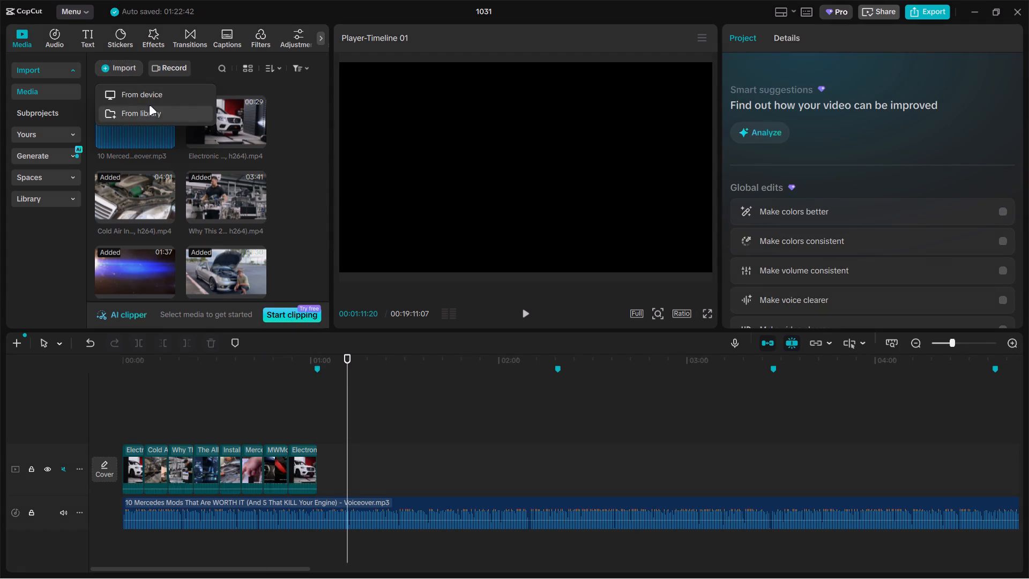
click(149, 95)
click(87, 39)
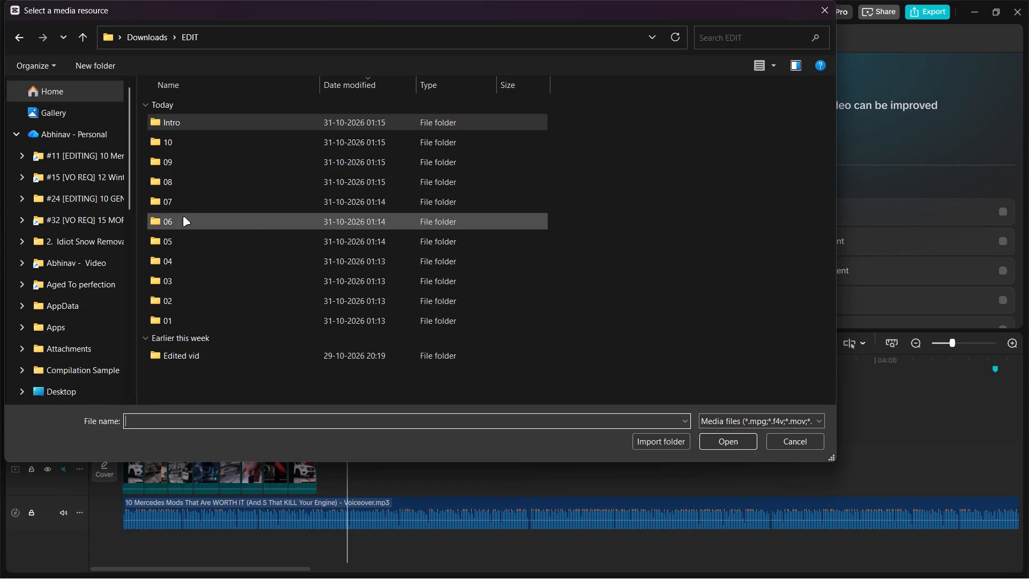
click(187, 139)
double_click(187, 139)
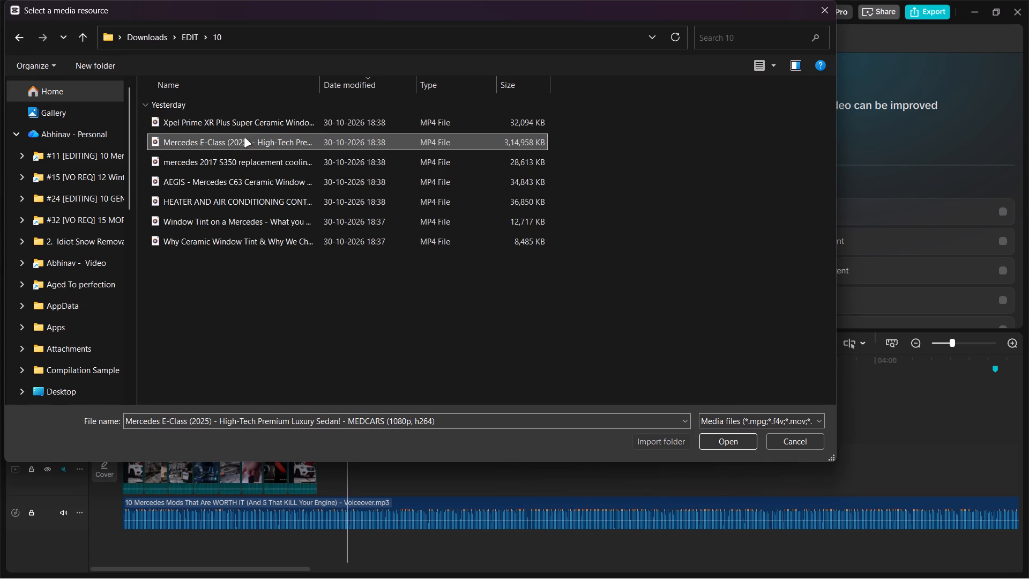
drag(288, 310, 258, 106)
click(746, 442)
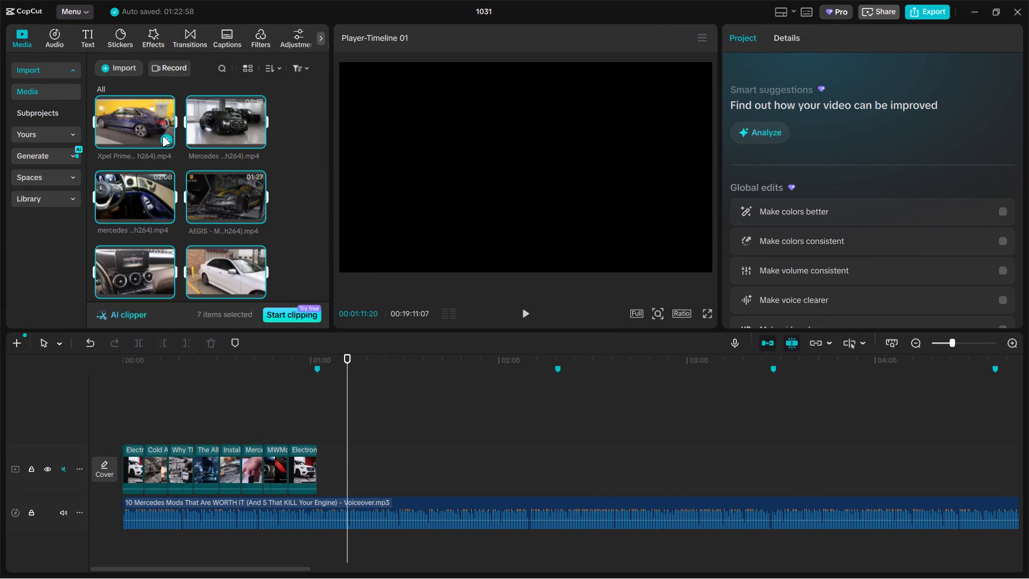
Append the seven imported section 10 videos to the timeline after the intro clips.
click(162, 137)
Find the interior footage in the Mercedes E-Class clip, split it at 00:04:55:17 and delete the part before.
click(400, 409)
drag(399, 409, 458, 406)
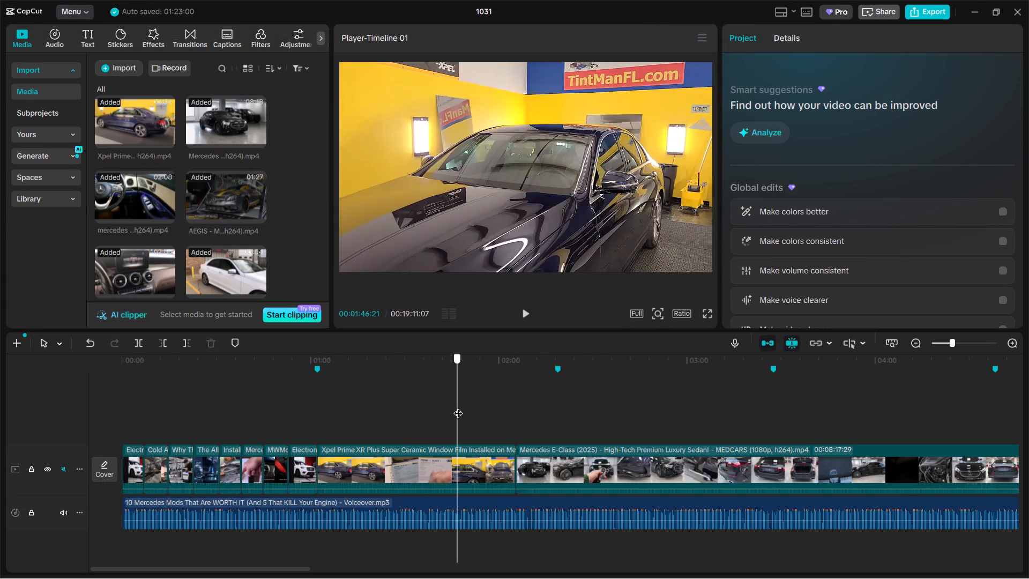
drag(448, 412, 382, 406)
click(362, 400)
drag(359, 404, 439, 407)
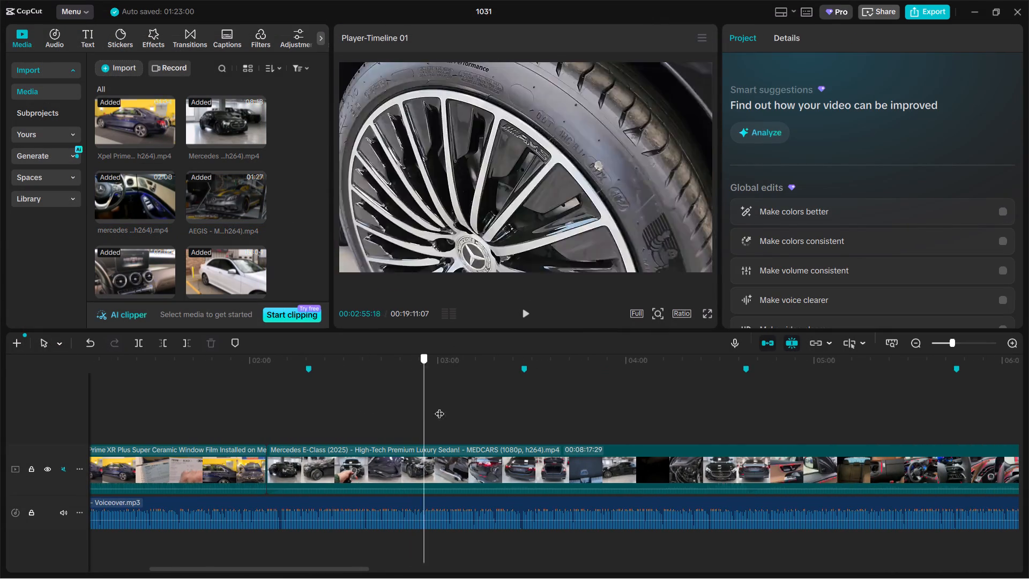
drag(439, 407, 599, 413)
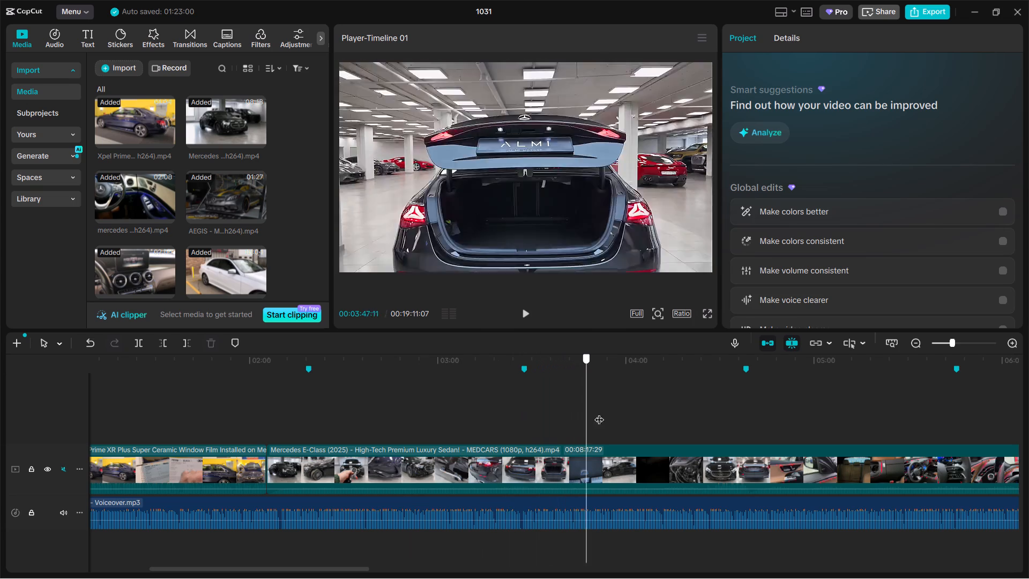
drag(599, 413, 750, 428)
drag(709, 444, 697, 451)
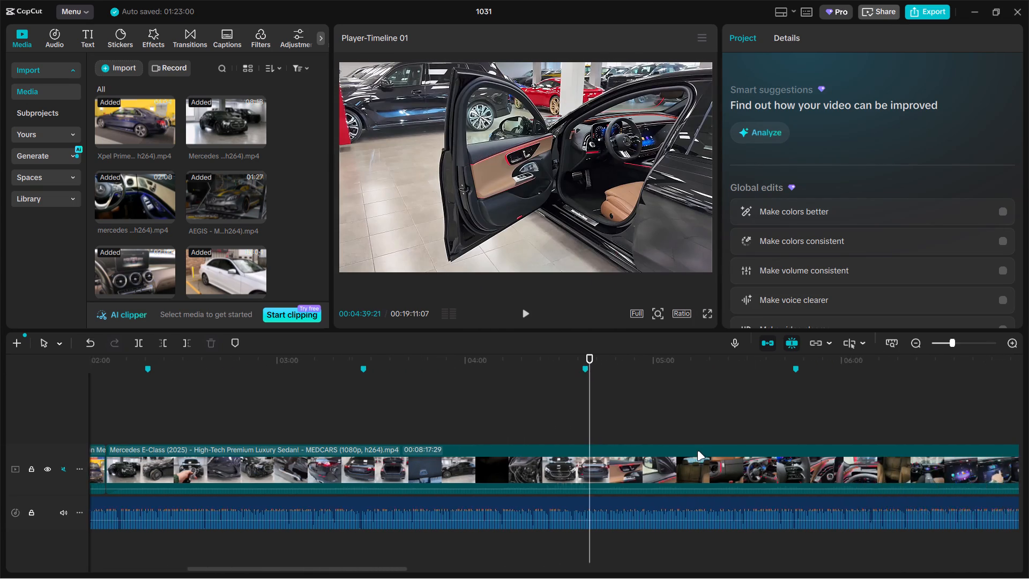
drag(697, 451, 606, 447)
drag(355, 406, 385, 406)
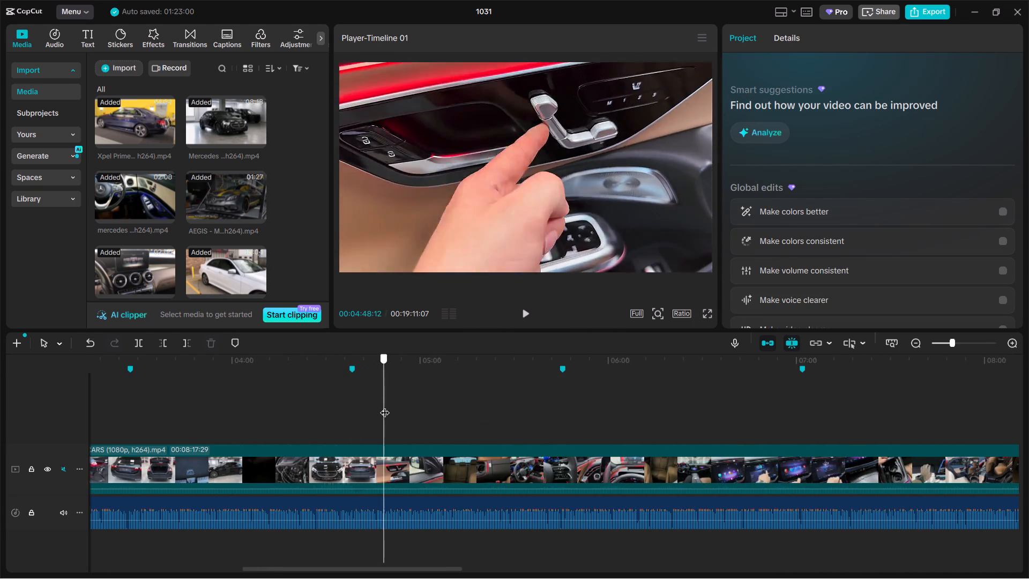
drag(385, 406, 418, 399)
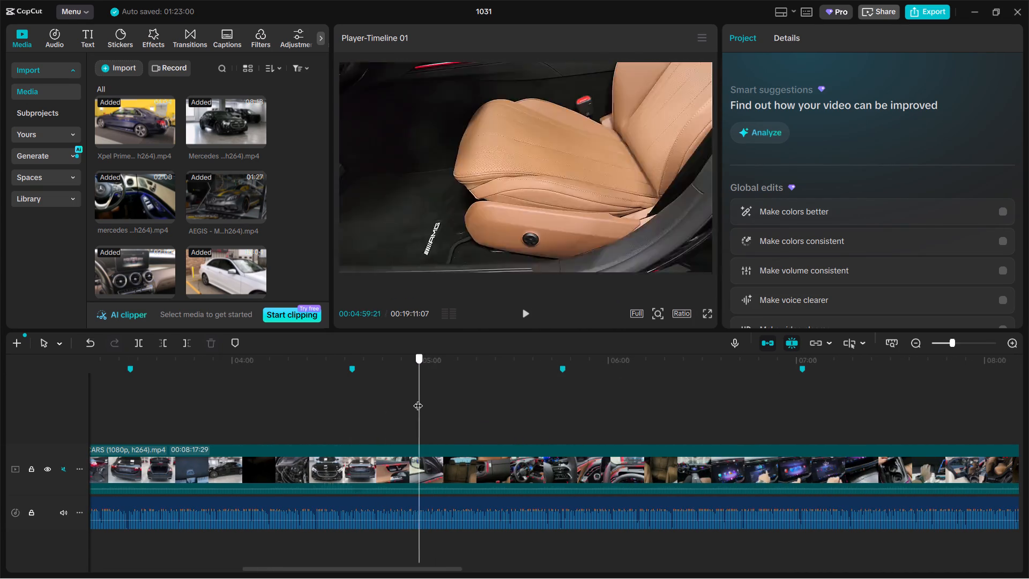
drag(418, 399, 406, 399)
click(441, 462)
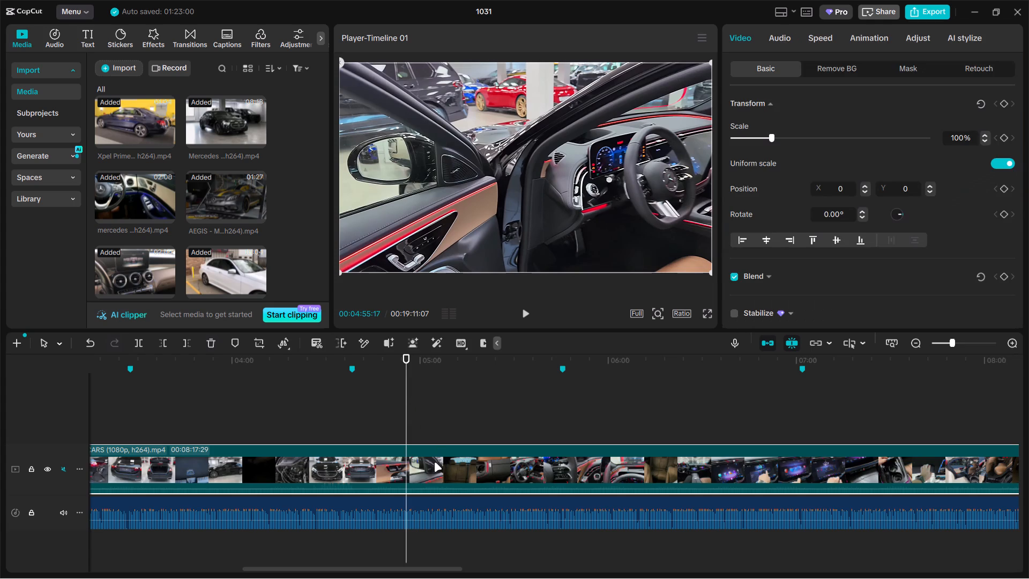
key(ctrl+b)
click(370, 478)
key(BackSpace)
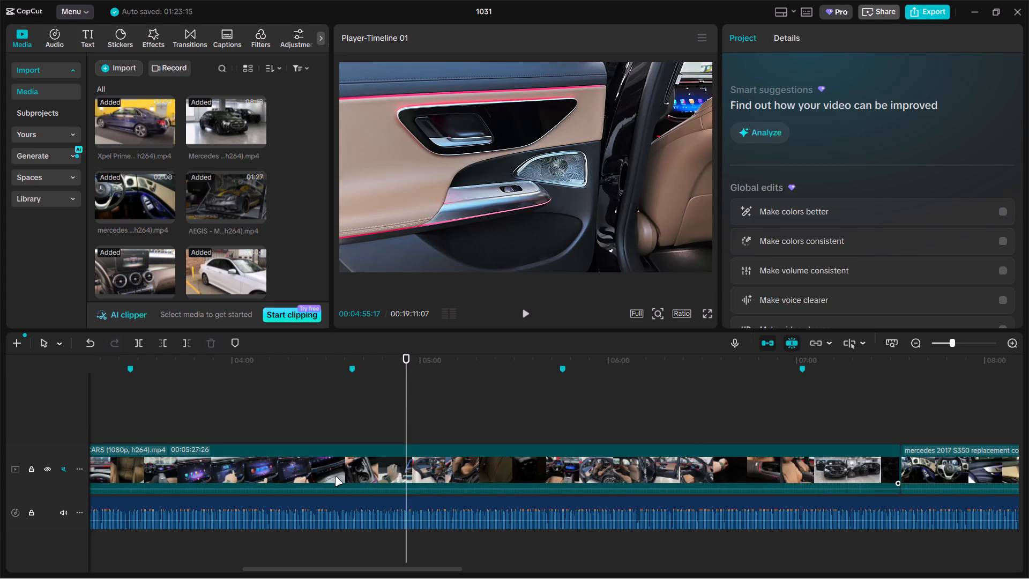
Move the Mercedes E-Class clip ahead of the Xpel window film clip, directly after the intro.
drag(334, 477, 373, 471)
ctrl+scroll(373, 471, down, 3)
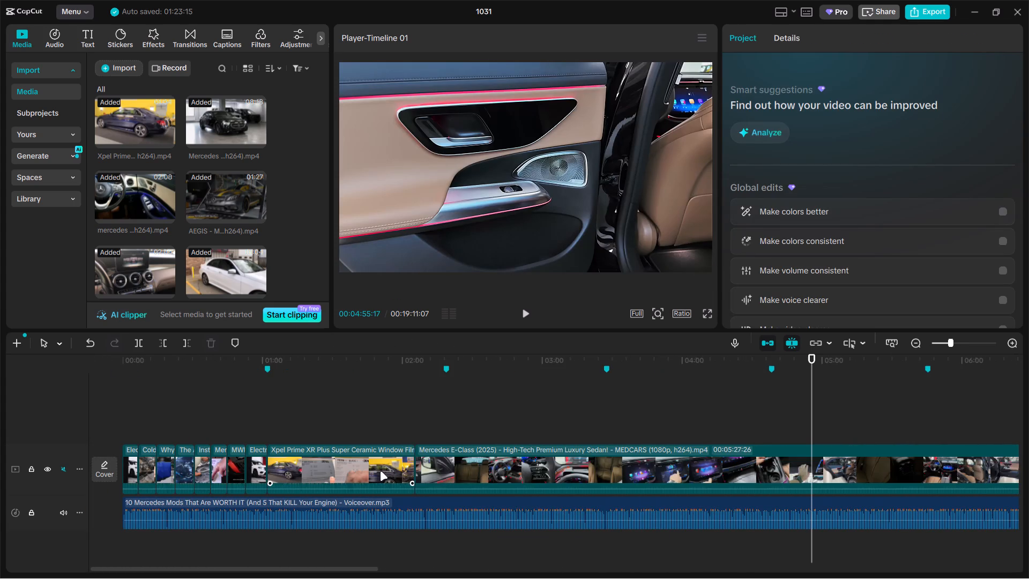
drag(517, 468, 317, 474)
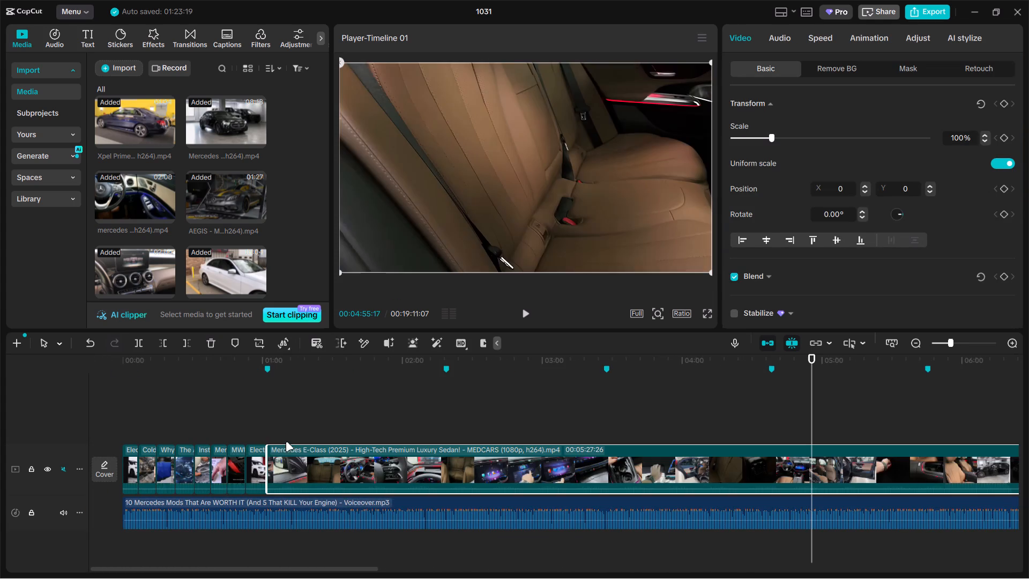
Cut the Mercedes E-Class clip at 00:01:12:05, delete the rest, and play it back from the 00:01:02:03 marker.
click(269, 425)
ctrl+scroll(265, 425, up, 6)
ctrl+drag(266, 424, 289, 419)
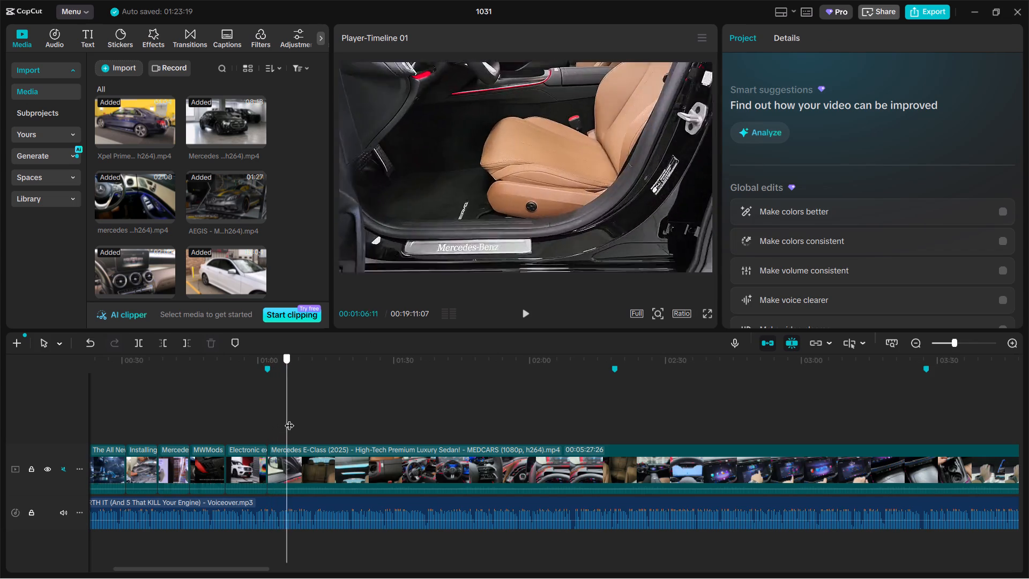
ctrl+drag(289, 419, 275, 428)
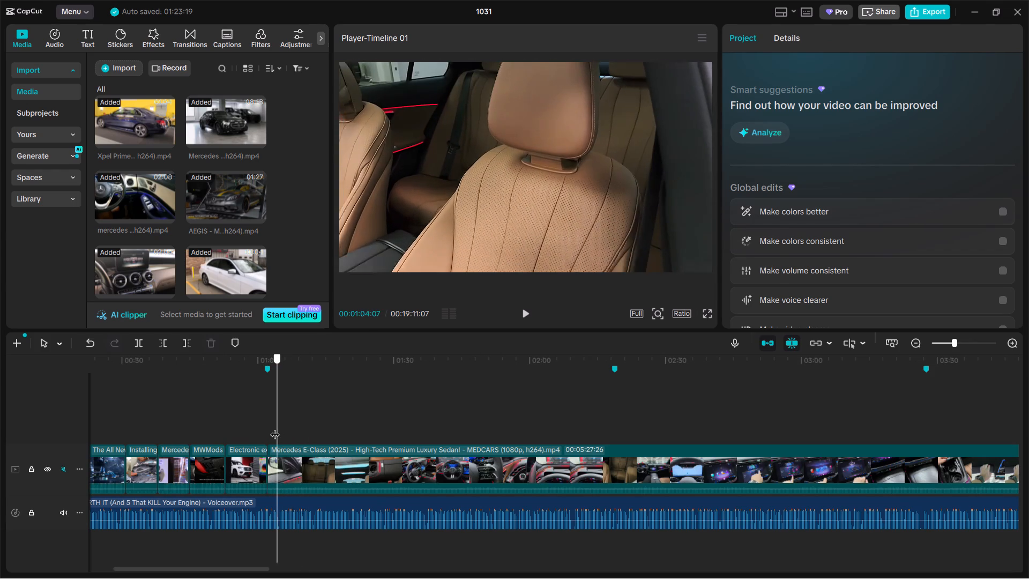
ctrl+drag(275, 428, 310, 428)
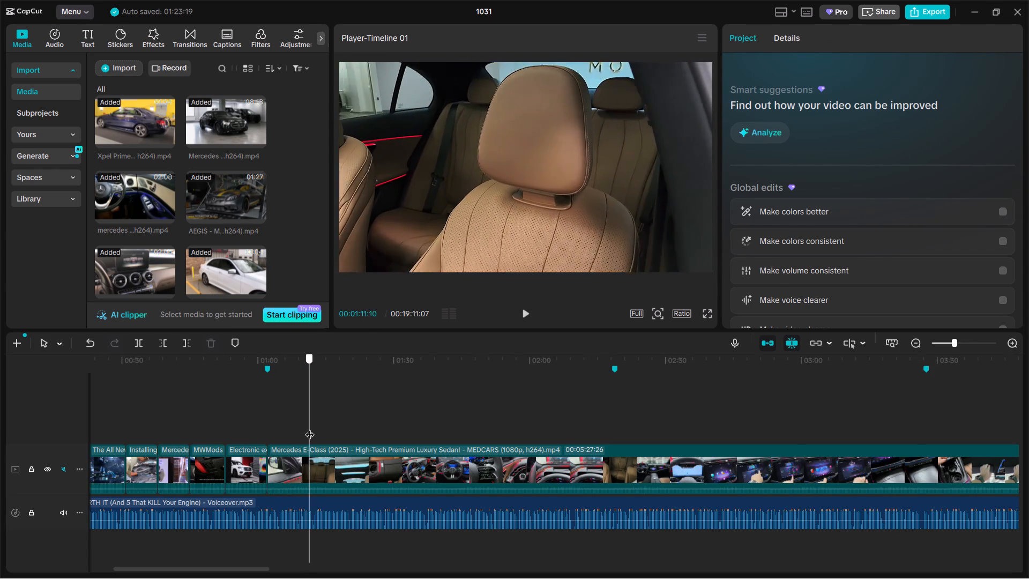
ctrl+drag(310, 428, 313, 428)
click(340, 498)
click(337, 468)
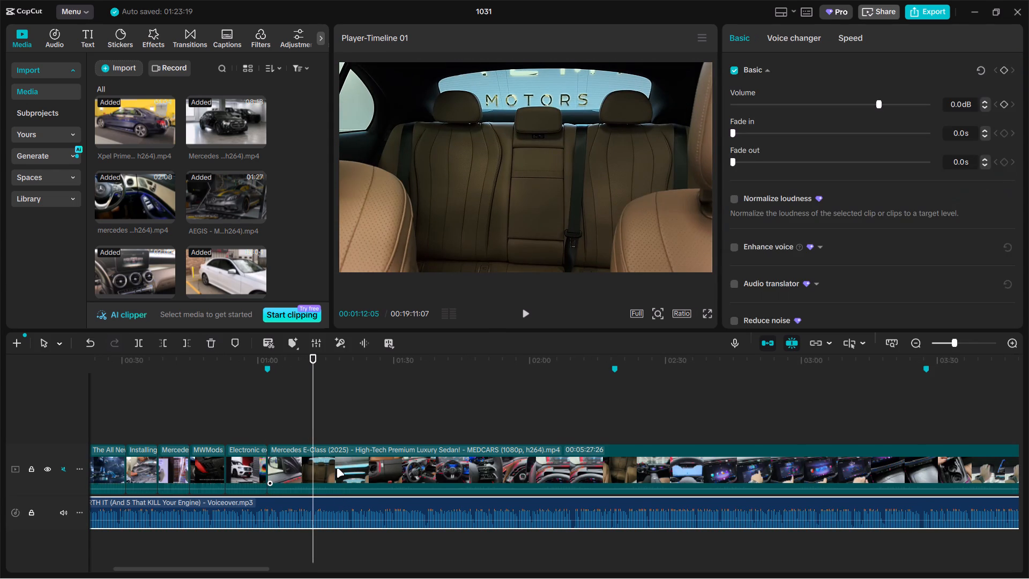
key(ctrl+b)
key(BackSpace)
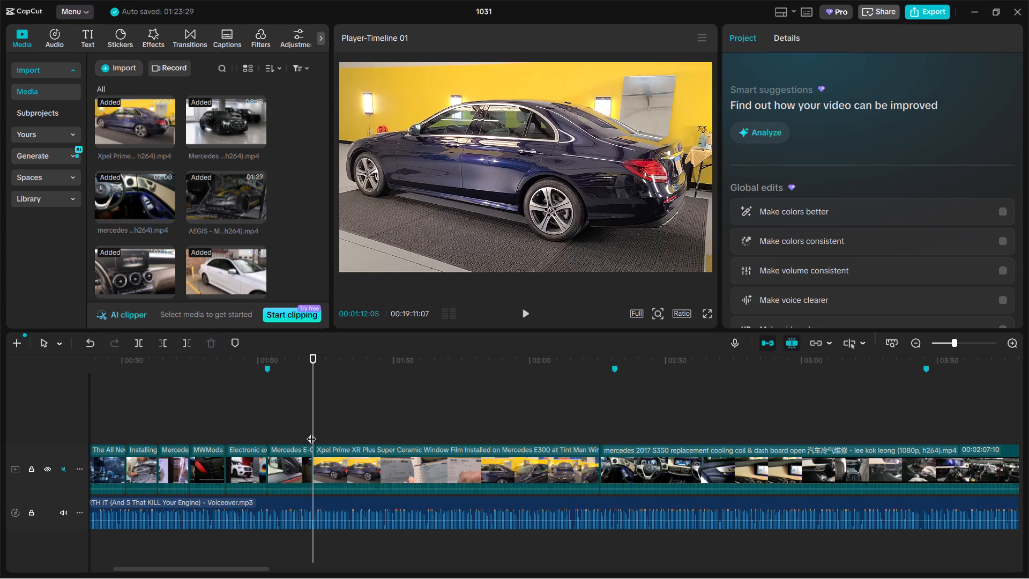
drag(311, 432, 266, 412)
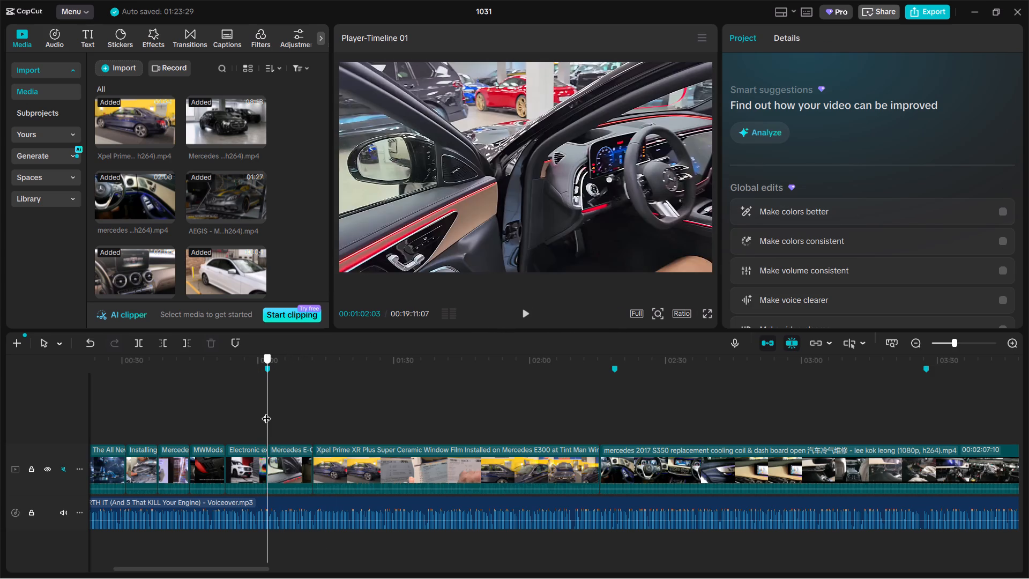
key(space)
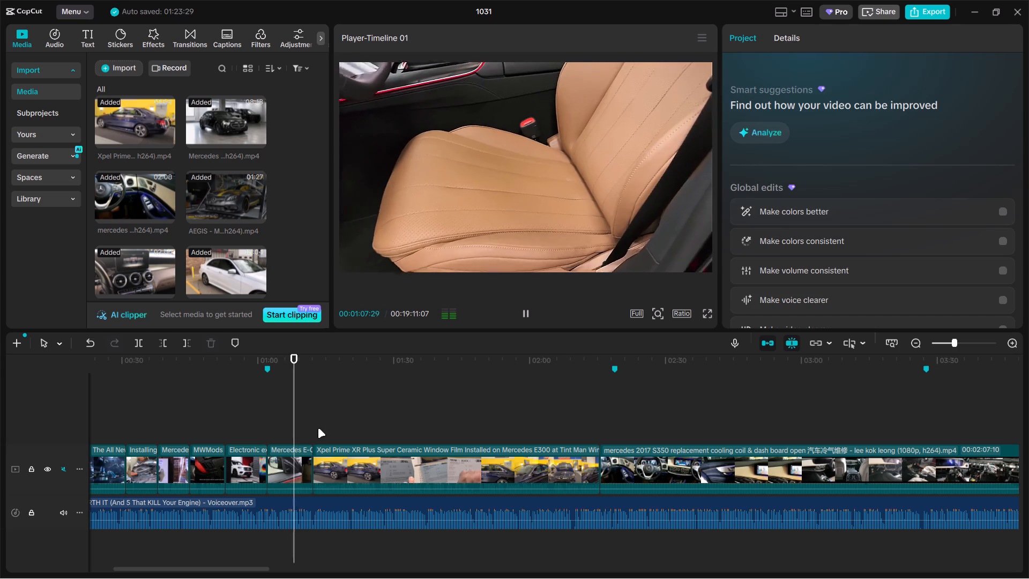
Split the Xpel window film clip at 00:01:58:20 and delete the part before the cut.
click(315, 429)
drag(315, 429, 523, 430)
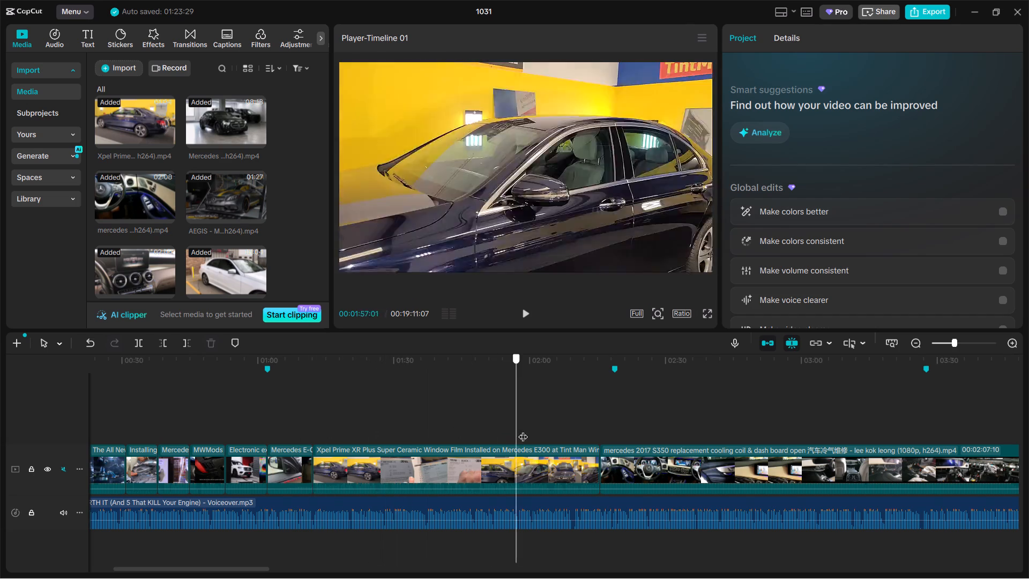
drag(523, 430, 524, 429)
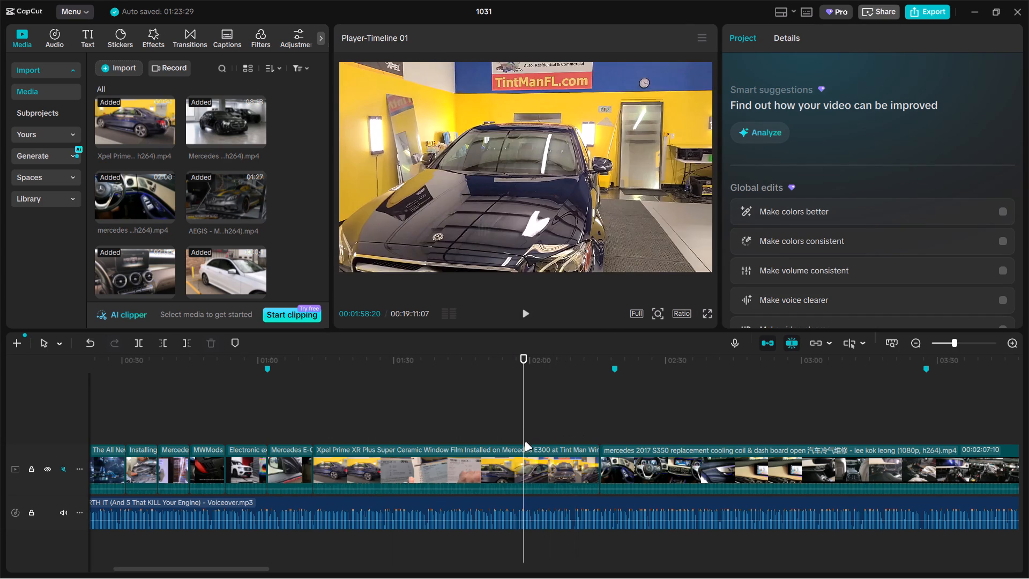
click(538, 473)
key(ctrl+b)
click(465, 479)
key(BackSpace)
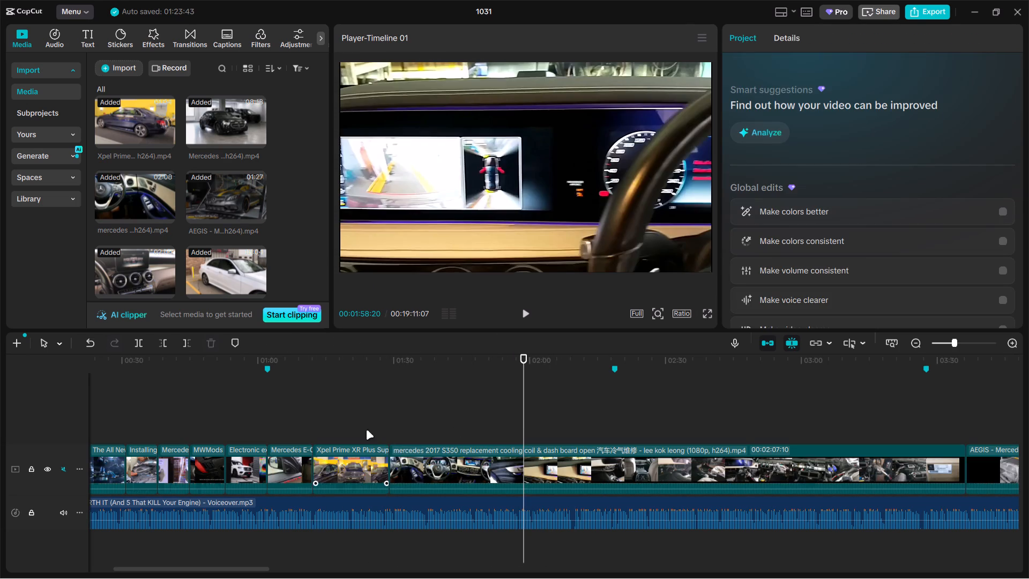
Cut the Xpel window film clip at 00:01:20:24 and delete everything after the cut.
click(366, 430)
drag(363, 430, 352, 430)
click(371, 473)
key(ctrl+b)
key(BackSpace)
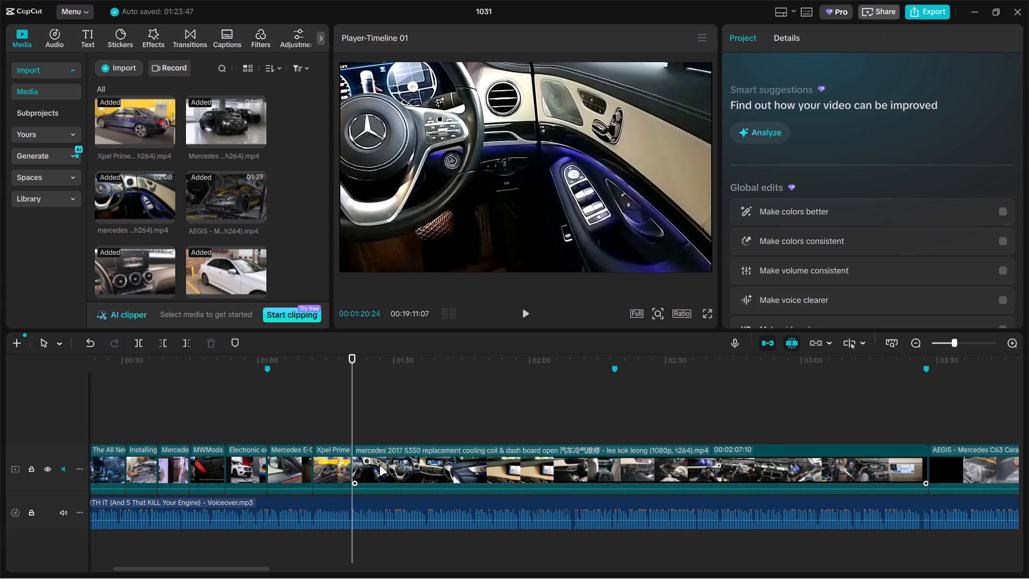
Split the Mercedes 2017 S350 clip at 00:01:37:11 and delete its opening part.
click(386, 433)
drag(386, 433, 427, 427)
click(438, 476)
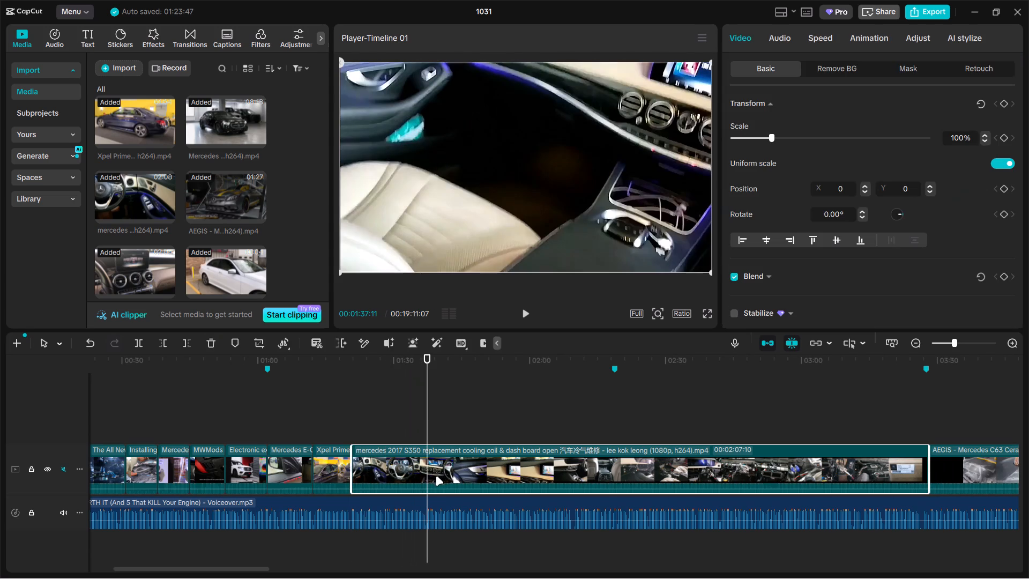
key(ctrl+b)
click(399, 472)
key(BackSpace)
Cut the Mercedes 2017 S350 clip at 00:01:29:24 and delete the remainder after the cut.
click(387, 430)
drag(387, 430, 389, 430)
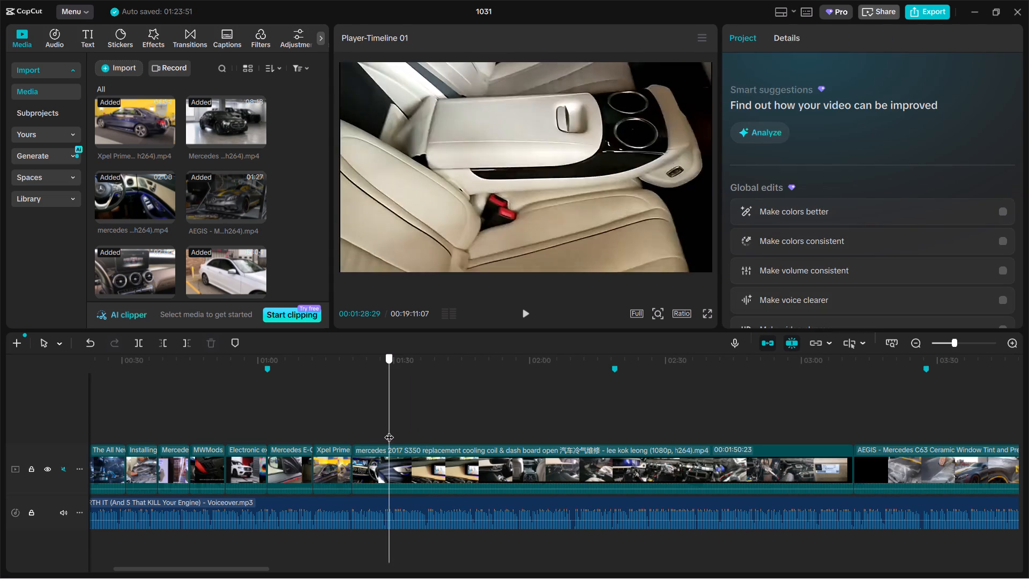
drag(389, 430, 393, 429)
click(429, 481)
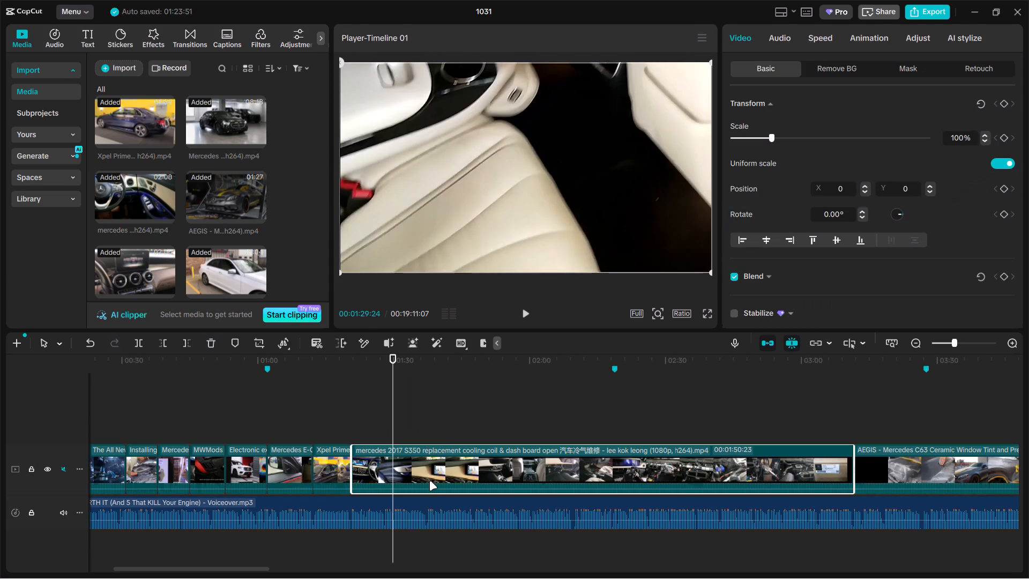
key(ctrl+b)
key(BackSpace)
key(BackSpace)
Split the AEGIS Mercedes C63 clip at 00:01:56:20 and delete the part before the cut.
drag(396, 424, 490, 420)
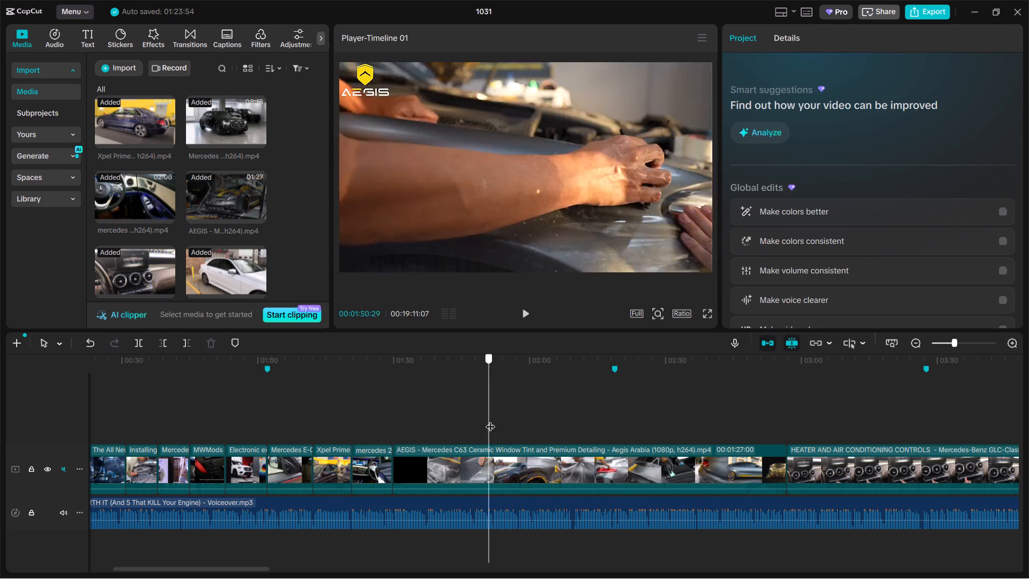
drag(490, 420, 514, 418)
click(513, 453)
key(ctrl+v)
key(ctrl+b)
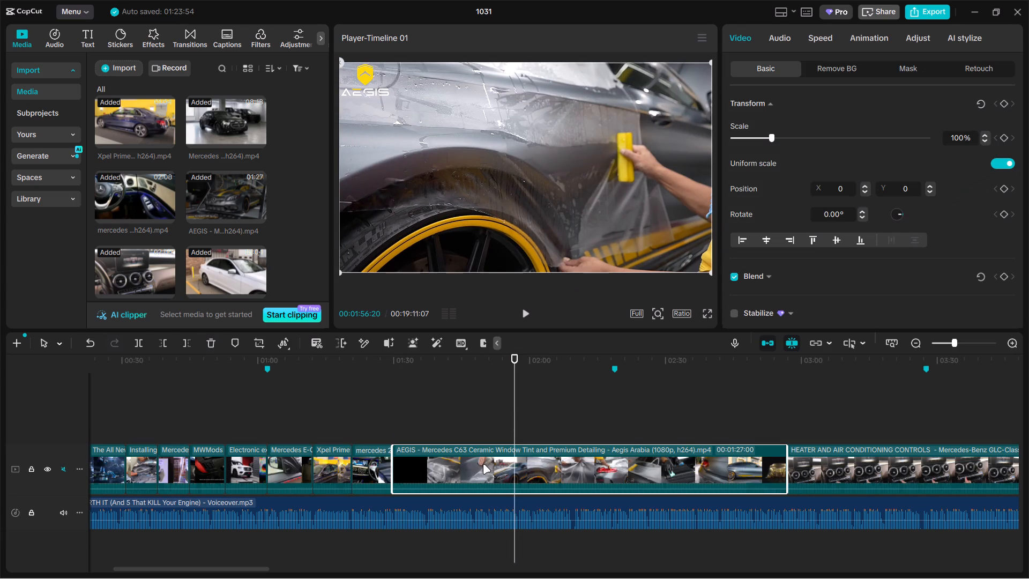
click(479, 465)
key(BackSpace)
Split the AEGIS Mercedes C63 clip at 00:01:38:06, 00:01:56:06 and 00:02:04:18.
click(422, 430)
drag(422, 430, 429, 427)
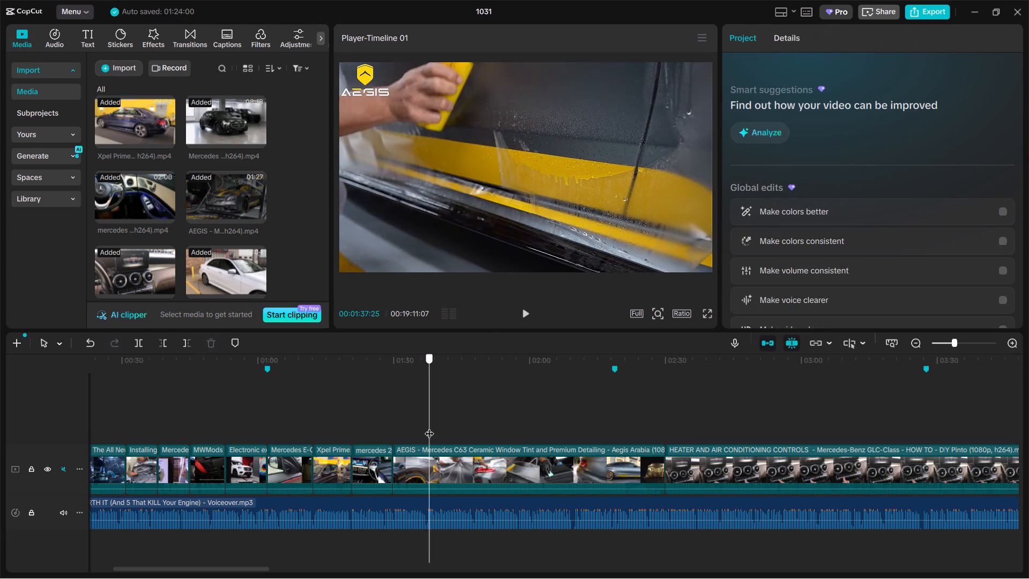
drag(429, 427, 431, 426)
click(446, 459)
key(ctrl+v)
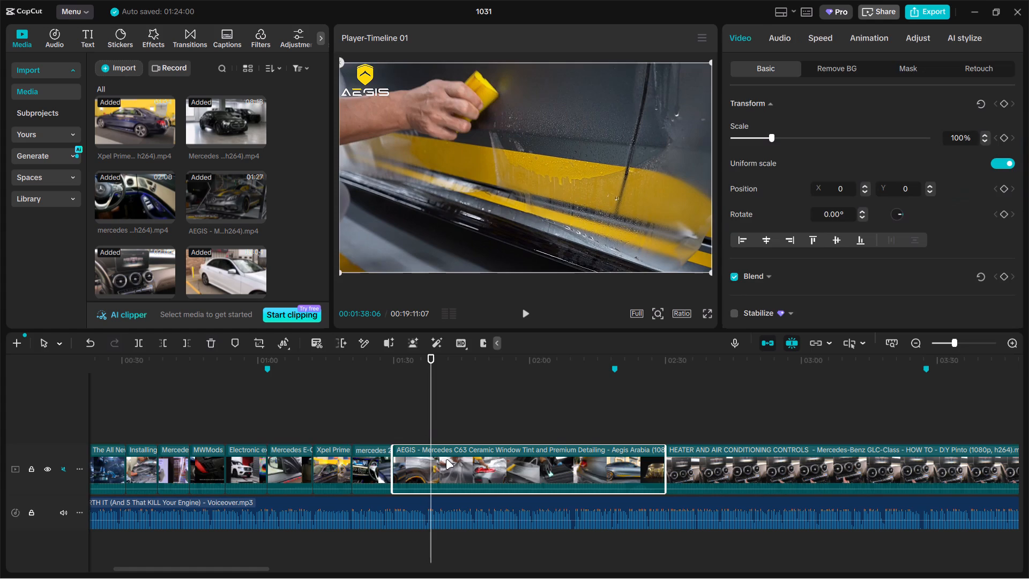
key(ctrl+b)
double_click(516, 430)
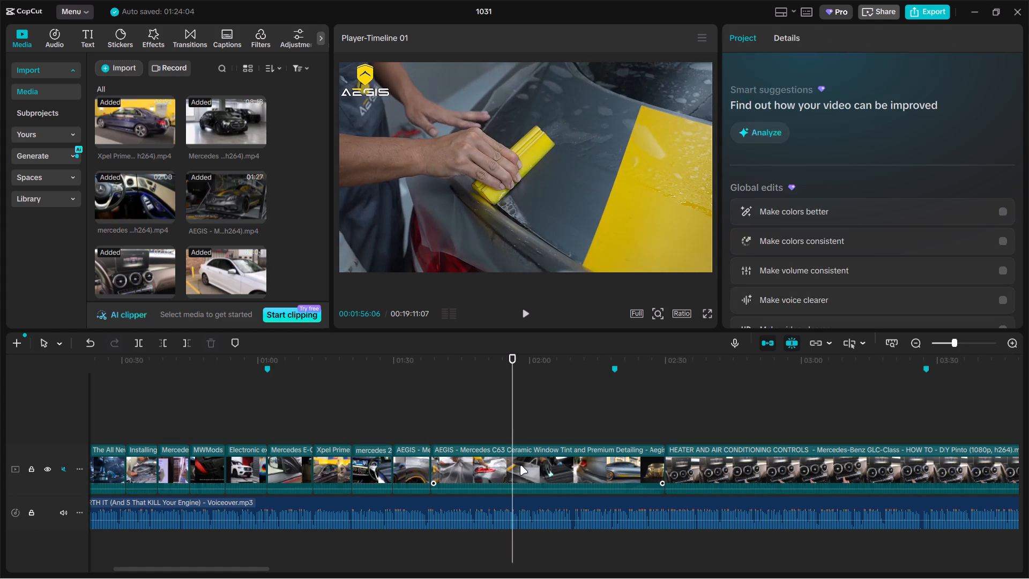
click(520, 465)
key(ctrl+b)
click(536, 434)
drag(536, 434, 548, 432)
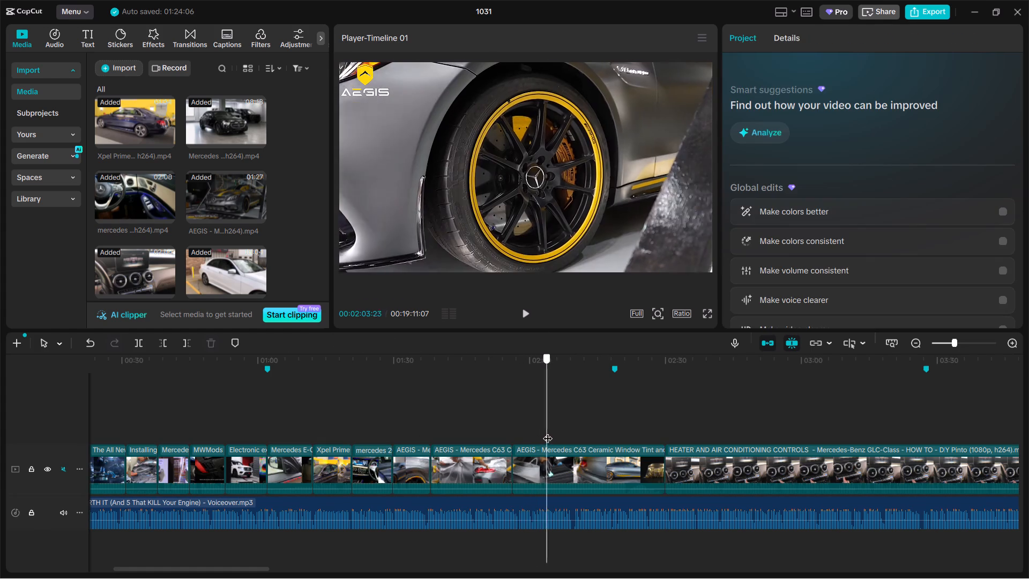
drag(548, 432, 550, 432)
key(ctrl+b)
Delete the second and last AEGIS pieces, keeping the two short detailing shots before the heater controls clip.
click(480, 466)
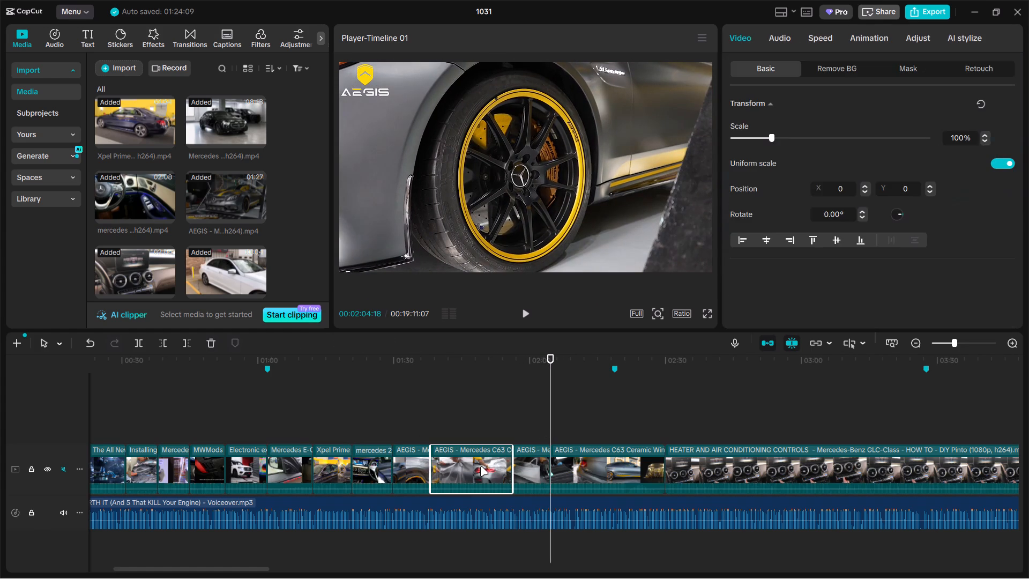
key(BackSpace)
click(490, 462)
key(BackSpace)
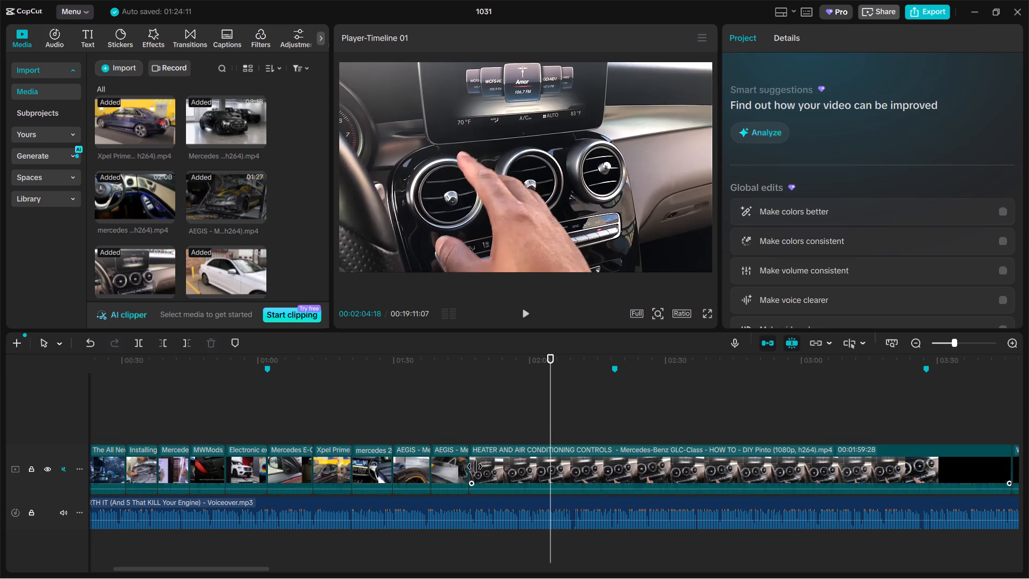
Replace the intro's closing Electronic exhaust clip with the second AEGIS piece, extending its end to the 00:01:02:03 marker.
drag(458, 467, 243, 468)
click(268, 456)
key(BackSpace)
click(245, 464)
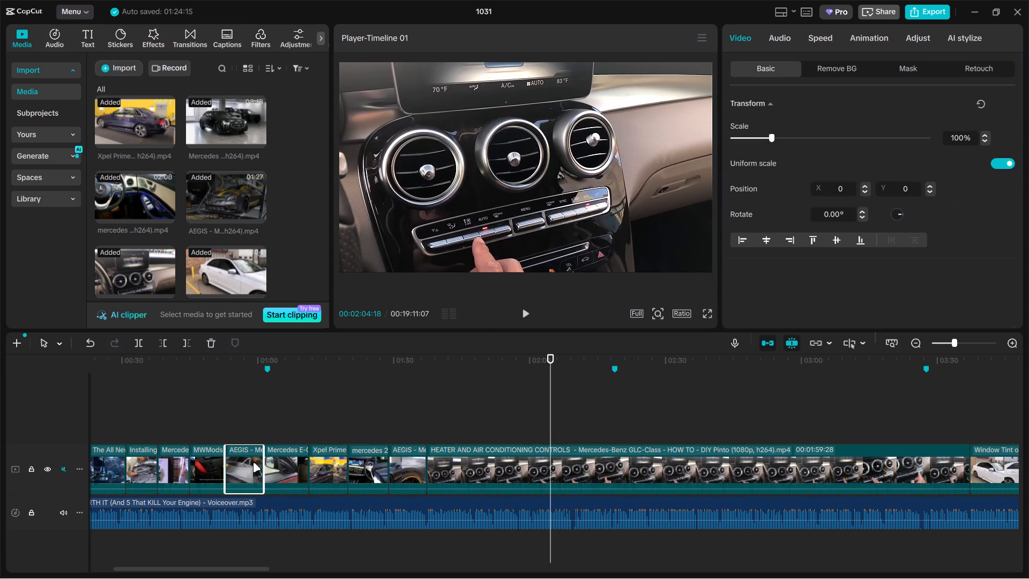
click(263, 464)
Extend the end of the intro's Mercedes EGR block-off kit clip slightly and trim the AEGIS clip's end back to the first marker.
click(237, 426)
drag(237, 426, 232, 426)
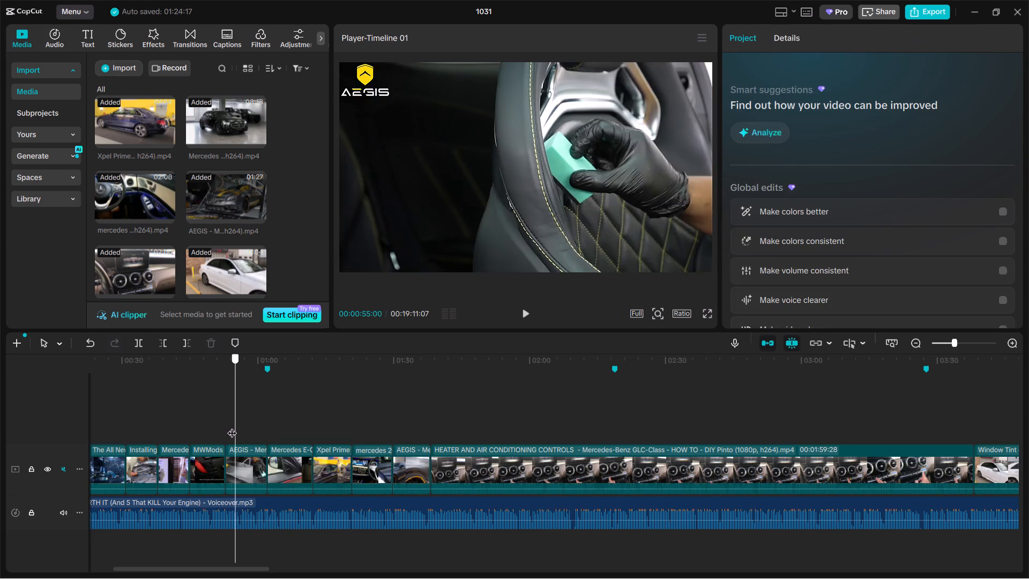
drag(232, 426, 179, 425)
click(174, 452)
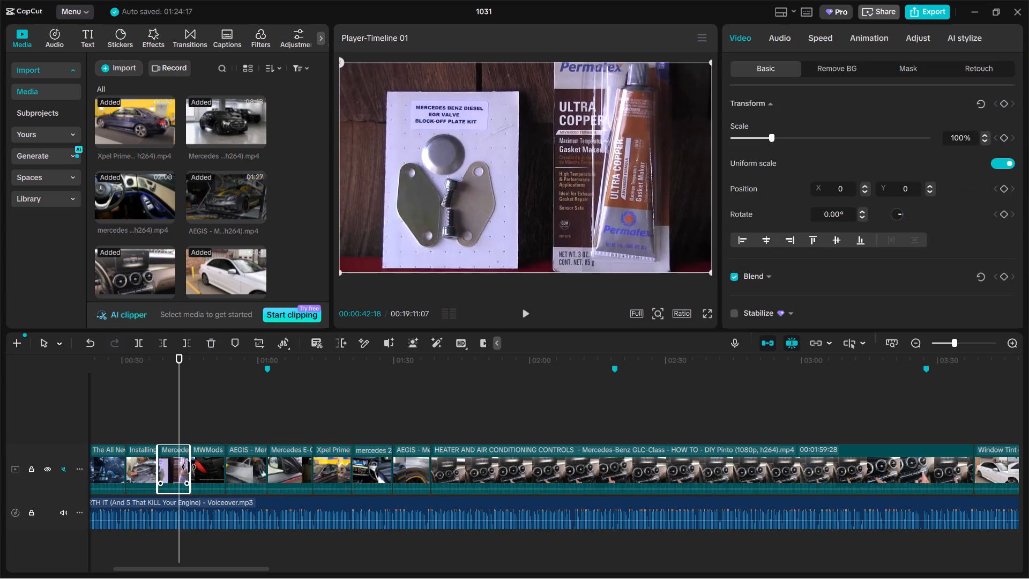
click(190, 467)
click(247, 462)
drag(275, 472, 275, 472)
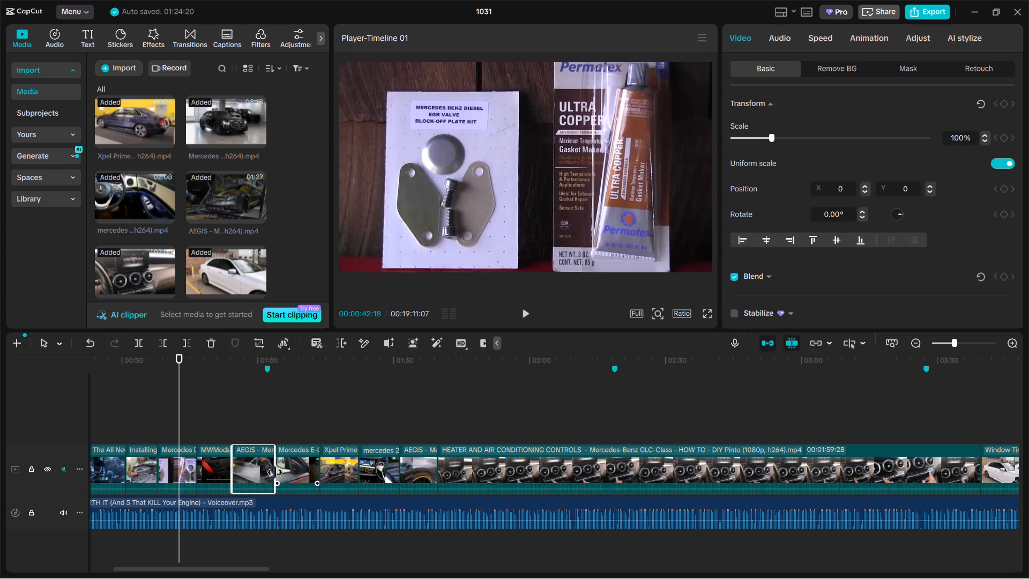
drag(275, 472, 264, 471)
Scale the intro's closing AEGIS clip to 139% to crop out the corner logo, and play it back.
click(236, 430)
key(space)
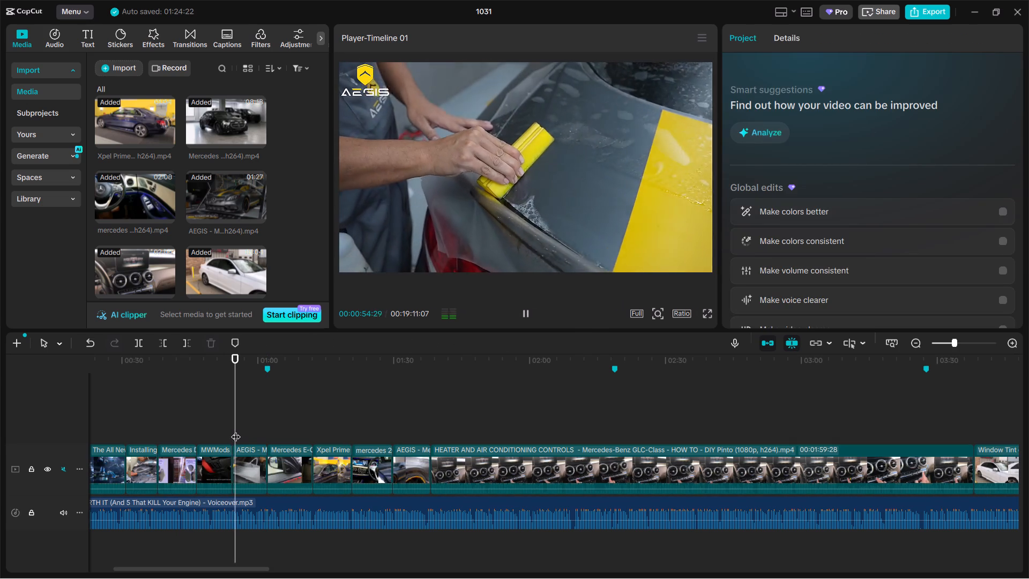
click(495, 148)
click(249, 464)
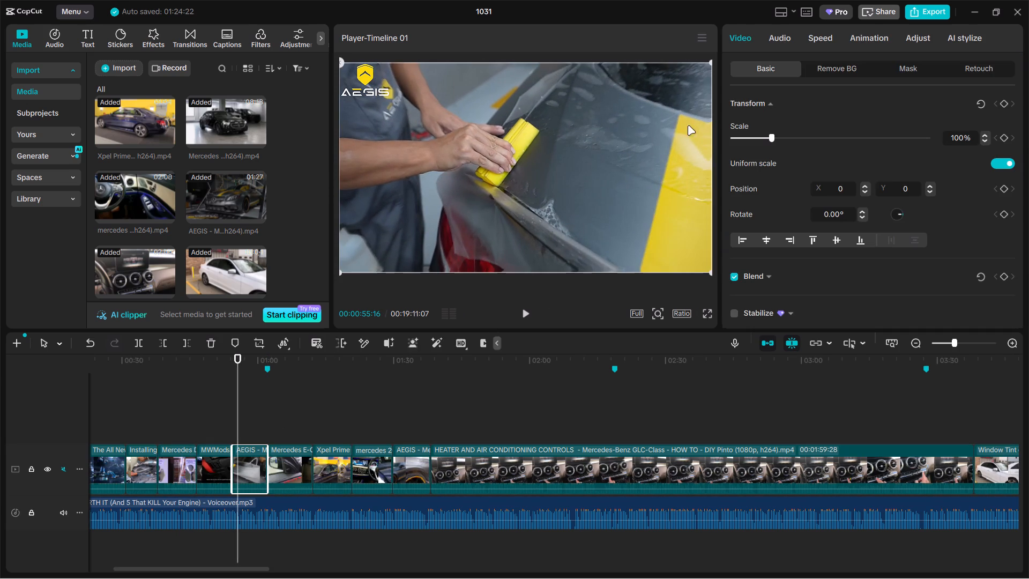
drag(769, 132, 787, 128)
key(space)
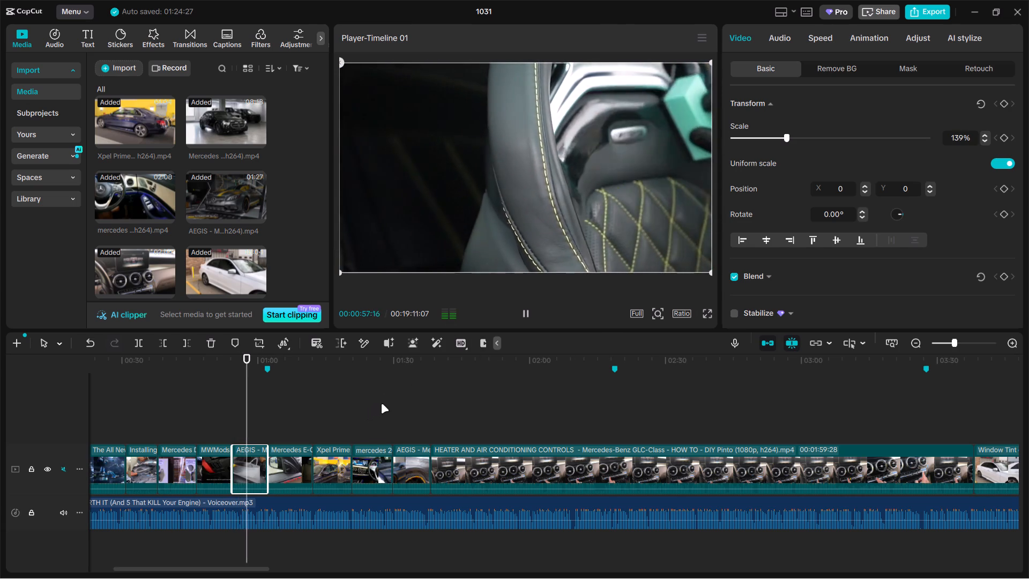
Split the heater and air conditioning controls clip at 00:01:47:27 and delete the part after the cut.
click(413, 427)
drag(413, 427, 390, 424)
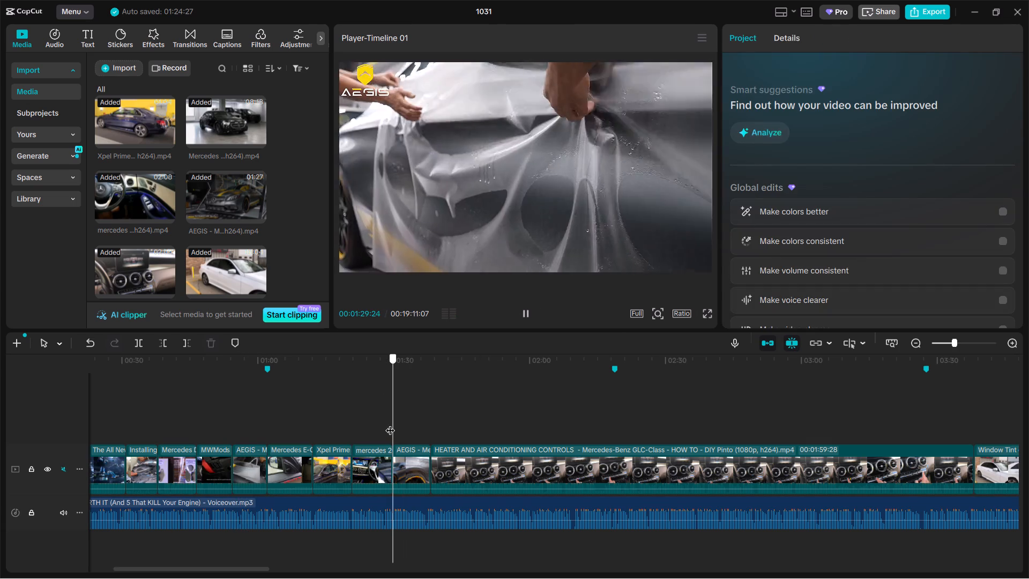
drag(390, 424, 422, 417)
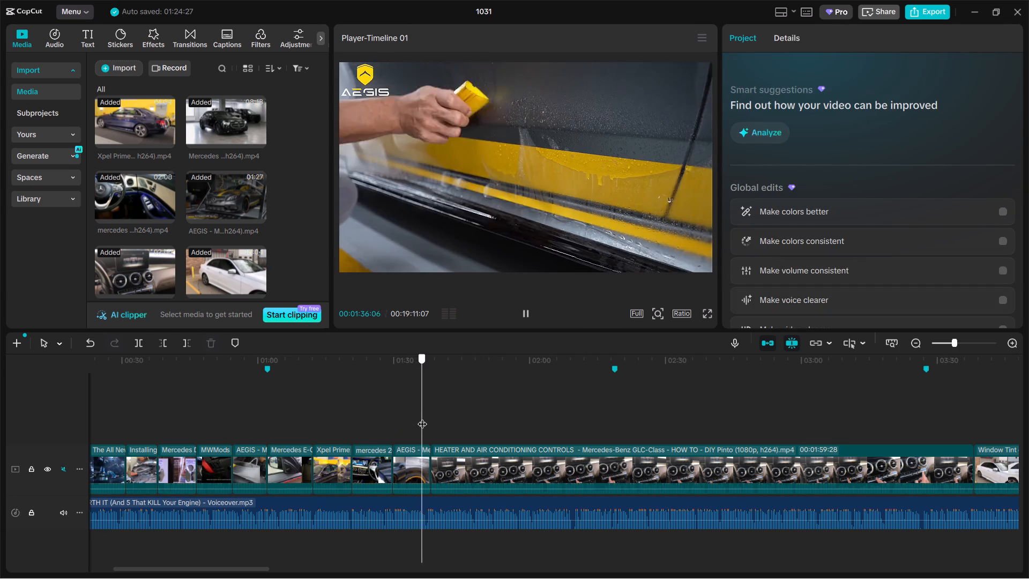
drag(422, 417, 455, 411)
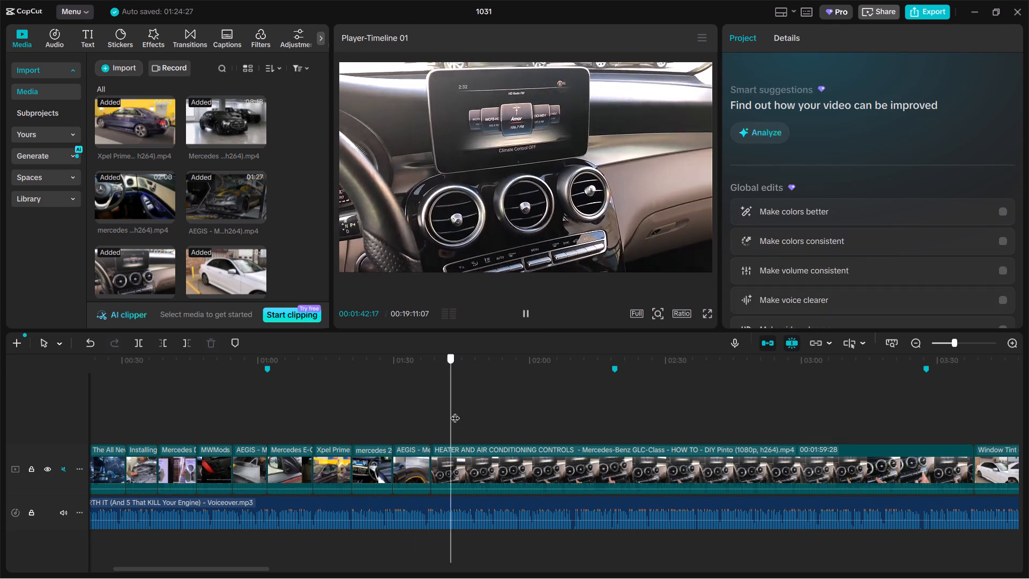
drag(455, 411, 475, 414)
click(504, 455)
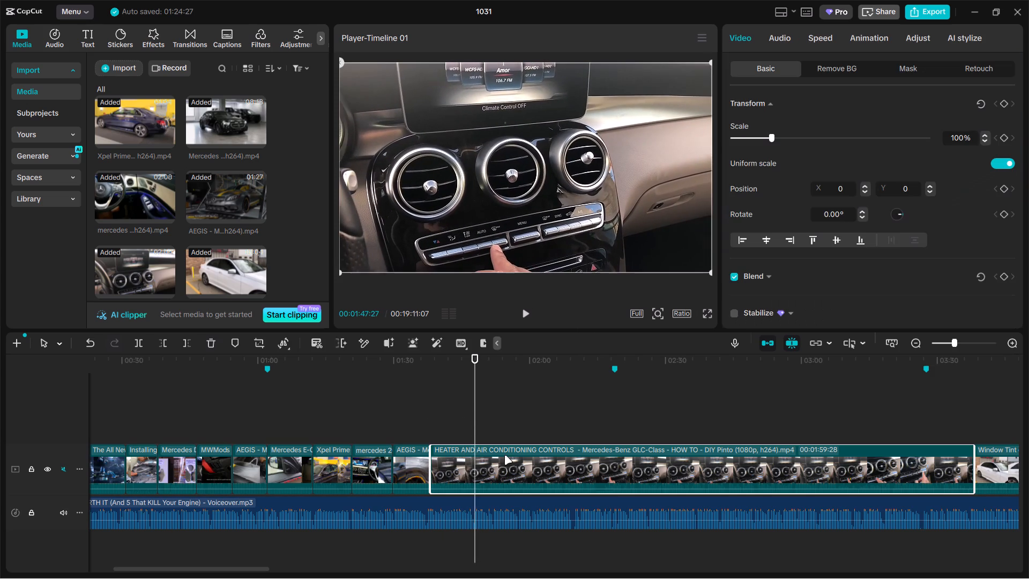
key(ctrl+b)
key(BackSpace)
Split the Window Tint on a Mercedes clip at 00:01:57:04 and delete the part after the cut.
drag(495, 463, 457, 461)
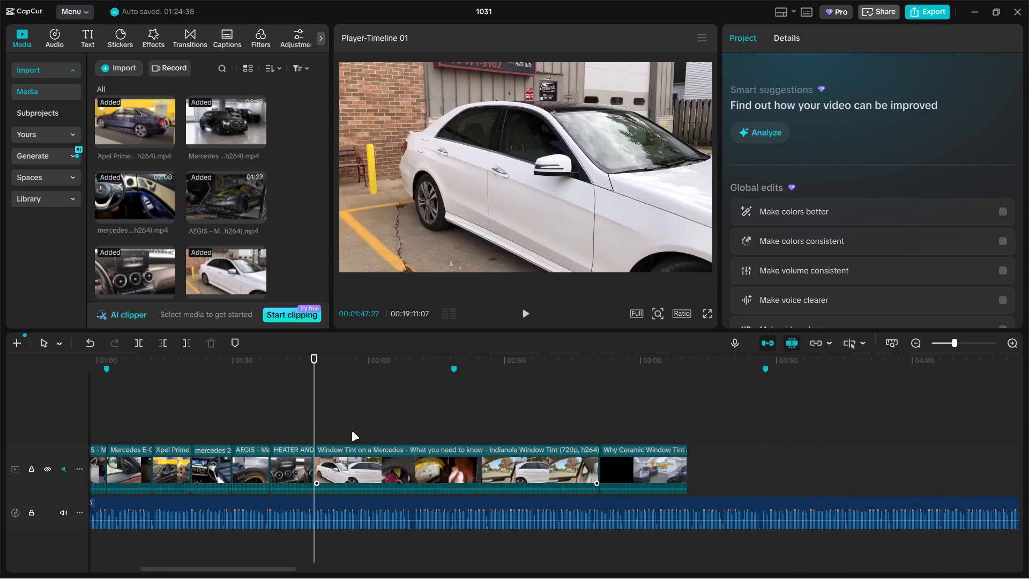
double_click(352, 432)
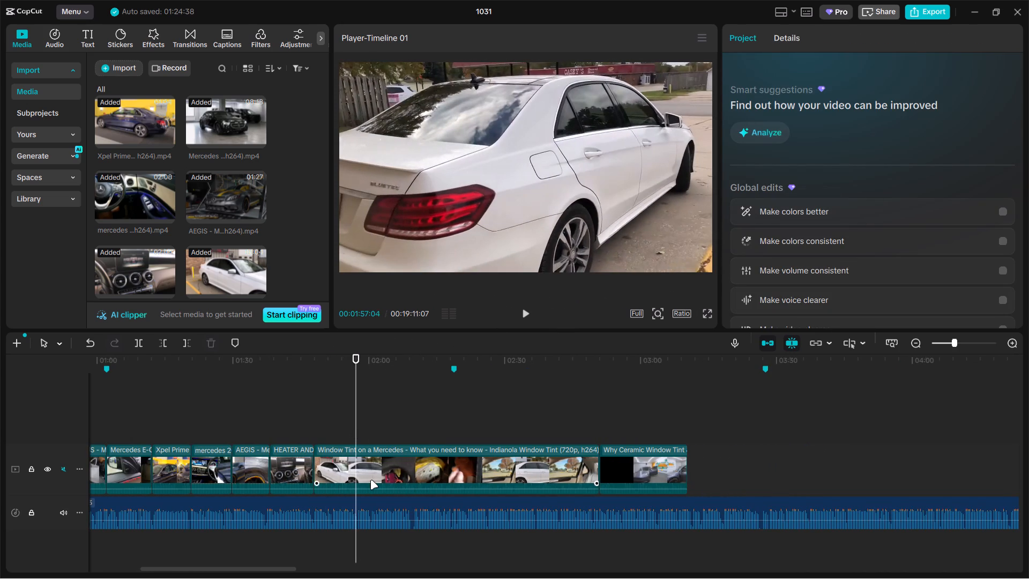
click(370, 480)
key(ctrl+b)
key(BackSpace)
Skim through the Why Ceramic Window Tint clip and delete it from the end of the main track.
click(373, 429)
drag(373, 429, 414, 424)
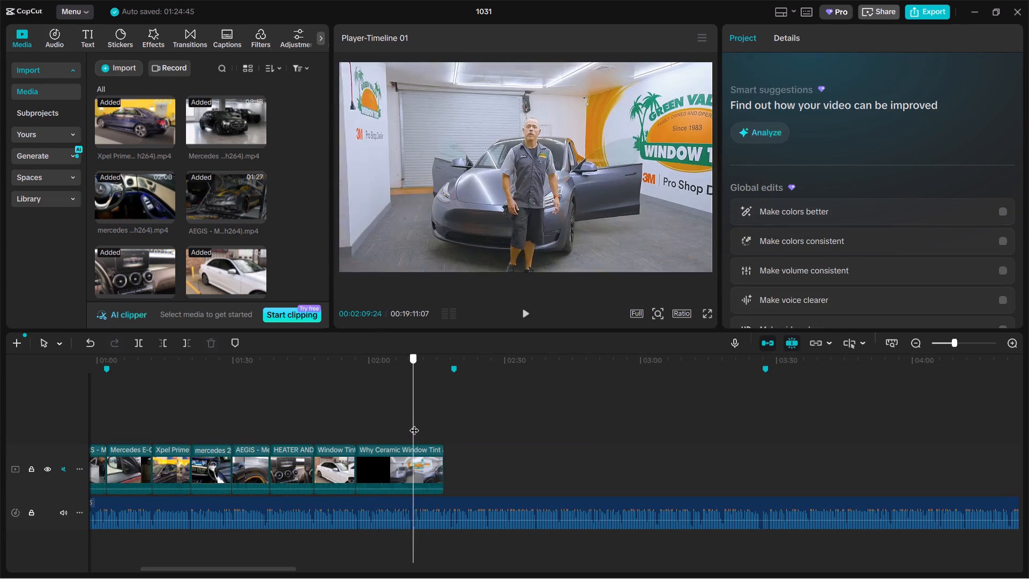
drag(414, 424, 430, 421)
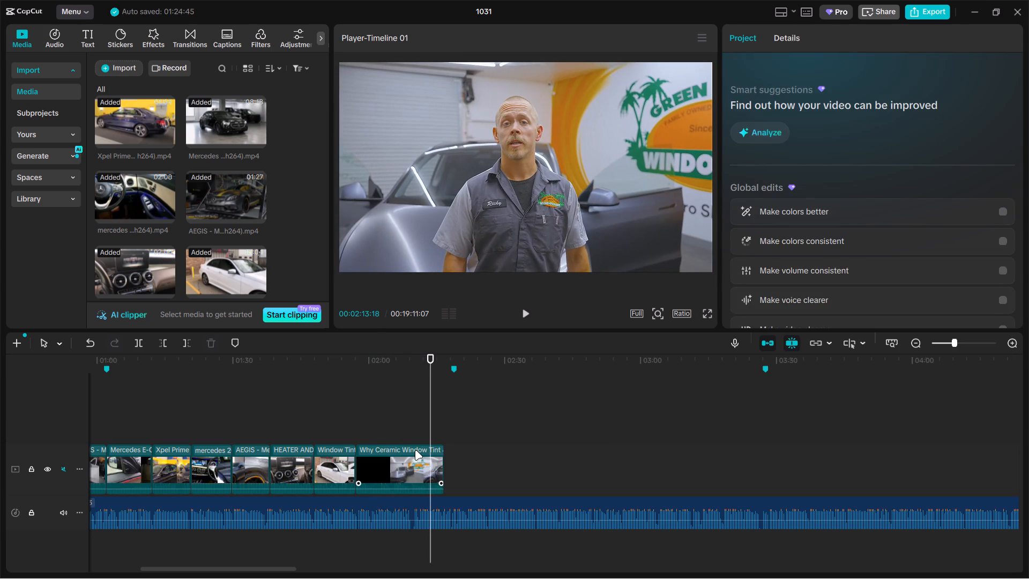
click(415, 450)
key(BackSpace)
Copy the Mercedes E-Class (2025) clip after the first marker and paste it after the Window Tint clip.
click(312, 422)
drag(308, 422, 197, 416)
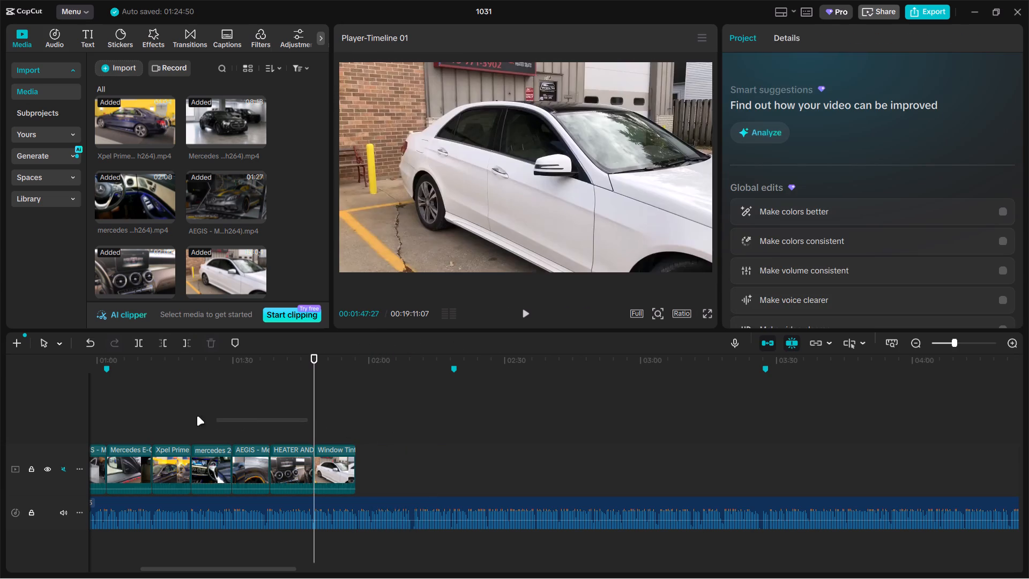
drag(197, 416, 173, 411)
click(166, 410)
drag(155, 411, 120, 414)
click(132, 452)
key(ctrl+c)
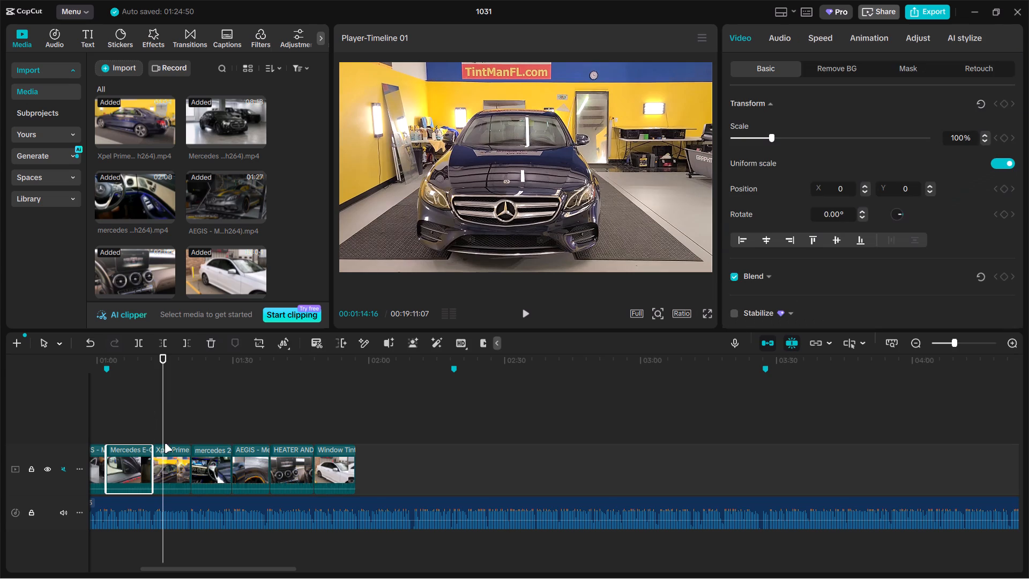
ctrl+click(361, 420)
key(ctrl+v)
drag(378, 420, 386, 460)
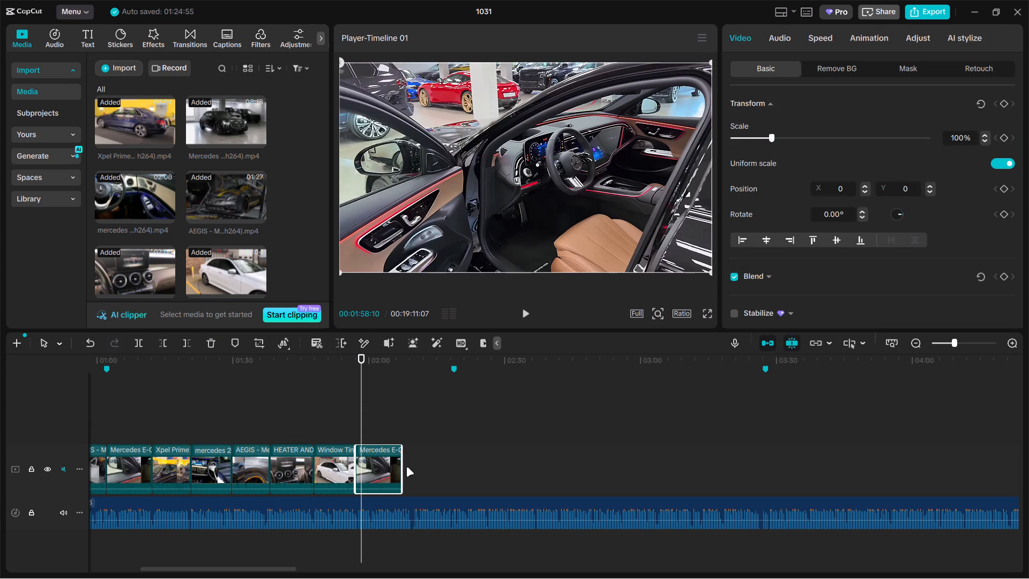
Extend the pasted E-Class clip's end and trim its start so it covers the panoramic sunroof shot.
drag(403, 467, 447, 458)
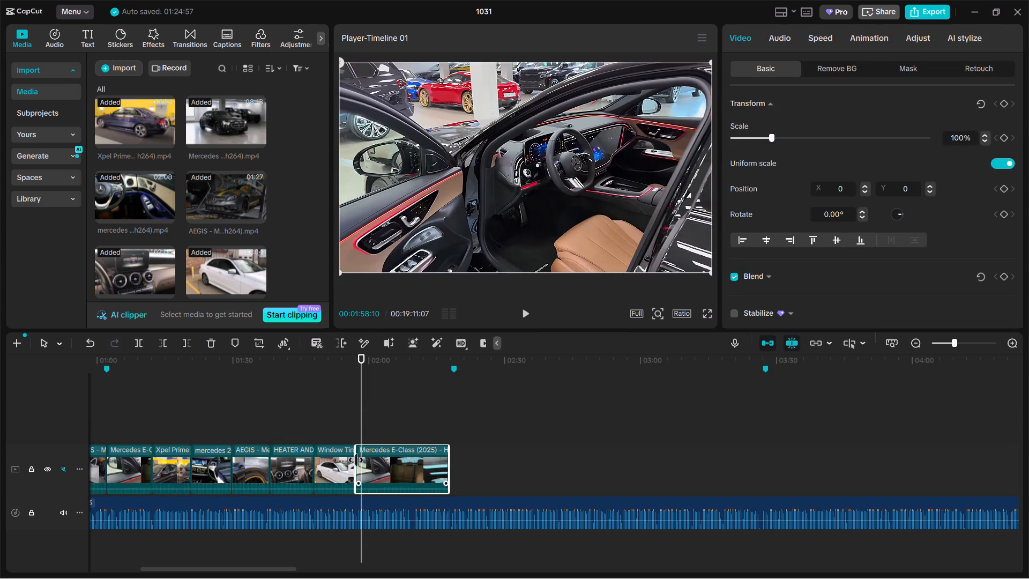
drag(353, 459, 408, 458)
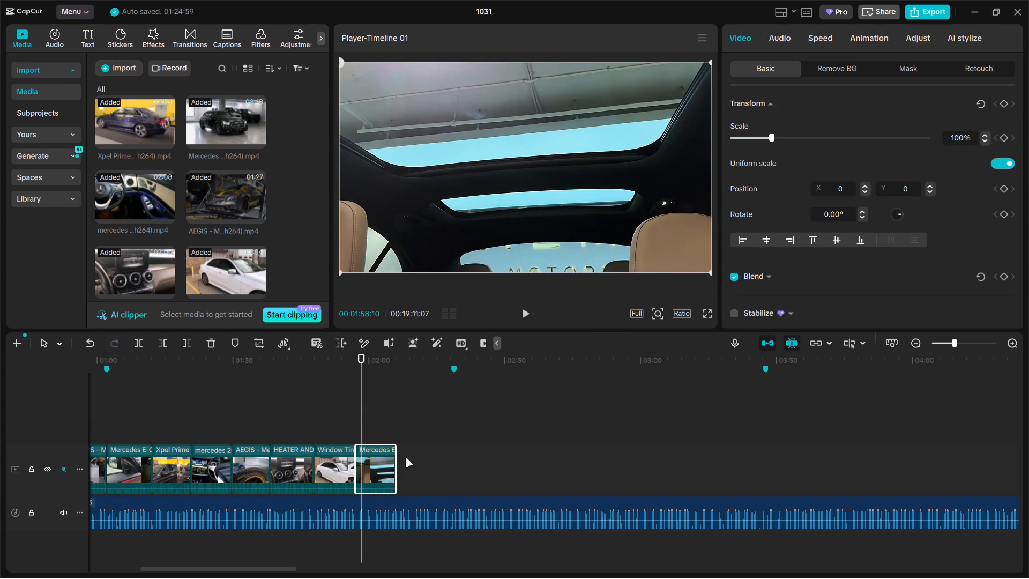
Copy the heater controls clip and place the copy on the main track after the second E-Class clip.
click(290, 428)
drag(290, 428, 284, 428)
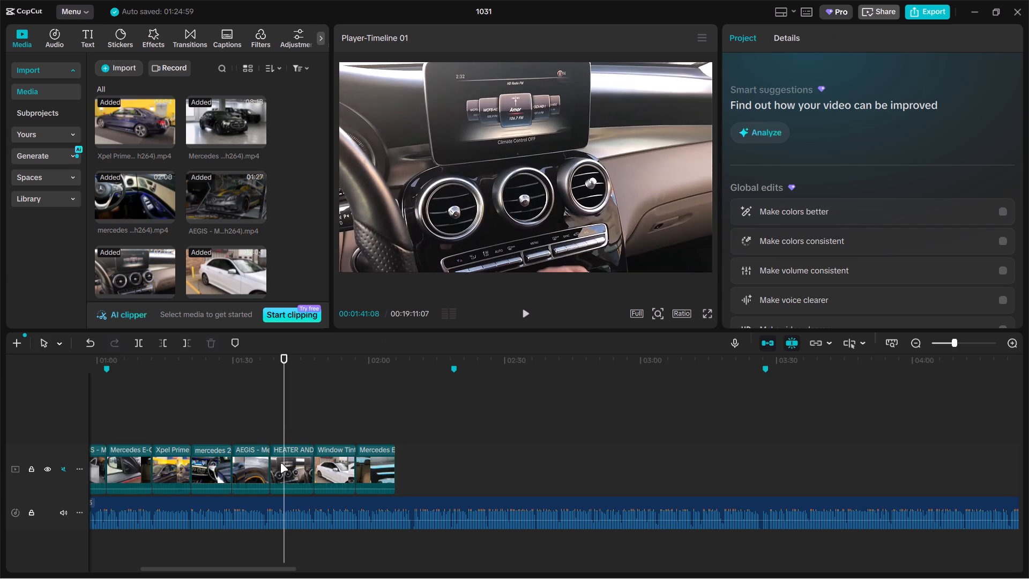
click(280, 463)
key(ctrl+c)
ctrl+click(406, 425)
key(ctrl+v)
drag(415, 422, 414, 453)
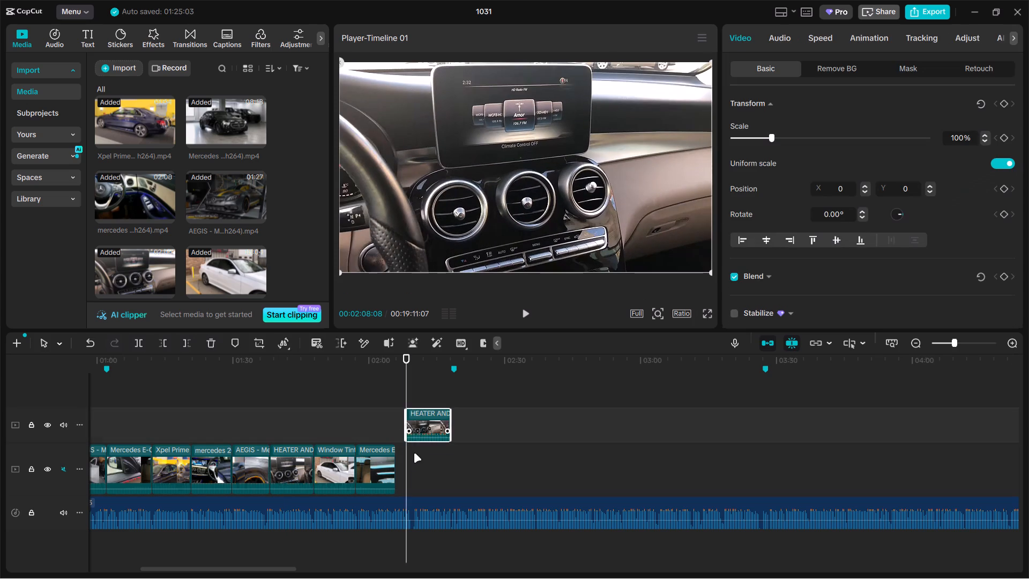
drag(414, 453, 414, 459)
Extend the copied heater controls clip's end and trim its start so it shows a different part of the footage.
drag(439, 457, 540, 446)
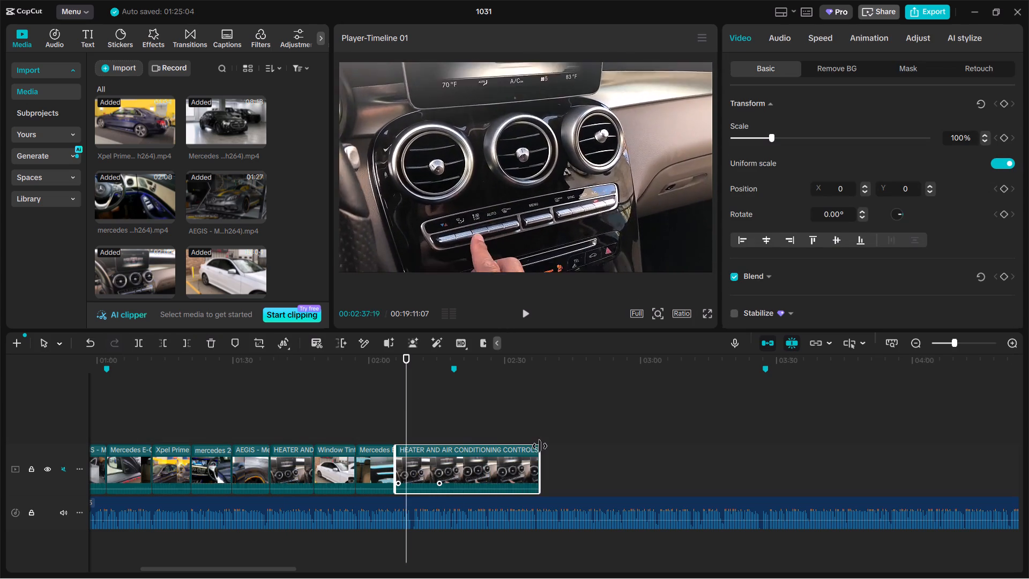
drag(540, 446, 556, 443)
drag(397, 463, 513, 461)
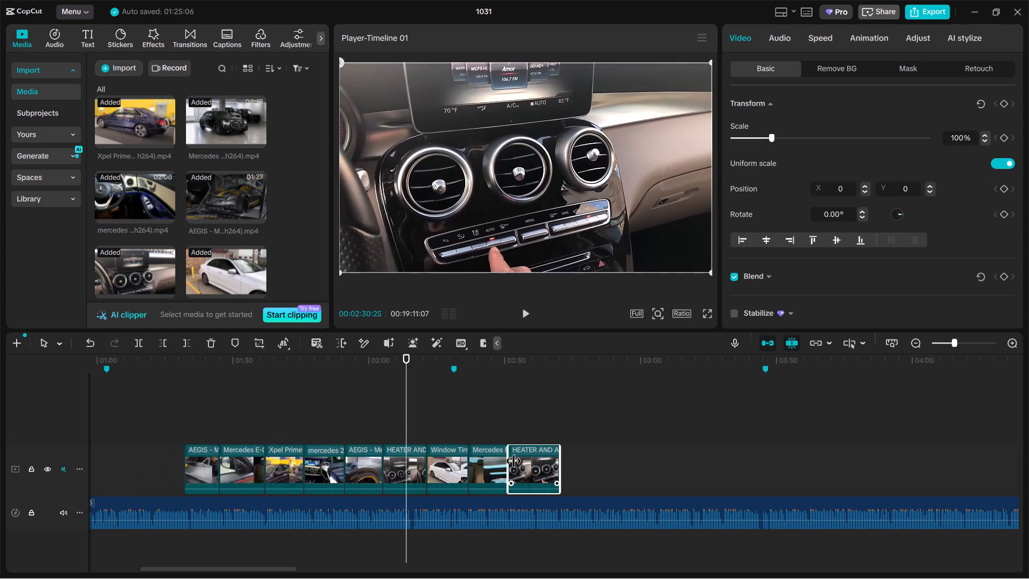
drag(513, 461, 520, 461)
Trim about a second off the ends of the second heater controls clip and the E-Class sunroof clip.
click(437, 429)
drag(437, 429, 439, 427)
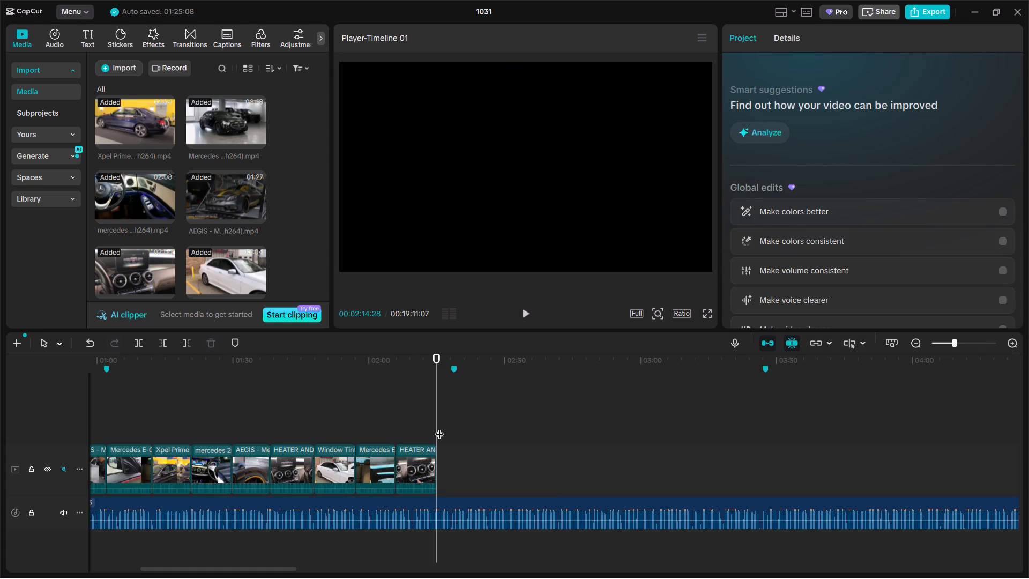
drag(439, 427, 443, 427)
click(414, 452)
click(433, 458)
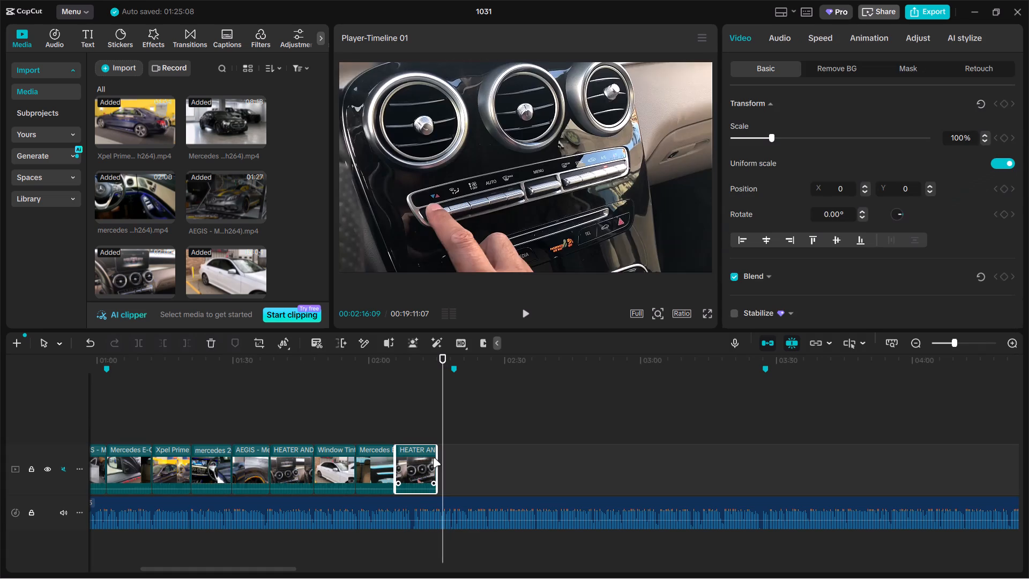
click(432, 458)
click(381, 454)
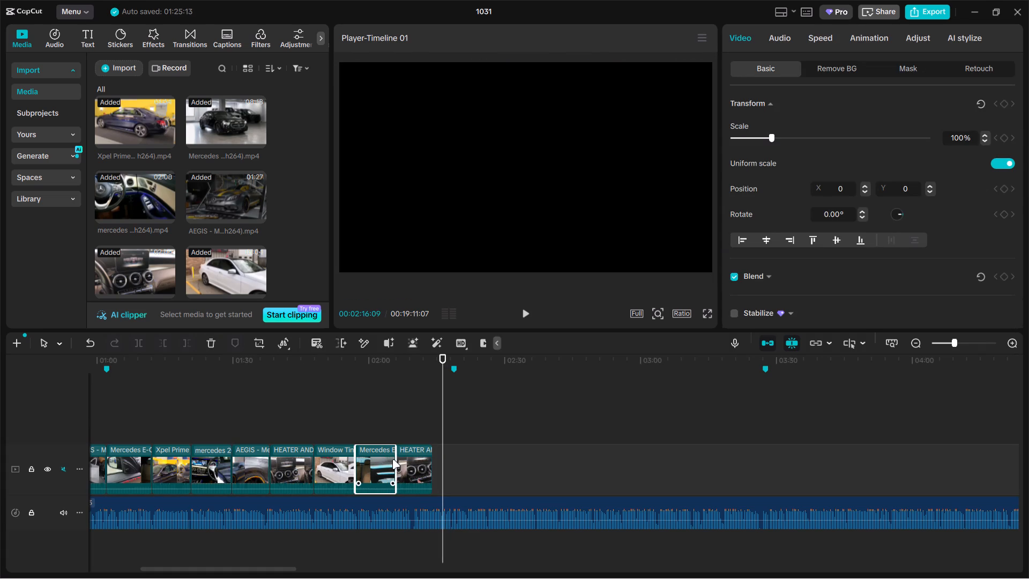
click(392, 459)
Copy the opening Electronic exhaust clip and paste it at 00:02:13:19, where the last heater controls clip ends.
click(271, 412)
drag(271, 412, 128, 402)
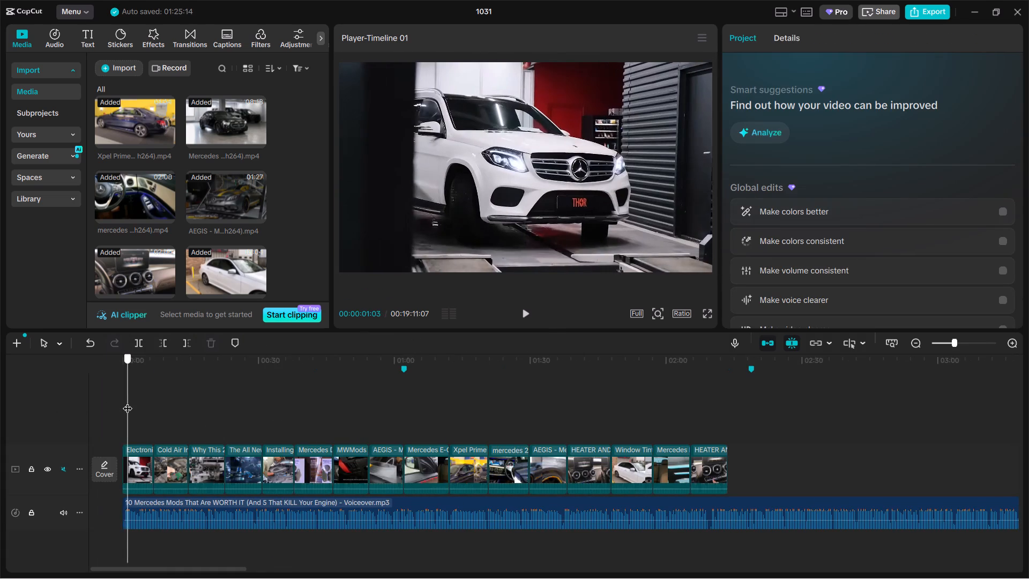
drag(128, 402, 129, 402)
click(133, 451)
key(ctrl+c)
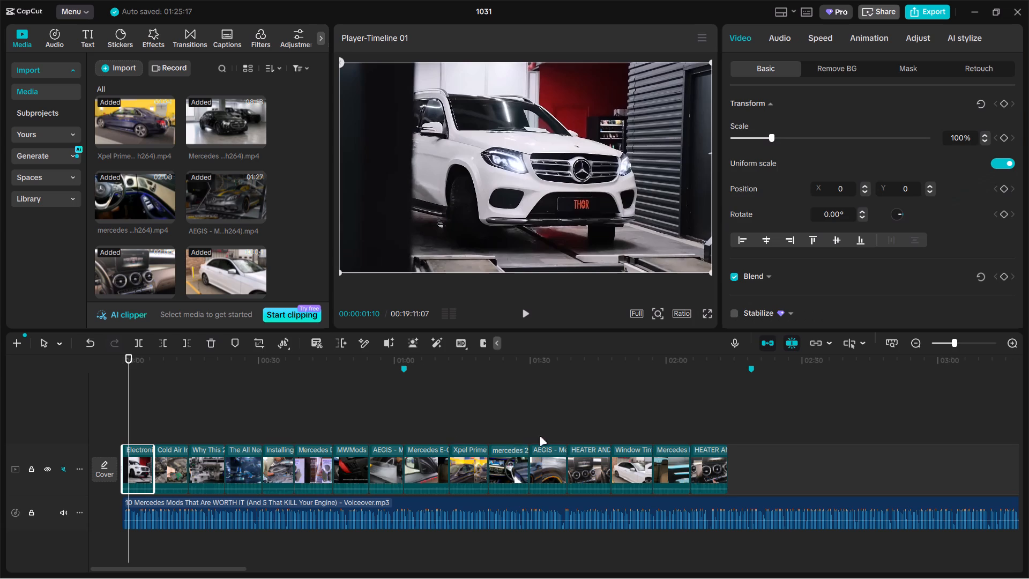
ctrl+click(726, 433)
key(ctrl+v)
Extend the pasted Electronic exhaust clip's end, trim its start, and move it onto the end of the main track.
drag(723, 433, 615, 427)
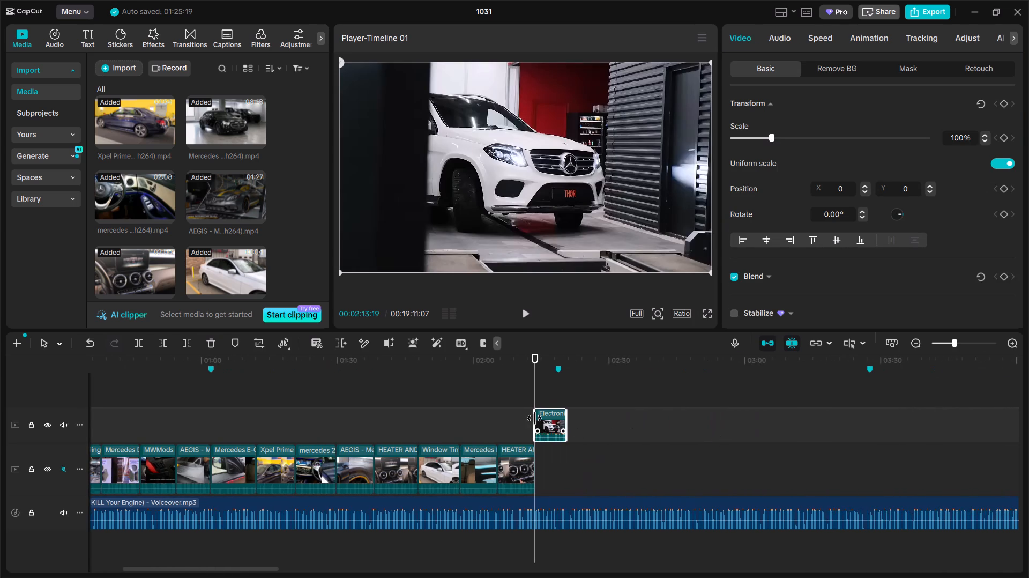
drag(565, 418, 593, 417)
click(539, 421)
drag(535, 420, 556, 417)
drag(572, 415, 552, 454)
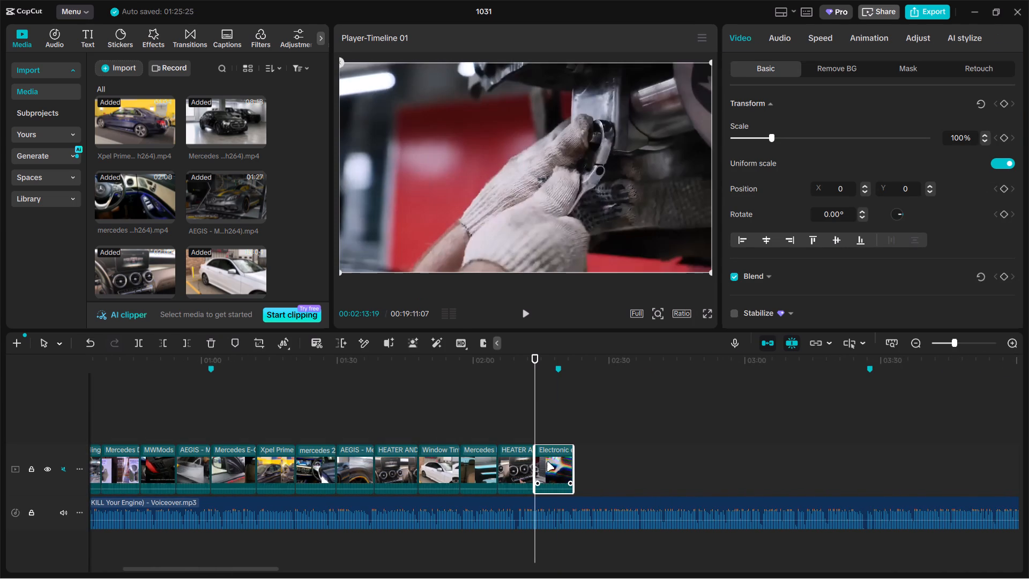
Trim about a second off the ends of the first heater controls clip and the Window Tint clip.
click(406, 458)
drag(420, 459, 419, 459)
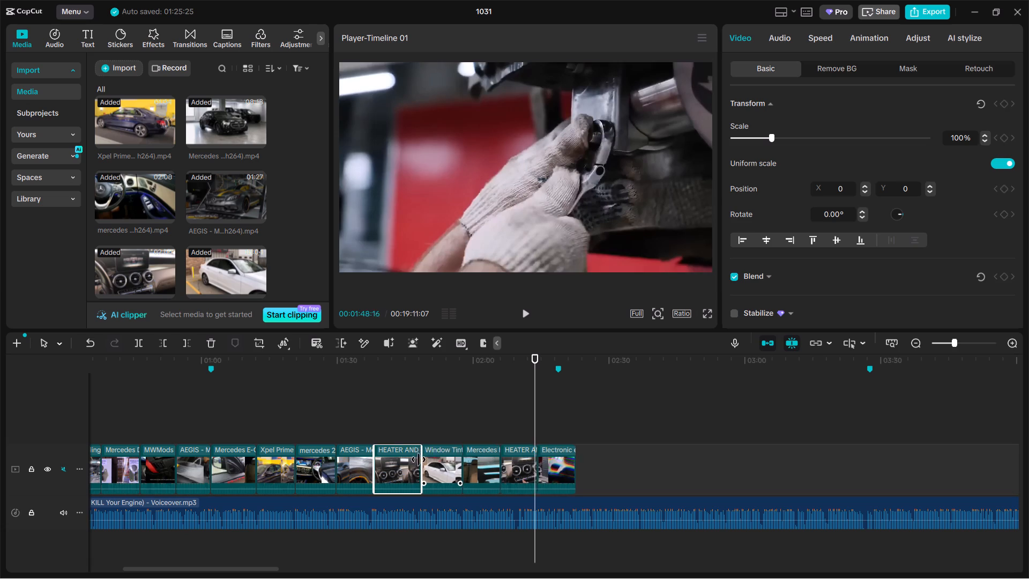
drag(419, 459, 412, 459)
click(427, 462)
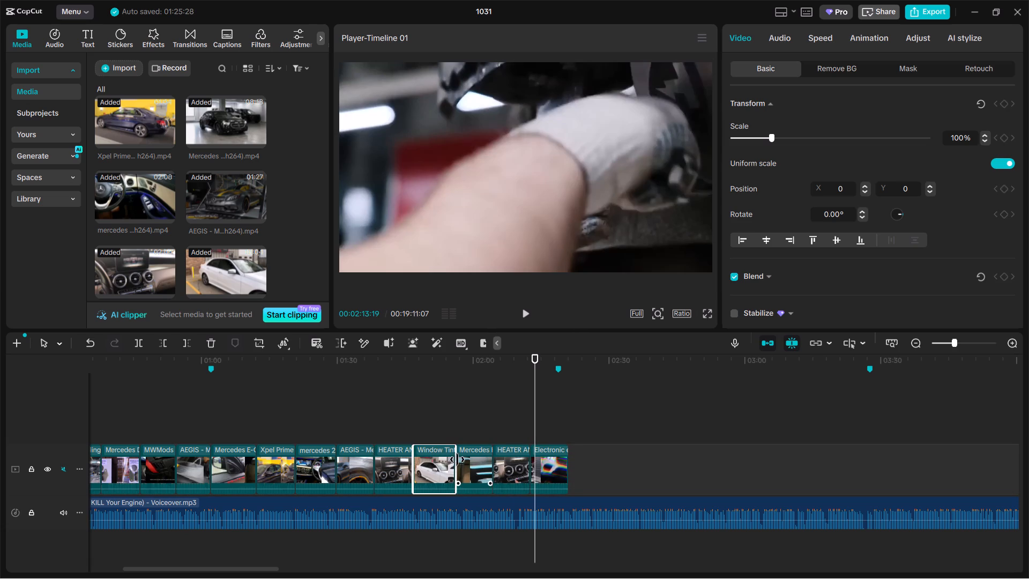
drag(457, 459, 451, 459)
Trim the closing Electronic exhaust clip's end to the second marker and play it back.
click(566, 464)
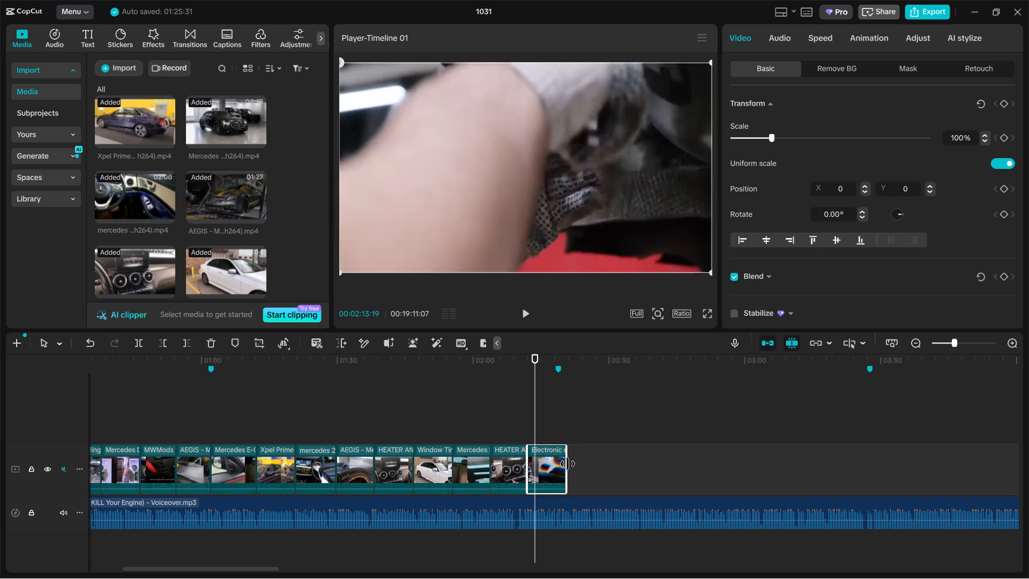
drag(568, 464, 557, 464)
key(space)
drag(555, 461, 555, 461)
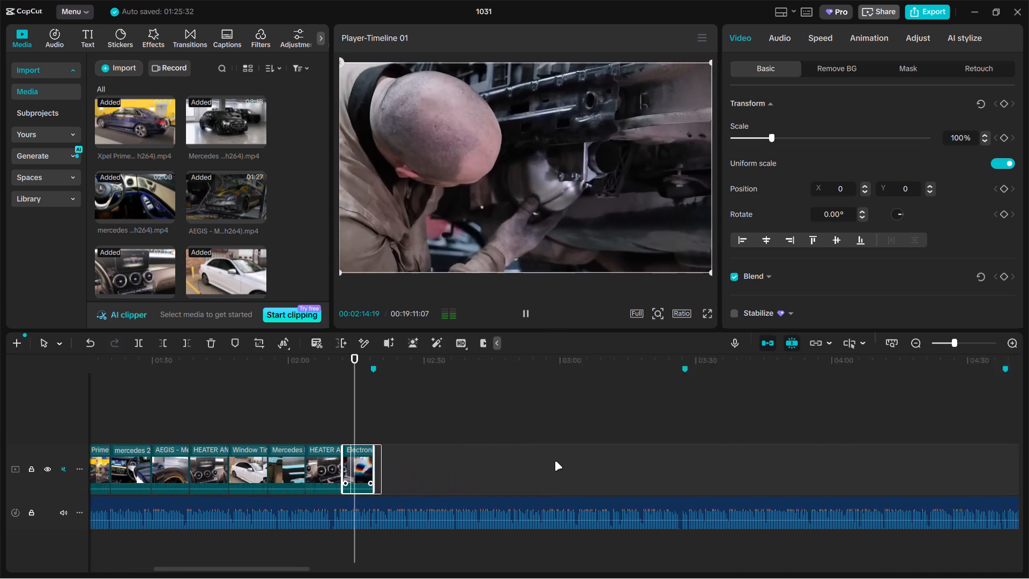
drag(555, 461, 543, 460)
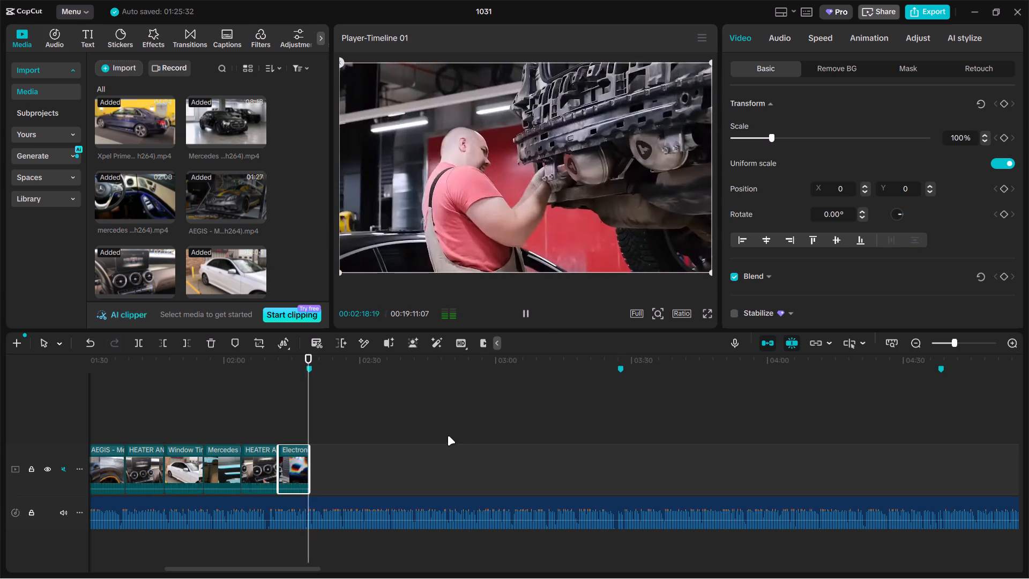
Stop playback and import all ten video clips from the Downloads > EDIT > 09 folder into the media library.
key(space)
click(351, 421)
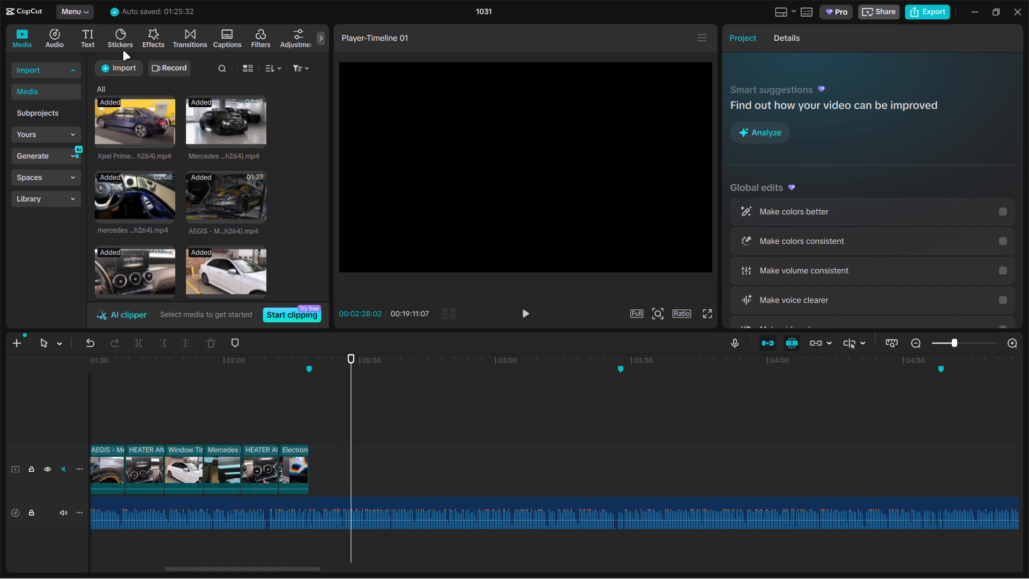
click(124, 60)
click(128, 64)
click(151, 87)
click(88, 37)
double_click(195, 162)
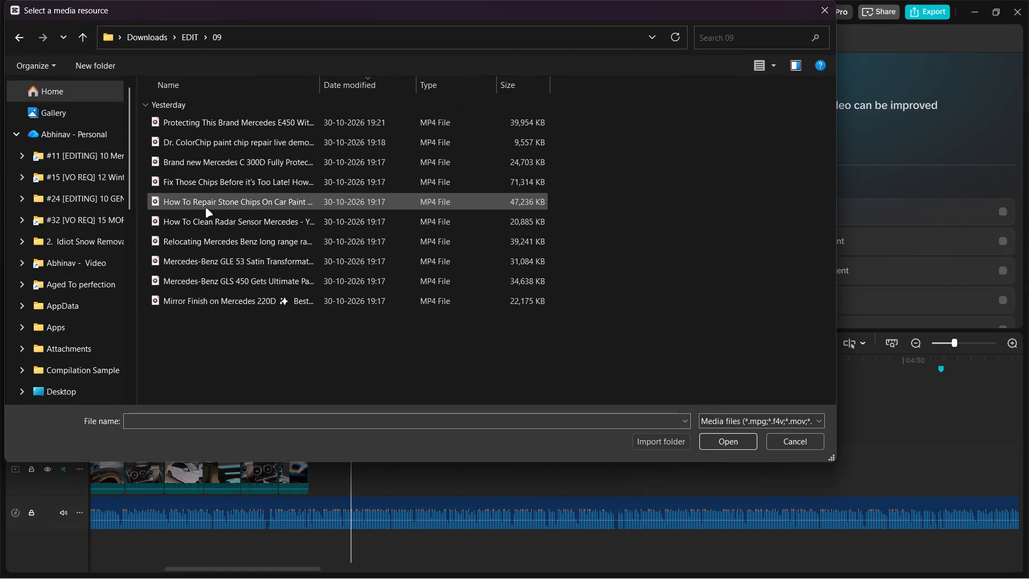
key(ctrl+a)
key(Return)
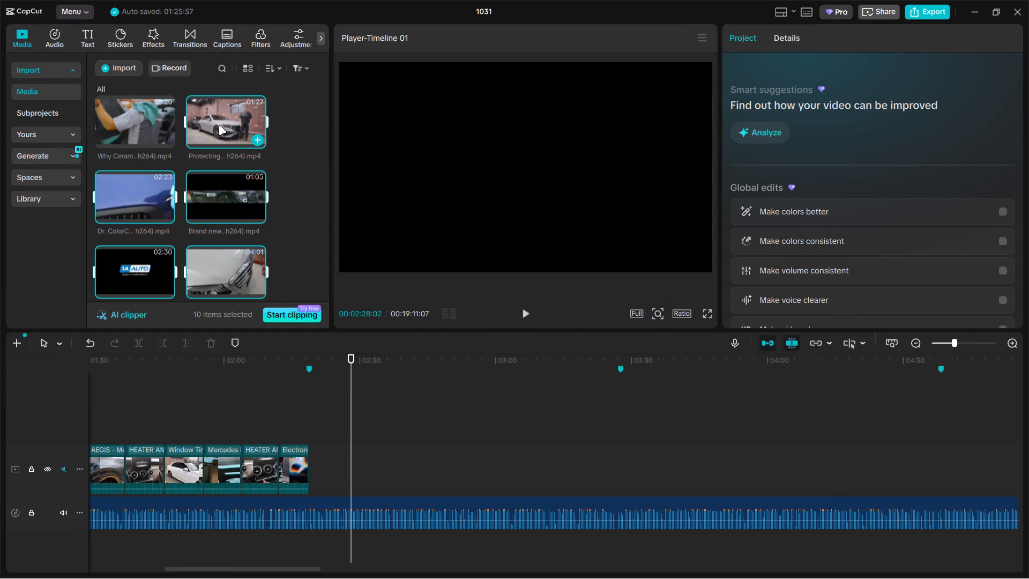
Add the ten imported section 9 clips to the end of the main track, directly after the closing Electronic exhaust clip.
drag(219, 125, 369, 475)
click(383, 457)
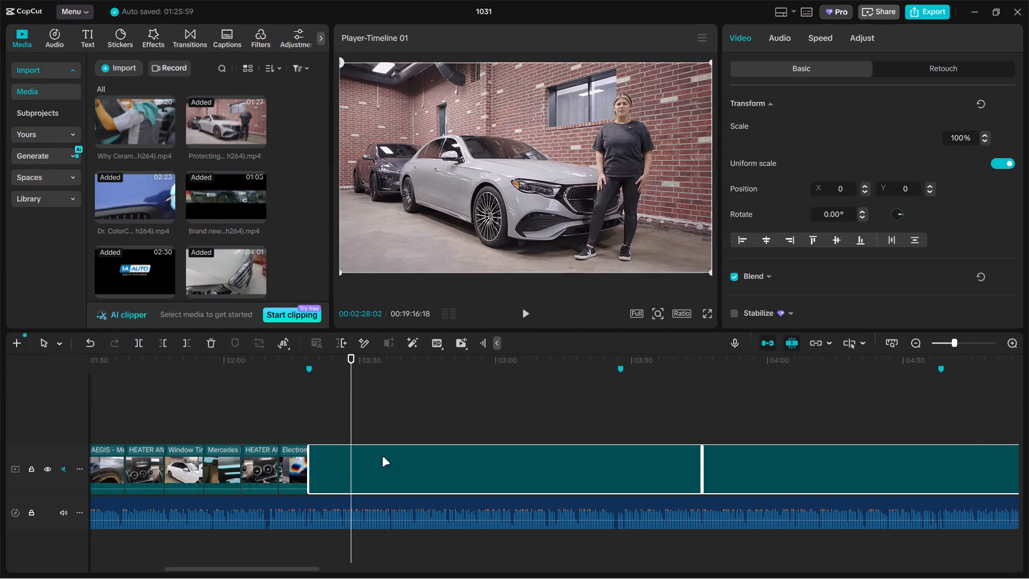
click(385, 455)
double_click(390, 450)
ctrl+scroll(390, 449, down, 3)
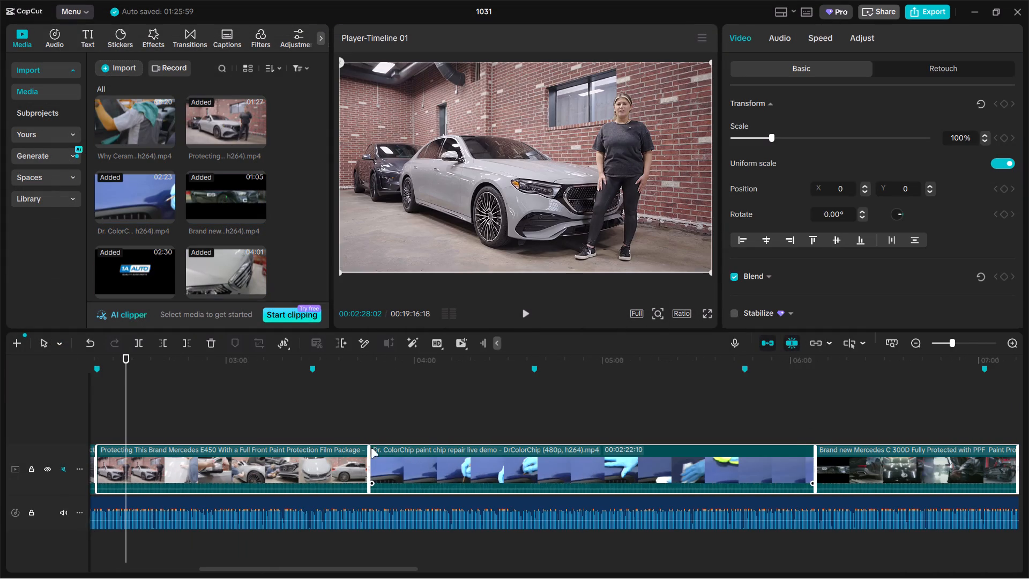
Find the brush touch-up shot in the Dr. ColorChip clip, split there at 00:04:25:11, and delete the part before it.
click(249, 433)
drag(253, 433, 306, 434)
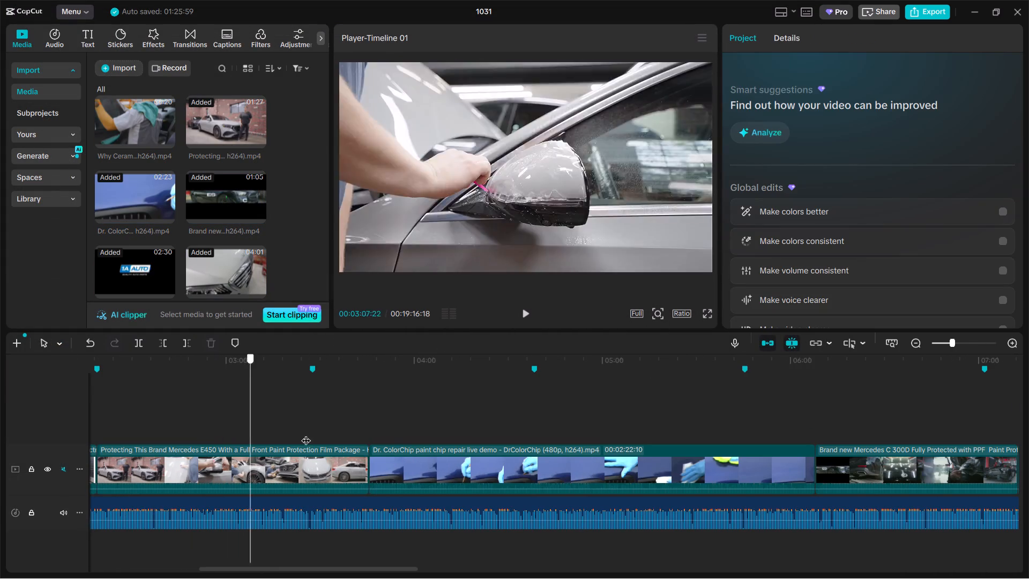
drag(306, 434, 475, 447)
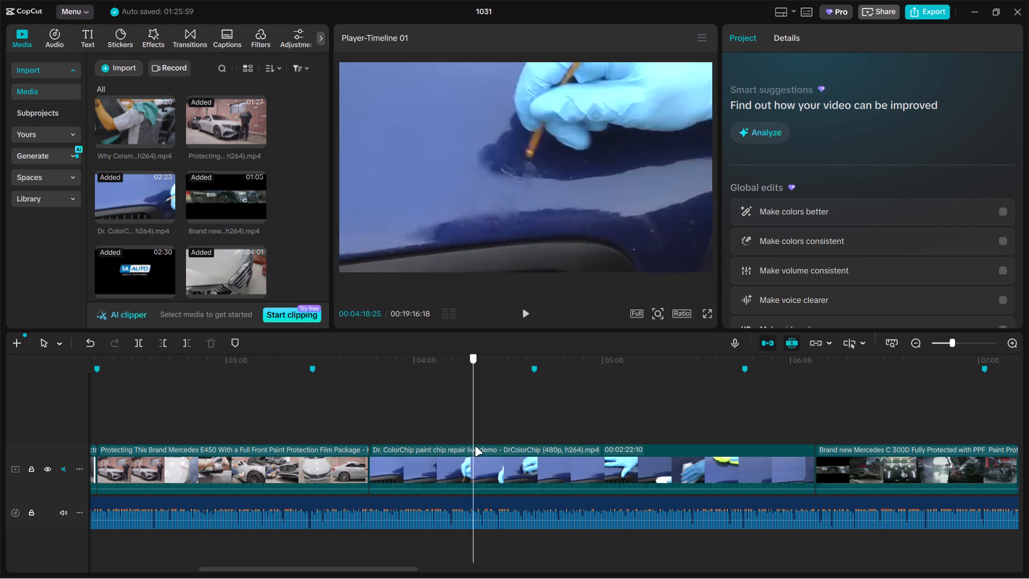
drag(475, 447, 609, 446)
click(605, 448)
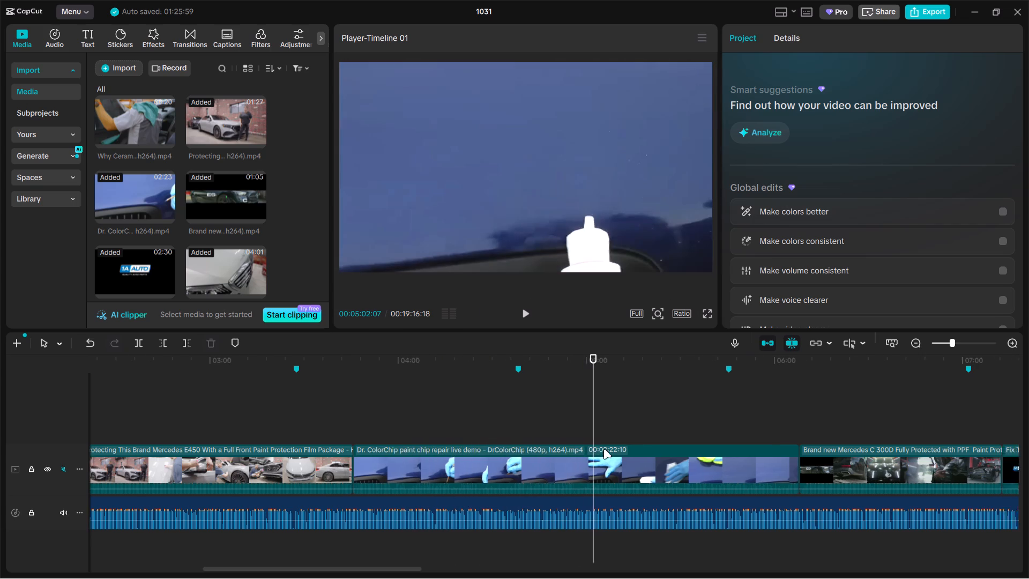
drag(283, 429, 262, 429)
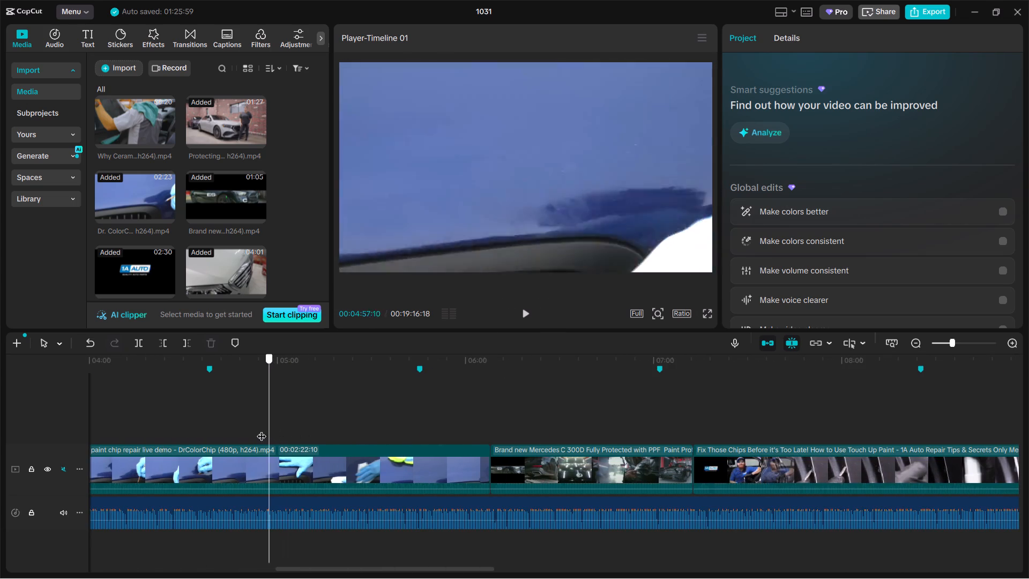
drag(262, 429, 166, 416)
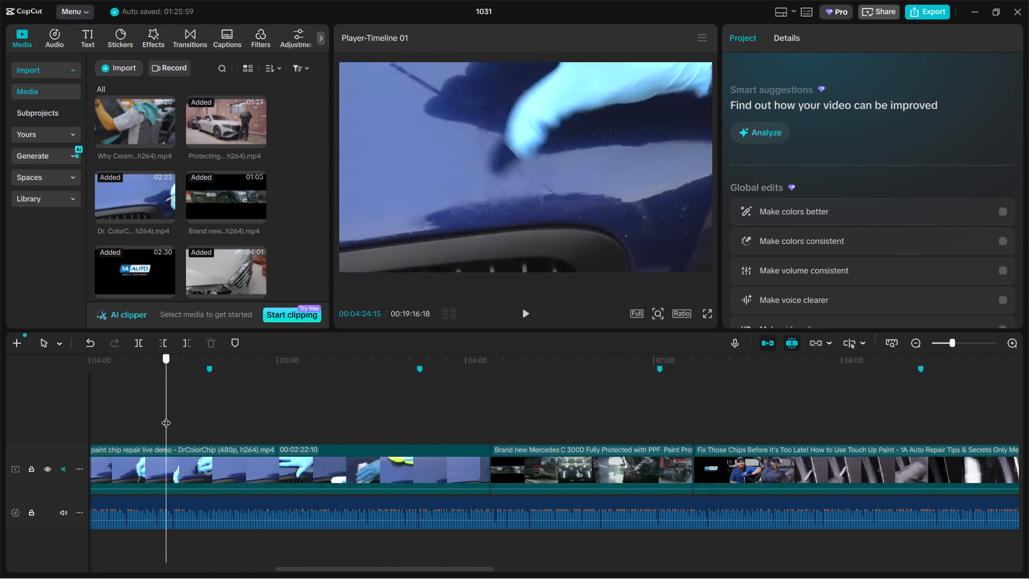
drag(166, 416, 169, 414)
click(181, 455)
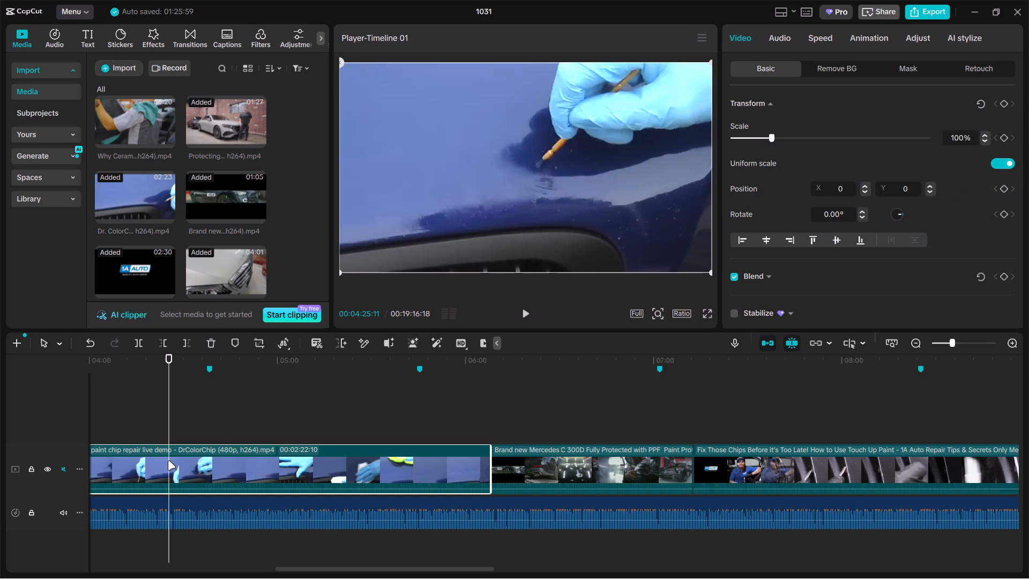
key(ctrl+b)
click(161, 462)
key(BackSpace)
Split the remaining Dr. ColorChip clip at 00:04:00:12 and delete everything after the cut.
drag(147, 462, 189, 441)
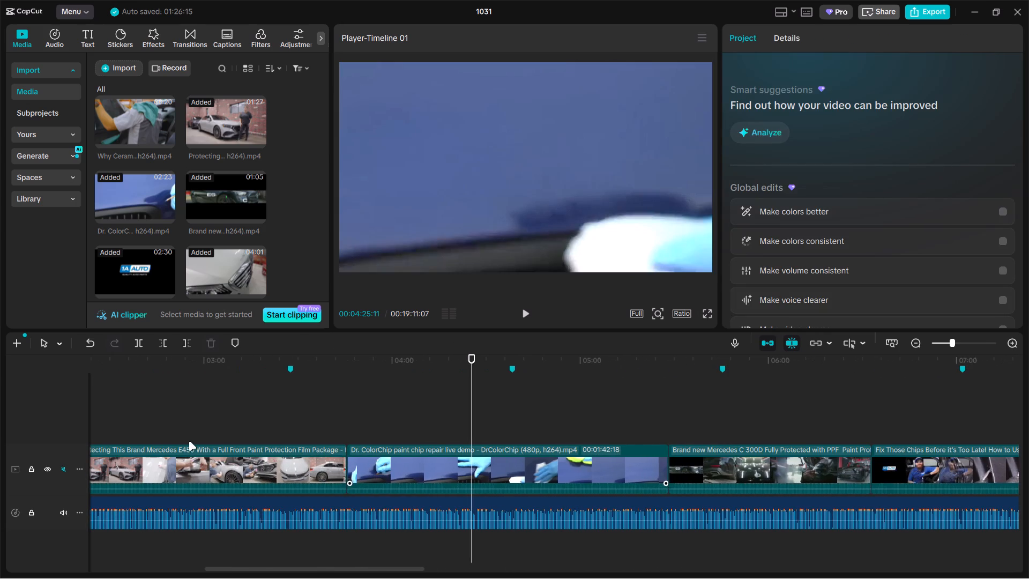
double_click(393, 436)
click(418, 477)
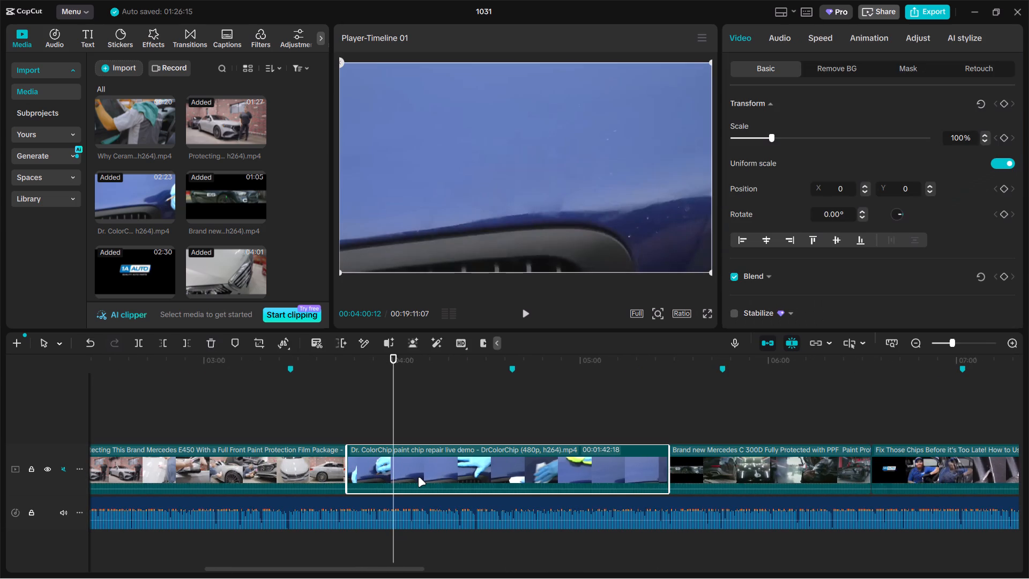
key(ctrl+b)
key(BackSpace)
click(370, 469)
Split the Brand new Mercedes C 300D clip at 00:04:15:14 and 00:04:28:24, keeping only the middle piece.
double_click(439, 432)
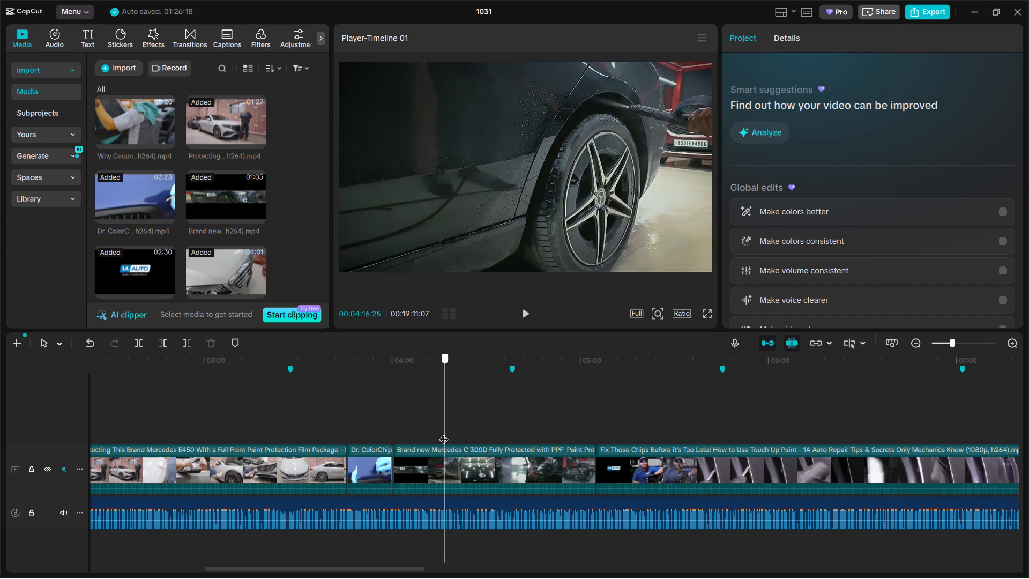
click(443, 460)
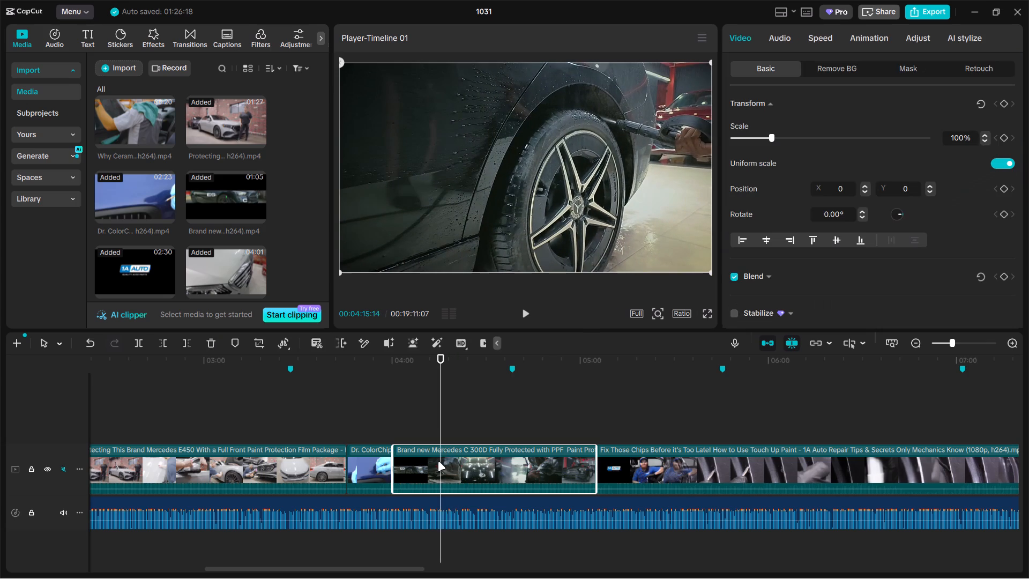
key(ctrl+b)
click(472, 435)
drag(472, 435, 482, 429)
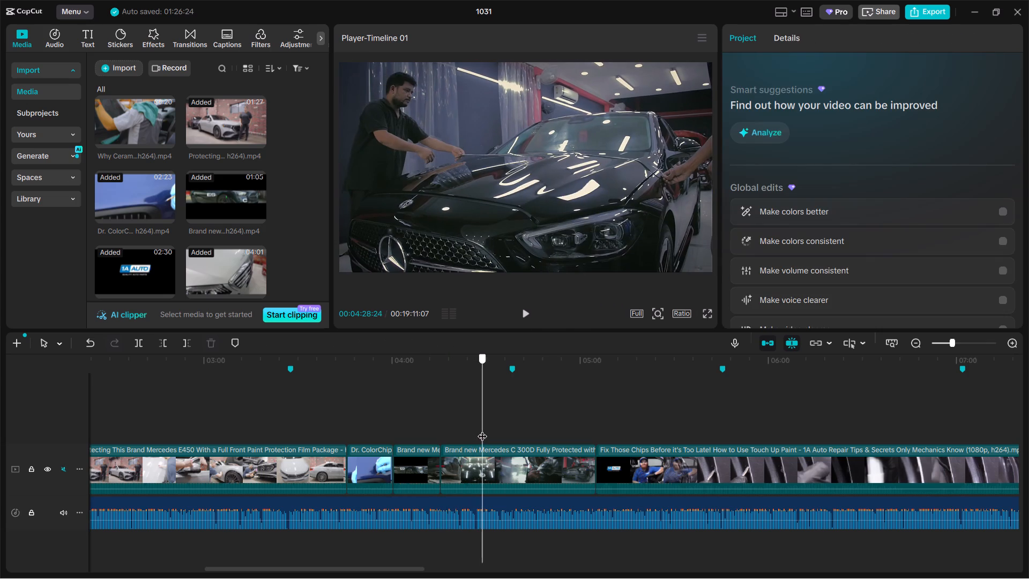
key(ctrl+b)
click(423, 457)
key(BackSpace)
click(523, 469)
key(BackSpace)
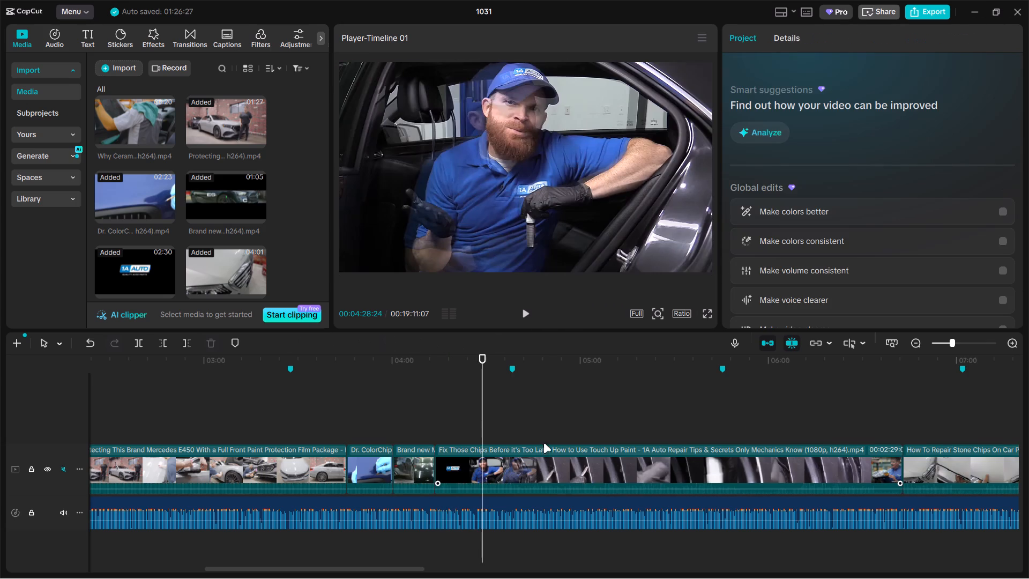
Split the Fix Those Chips clip at 00:05:07:02, where the chip is being scraped, and delete the part before it.
click(546, 422)
drag(546, 422, 620, 412)
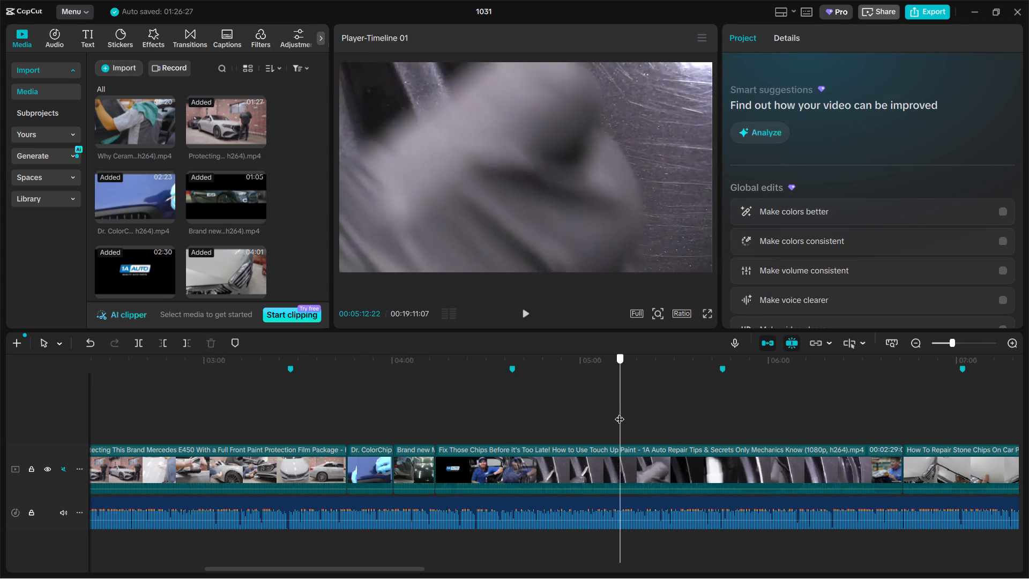
drag(620, 412, 602, 413)
click(597, 450)
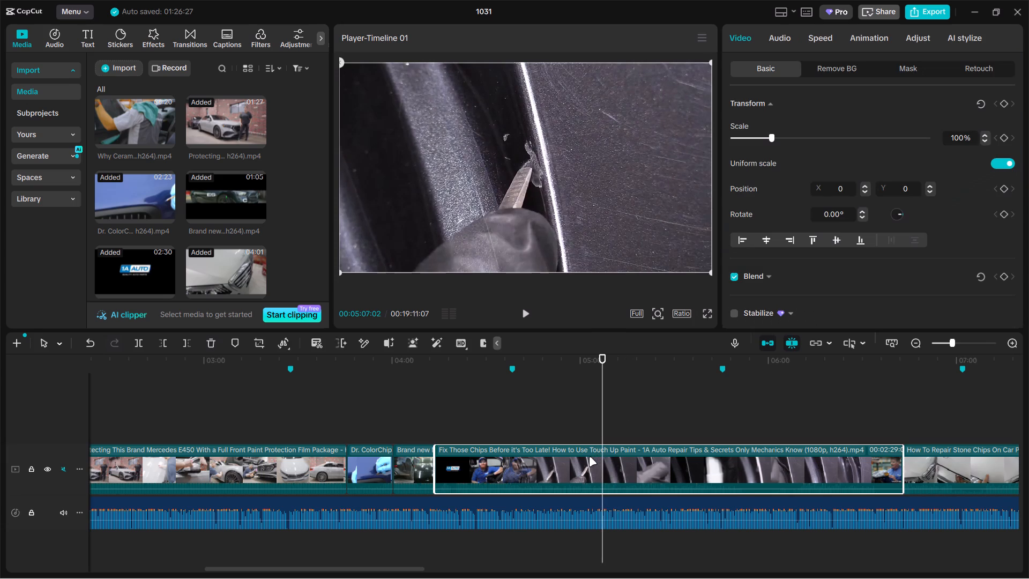
key(ctrl+b)
click(534, 464)
key(BackSpace)
Split the remaining Fix Those Chips clip at 00:04:26:17 and delete everything after the cut.
double_click(475, 433)
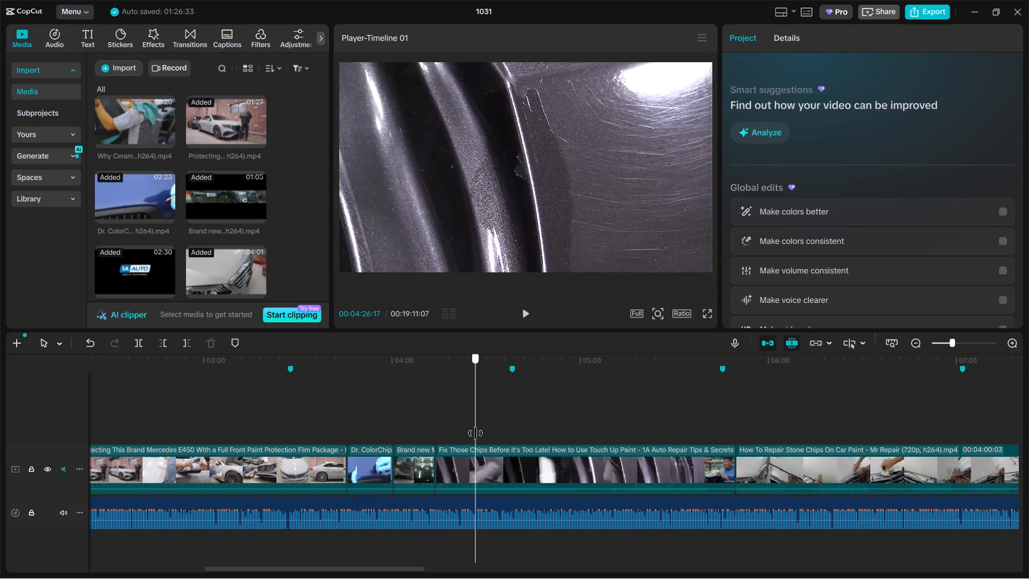
click(488, 459)
key(ctrl+b)
key(BackSpace)
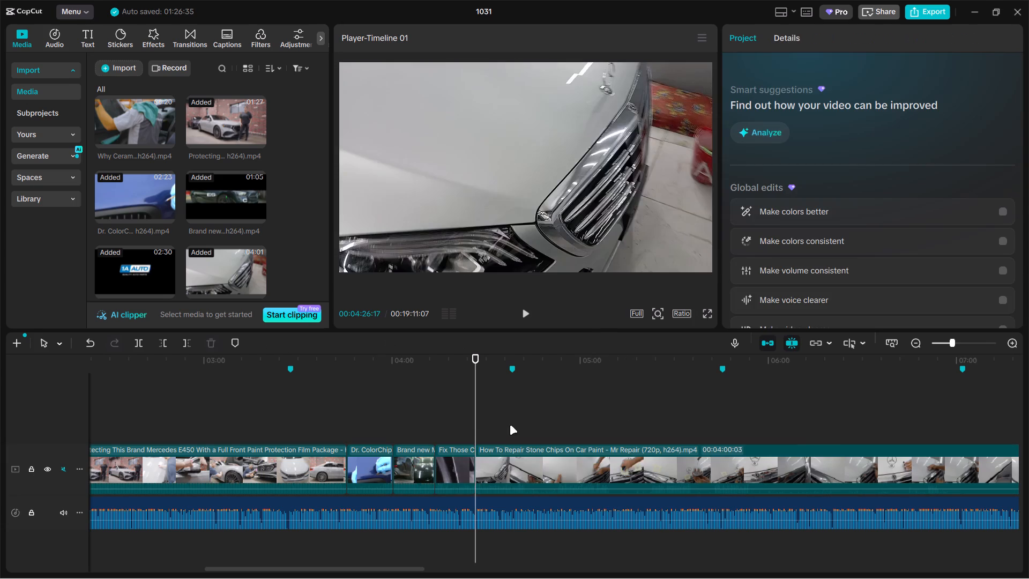
Split the How To Repair Stone Chips clip at the 00:04:38:10 marker and delete the remainder.
double_click(511, 421)
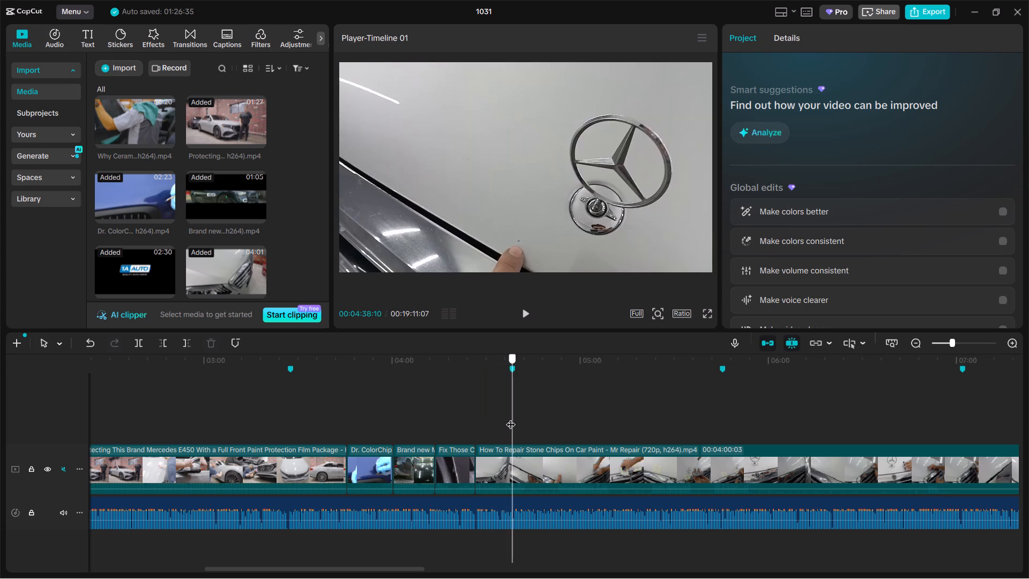
click(540, 471)
key(ctrl+b)
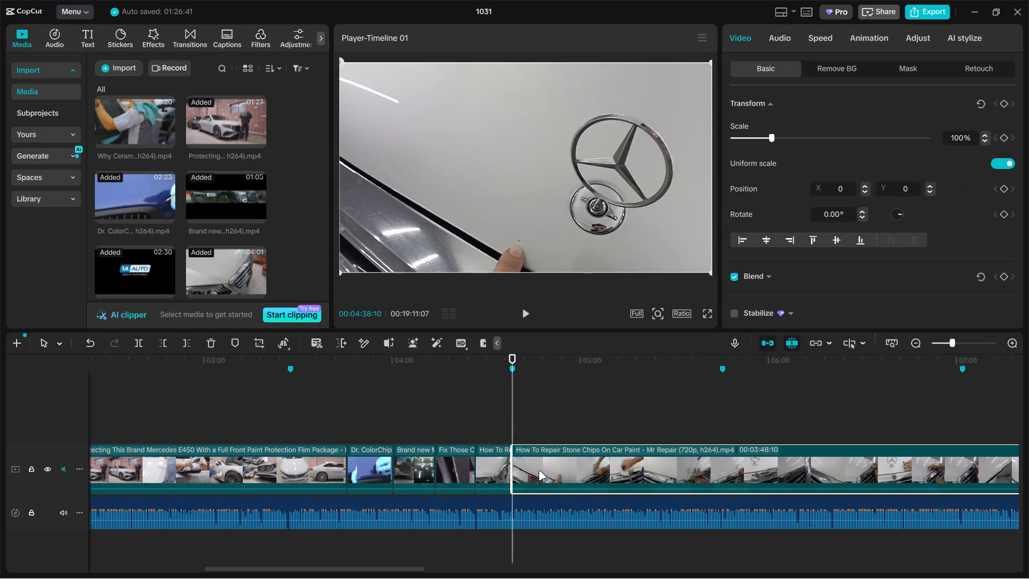
key(BackSpace)
Arrange the trimmed clips from the second marker: How To Repair Stone Chips, Fix Those Chips, Brand new Mercedes C 300D, Dr. ColorChip.
drag(498, 470, 290, 475)
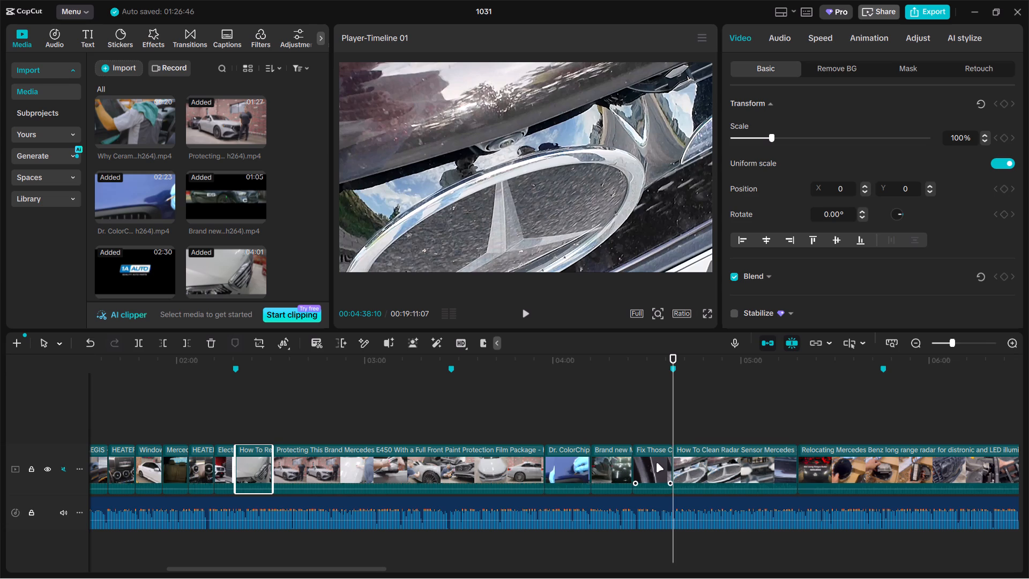
drag(653, 464, 301, 458)
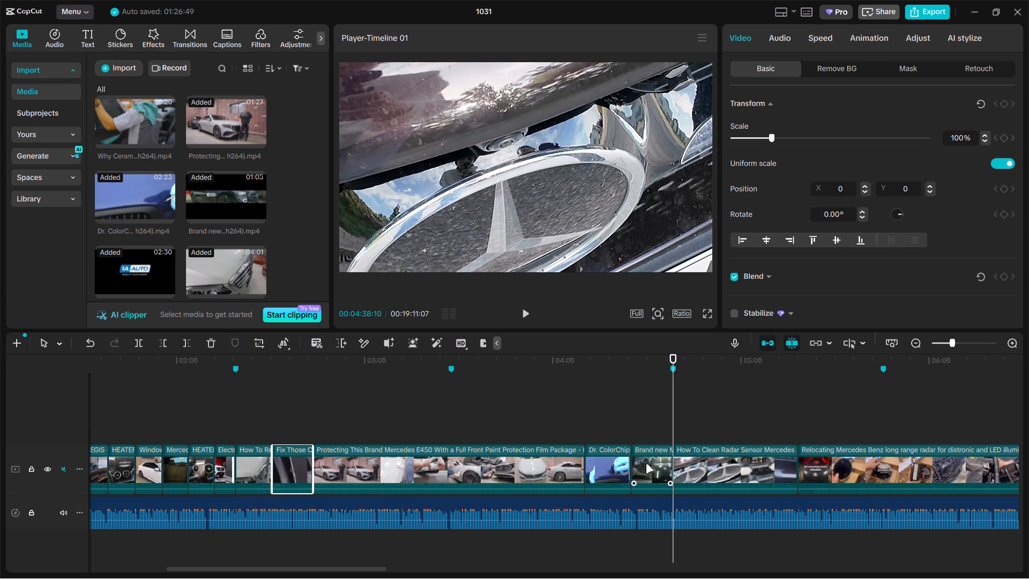
drag(647, 464, 357, 455)
drag(645, 467, 617, 476)
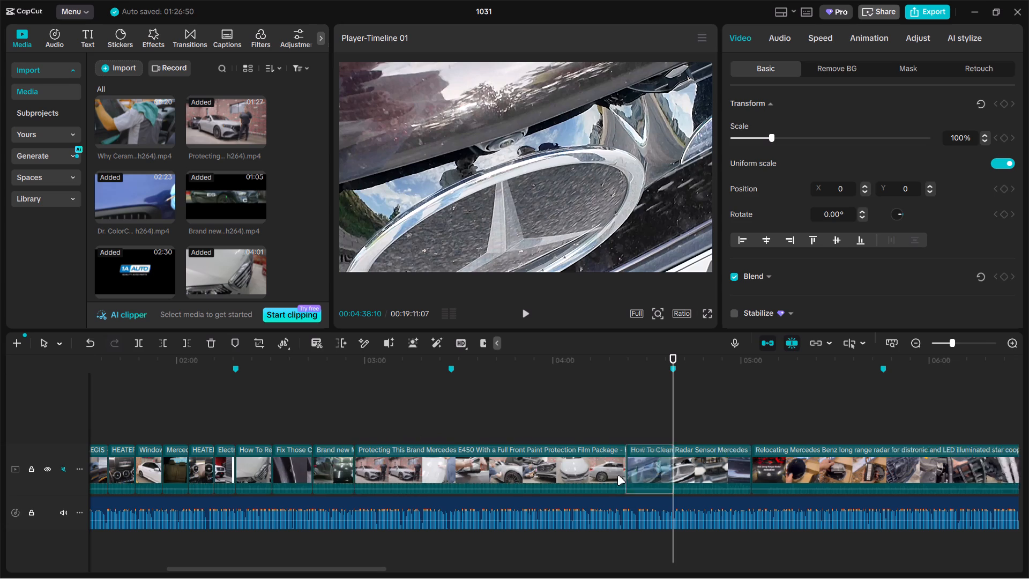
drag(617, 476, 377, 463)
Skim the four rearranged clips and trim about 4 seconds off the end of each one together.
click(253, 428)
drag(252, 428, 234, 428)
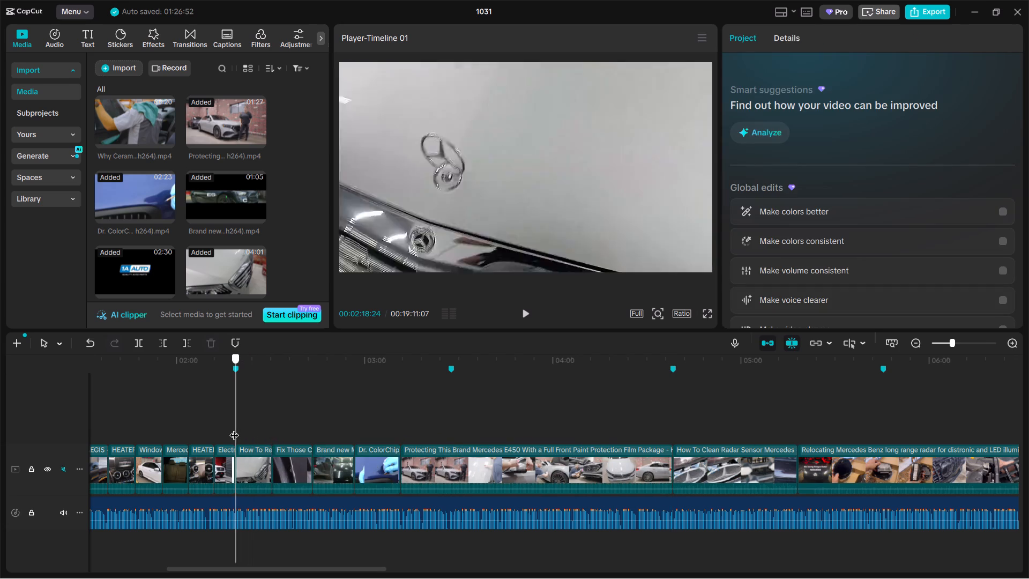
drag(234, 428, 380, 441)
drag(256, 429, 389, 466)
drag(401, 465, 386, 465)
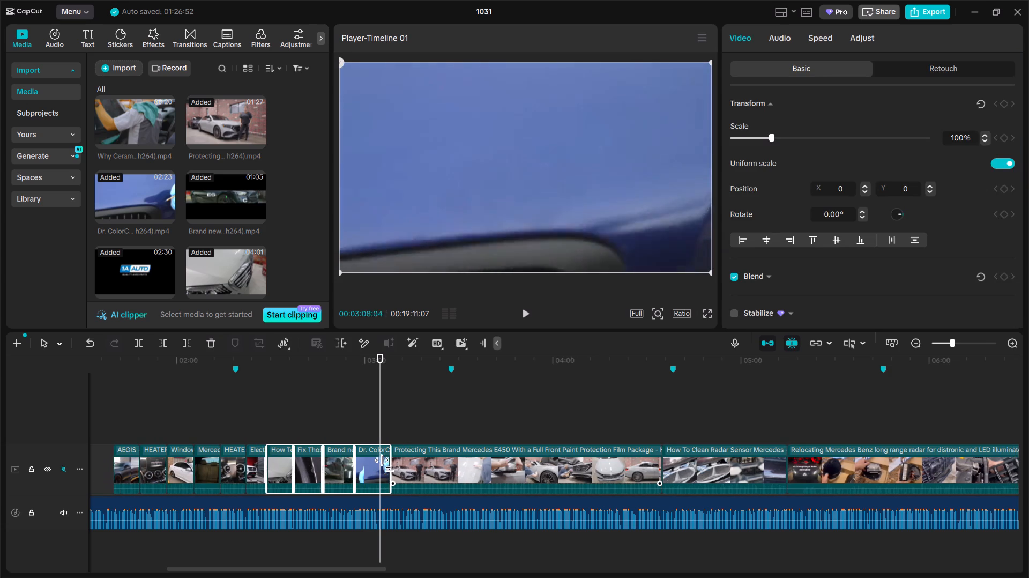
drag(386, 465, 386, 465)
Review the shortened clips, extend the Stone Chips, Fix Those Chips and C 300D clips by about a second each, and return to the second marker.
click(241, 425)
drag(241, 425, 237, 424)
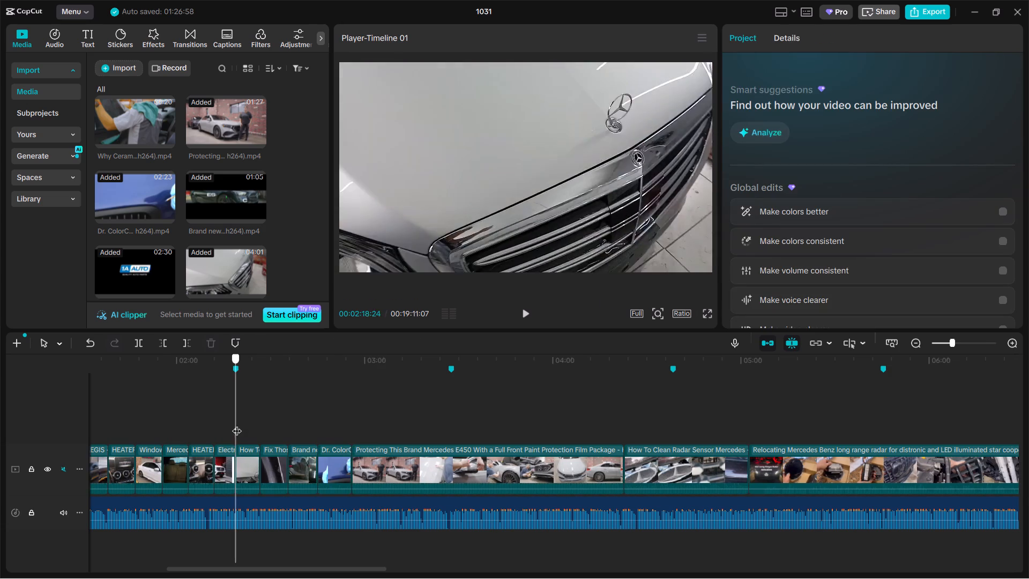
drag(237, 424, 339, 415)
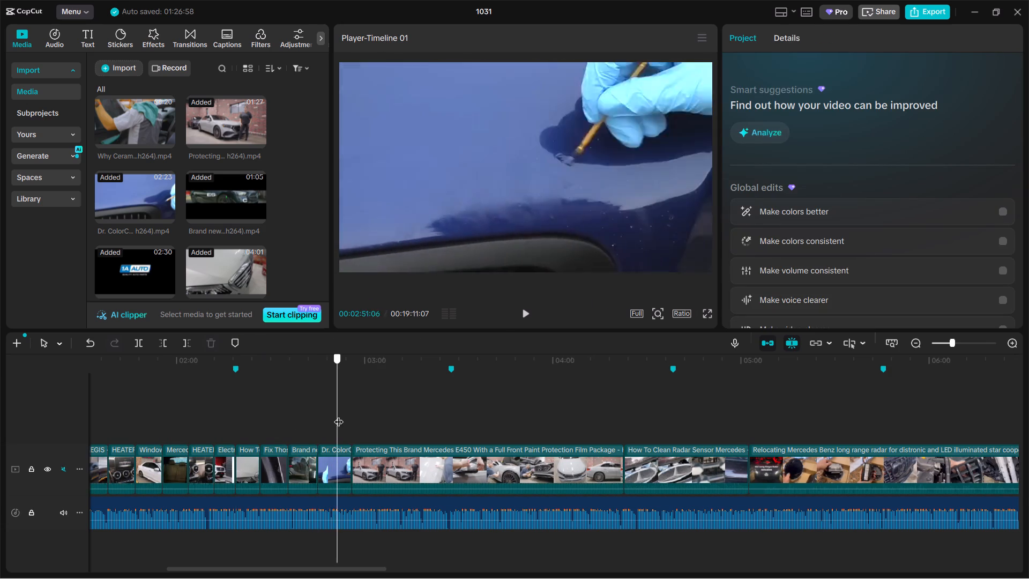
drag(339, 415, 351, 412)
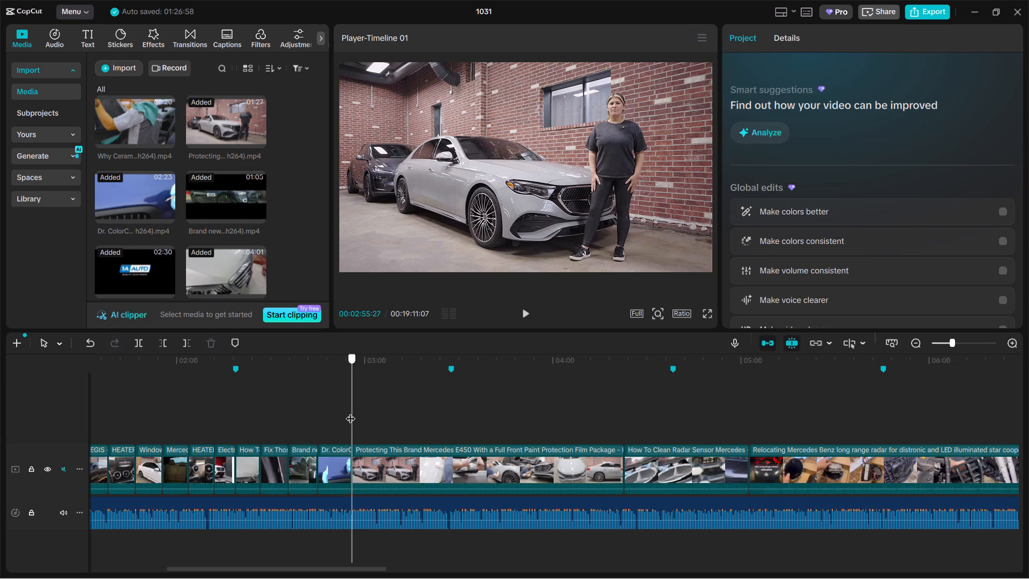
drag(351, 412, 258, 418)
drag(245, 434, 293, 456)
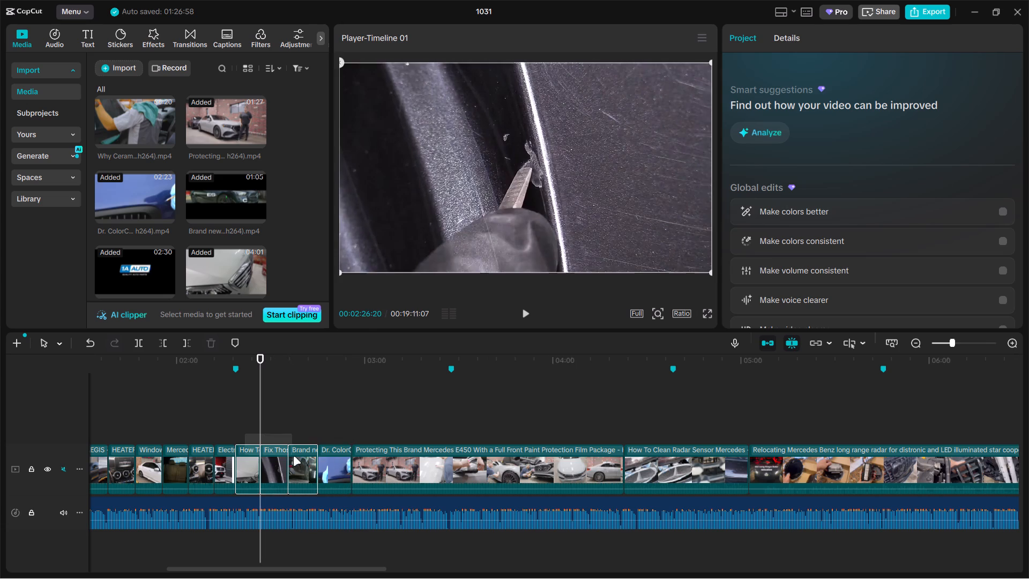
drag(293, 456, 296, 456)
click(263, 464)
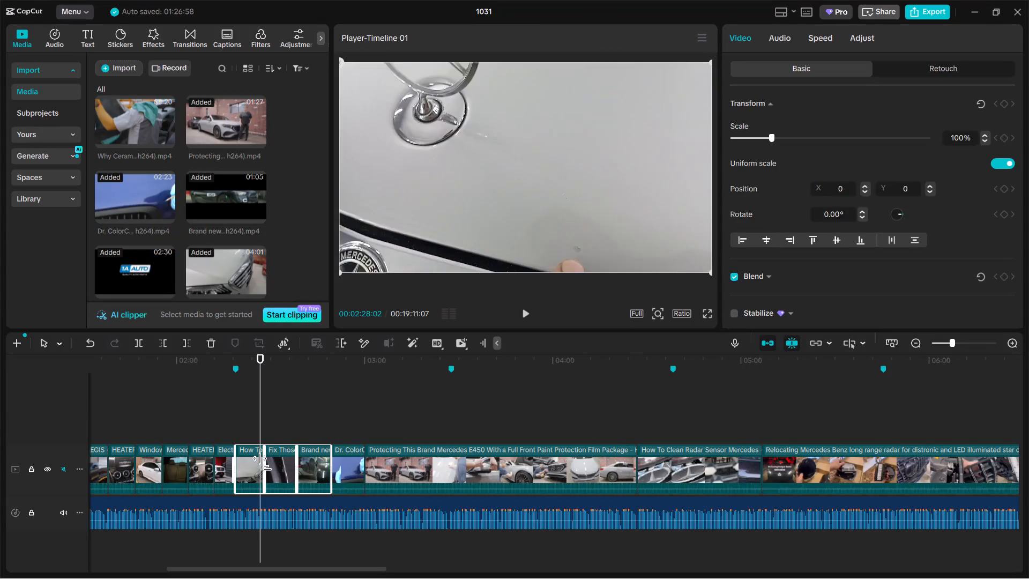
click(245, 425)
drag(247, 425, 237, 426)
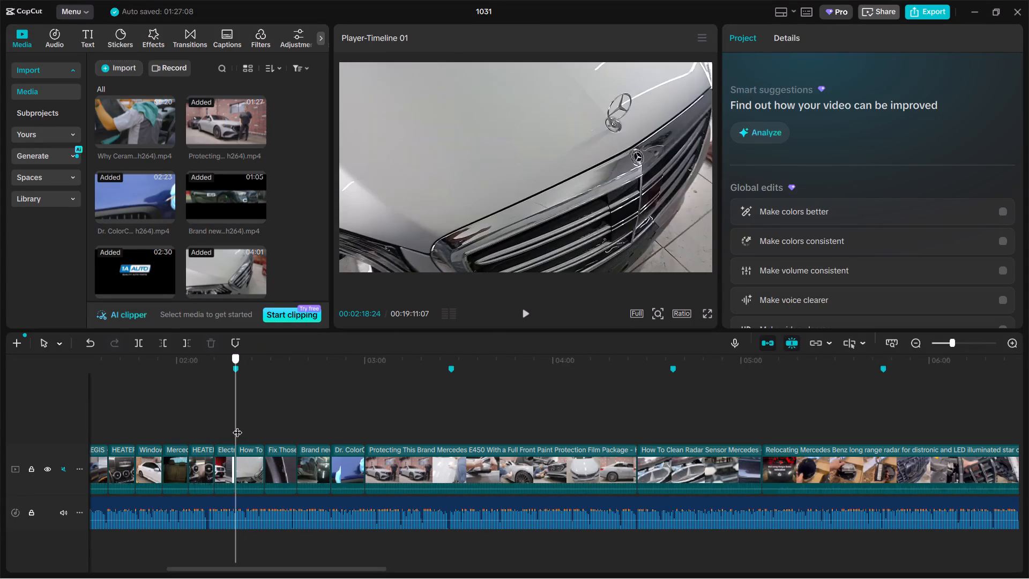
Review the chip-repair clips, split the Protecting This Brand Mercedes E450 clip at 00:03:16:09 and 00:03:36:09, and delete its first two pieces.
drag(237, 426, 276, 418)
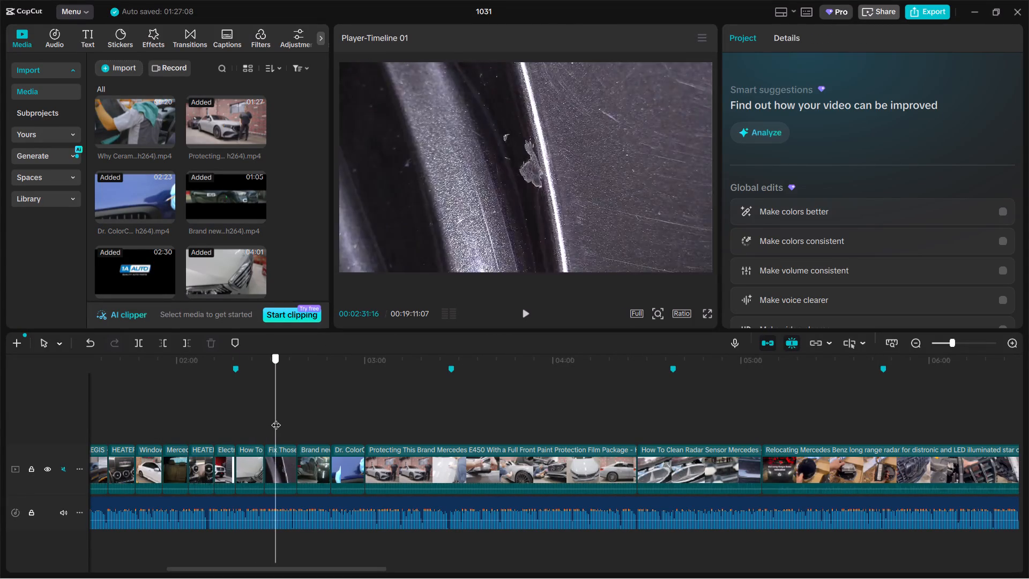
drag(276, 418, 260, 419)
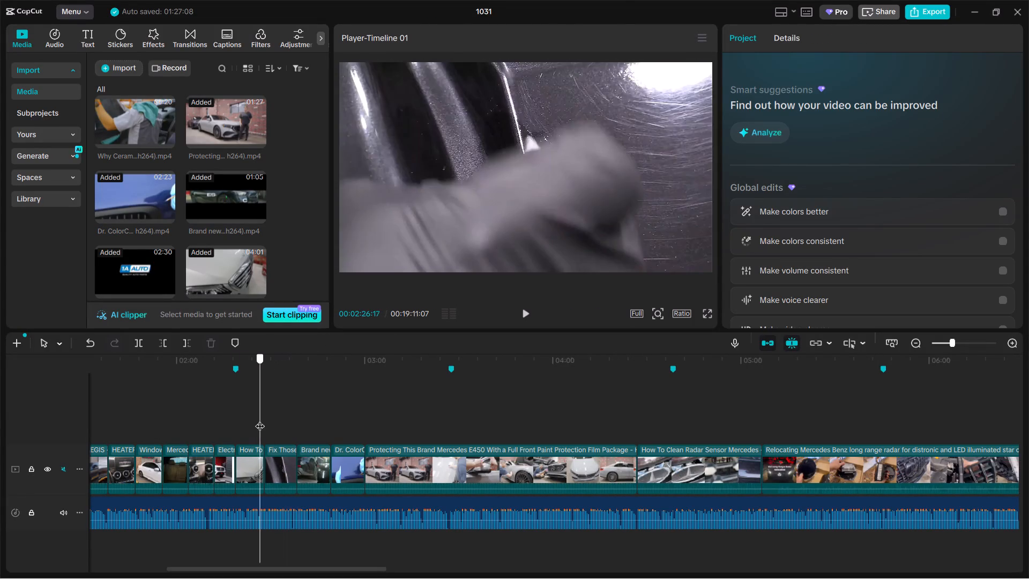
drag(260, 419, 261, 414)
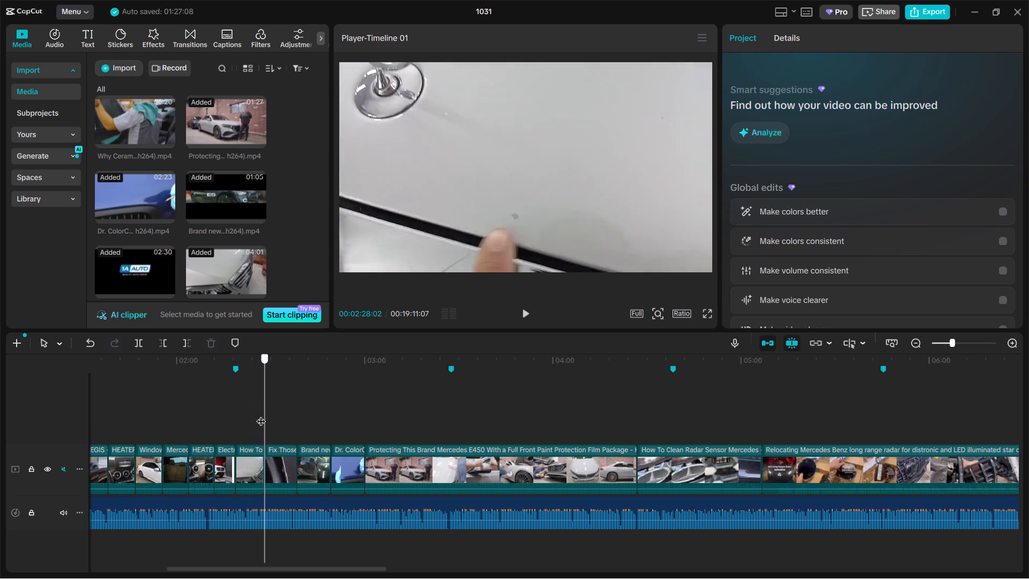
drag(261, 414, 290, 413)
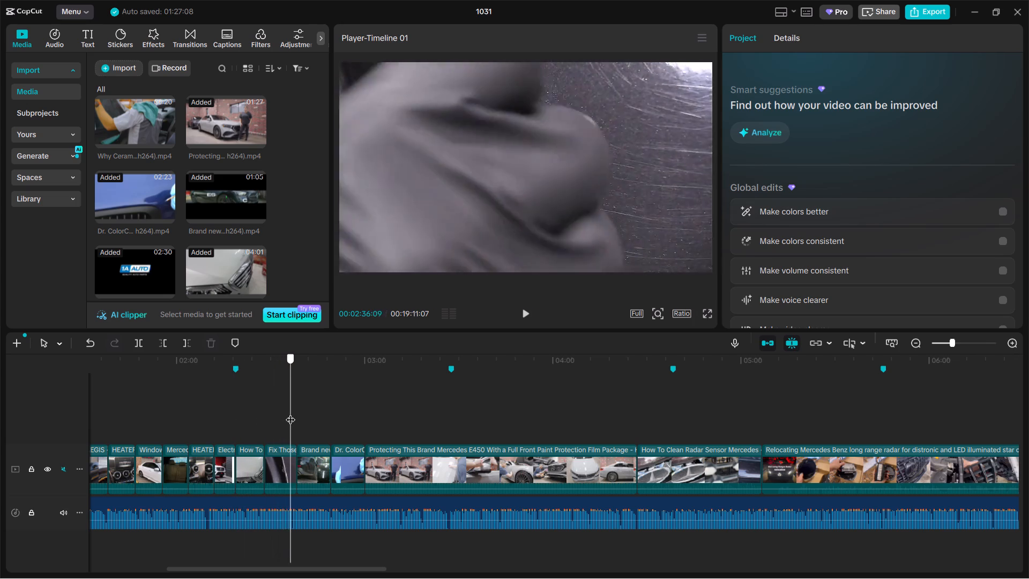
drag(290, 413, 310, 413)
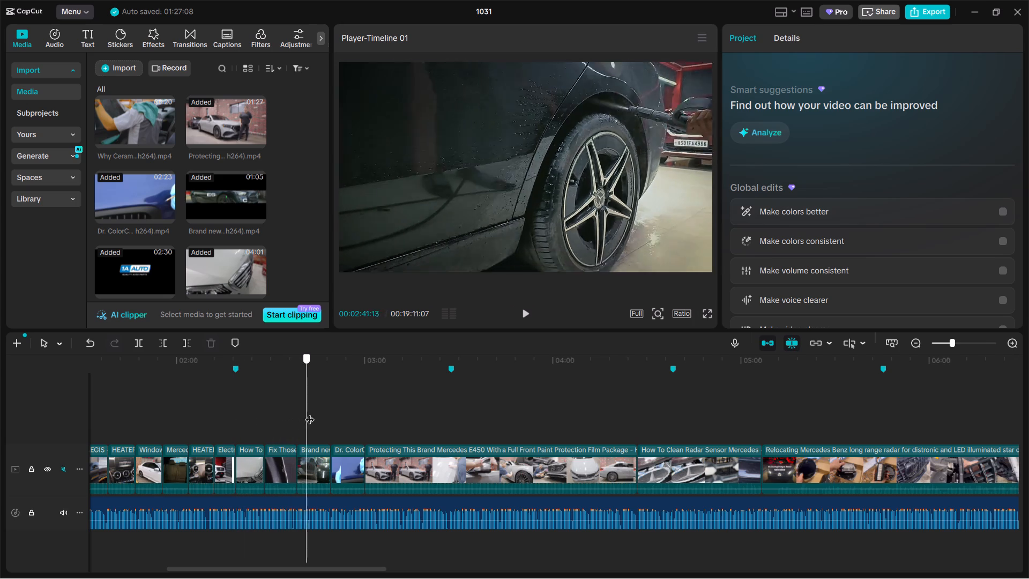
drag(310, 413, 399, 418)
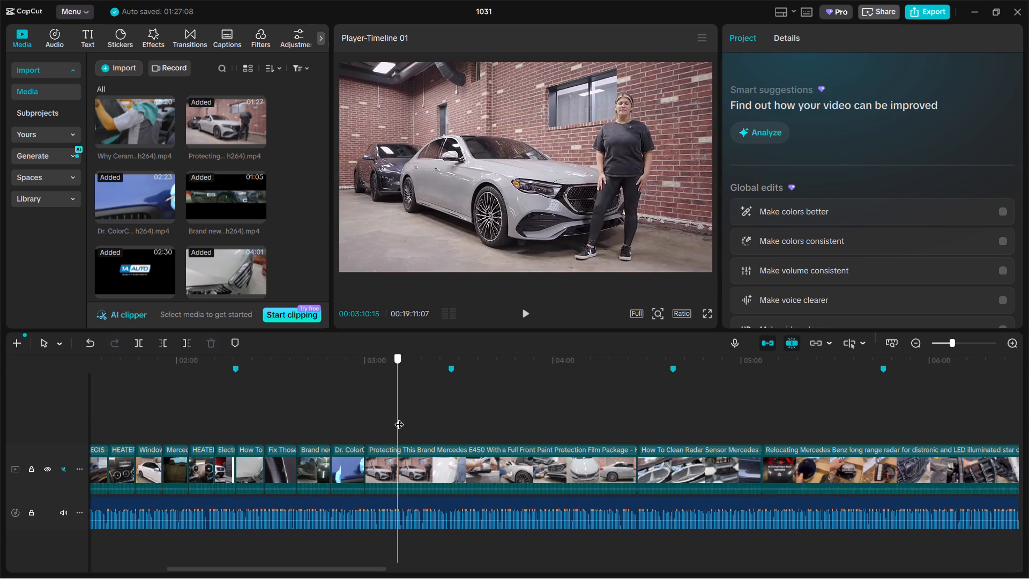
drag(399, 418, 416, 421)
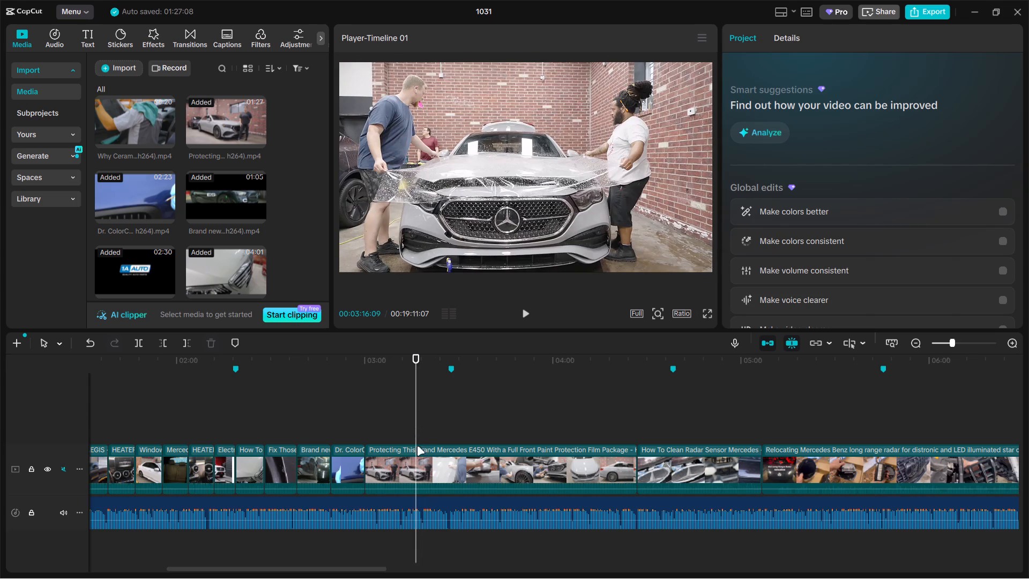
click(419, 460)
key(ctrl+b)
drag(419, 421, 420, 421)
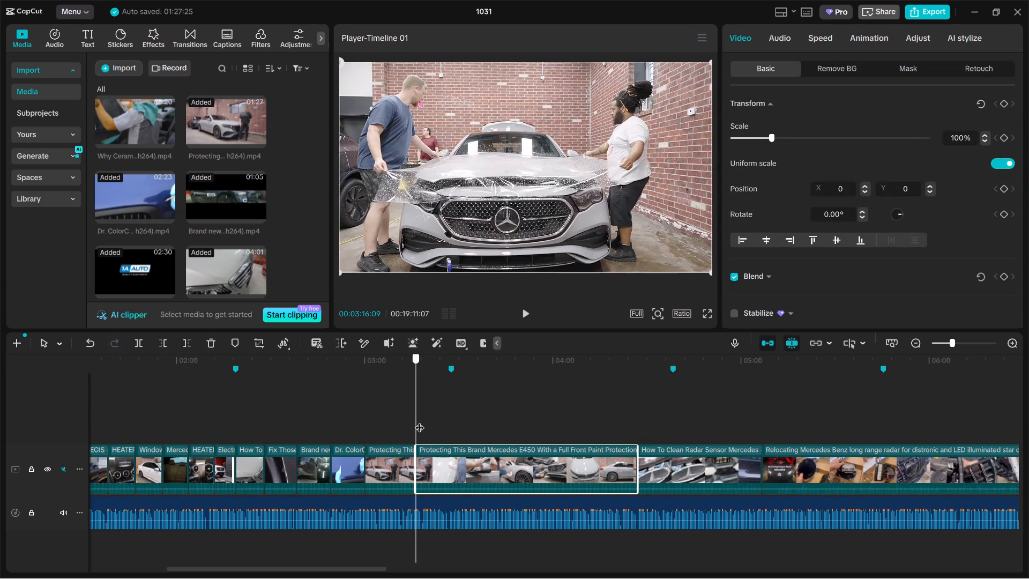
drag(420, 421, 479, 425)
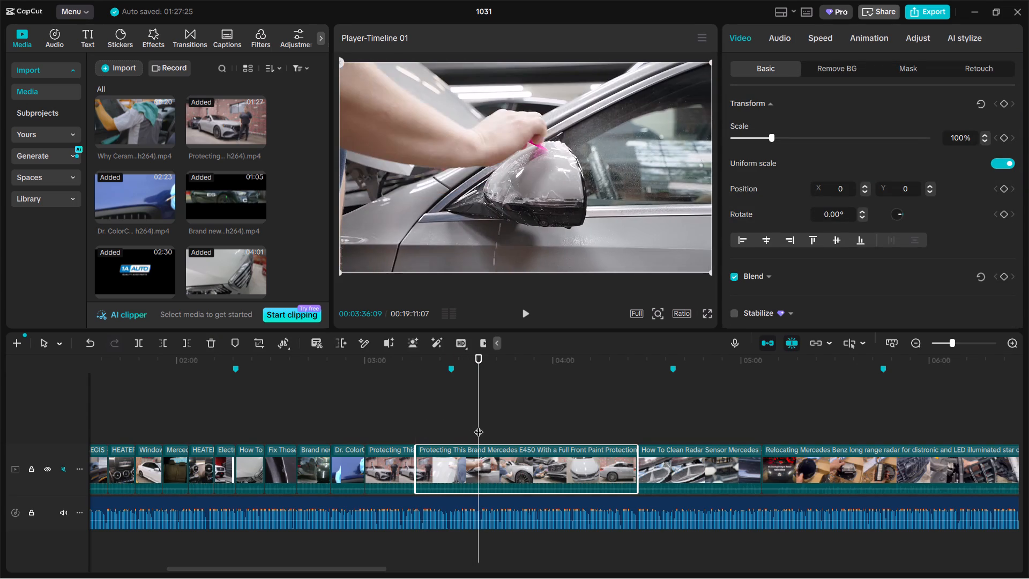
key(ctrl+b)
click(447, 463)
drag(375, 431, 446, 464)
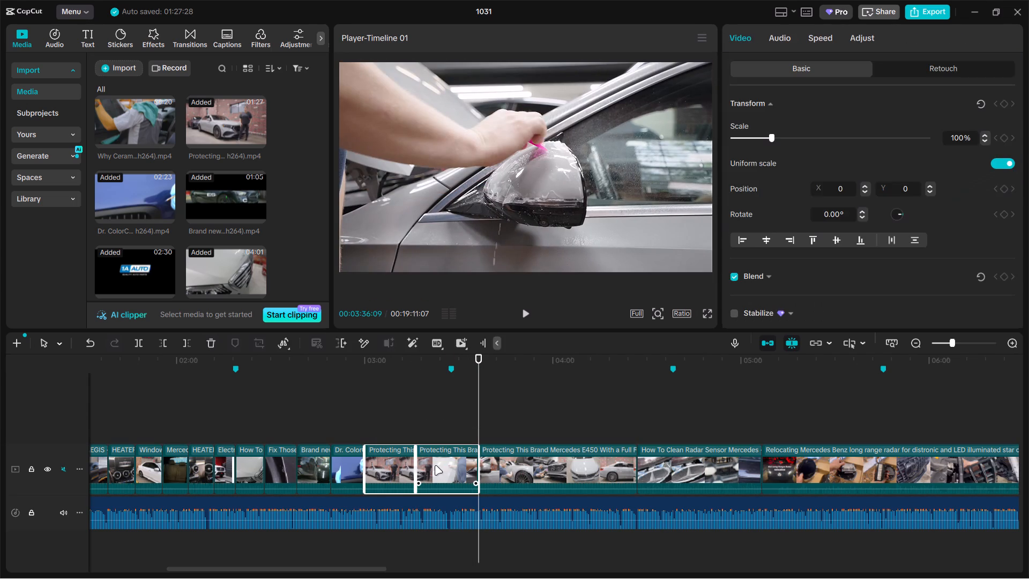
key(BackSpace)
Split the remaining Mercedes E450 protection film clip at 00:03:10:15 and delete everything after the cut.
click(363, 423)
drag(363, 423, 391, 421)
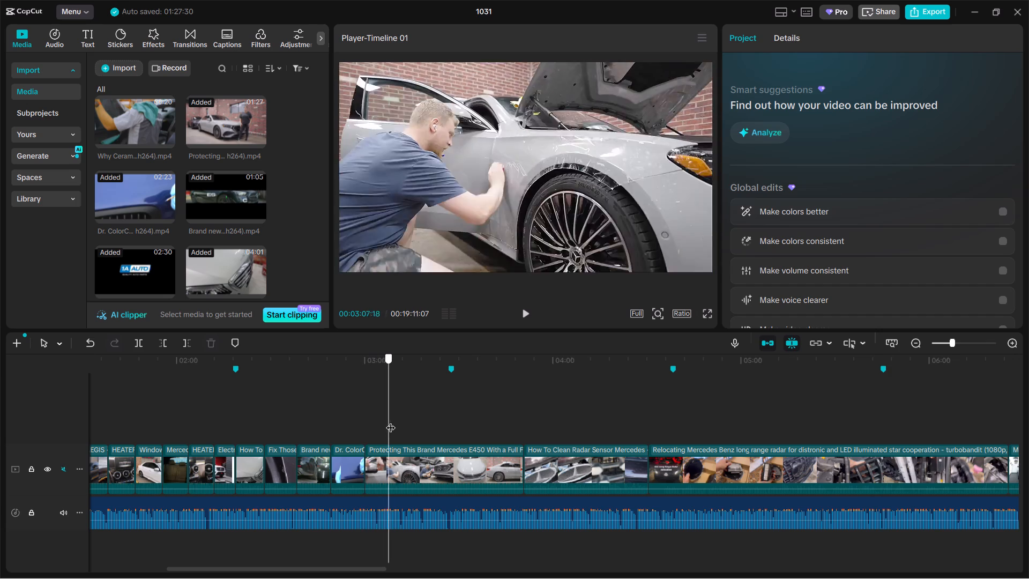
drag(391, 421, 398, 420)
click(424, 471)
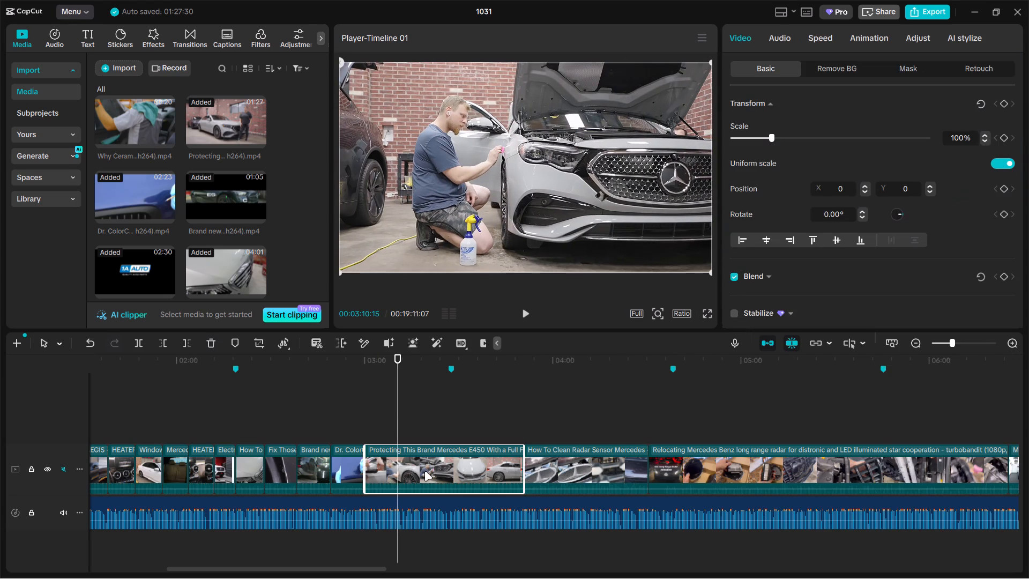
key(ctrl+b)
key(BackSpace)
Split the How To Clean Radar Sensor clip at 00:03:20:23 and delete the remainder.
drag(399, 428, 415, 426)
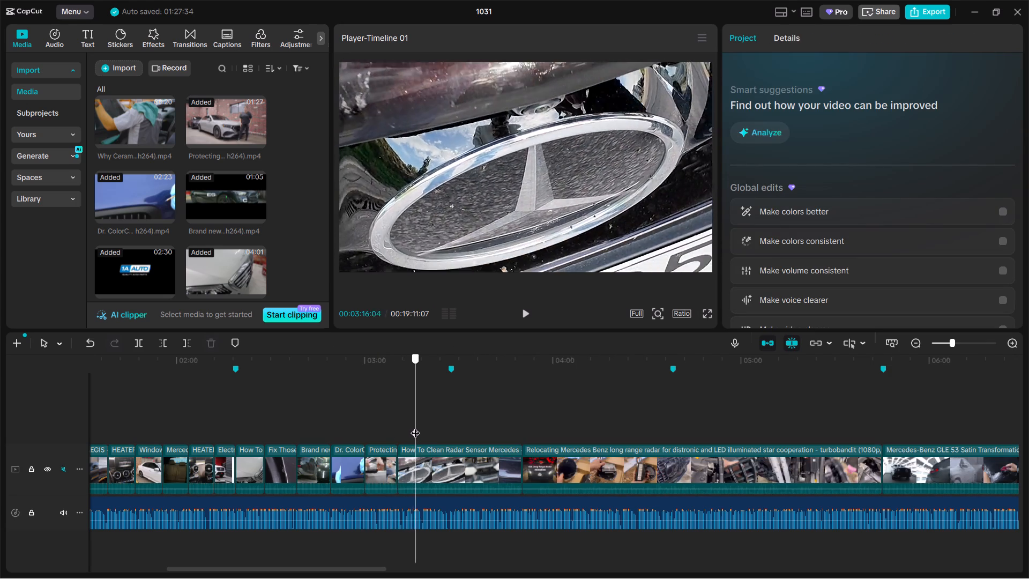
drag(415, 426, 430, 427)
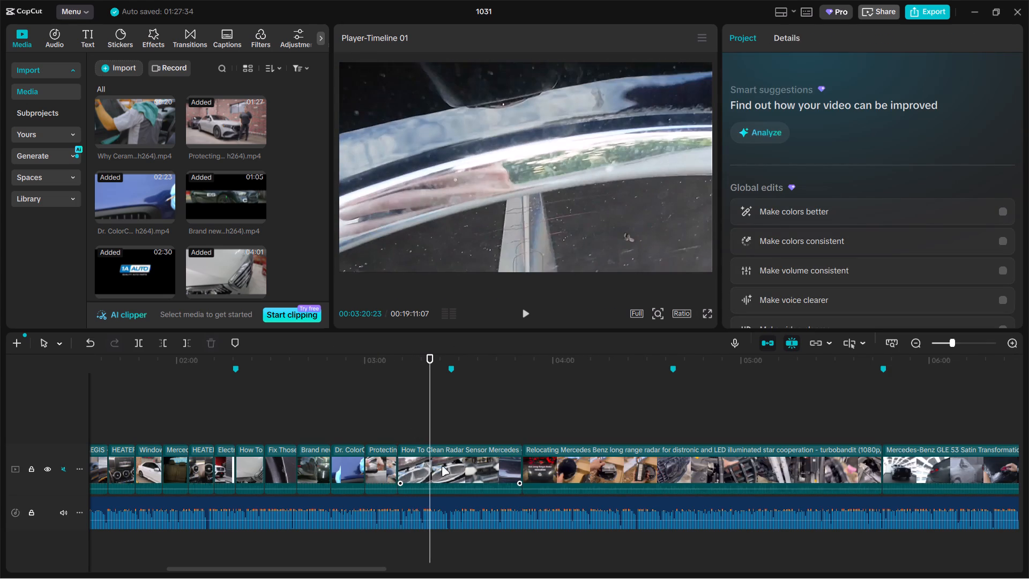
click(444, 471)
key(ctrl+b)
key(BackSpace)
Split the Relocating Mercedes Benz long range radar clip at 00:04:22:14 and delete its opening part.
drag(430, 429, 433, 428)
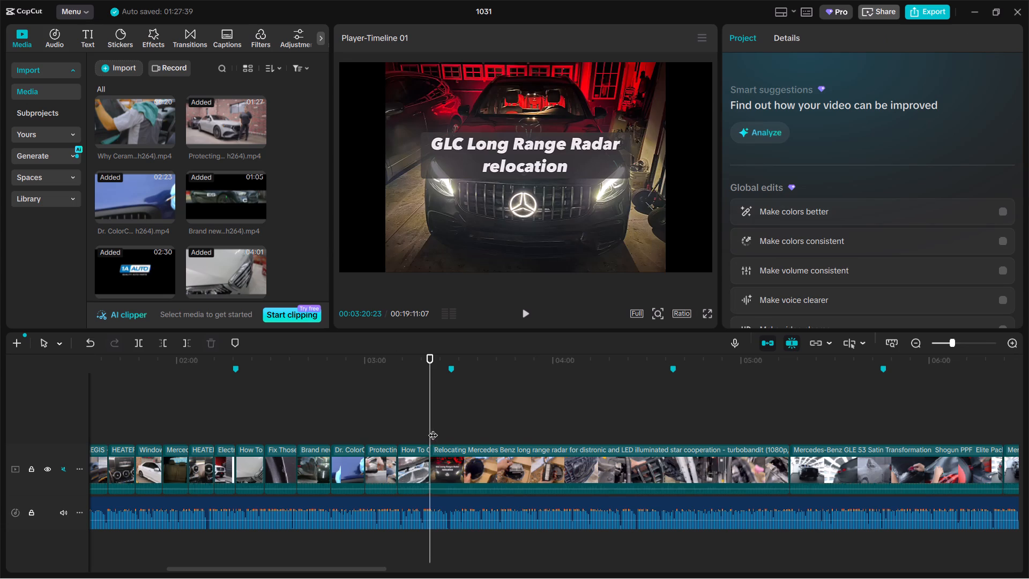
drag(433, 428, 650, 425)
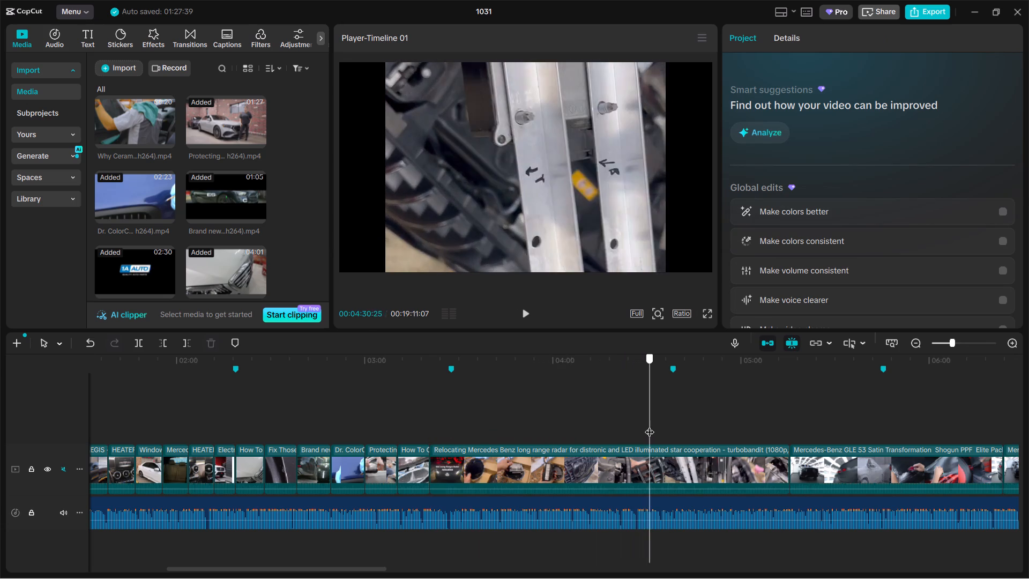
drag(650, 425, 623, 427)
click(622, 464)
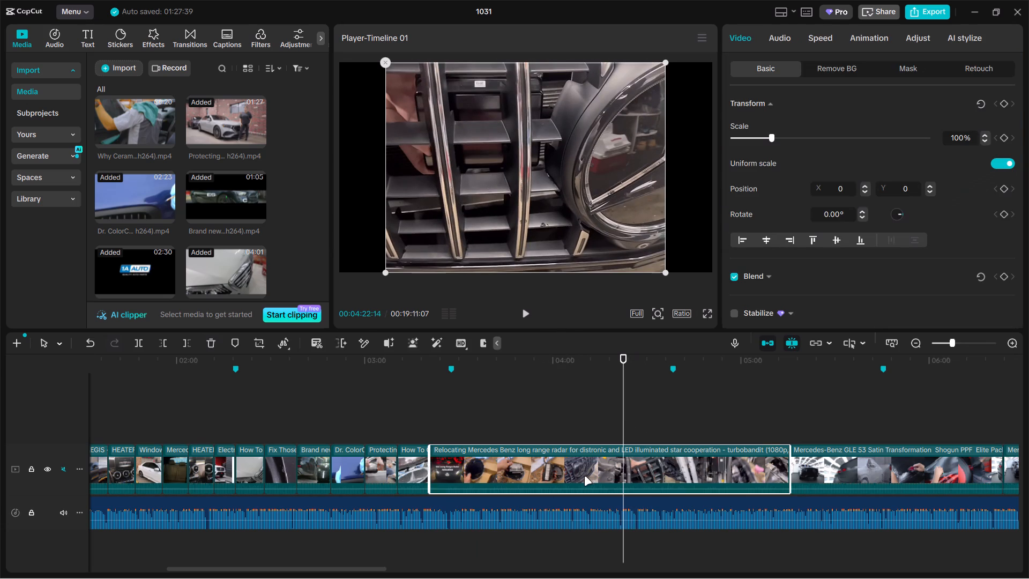
key(ctrl+b)
click(576, 476)
key(BackSpace)
Split the shortened long range radar clip at 00:03:31:16 and delete the remainder.
click(448, 429)
drag(448, 429, 452, 426)
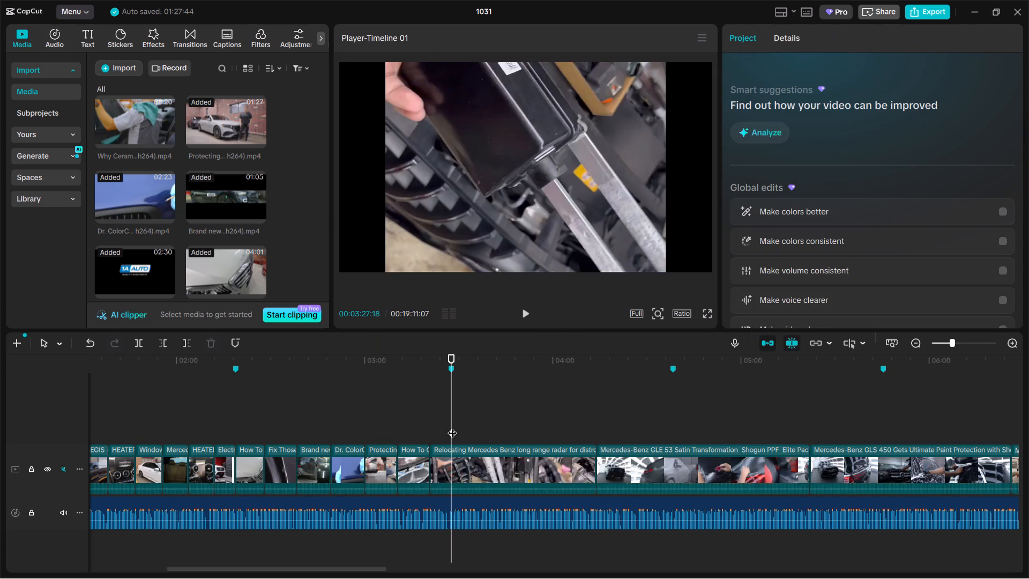
drag(452, 426, 464, 424)
click(473, 457)
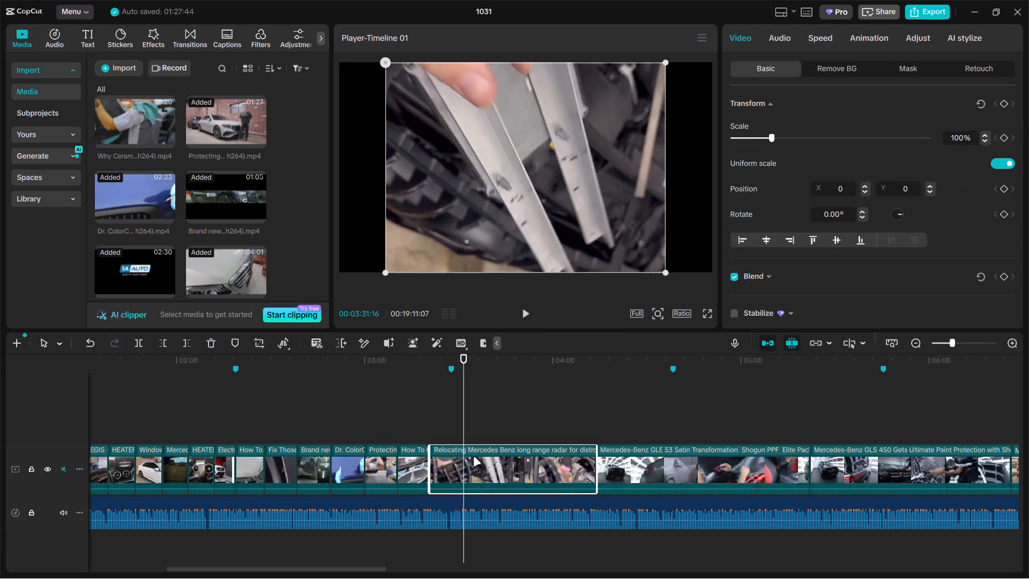
key(ctrl+b)
key(BackSpace)
Scale the long range radar clip to 164% so that it fills the frame.
click(441, 434)
click(551, 186)
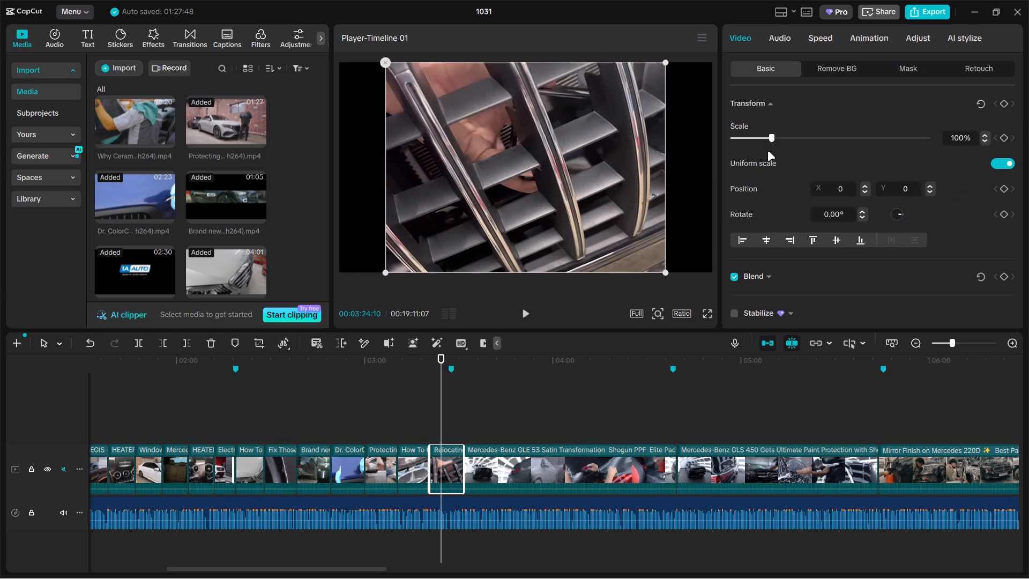
drag(779, 132, 796, 132)
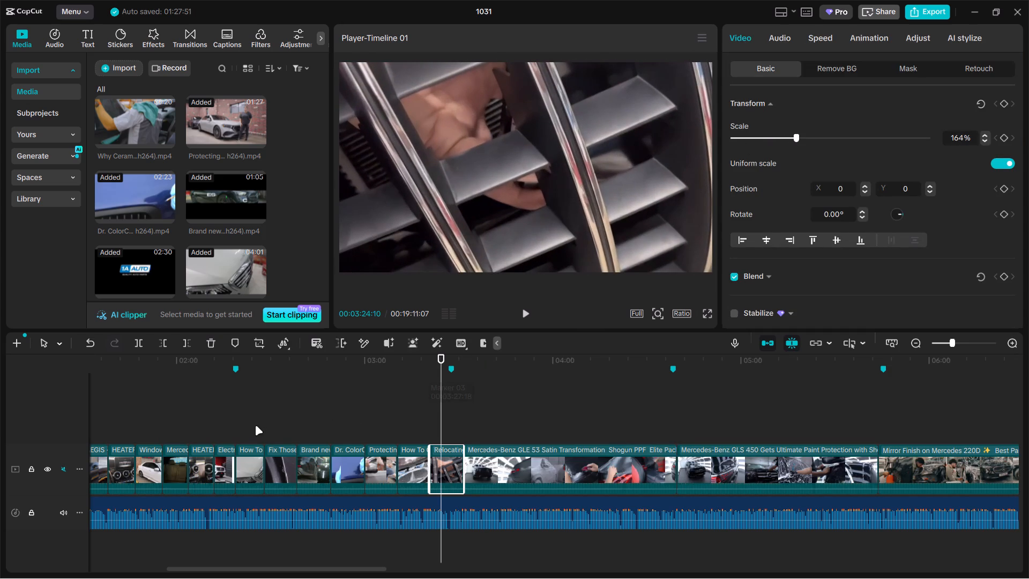
Trim the seven clips from How To Repair Stone Chips through Relocating together, taking about a second off each end.
drag(255, 426, 460, 471)
drag(300, 463, 297, 463)
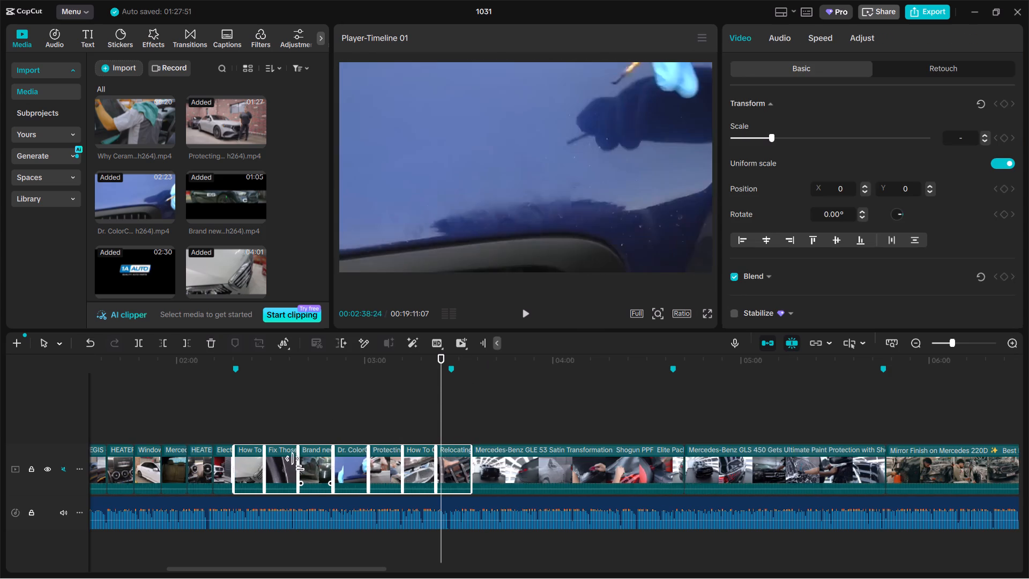
drag(297, 463, 293, 463)
Skim the Mercedes-Benz GLE 53 Satin Transformation clip, split it at 00:03:42:04 and delete its opening part.
click(456, 429)
drag(456, 429, 457, 429)
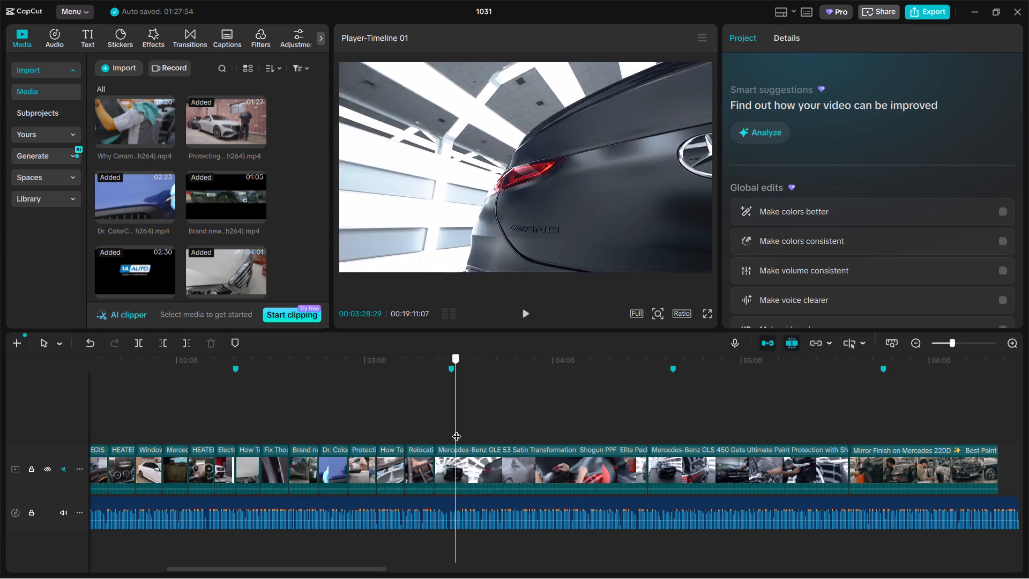
drag(457, 429, 467, 431)
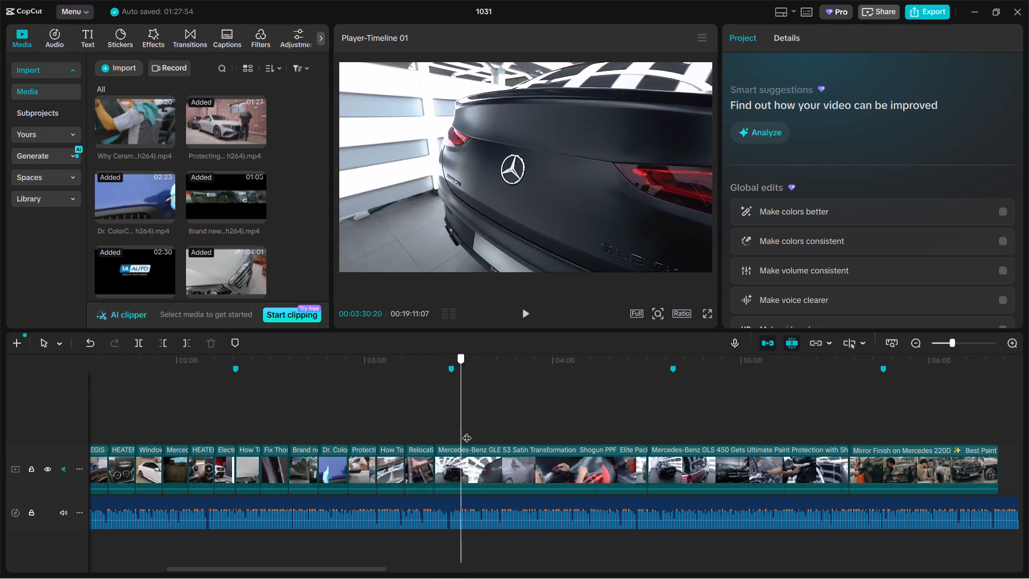
drag(467, 431, 507, 423)
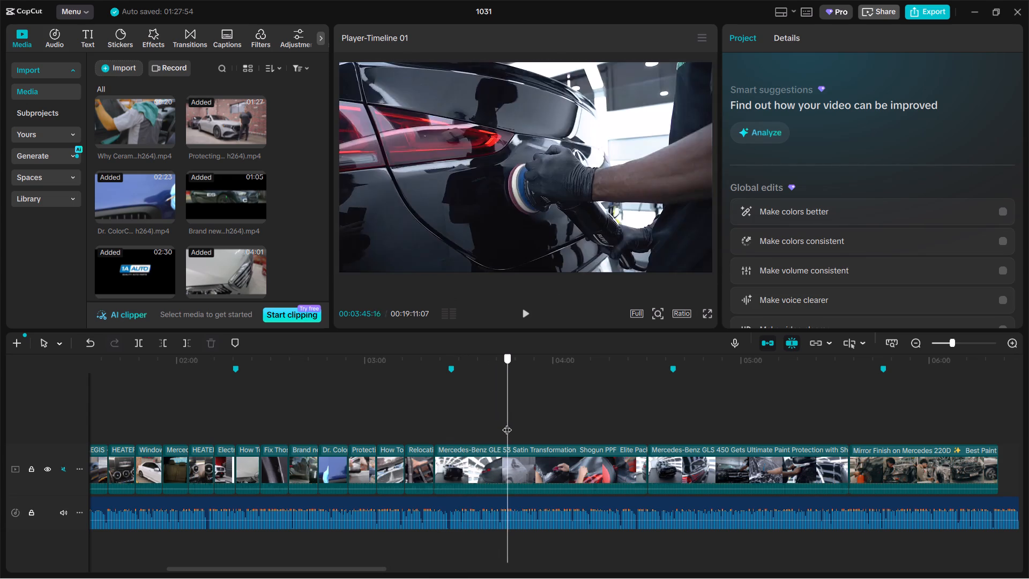
drag(507, 423, 497, 427)
click(498, 456)
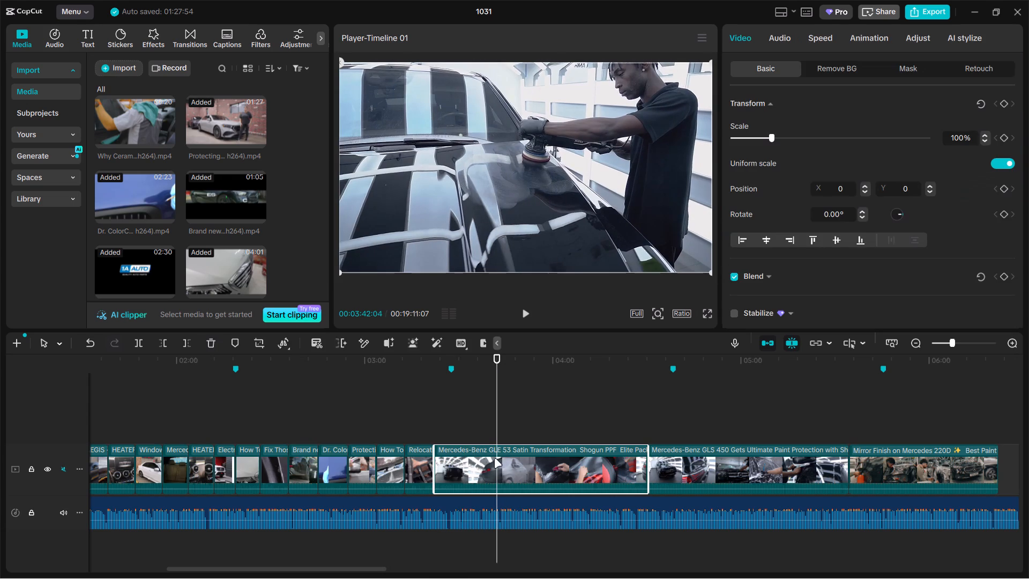
key(ctrl+b)
click(478, 463)
key(BackSpace)
Split the remaining GLE 53 Satin Transformation clip at 00:03:30:15 and delete the remainder.
click(463, 432)
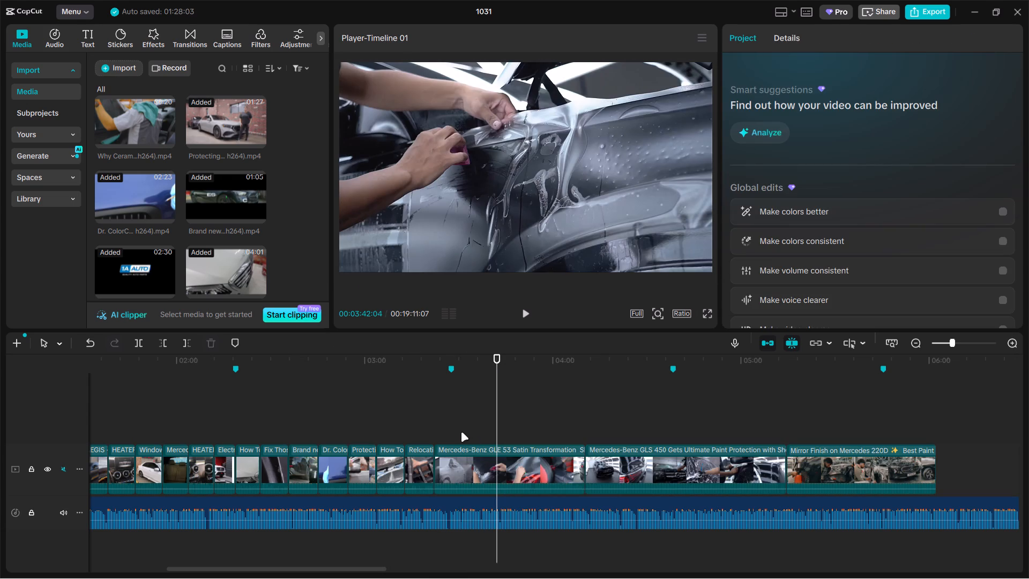
click(461, 432)
click(478, 456)
key(ctrl+b)
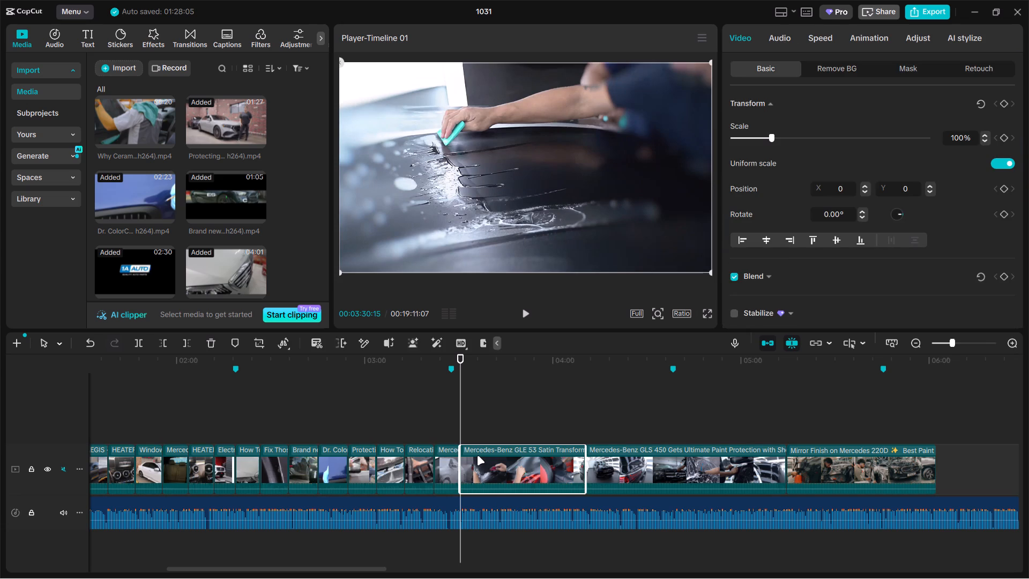
key(BackSpace)
Cut the Mercedes-Benz GLS 450 clip twice, the second time at 00:03:53:12, and delete the pieces before and after the short middle section.
click(472, 422)
drag(472, 422, 490, 421)
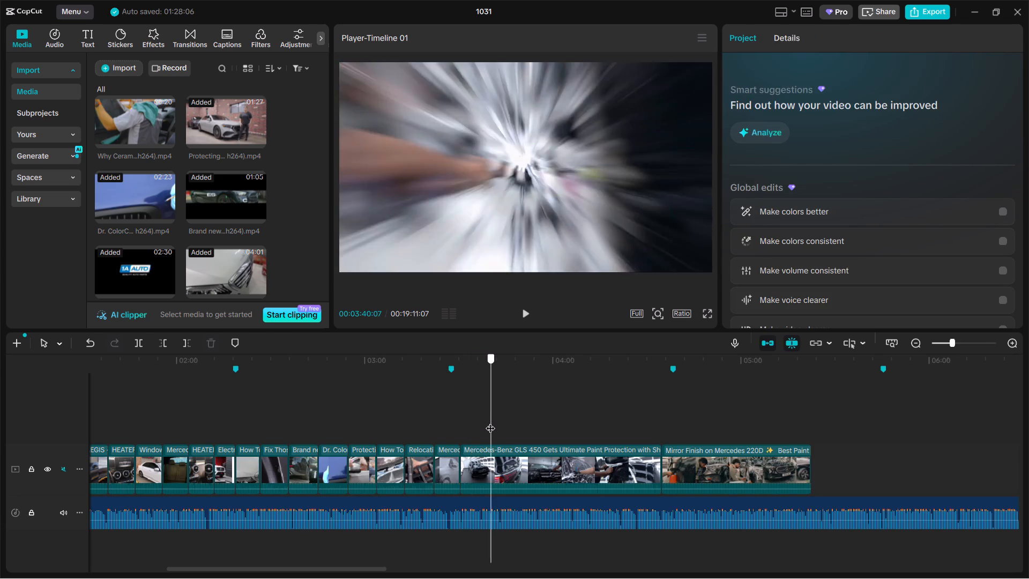
drag(490, 421, 499, 424)
click(502, 450)
key(ctrl+b)
click(532, 430)
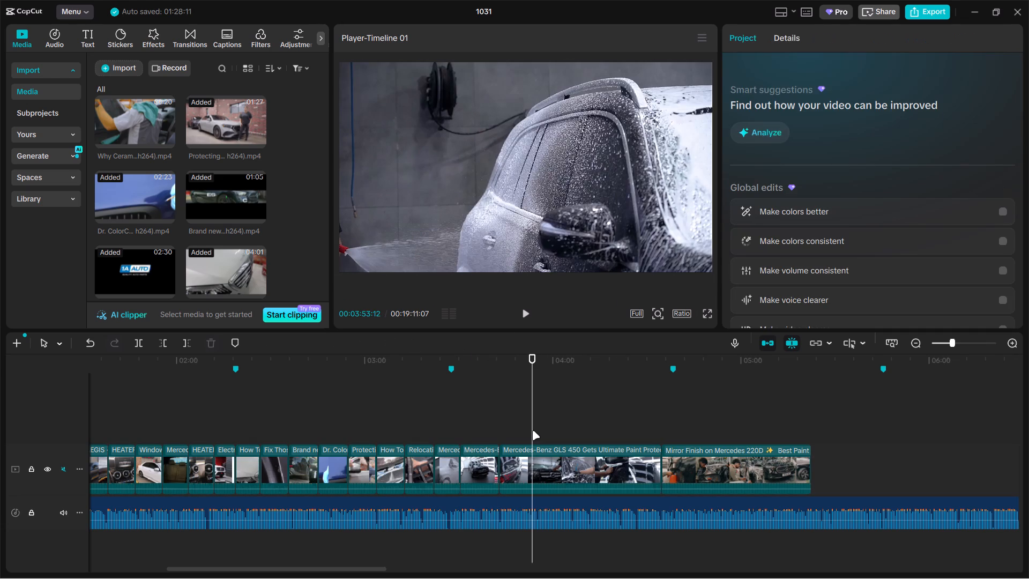
click(532, 430)
key(ctrl+b)
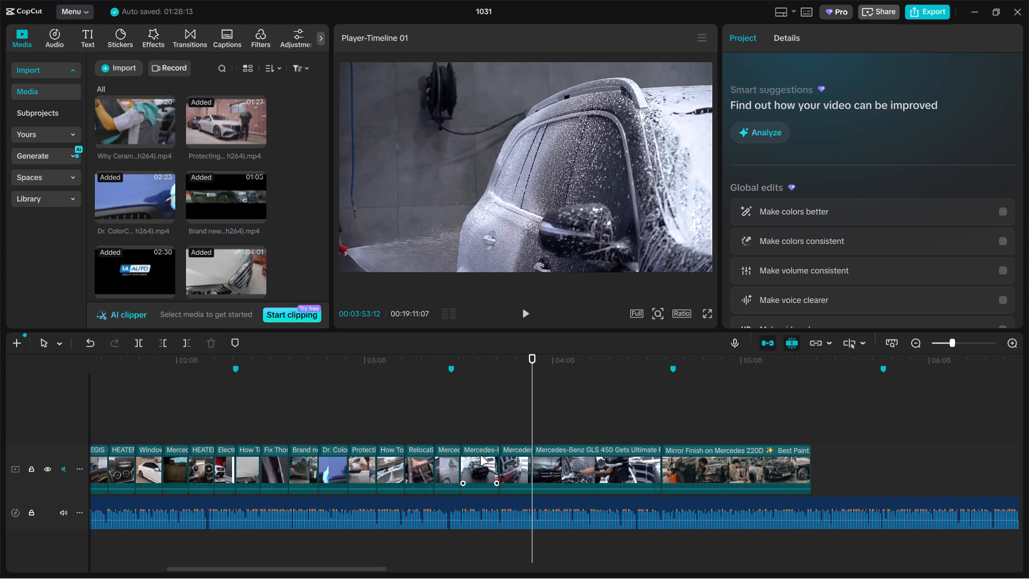
click(480, 456)
key(BackSpace)
click(482, 456)
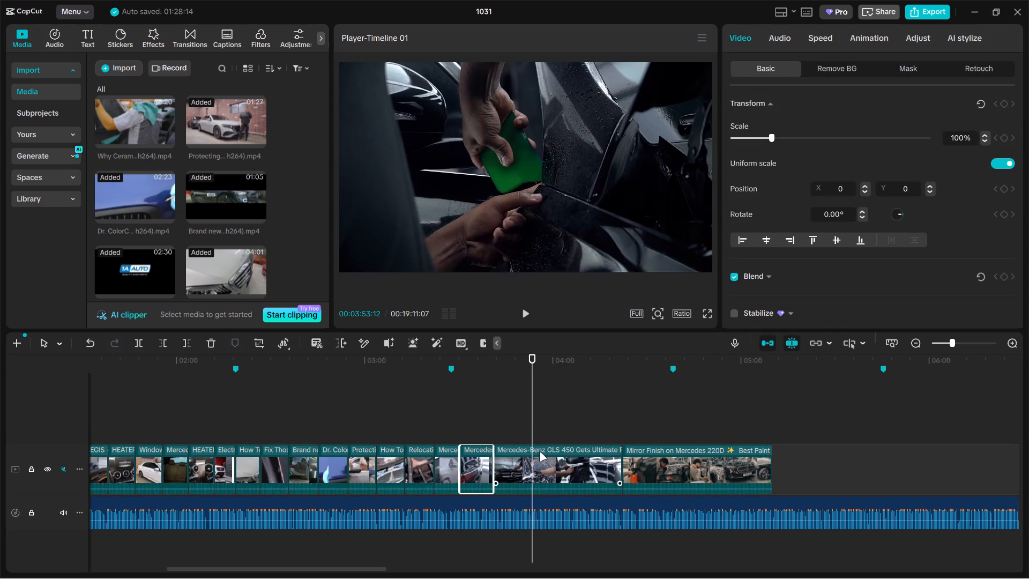
click(552, 455)
key(BackSpace)
Skim the Mirror Finish on Mercedes 220D clip, split it at 00:03:50:00 and delete its opening part.
click(526, 429)
drag(526, 429, 498, 430)
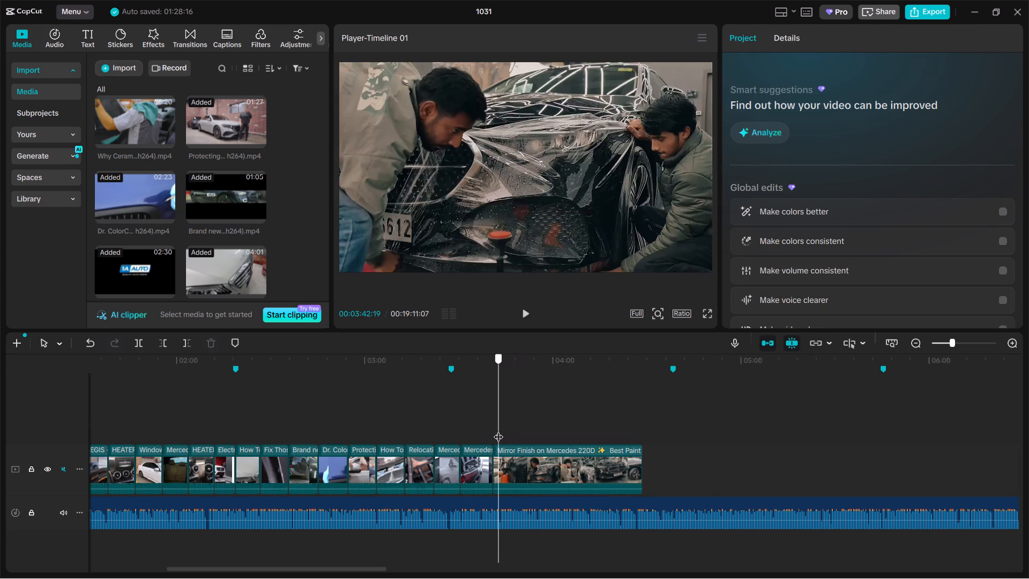
drag(498, 430, 521, 429)
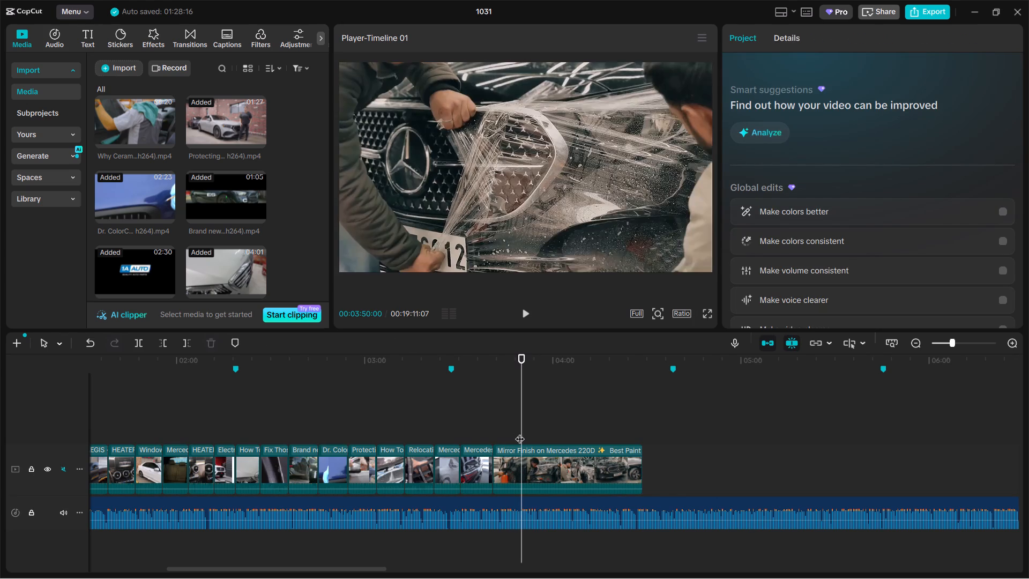
click(523, 459)
key(ctrl+b)
click(505, 463)
key(BackSpace)
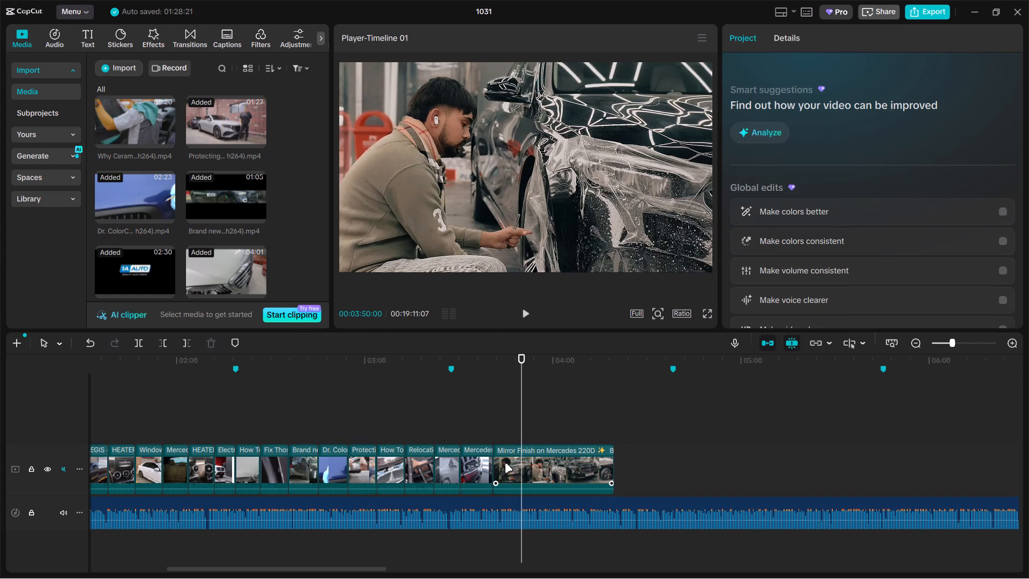
Skim the Mirror Finish on Mercedes 220D clip and trim its end to 00:03:48:19.
drag(523, 429, 495, 429)
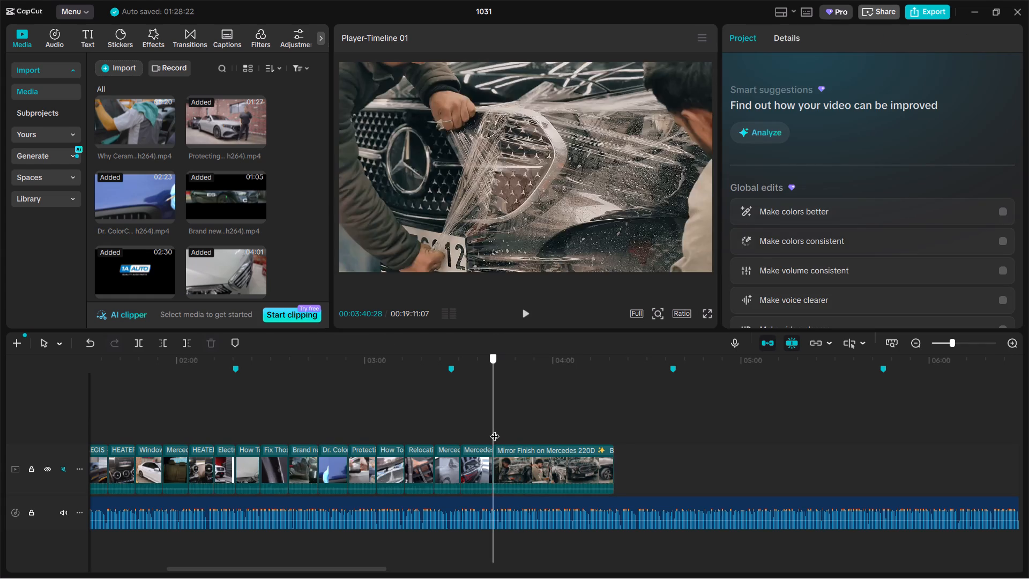
drag(495, 429, 517, 427)
click(535, 464)
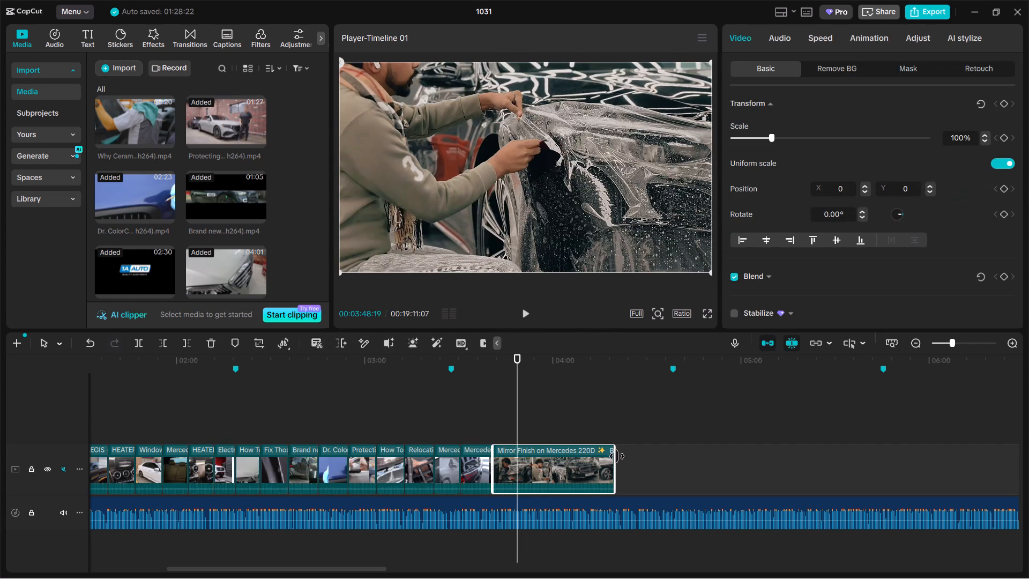
drag(617, 456, 518, 459)
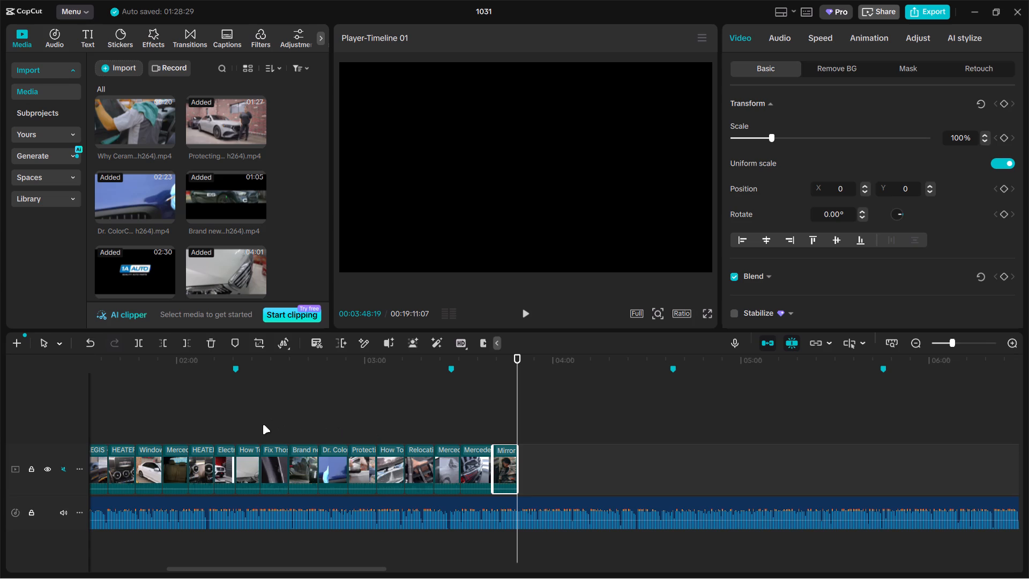
Select the ten paint-protection and radar section clips and shorten them together so the last ends just before the next section marker.
drag(250, 427, 552, 468)
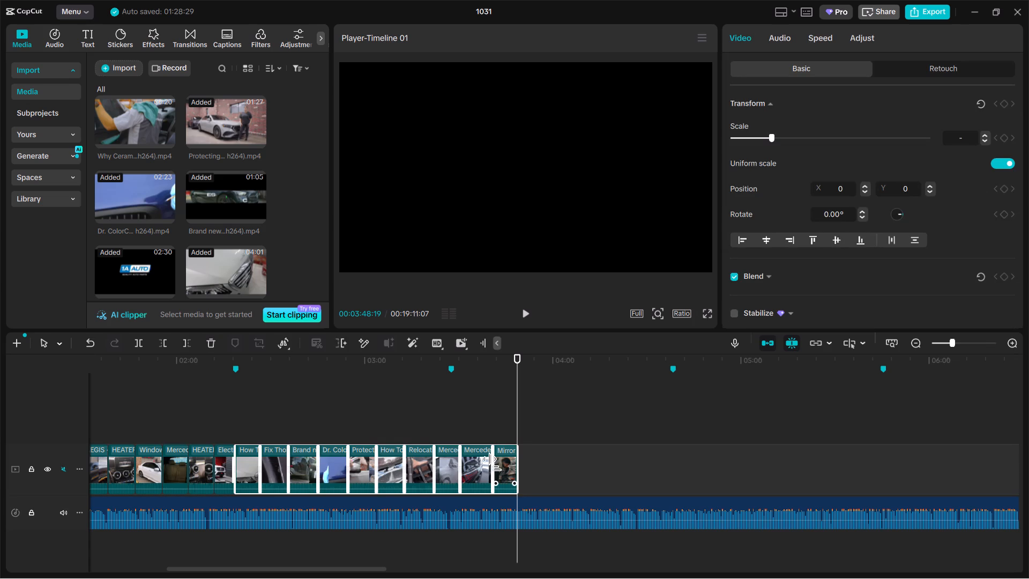
drag(494, 464, 487, 464)
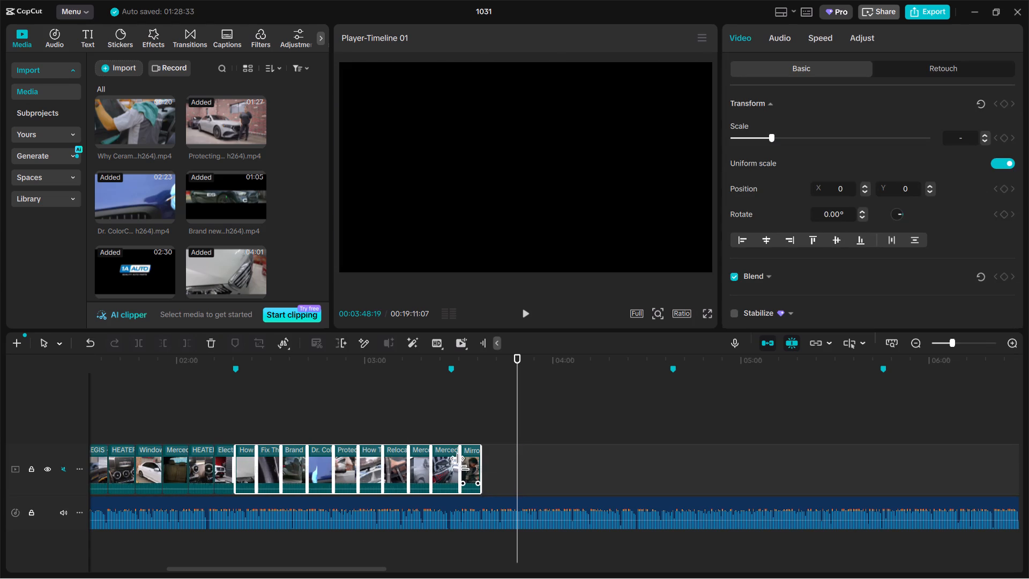
drag(462, 463, 452, 463)
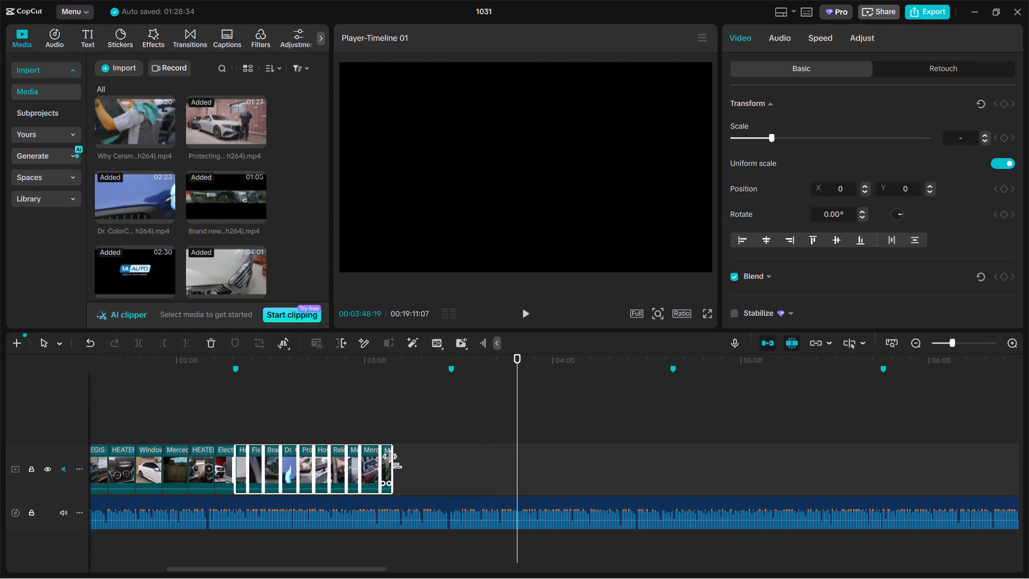
drag(394, 462, 400, 460)
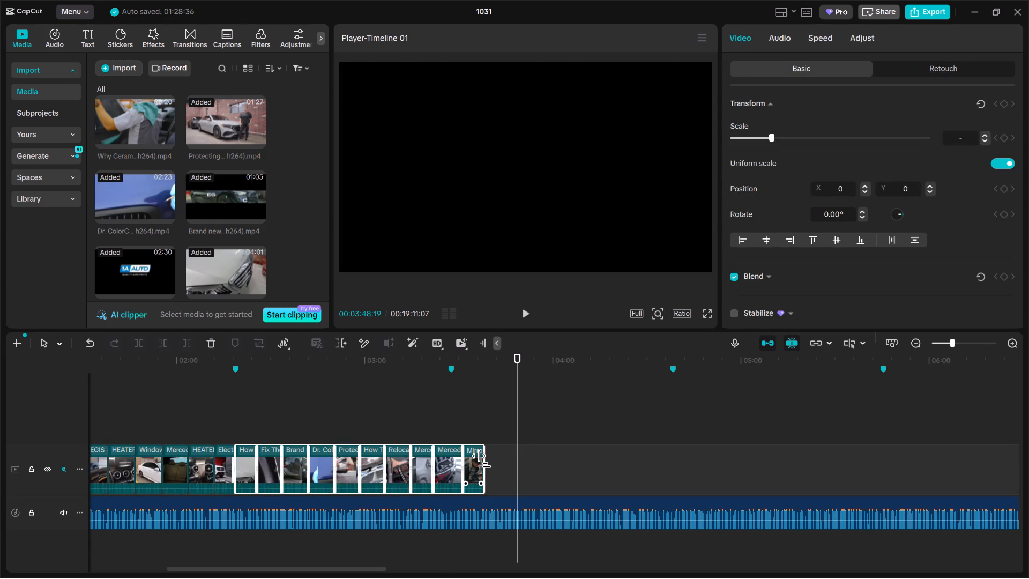
click(483, 461)
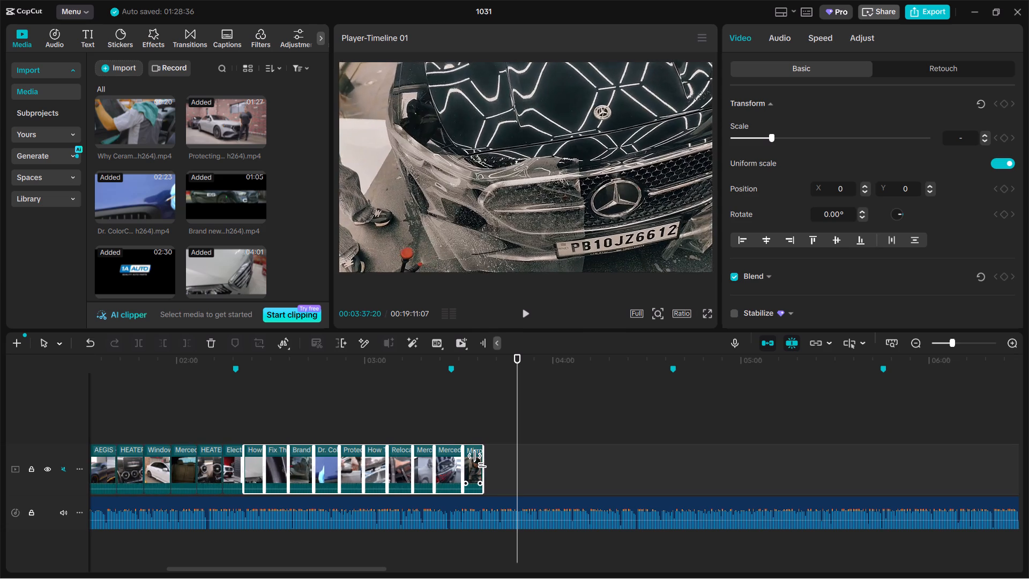
click(475, 462)
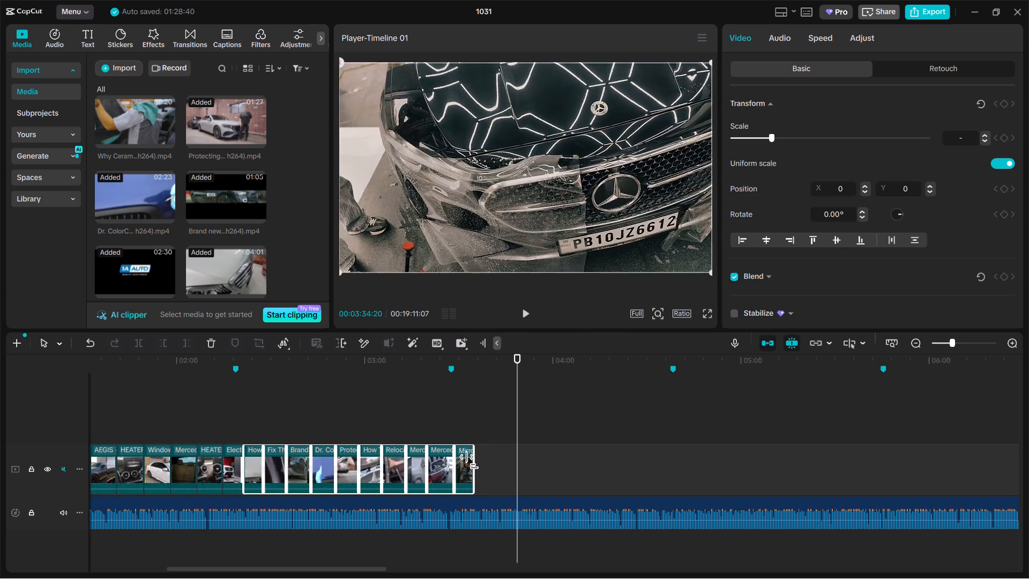
drag(466, 462, 461, 462)
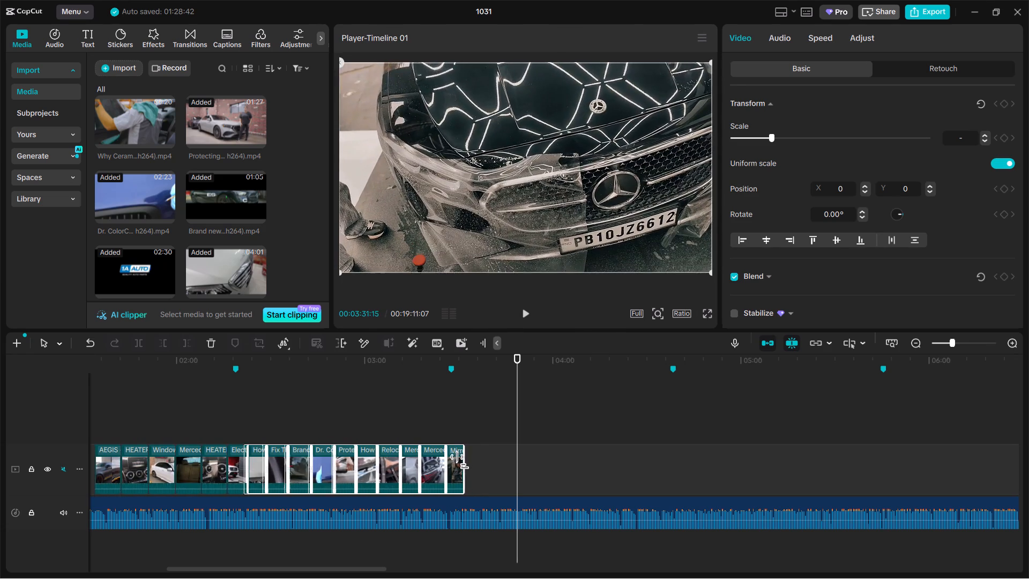
drag(461, 462, 461, 462)
click(445, 462)
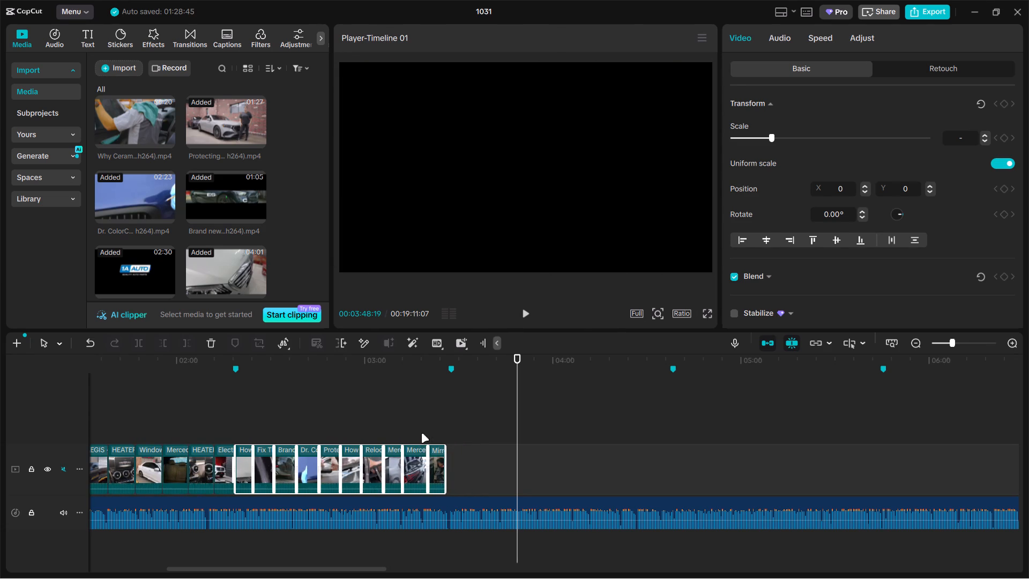
Extend the end of the Mirror Finish clip to meet the section marker.
click(422, 433)
click(436, 457)
click(444, 461)
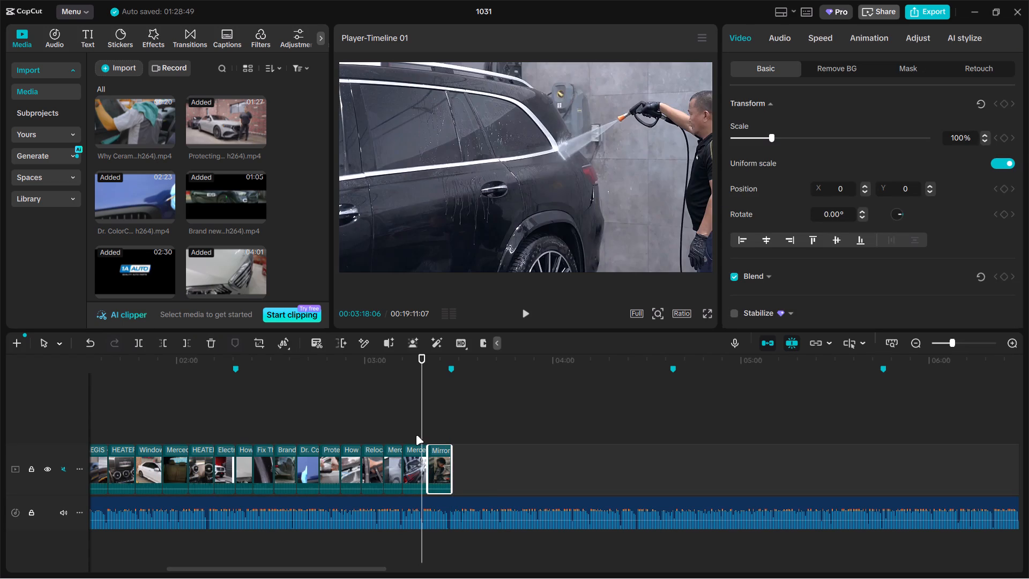
Play back the last clips of the section up to the section marker to check the cuts.
click(414, 435)
key(space)
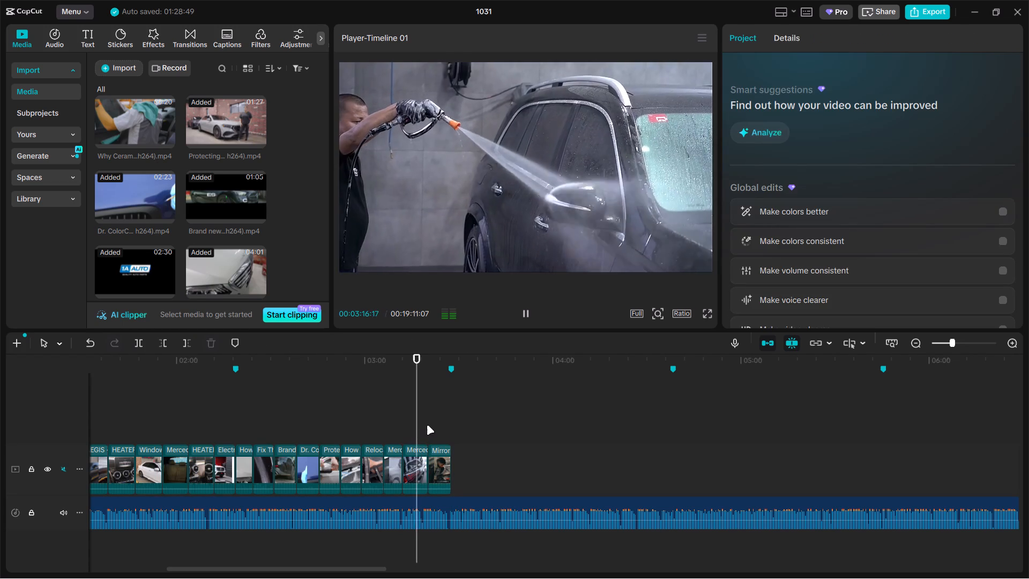
ctrl+scroll(427, 425, up, 4)
click(433, 425)
key(space)
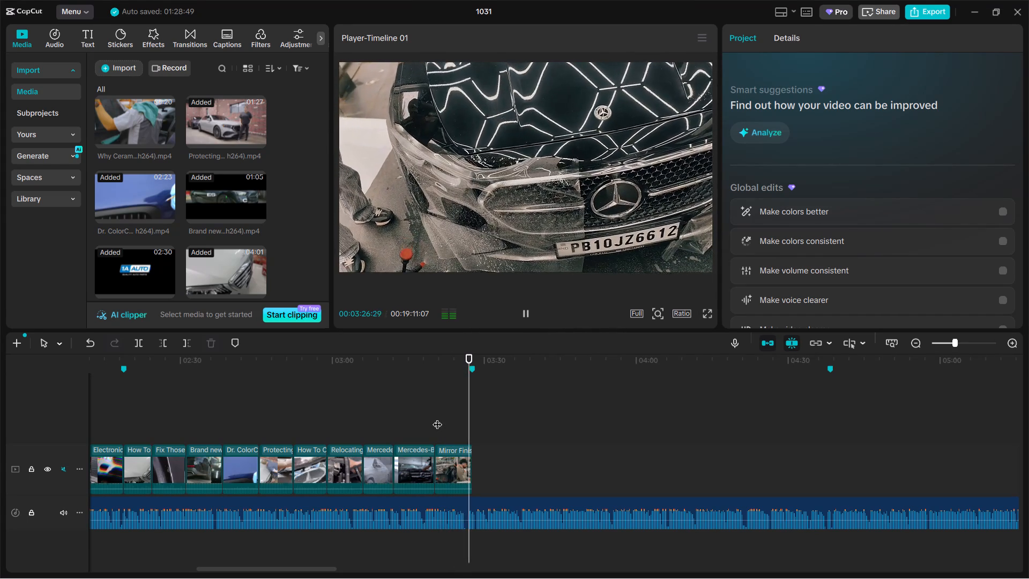
click(435, 418)
key(space)
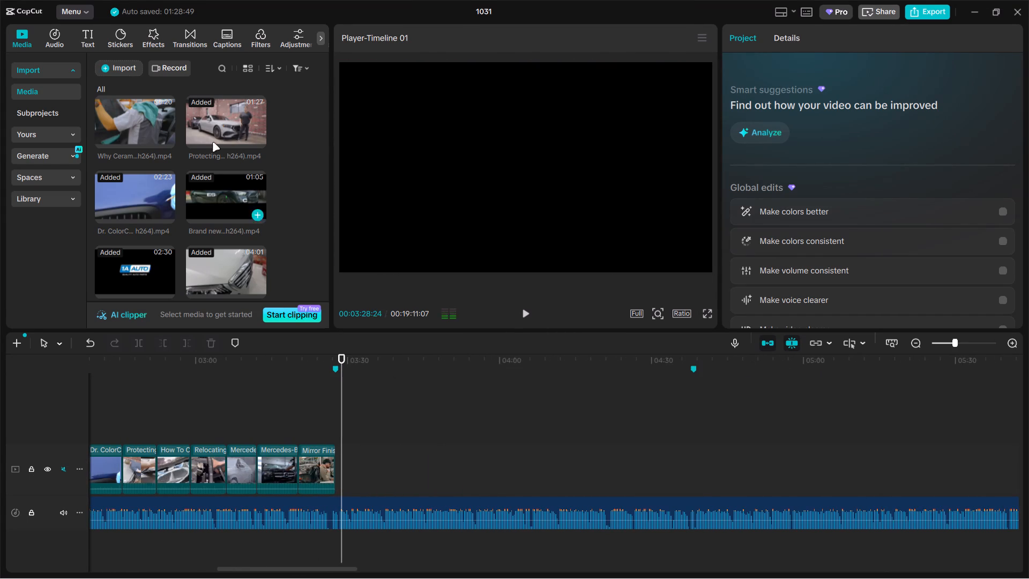
Import all the dashcam and A-pillar trim videos from the EDIT folder's 08 subfolder.
click(127, 68)
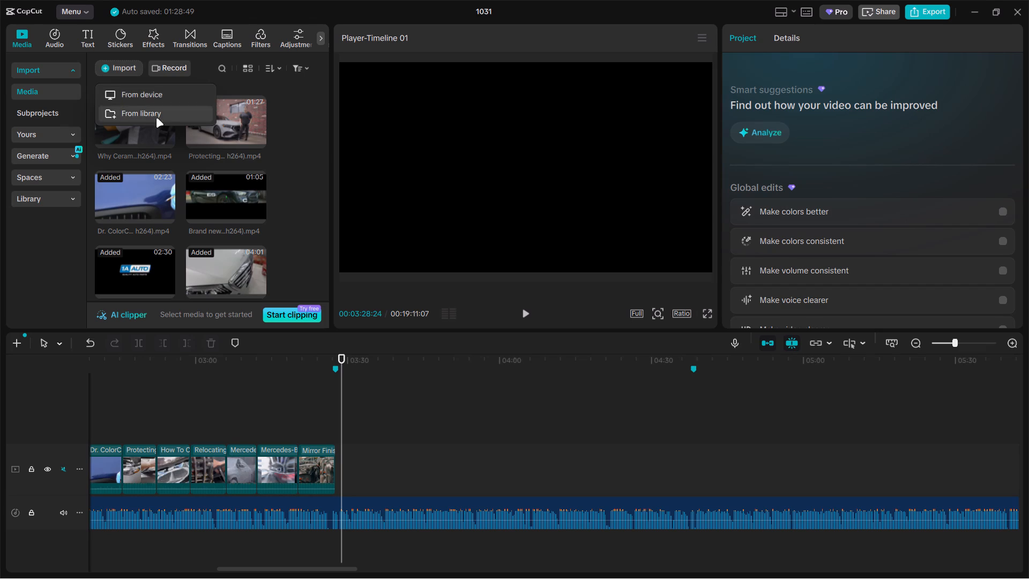
click(151, 99)
click(84, 33)
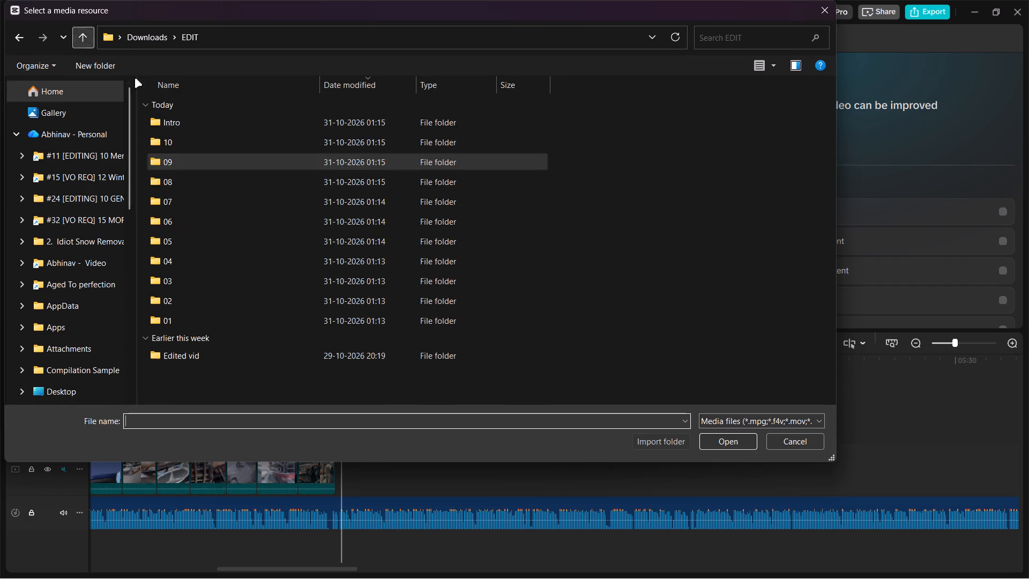
double_click(199, 182)
key(ctrl+a)
key(Return)
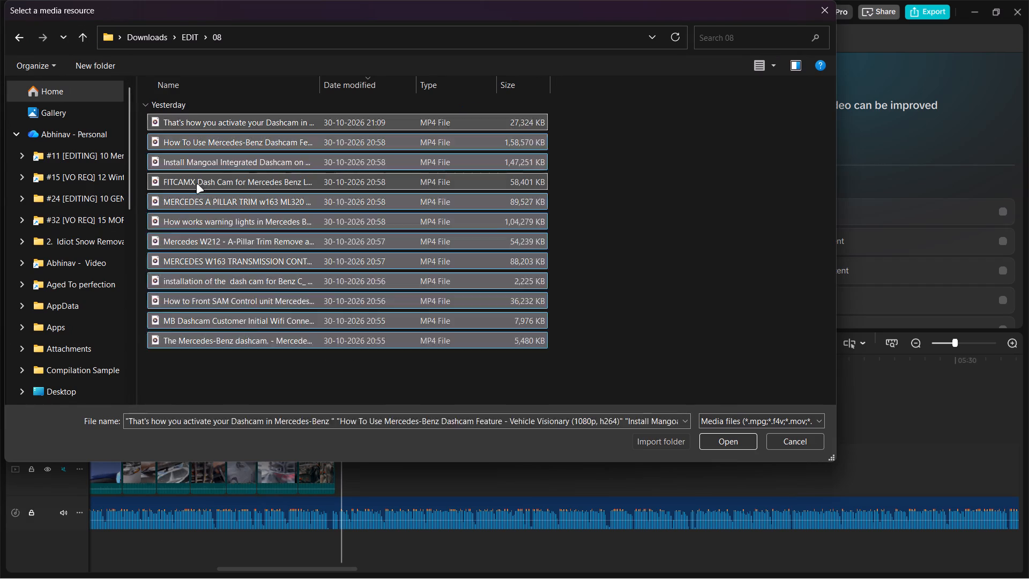
Place the newly imported folder 08 clips on the video track directly after the Mirror Finish clip.
drag(221, 127, 410, 463)
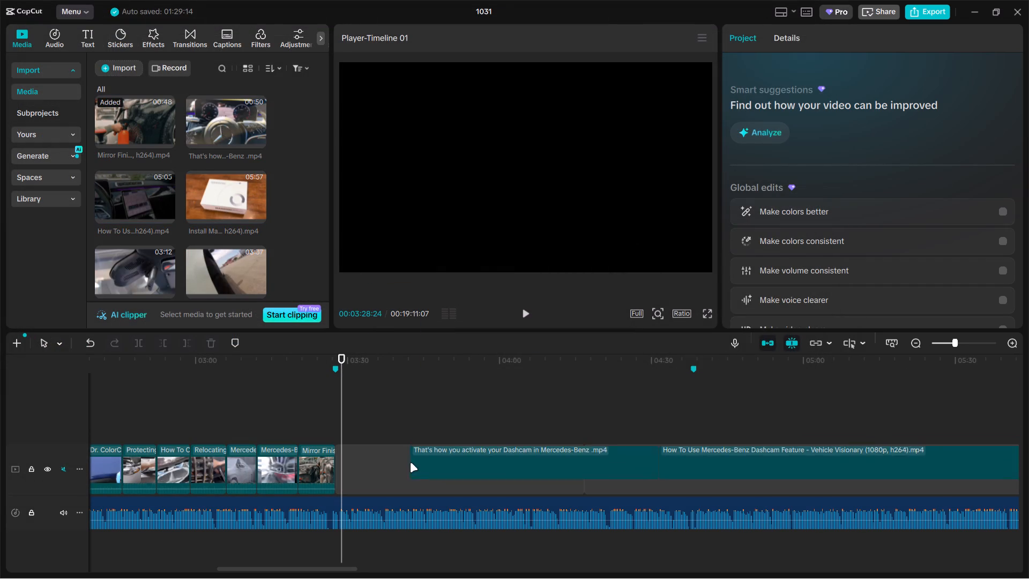
ctrl+scroll(407, 458, down, 11)
click(390, 445)
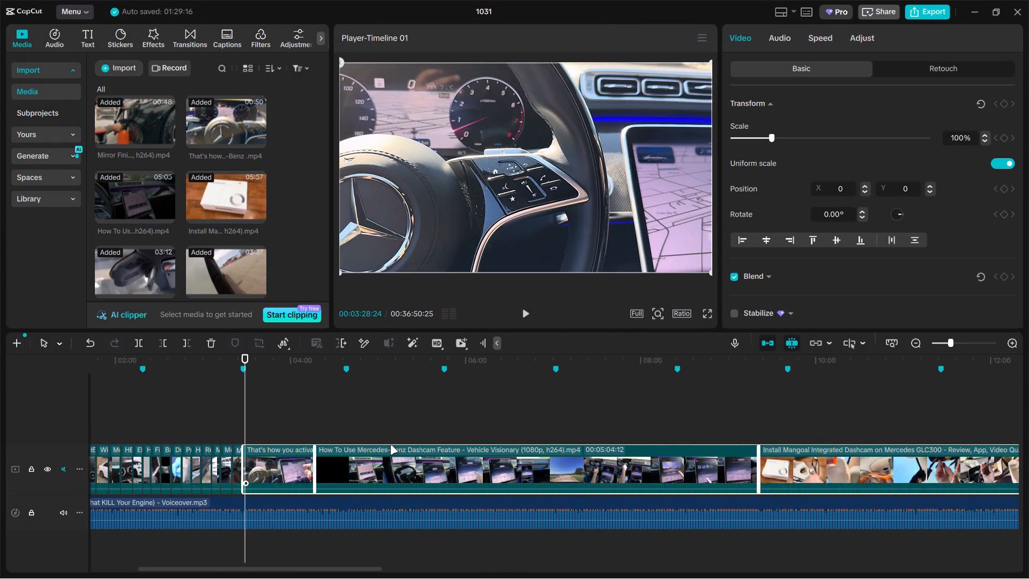
Skim the dashcam activation and How To Use Mercedes-Benz Dashcam Feature clips for usable footage.
ctrl+scroll(385, 442, down, 2)
click(295, 417)
drag(294, 417, 387, 424)
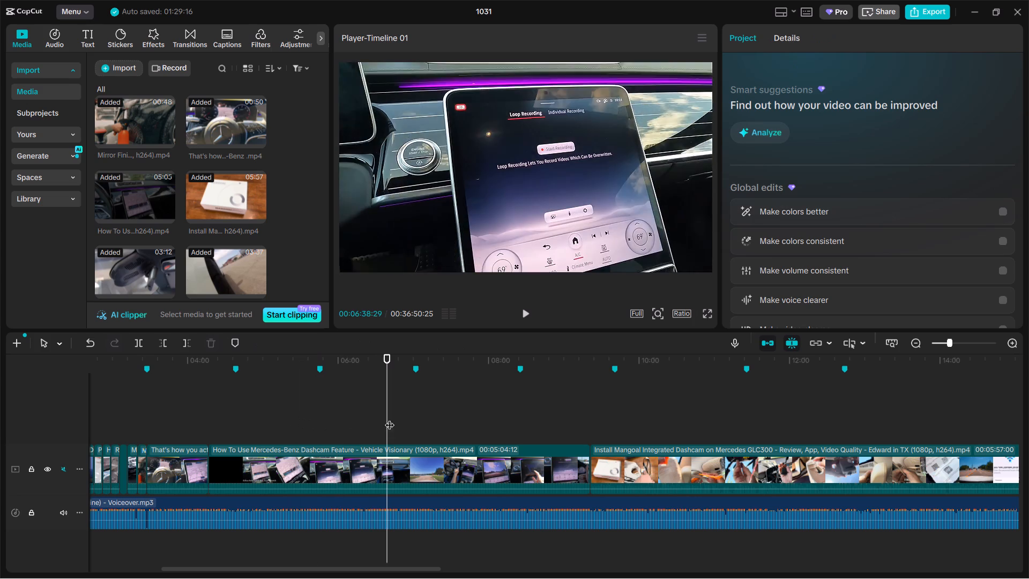
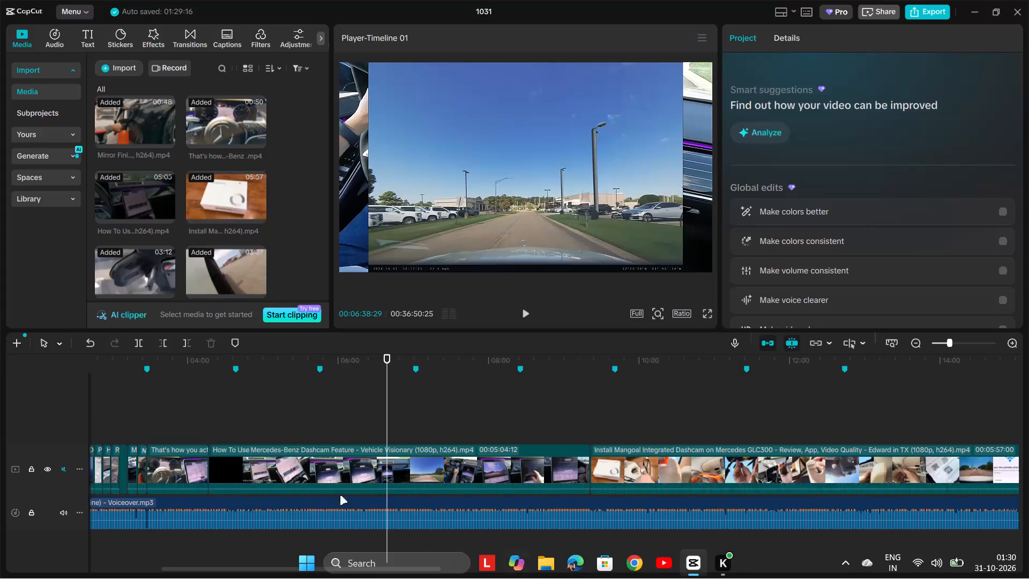
Trim about 16 seconds off the start of the That's how you activate your Dashcam clip to reach the hand in the storage compartment.
click(226, 424)
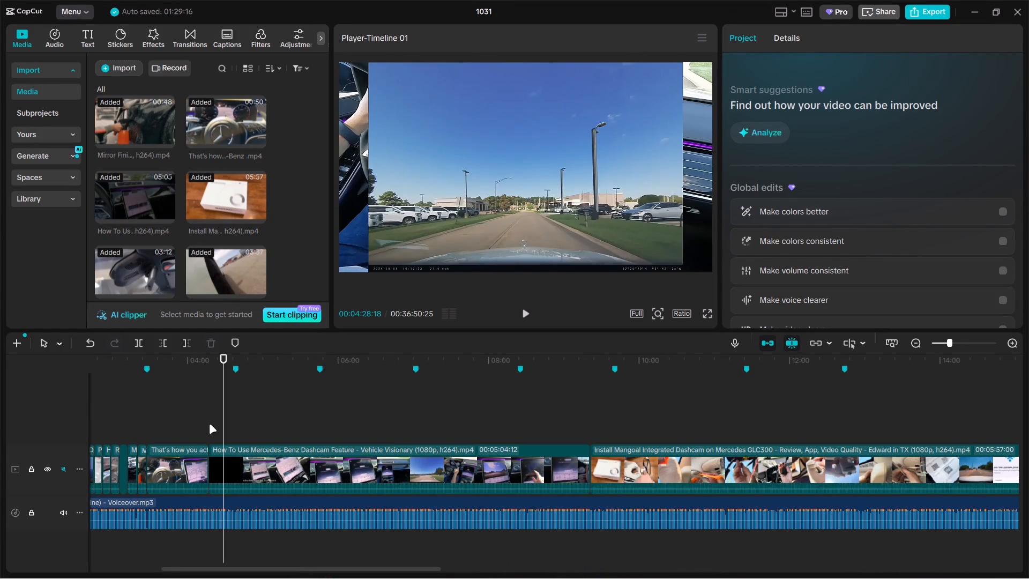
drag(207, 424, 150, 422)
drag(151, 422, 176, 410)
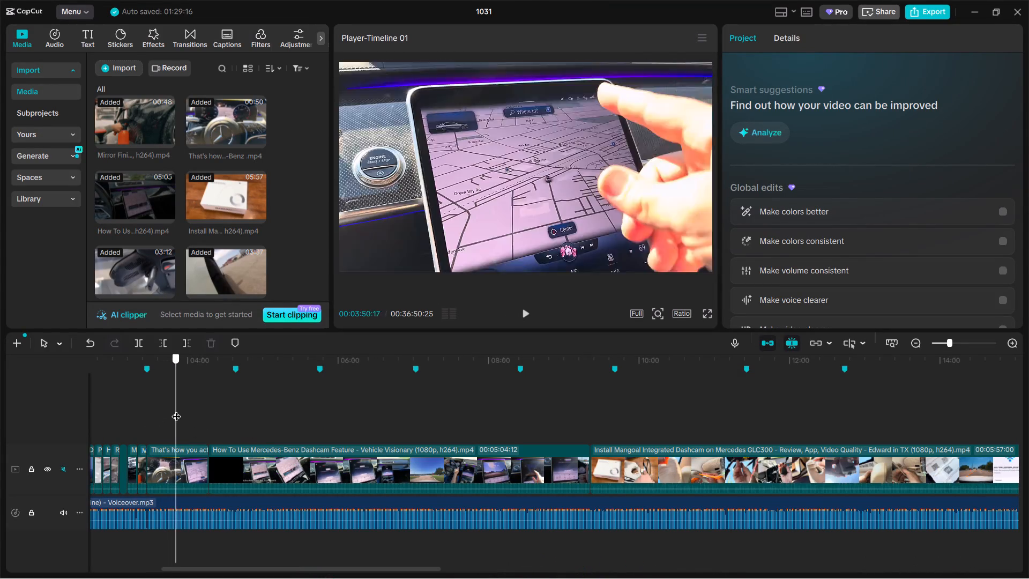
drag(176, 410, 211, 402)
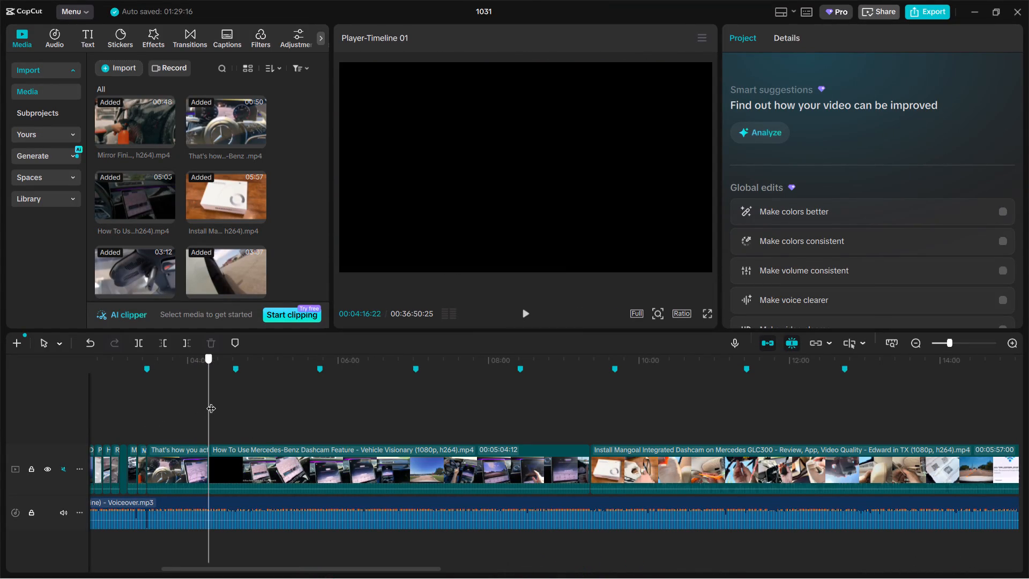
drag(211, 402, 168, 418)
click(184, 470)
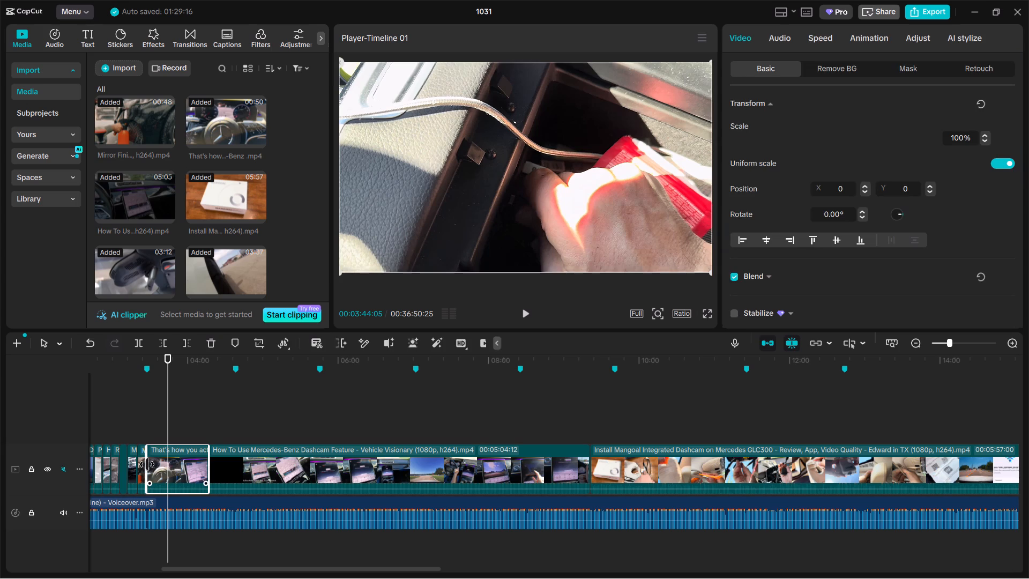
drag(147, 464, 169, 456)
click(144, 433)
Split the dashcam activation clip at 00:03:39:15, on the Auto Loop Recording shot, and delete the remainder after it.
ctrl+scroll(144, 433, up, 3)
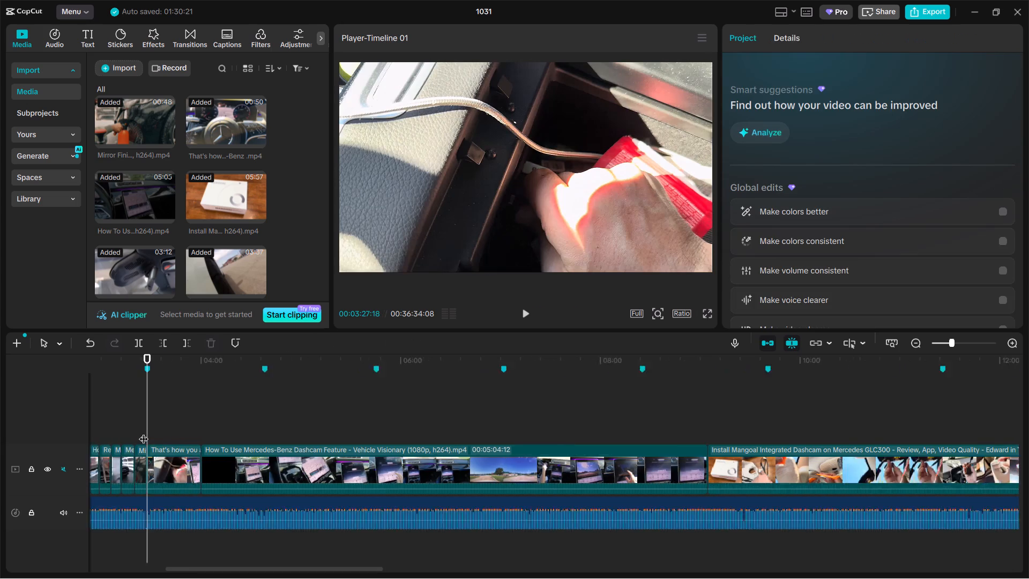
ctrl+scroll(144, 432, up, 7)
drag(150, 429, 181, 420)
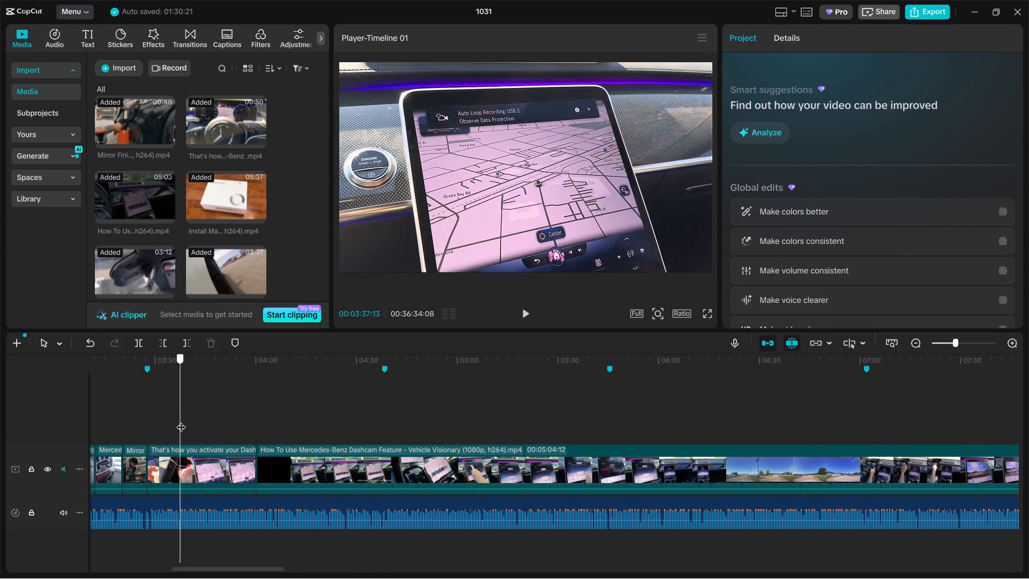
drag(181, 420, 187, 429)
click(200, 461)
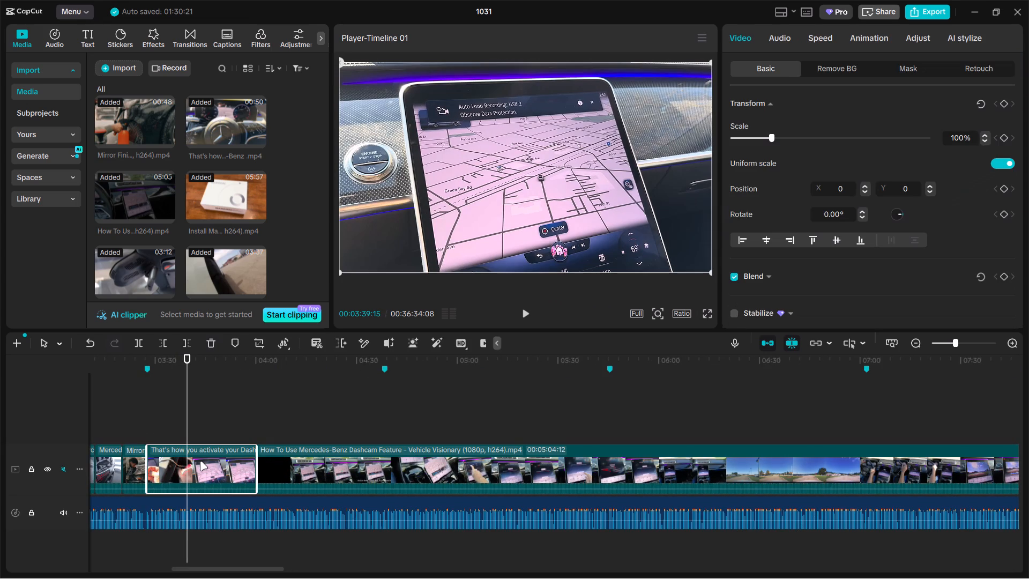
key(ctrl+b)
key(BackSpace)
click(200, 434)
Keep only the Loop Recording segment between 00:05:02:18 and 00:05:16:24 of the How To Use Mercedes-Benz Dashcam Feature clip, deleting the rest.
drag(200, 434, 289, 430)
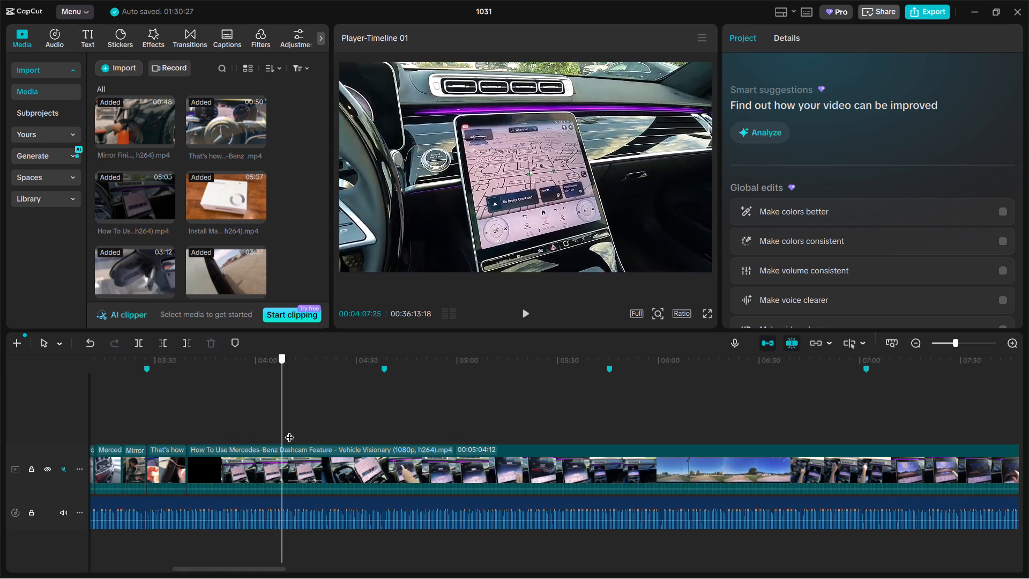
drag(289, 430, 498, 424)
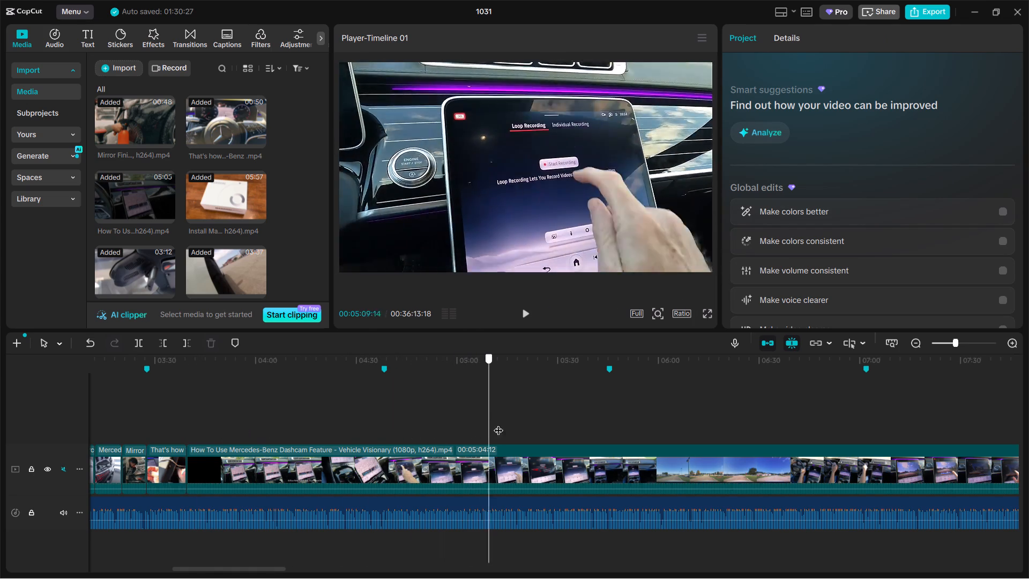
drag(498, 424, 646, 427)
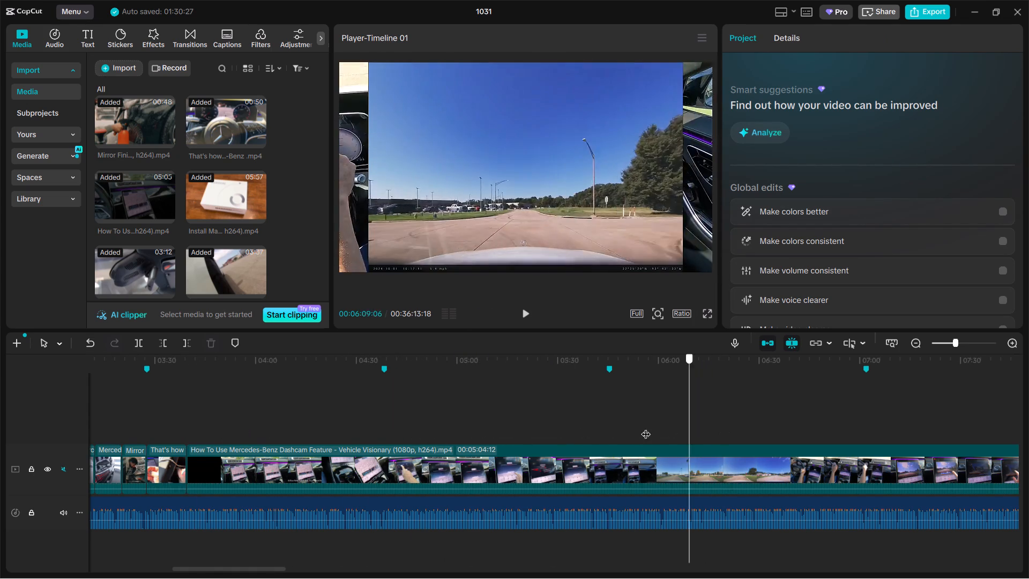
drag(646, 427, 466, 420)
click(476, 467)
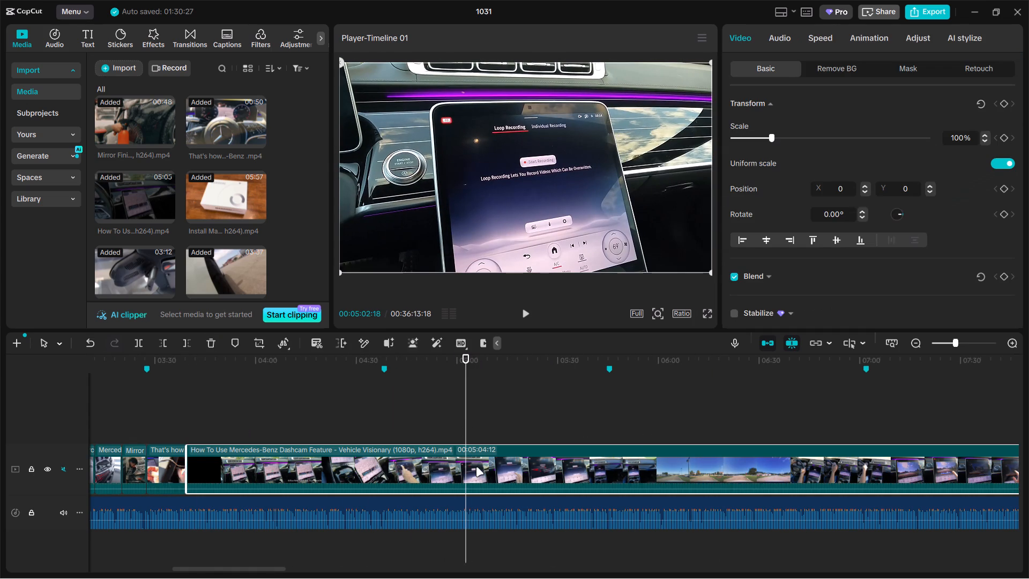
key(ctrl+b)
ctrl+click(513, 429)
key(ctrl+b)
ctrl+click(412, 463)
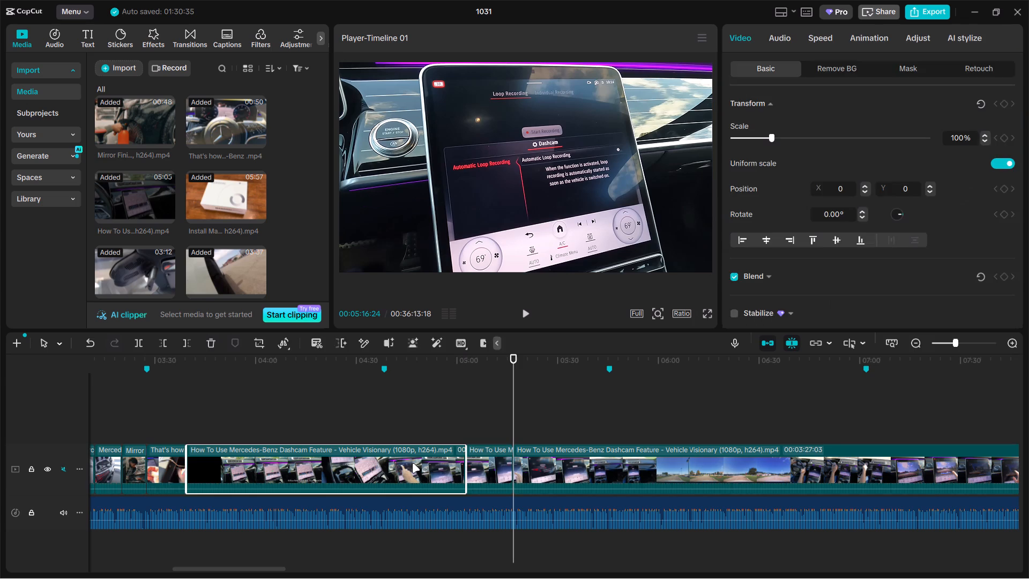
key(BackSpace)
click(400, 466)
key(BackSpace)
Split the Install Mangoal Integrated Dashcam clip at 00:05:43:00, on the mirror wiring shot, and delete everything before it.
click(311, 415)
drag(310, 415, 351, 408)
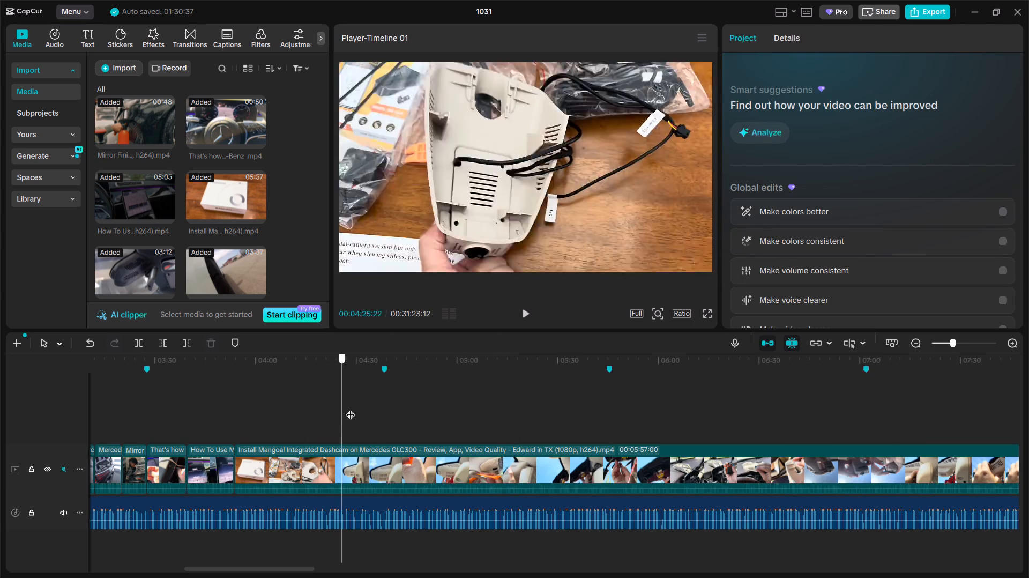
drag(351, 408, 495, 413)
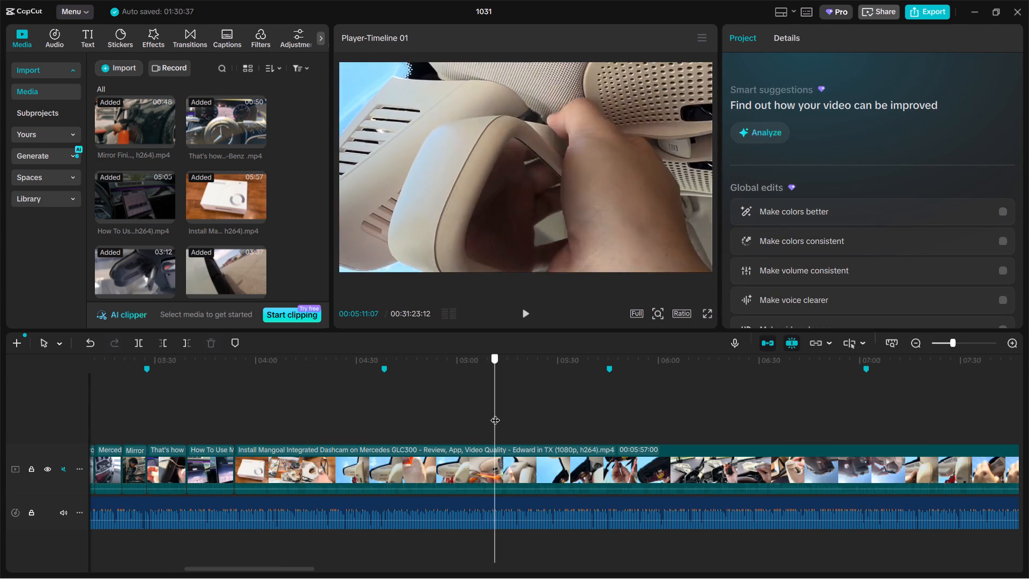
drag(495, 413, 408, 413)
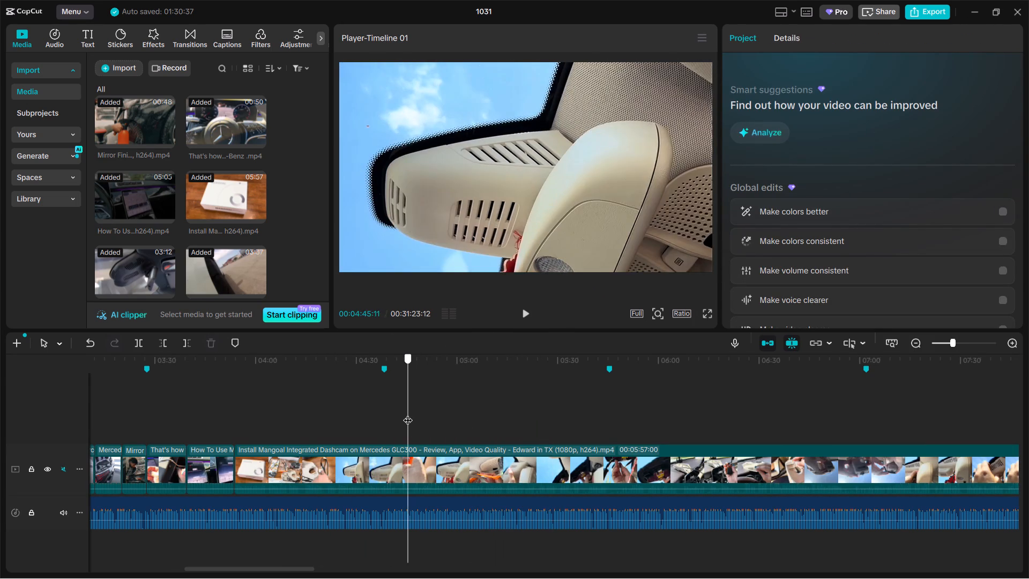
drag(408, 413, 356, 405)
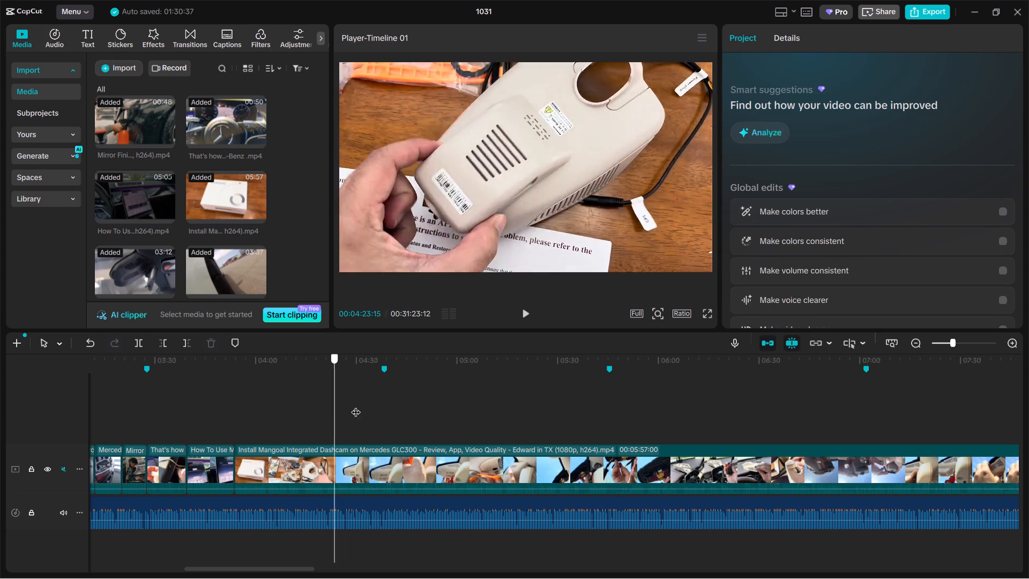
drag(356, 405, 511, 388)
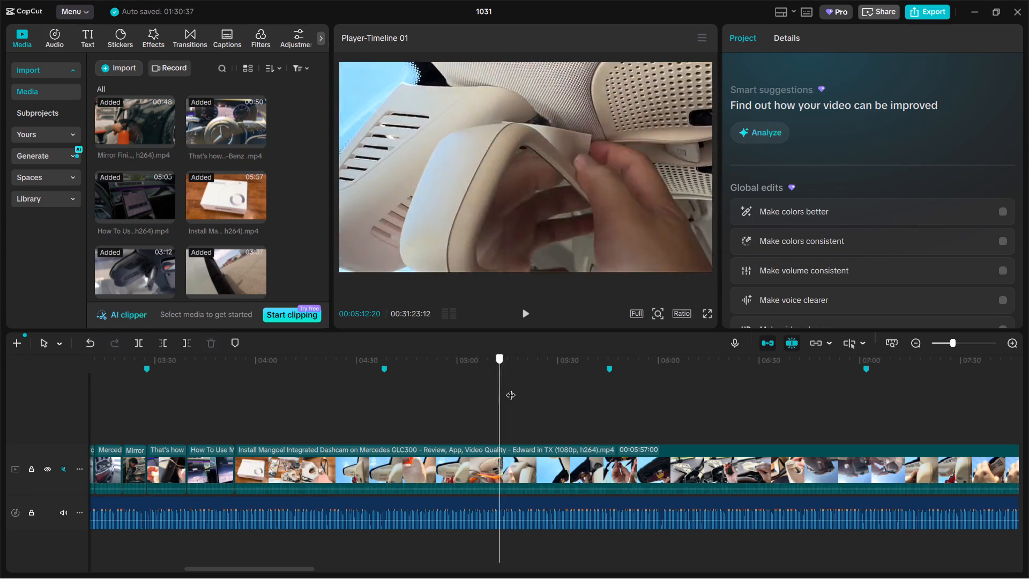
drag(511, 388, 619, 378)
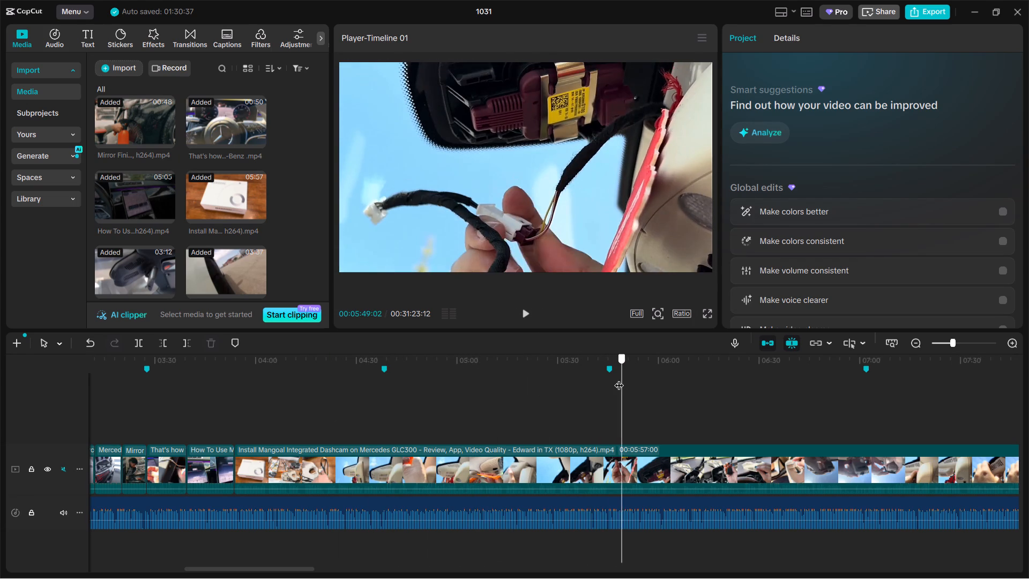
drag(619, 378, 601, 385)
click(608, 451)
key(ctrl+b)
click(553, 460)
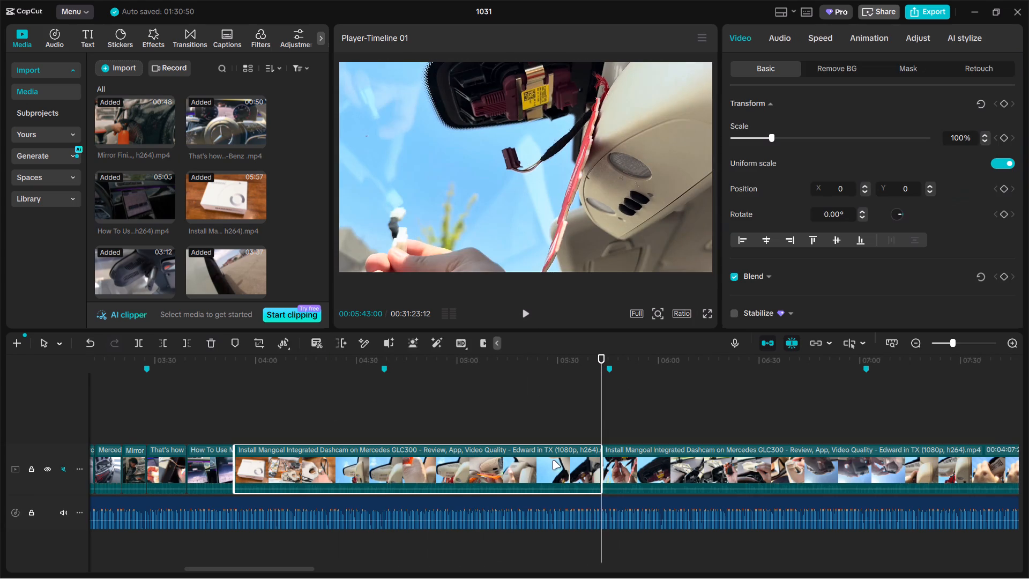
key(BackSpace)
Split the remaining Install Mangoal clip at 00:04:05:23 and delete the part after the cut.
click(275, 436)
click(290, 472)
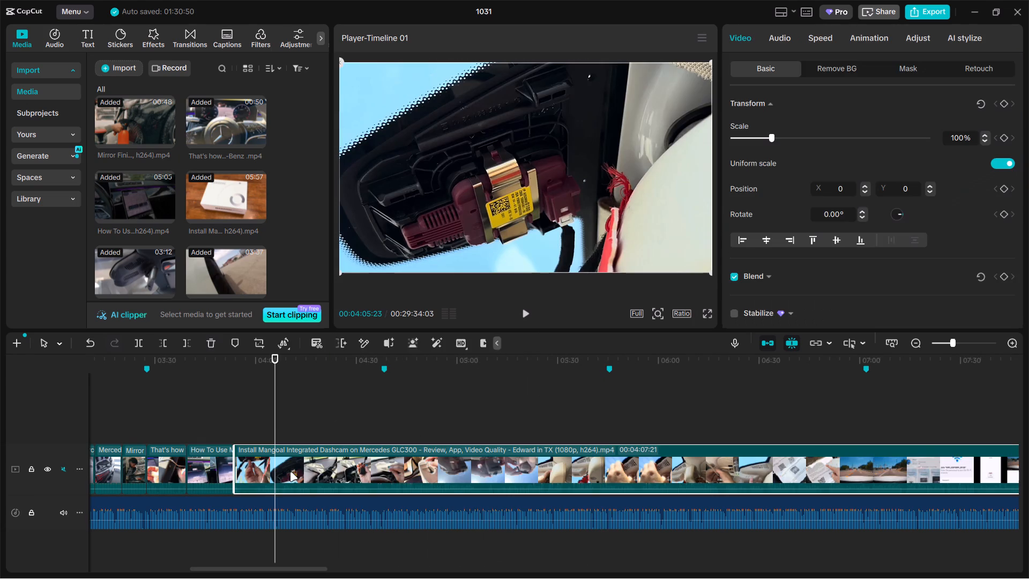
key(ctrl+b)
key(BackSpace)
Split the FITCAMX Dash Cam clip at 00:06:08:26, where the camera cable is being connected, and delete everything before it.
click(287, 427)
drag(287, 427, 358, 417)
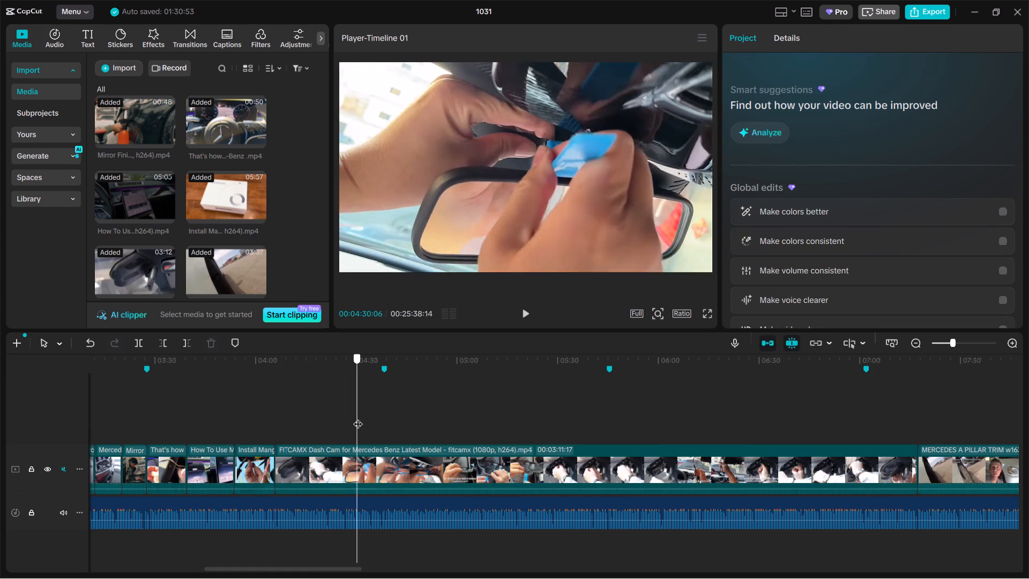
drag(358, 417, 495, 390)
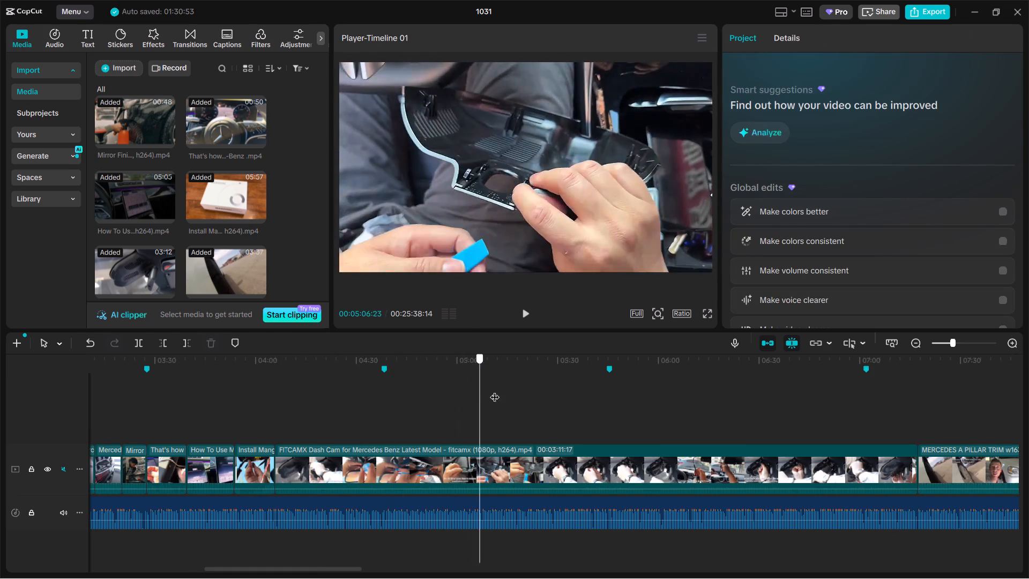
drag(495, 390, 692, 354)
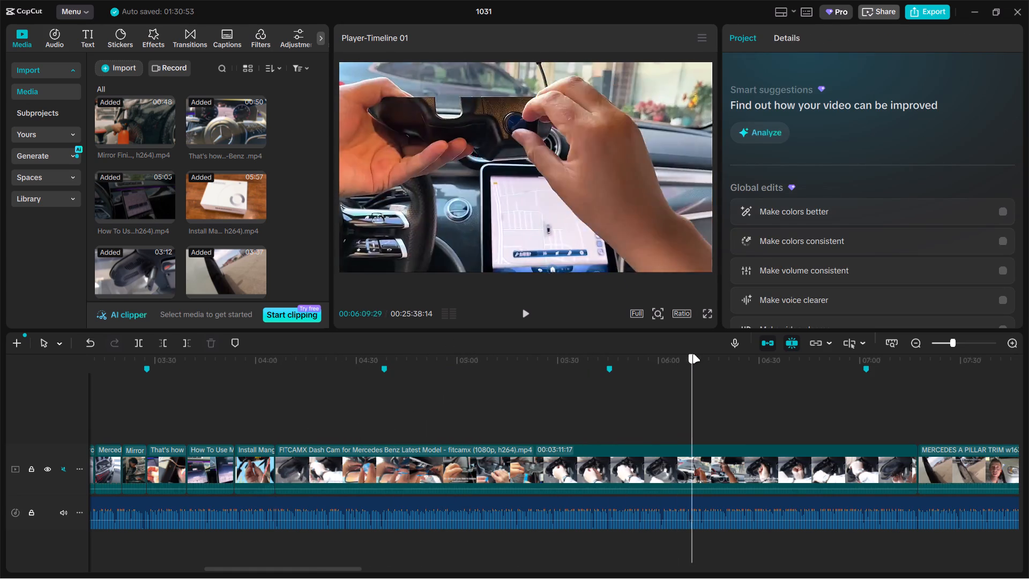
drag(692, 354, 684, 346)
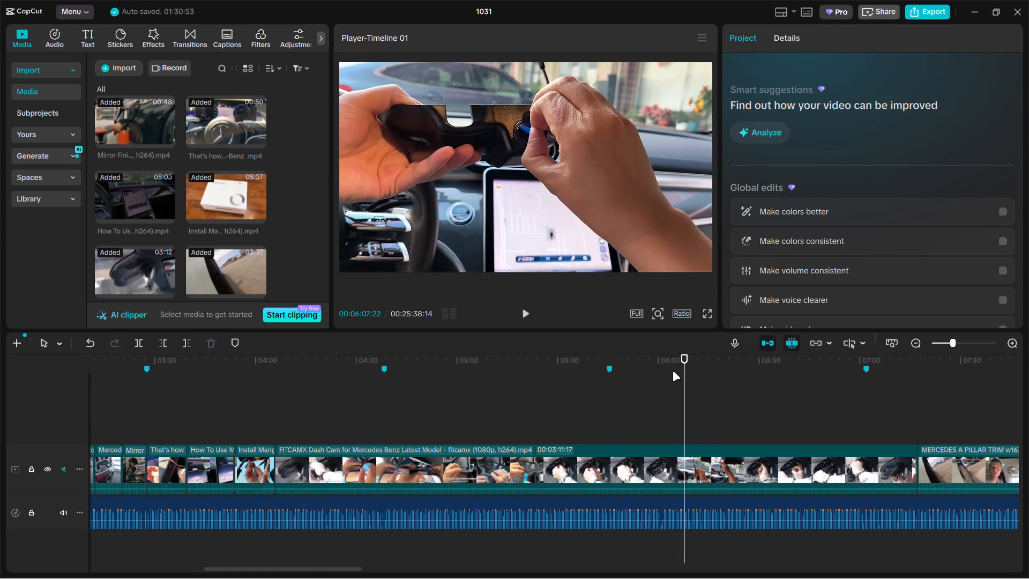
click(670, 410)
click(667, 468)
drag(674, 410, 678, 407)
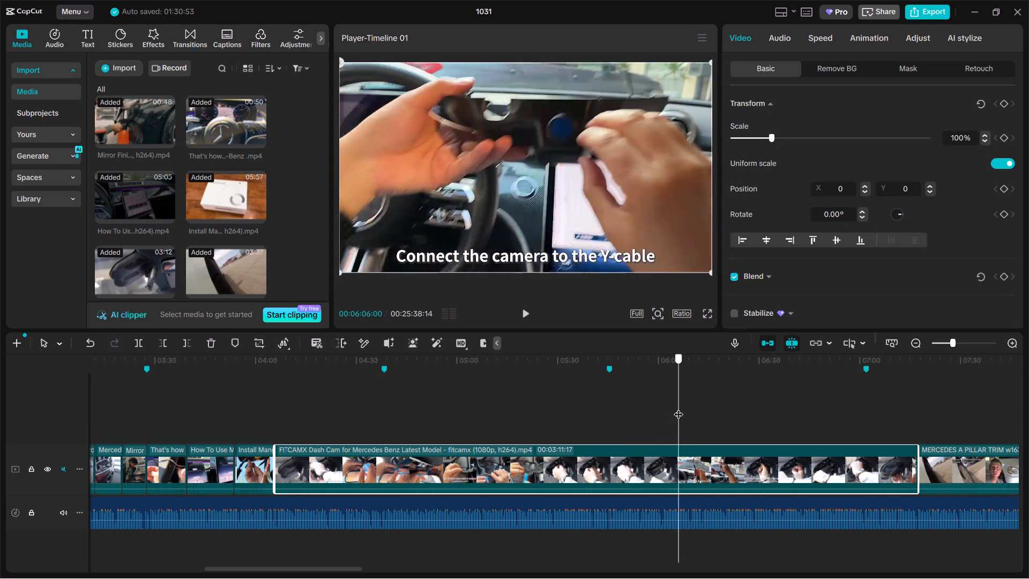
drag(678, 407, 688, 399)
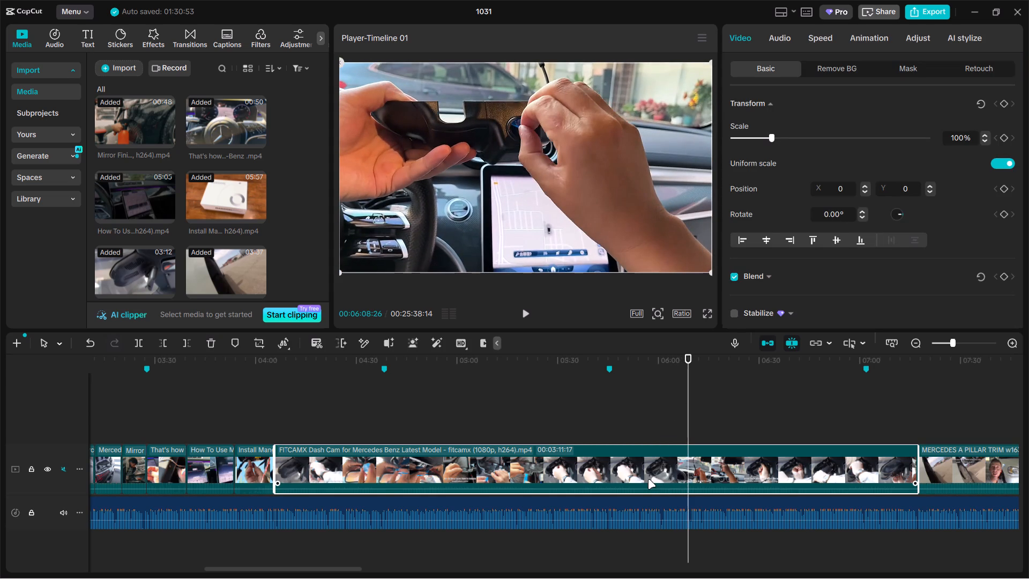
key(ctrl+b)
click(644, 480)
key(BackSpace)
Split the remaining FITCAMX clip at 00:04:15:10, delete the part after the cut, and check the shortened clip.
click(307, 428)
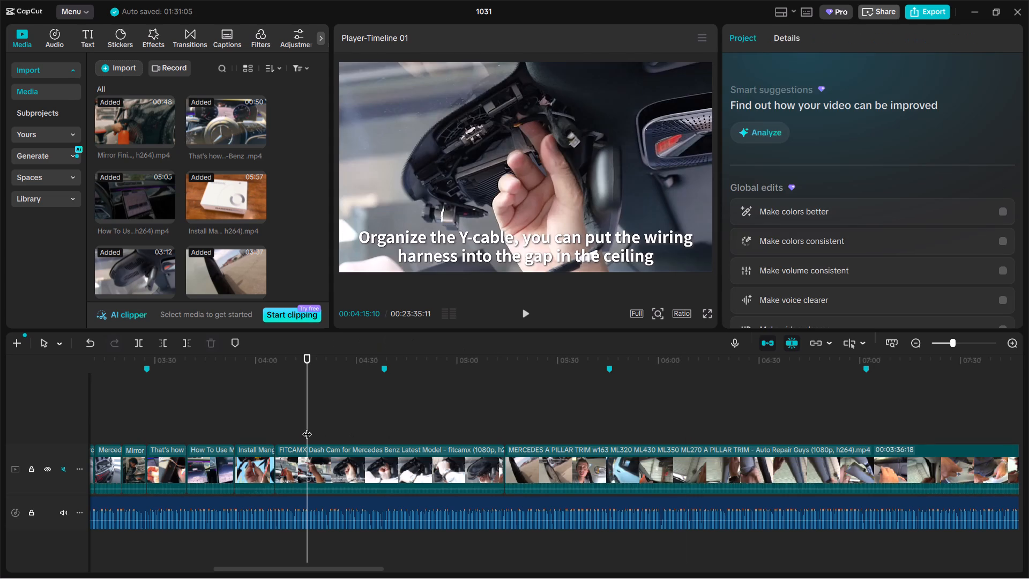
click(339, 464)
key(ctrl+b)
key(BackSpace)
click(294, 420)
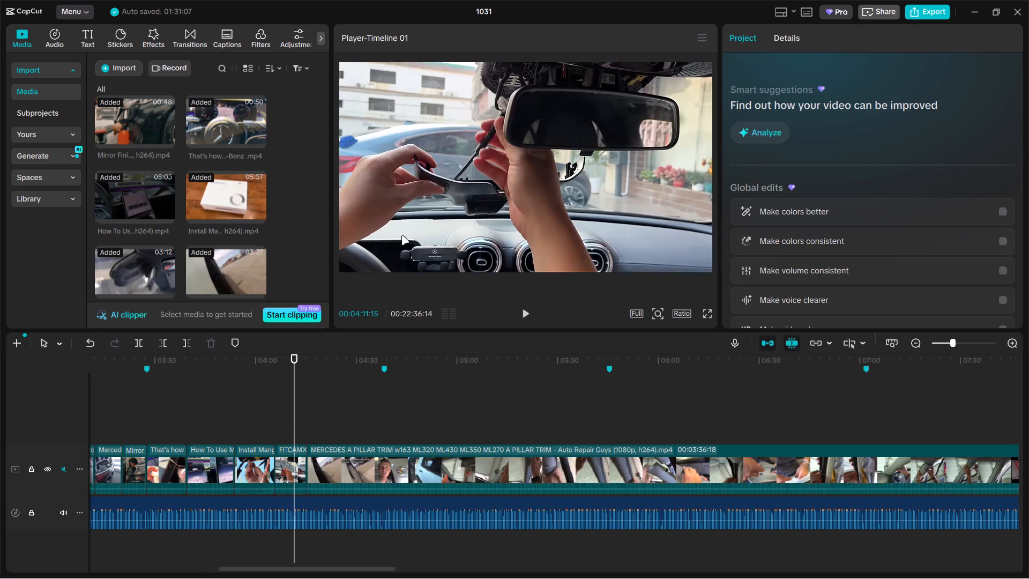
click(489, 147)
drag(287, 412, 294, 409)
drag(296, 410, 274, 412)
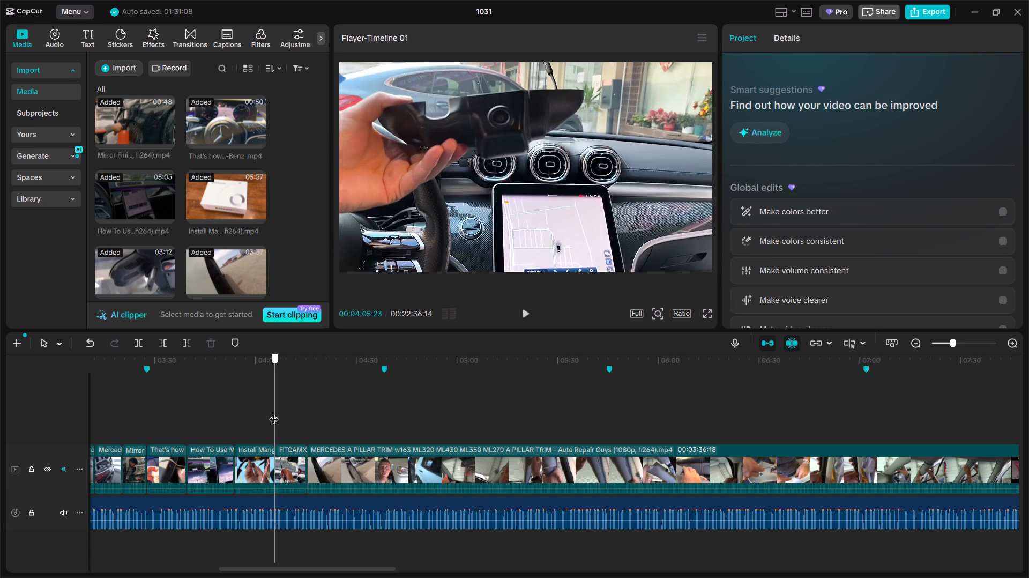
Split the MERCEDES A PILLAR TRIM w163 clip at 00:06:41:08, where the removed trim is handled, and delete everything before it.
drag(274, 412, 459, 398)
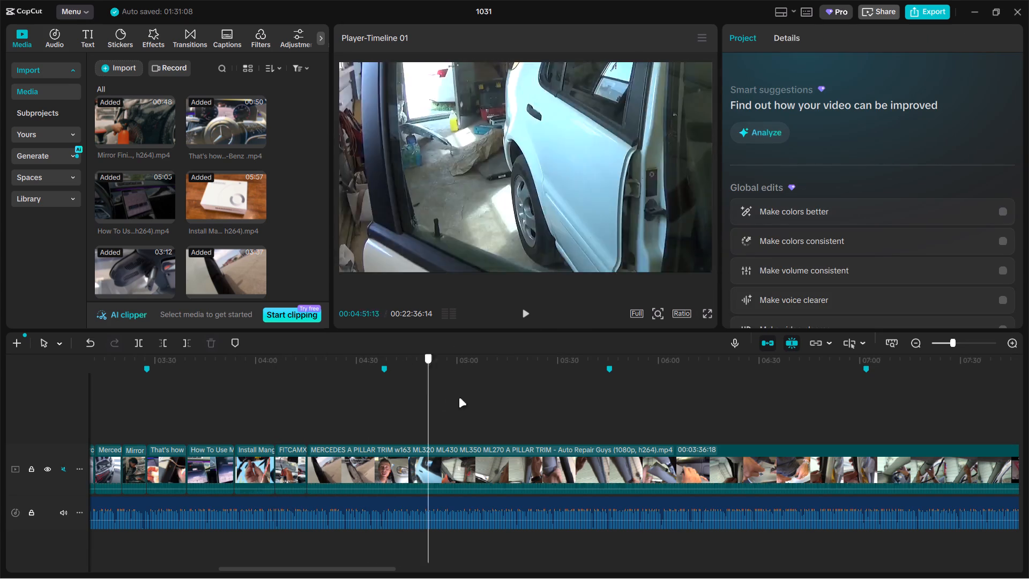
drag(459, 398, 576, 391)
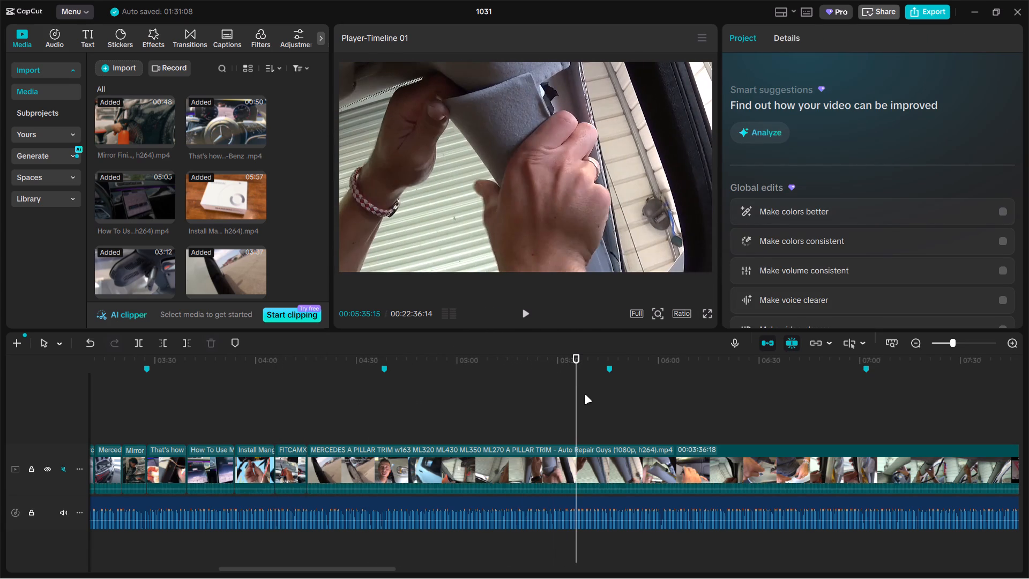
drag(577, 401, 635, 404)
drag(599, 433, 591, 445)
click(569, 480)
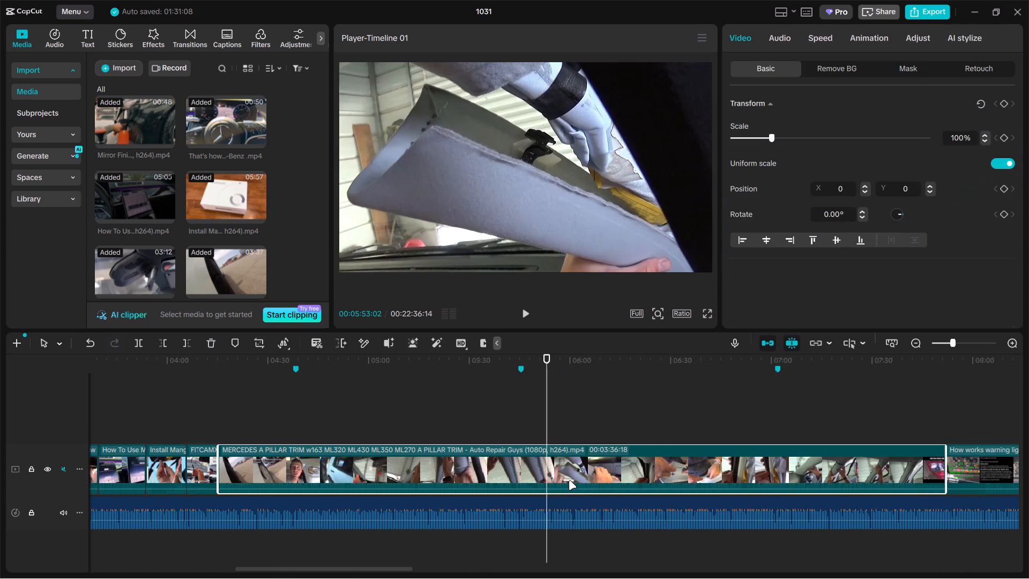
drag(550, 404, 717, 405)
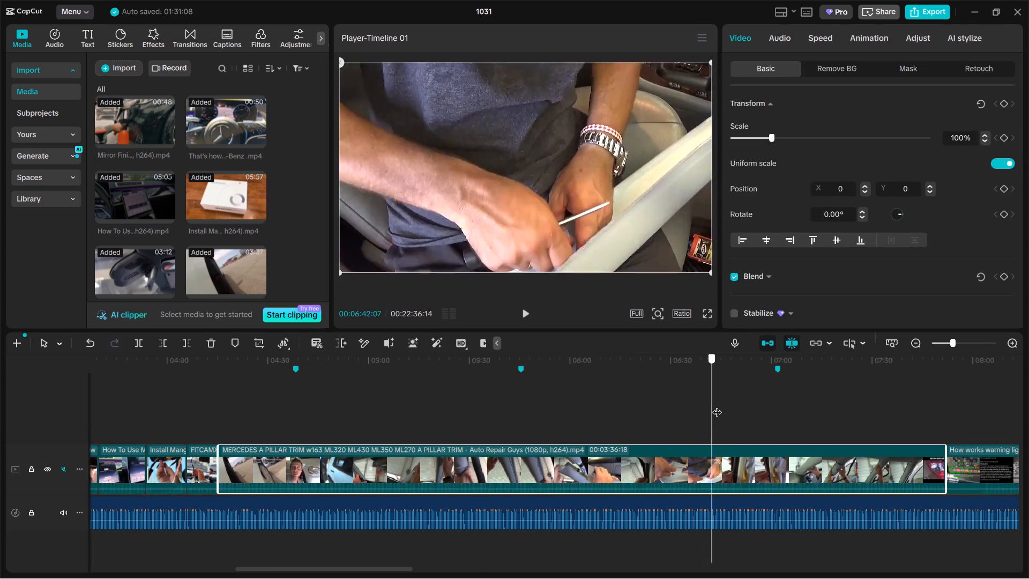
drag(717, 405, 720, 413)
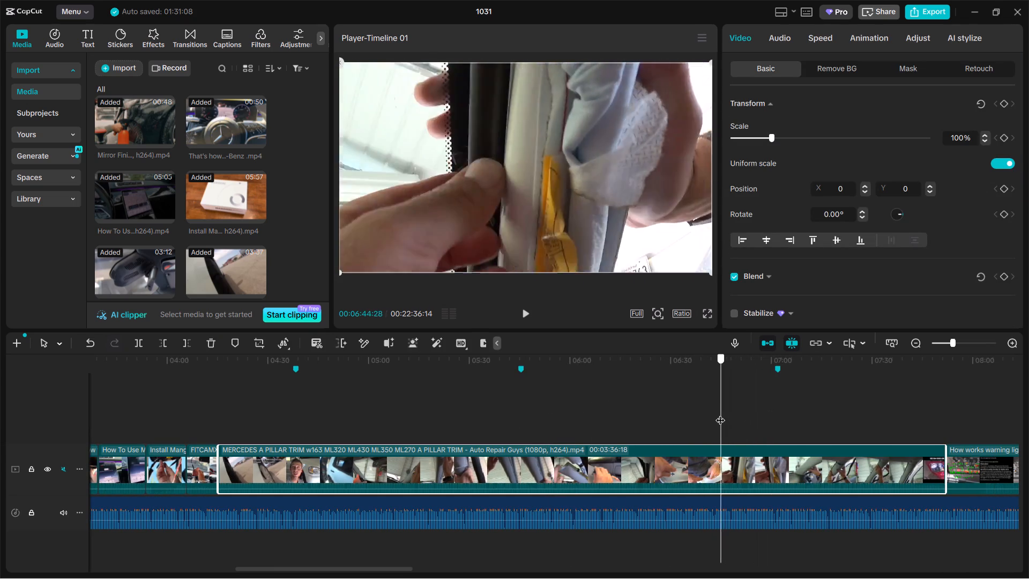
drag(720, 413, 709, 416)
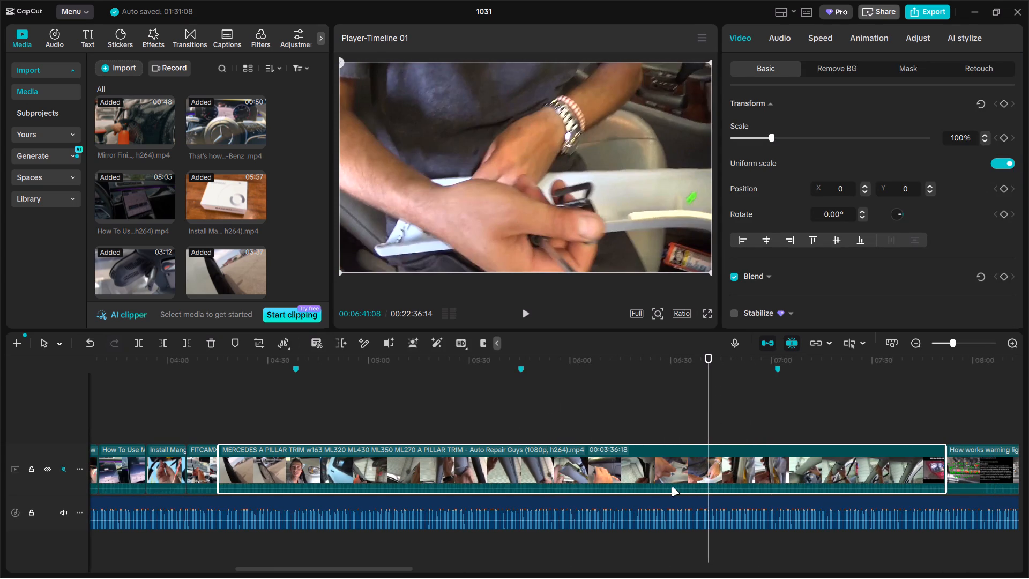
key(ctrl+b)
click(641, 481)
key(BackSpace)
Split the remaining A PILLAR TRIM w163 clip at 00:04:24:23 and delete the part after the cut.
double_click(250, 429)
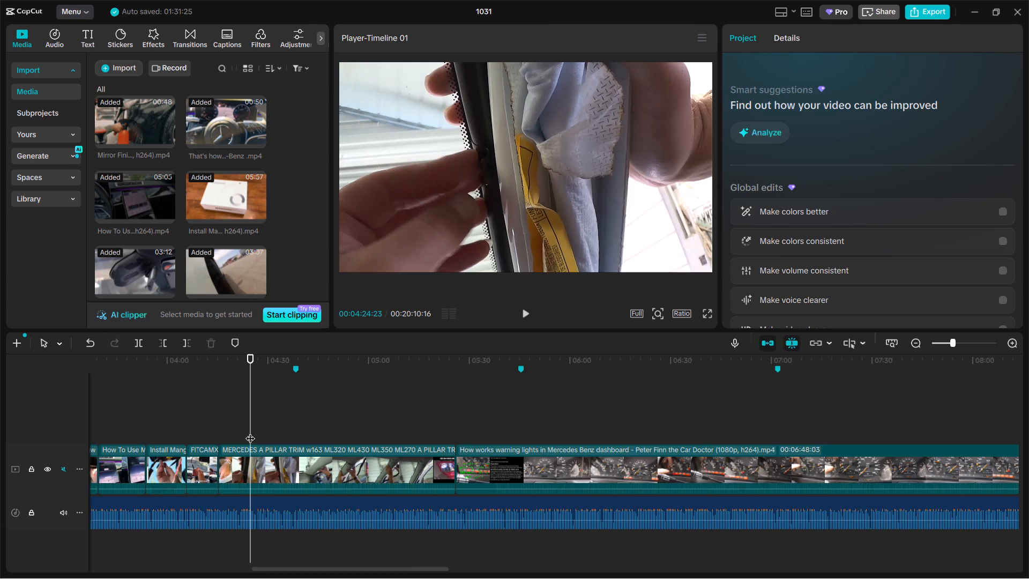
click(268, 464)
key(ctrl+b)
key(BackSpace)
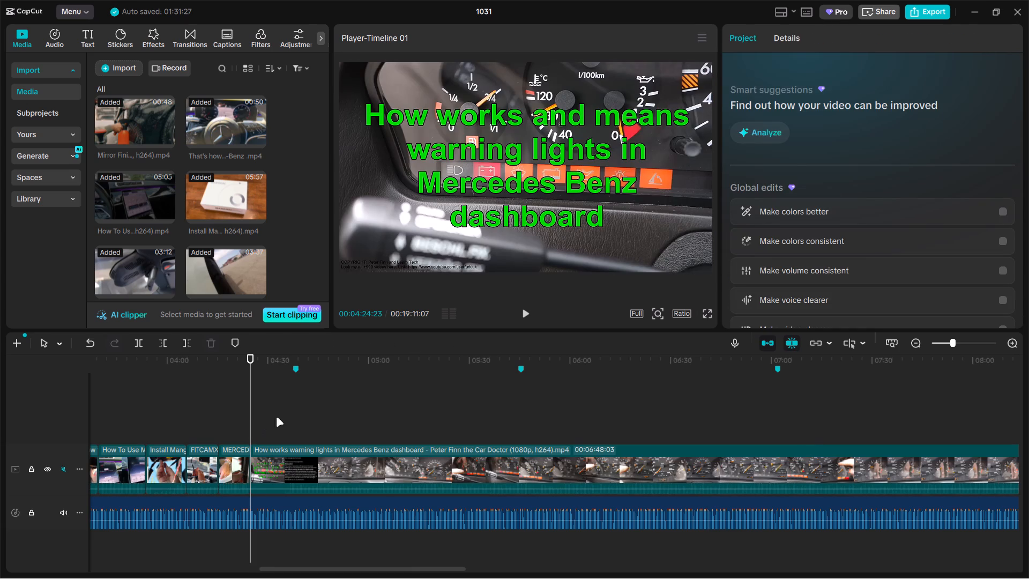
Split the How works warning lights clip at 00:07:51:05 and 00:08:08:07, keeping only the segment between the cuts.
click(276, 417)
drag(278, 417, 648, 402)
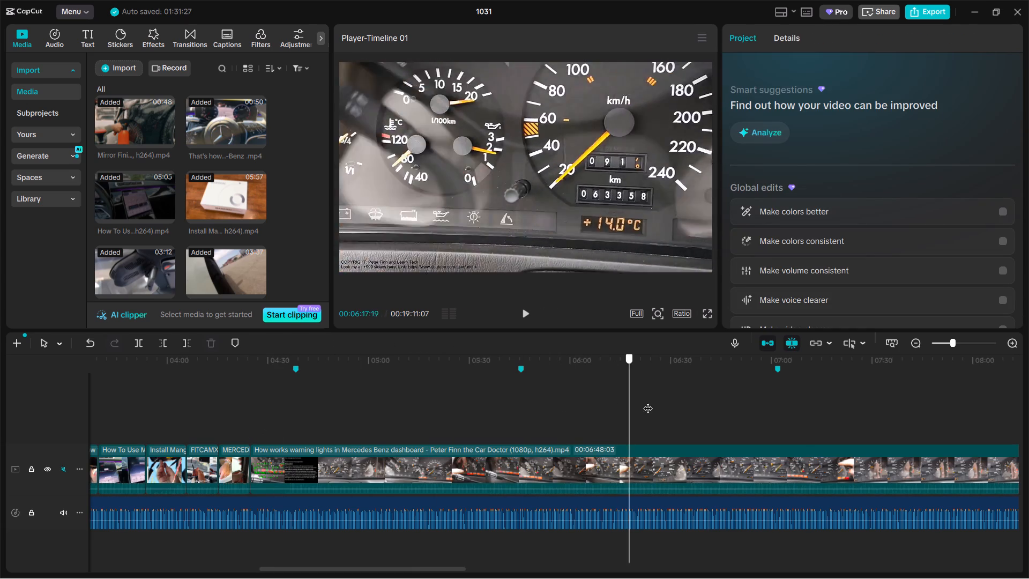
drag(648, 402, 824, 413)
click(727, 466)
ctrl+scroll(723, 469, down, 4)
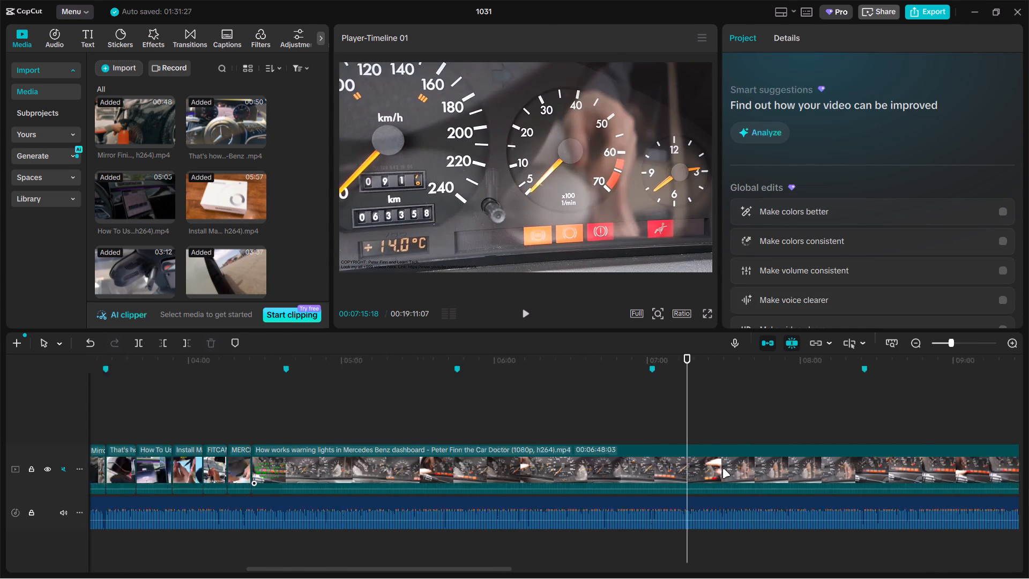
click(708, 434)
ctrl+scroll(705, 436, down, 5)
click(613, 429)
drag(613, 429, 735, 426)
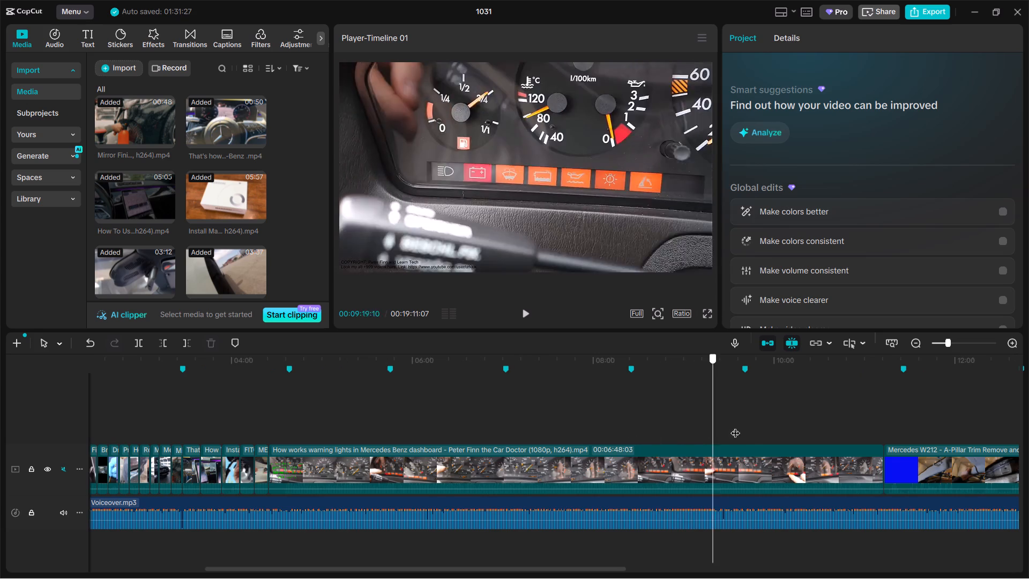
drag(735, 426, 580, 424)
click(578, 473)
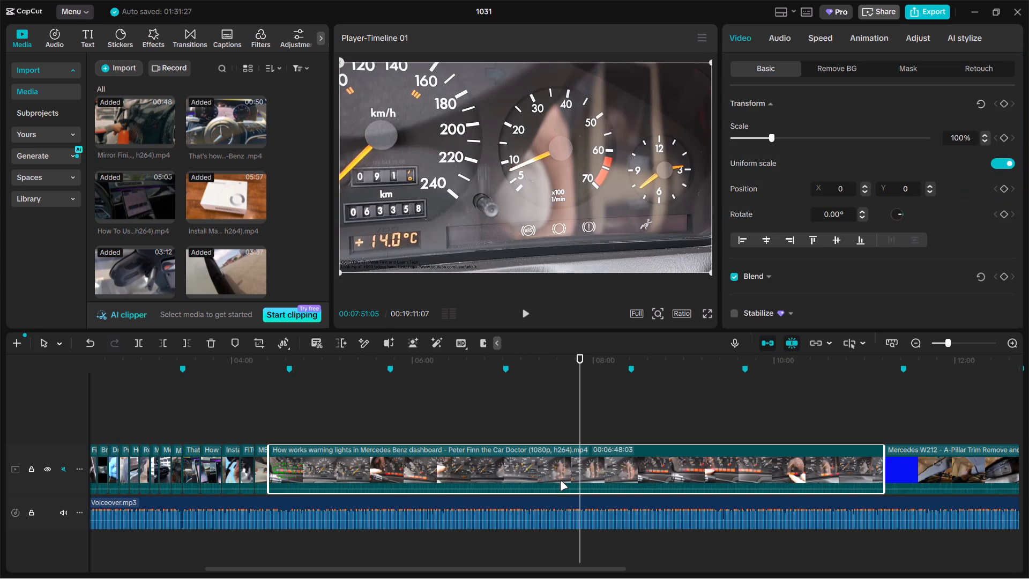
key(ctrl+b)
ctrl+click(609, 425)
key(ctrl+b)
click(527, 462)
key(BackSpace)
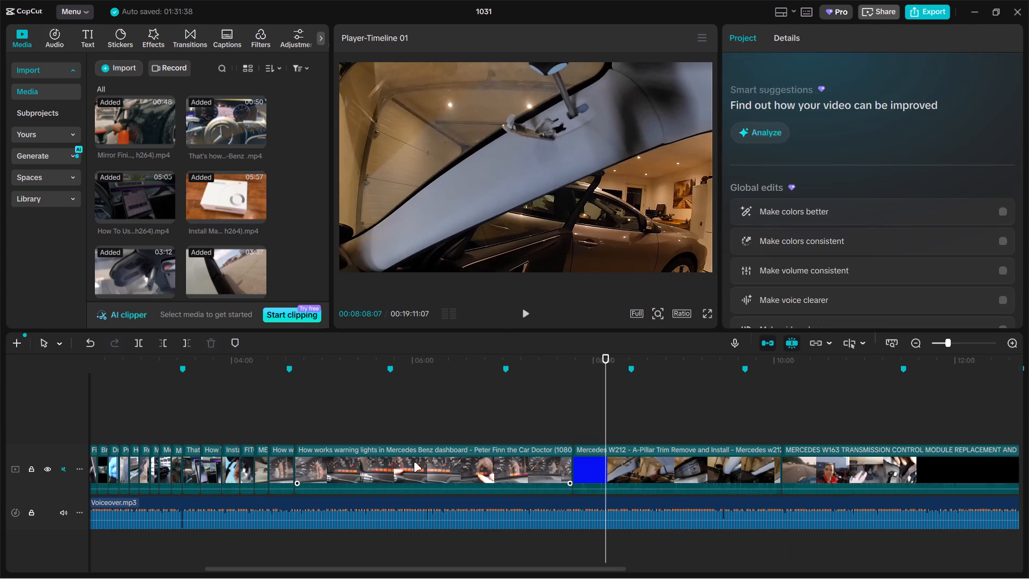
click(376, 466)
key(BackSpace)
Trim the end of the remaining How works warning lights clip so it lasts about 7 seconds.
click(271, 416)
ctrl+scroll(270, 425, up, 5)
ctrl+click(288, 445)
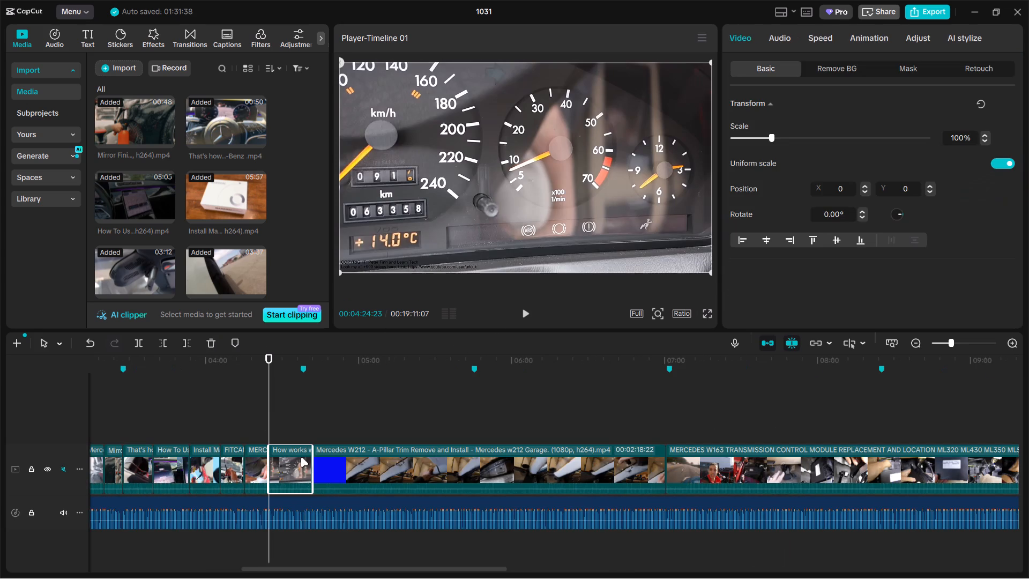
drag(312, 458, 281, 456)
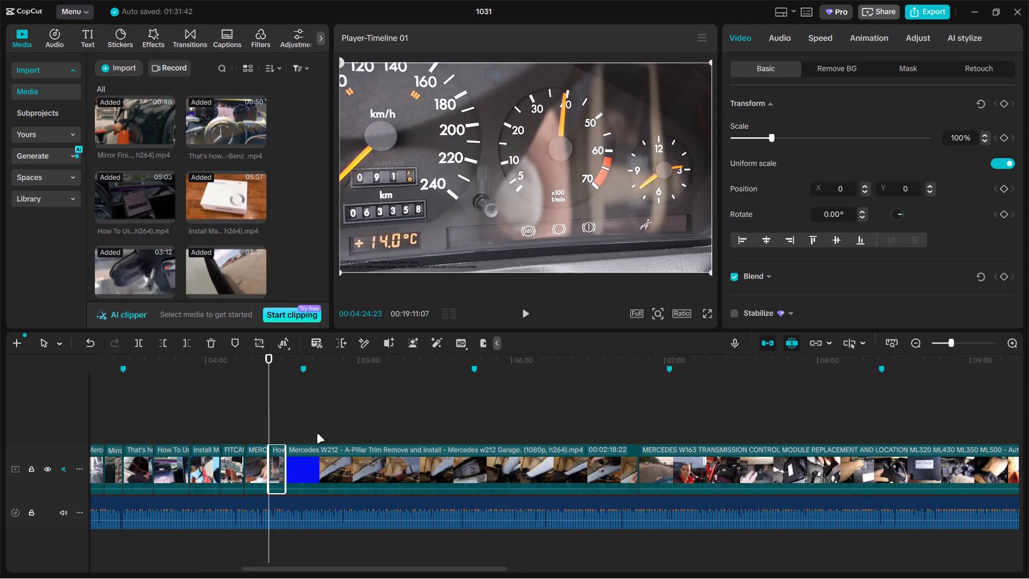
Split the Mercedes W212 A-Pillar Trim clip at 00:05:27:09 and 00:05:35:21, and delete the parts before and after that segment.
click(329, 426)
drag(329, 426, 555, 400)
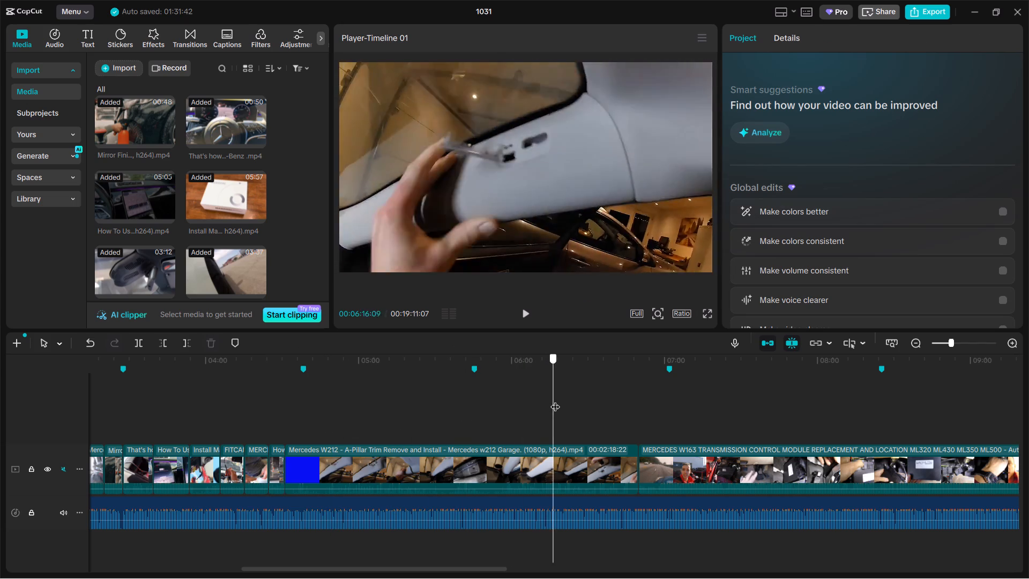
drag(555, 400, 723, 382)
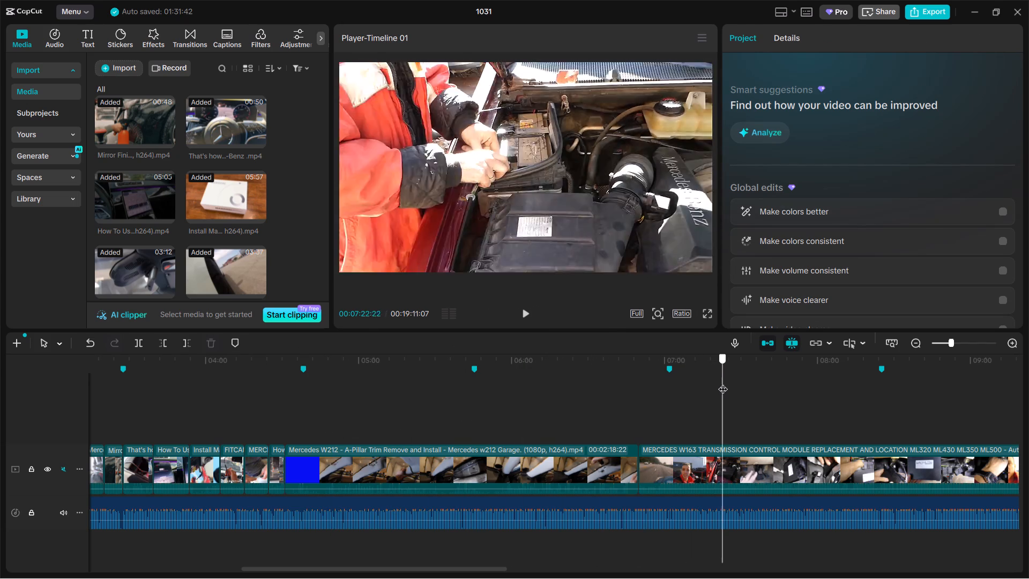
drag(723, 382, 428, 406)
click(450, 472)
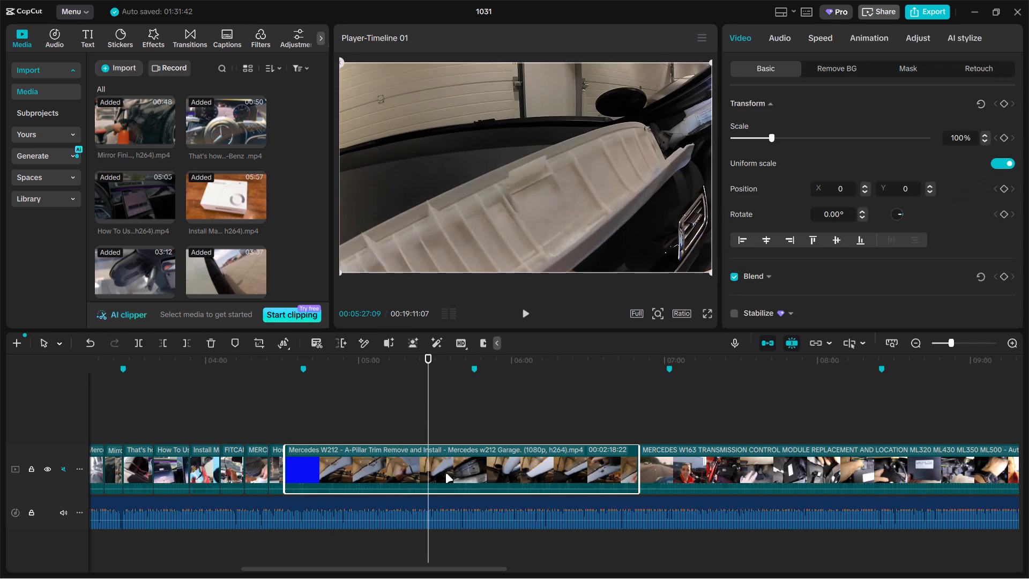
key(ctrl+b)
ctrl+click(450, 433)
key(ctrl+b)
click(382, 471)
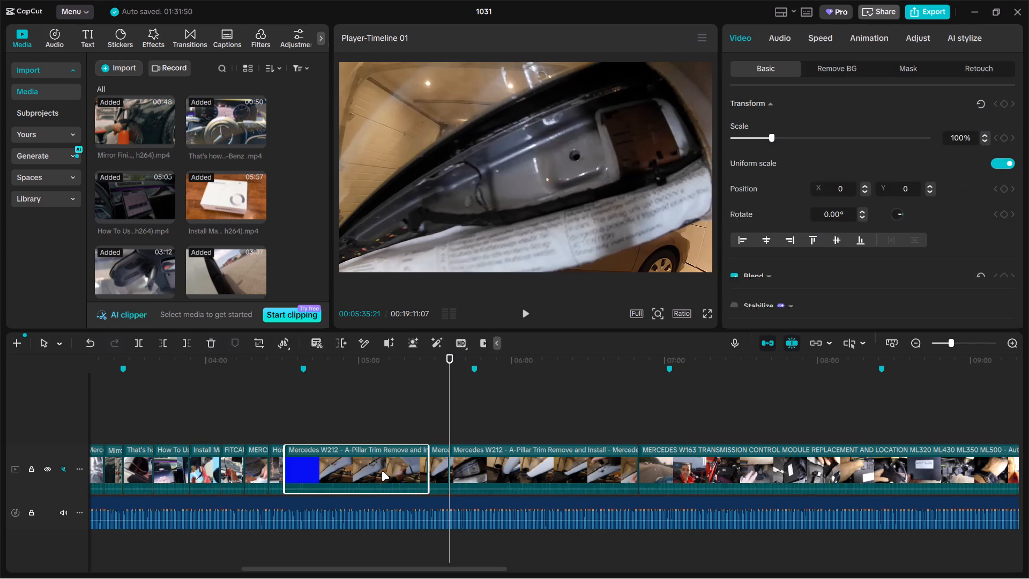
key(BackSpace)
key(BackSpace)
click(354, 468)
key(BackSpace)
Split the MERCEDES W163 TRANSMISSION CONTROL MODULE clip at 00:06:06:00, on the handheld module shot, and delete everything before it.
click(332, 429)
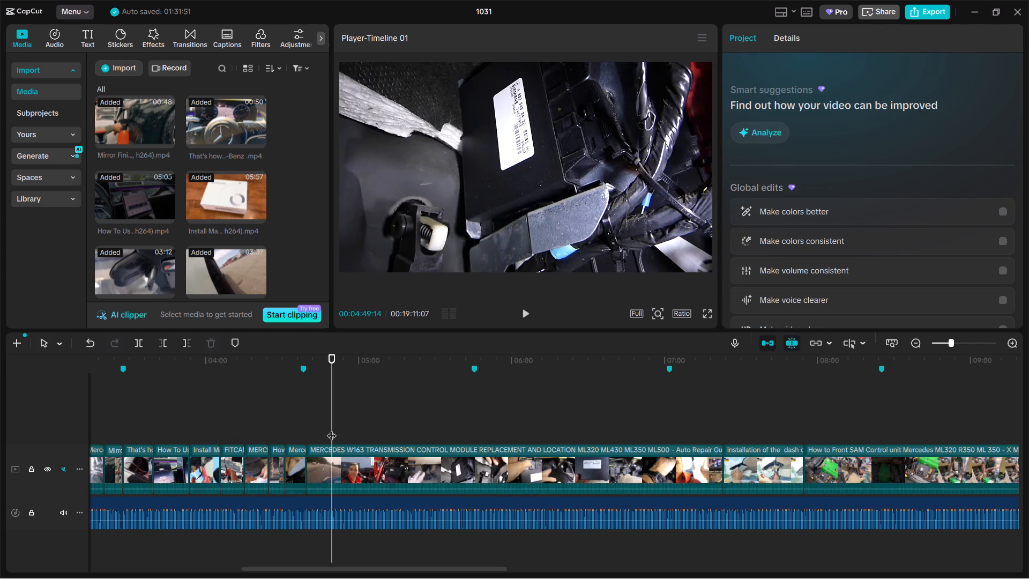
drag(332, 429, 474, 400)
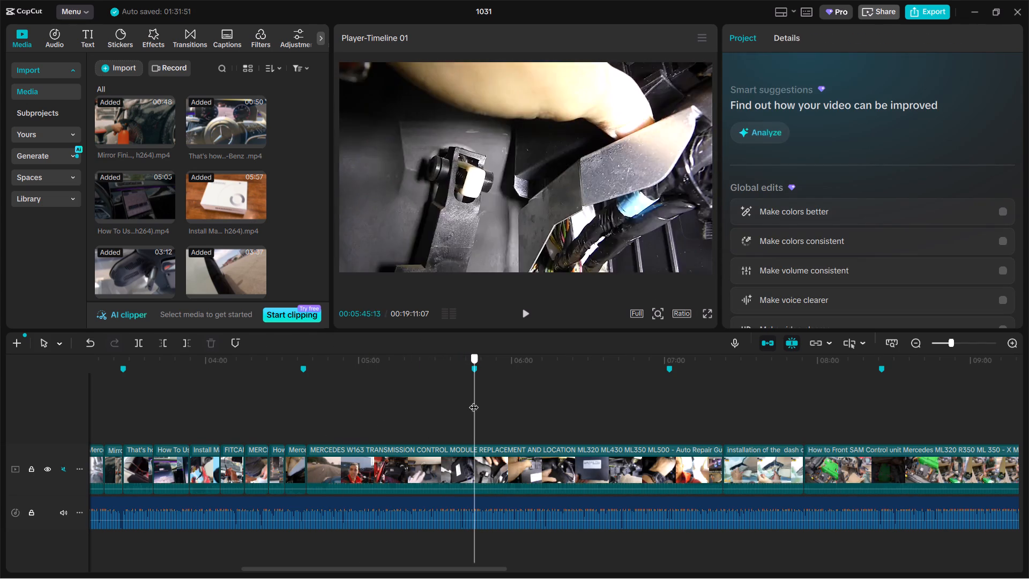
drag(474, 400, 527, 403)
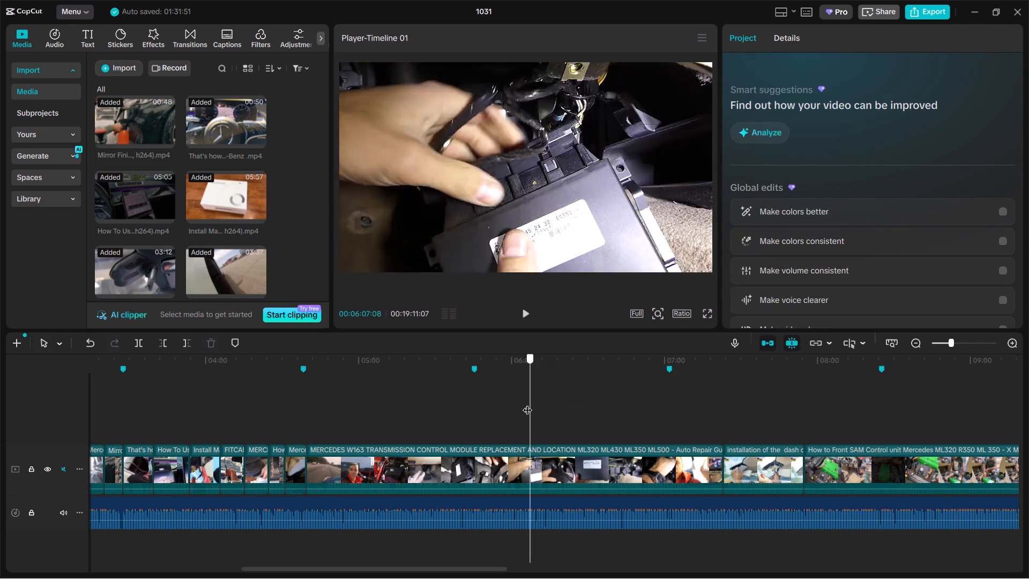
drag(527, 403, 527, 403)
click(532, 466)
key(ctrl+b)
click(473, 471)
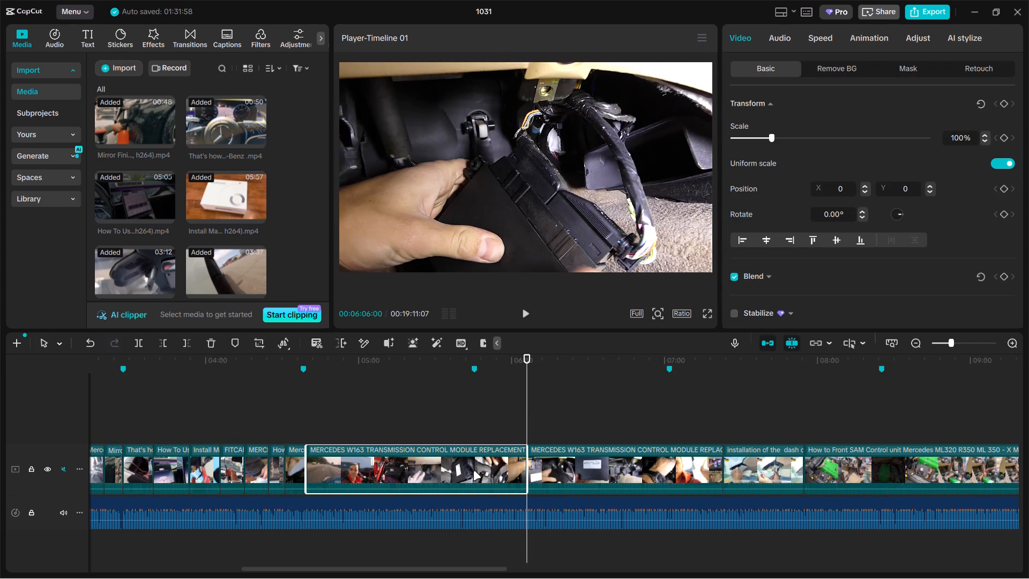
key(BackSpace)
Split the remaining W163 TRANSMISSION CONTROL MODULE clip about 7 seconds in and delete the part after the cut.
click(336, 433)
drag(335, 433, 325, 434)
click(353, 463)
key(ctrl+b)
key(BackSpace)
Trim the start of the Installation of the dash cam clip, split it at 00:04:54:03, and delete the part after the cut.
click(343, 427)
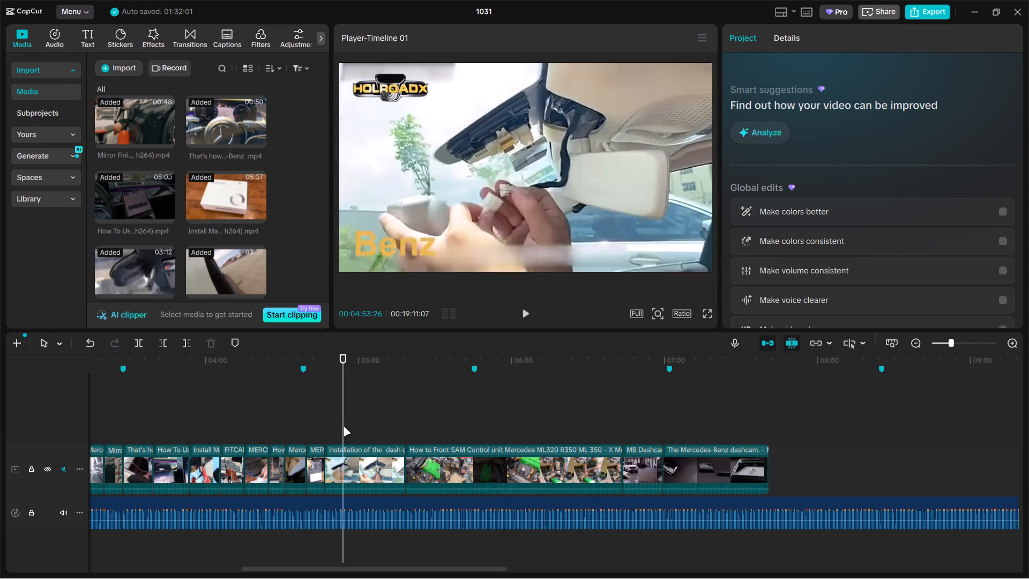
drag(343, 427, 349, 424)
click(359, 476)
drag(326, 464, 340, 458)
click(346, 435)
key(ctrl+b)
key(BackSpace)
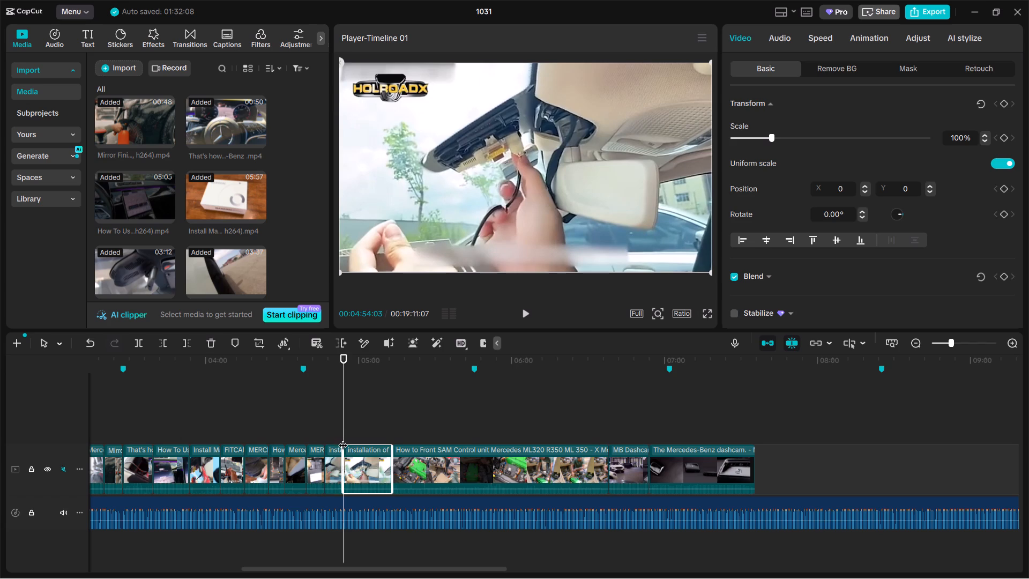
Check the How to Front SAM Control unit clip and delete it from the timeline.
drag(345, 432, 480, 411)
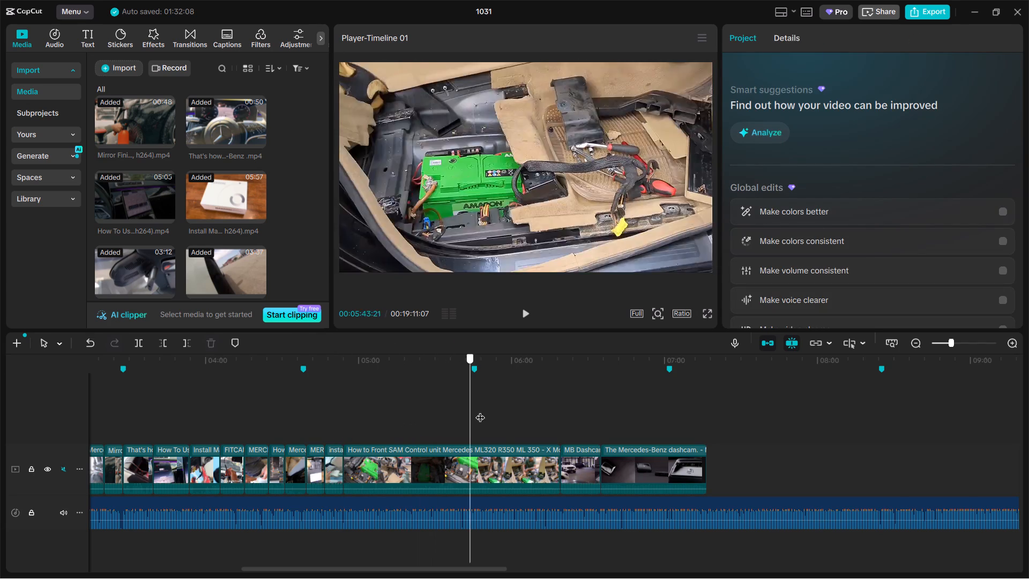
drag(480, 411, 536, 404)
click(504, 470)
key(BackSpace)
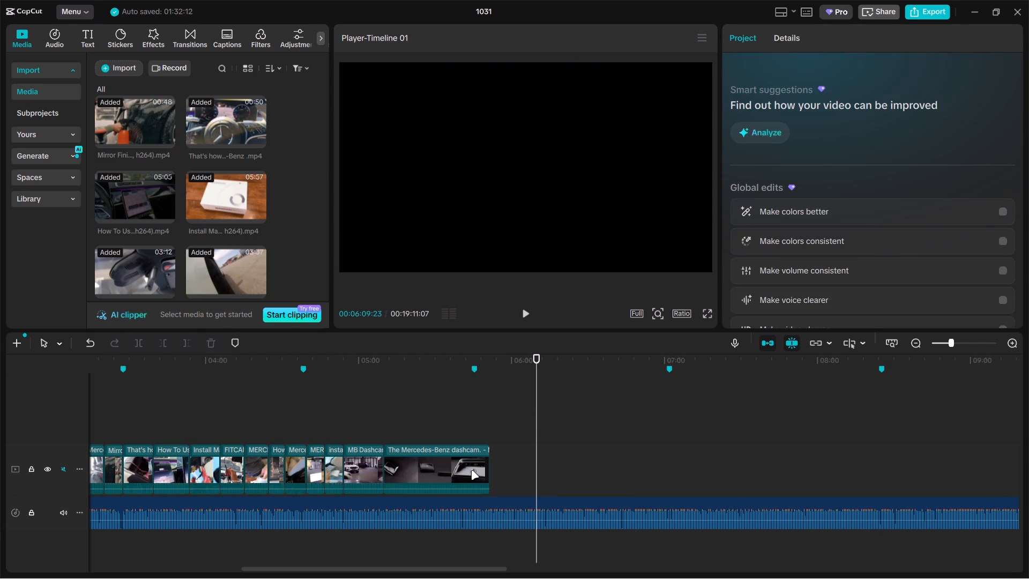
Review the MB Dashcam clip and trim its end so it lasts about 8 seconds.
click(345, 432)
drag(344, 432, 362, 424)
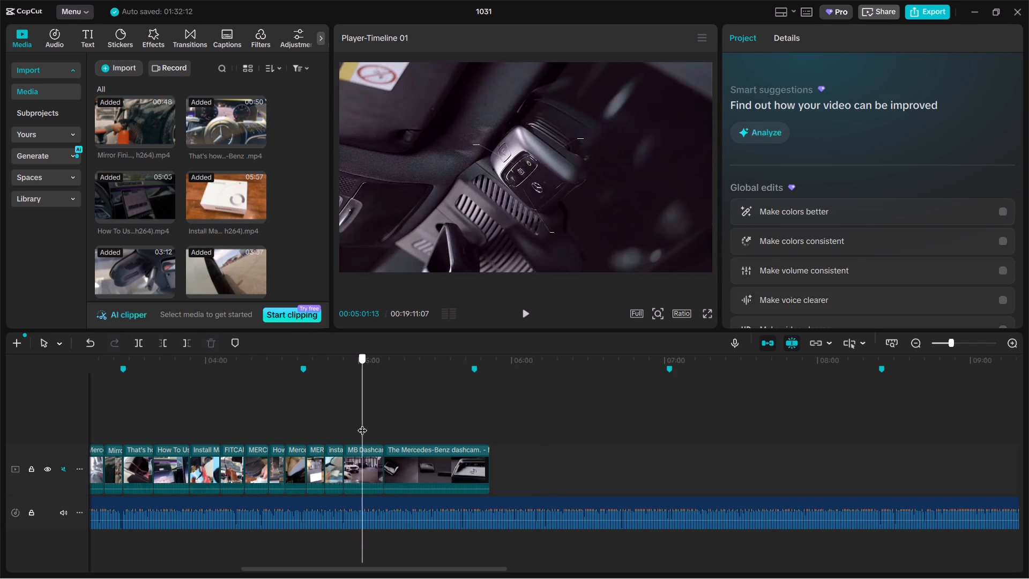
drag(362, 424, 363, 423)
click(363, 450)
drag(382, 459, 370, 459)
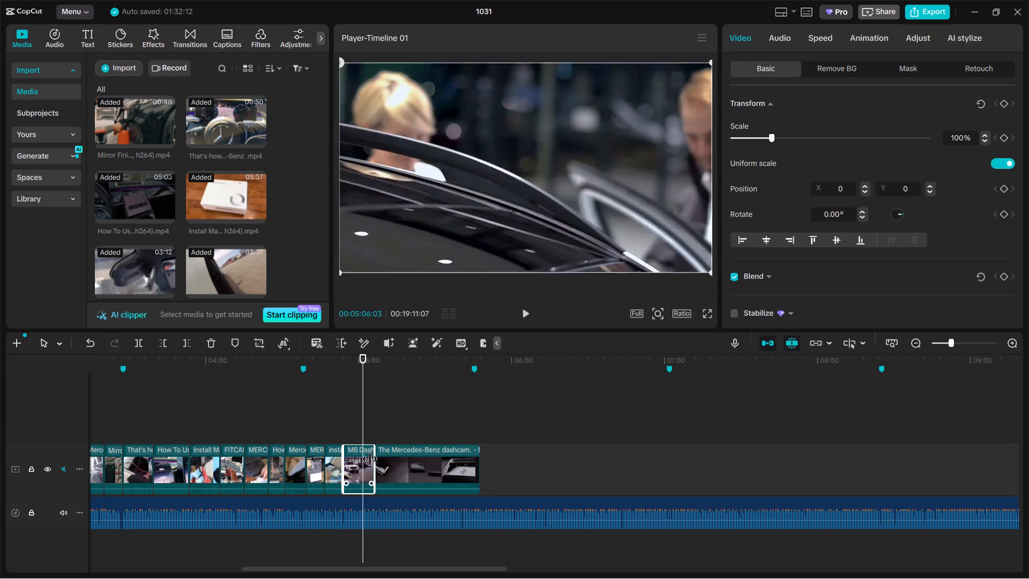
drag(370, 459, 361, 459)
Move the trimmed MB Dashcam clip to a new track above the main footage, at about 00:02:31.
click(379, 434)
drag(353, 462, 151, 422)
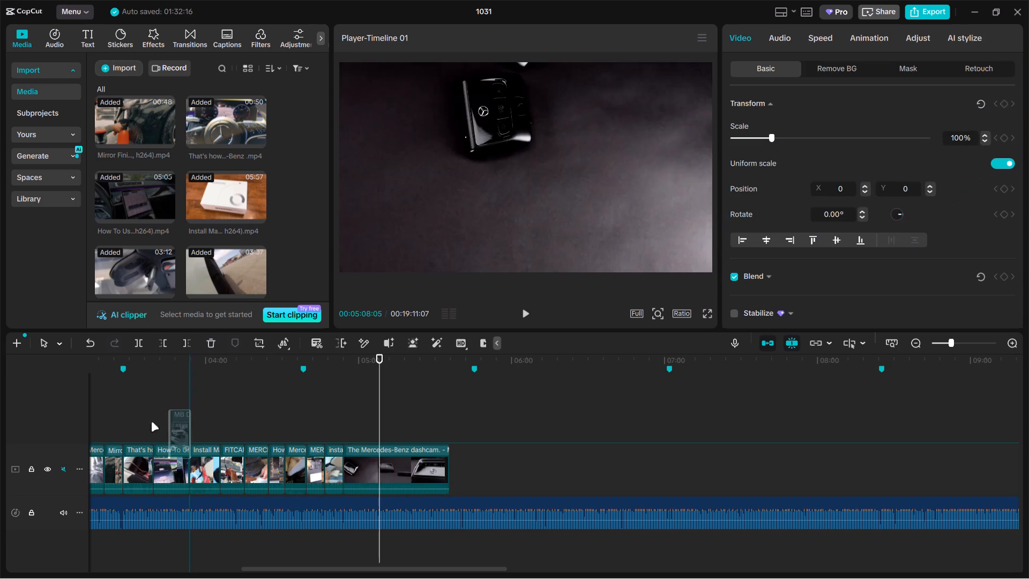
drag(151, 422, 258, 410)
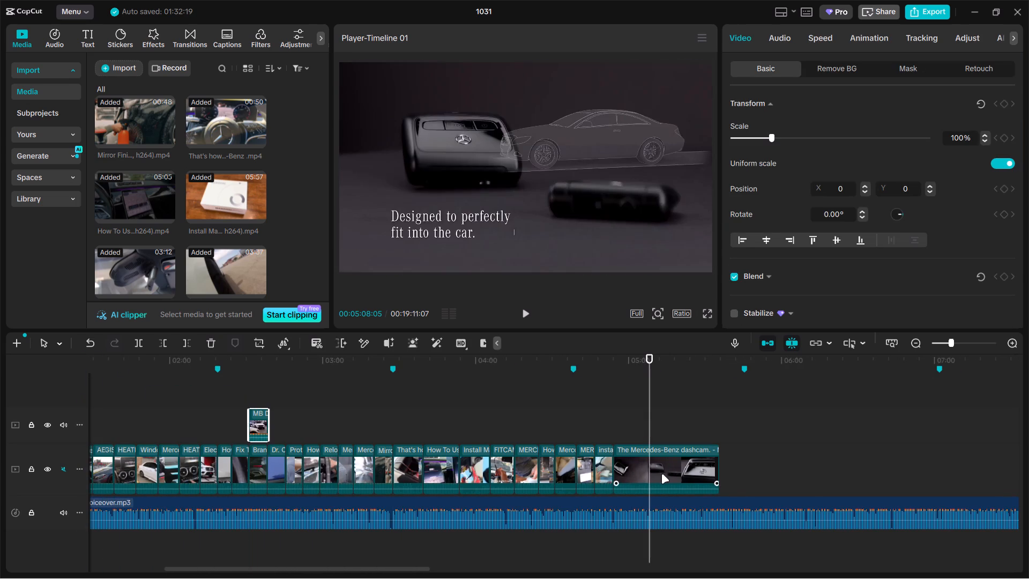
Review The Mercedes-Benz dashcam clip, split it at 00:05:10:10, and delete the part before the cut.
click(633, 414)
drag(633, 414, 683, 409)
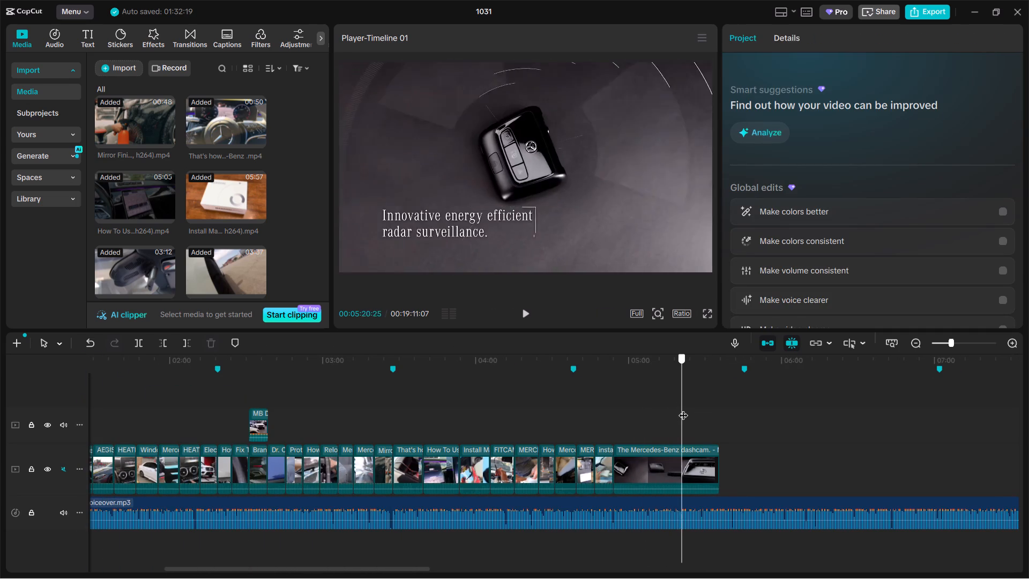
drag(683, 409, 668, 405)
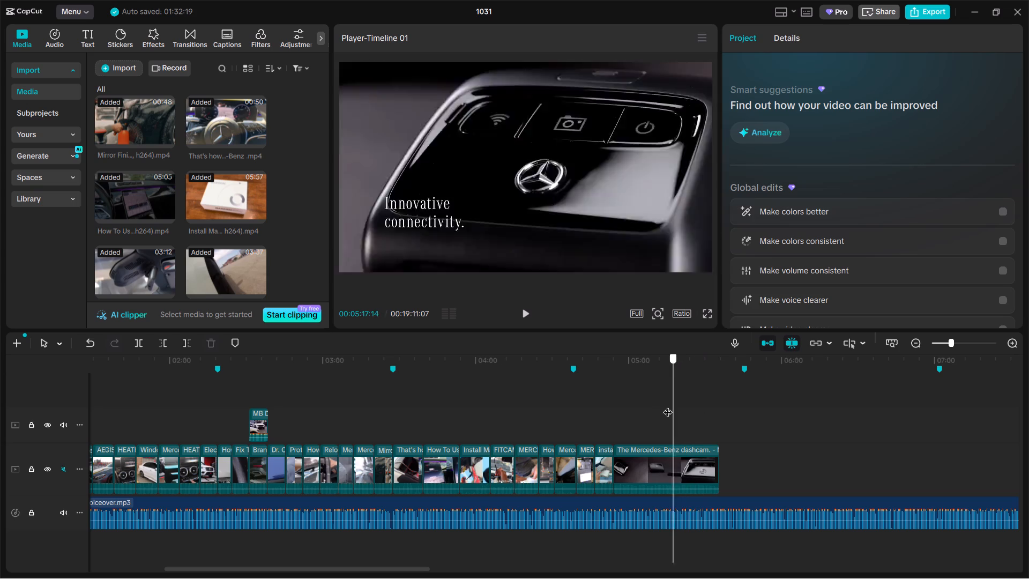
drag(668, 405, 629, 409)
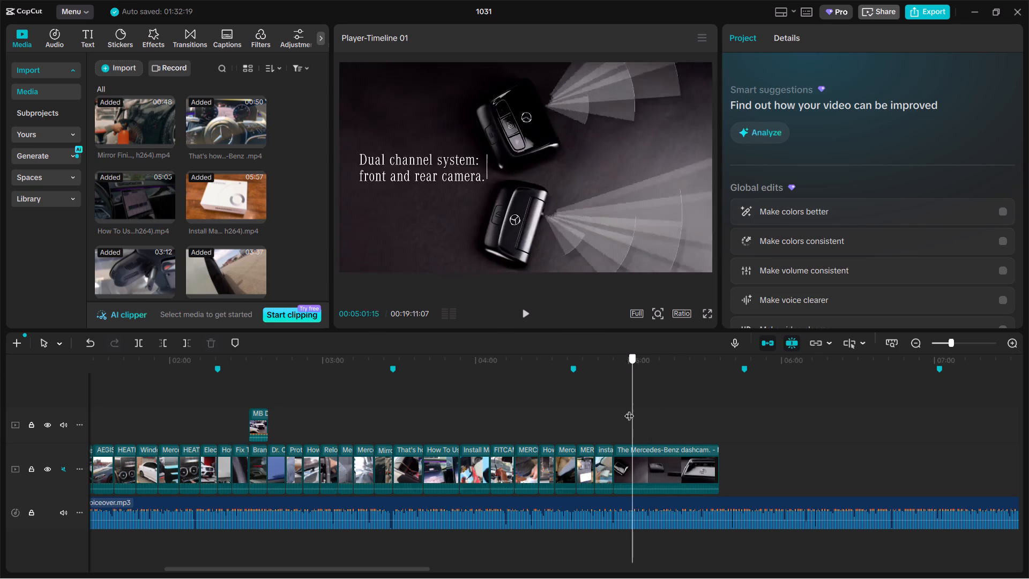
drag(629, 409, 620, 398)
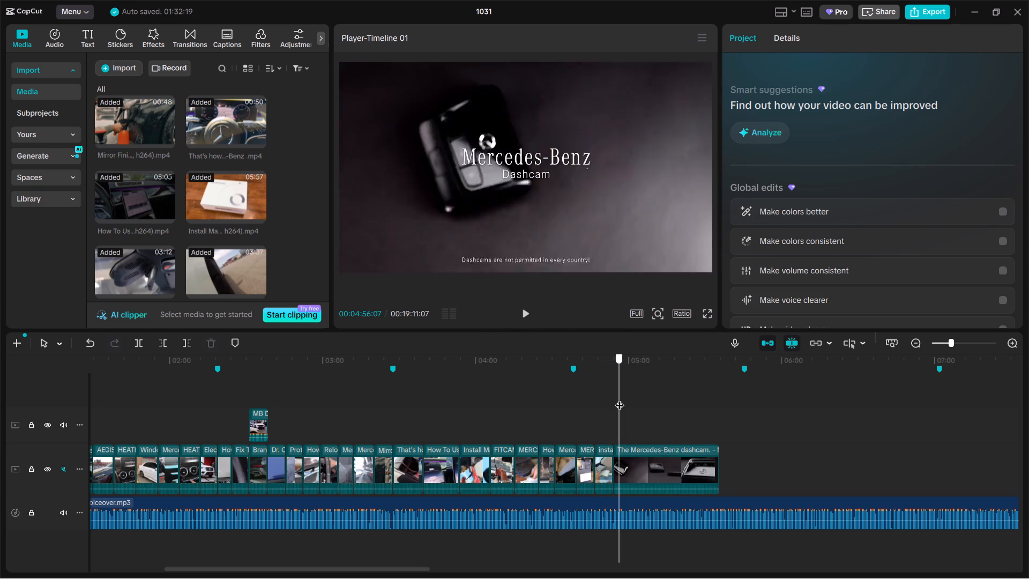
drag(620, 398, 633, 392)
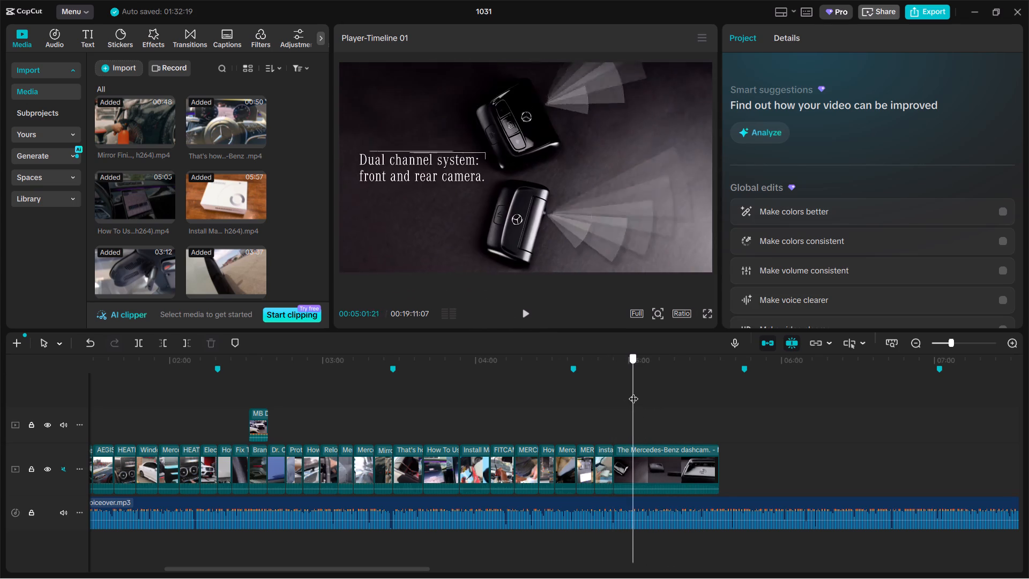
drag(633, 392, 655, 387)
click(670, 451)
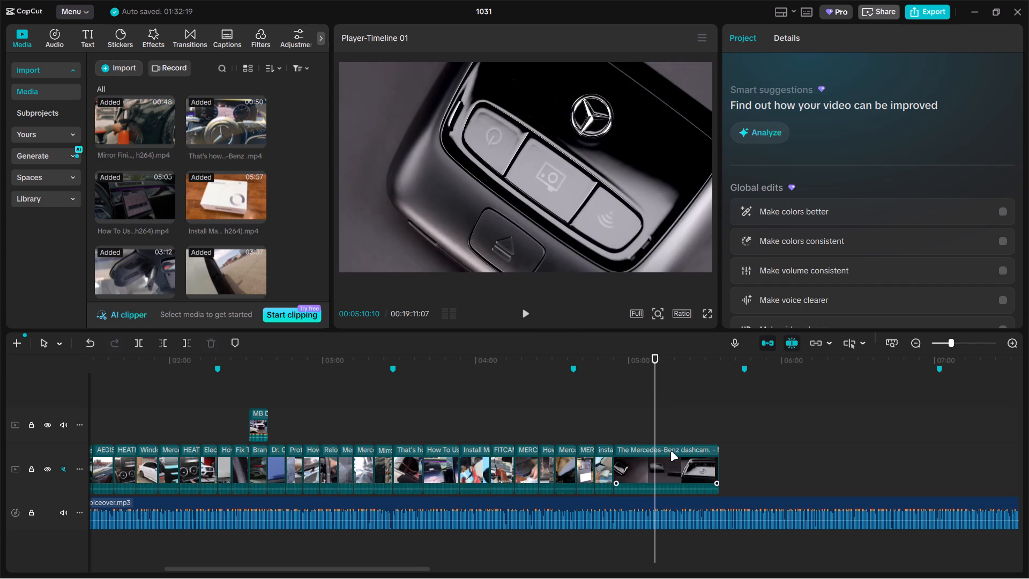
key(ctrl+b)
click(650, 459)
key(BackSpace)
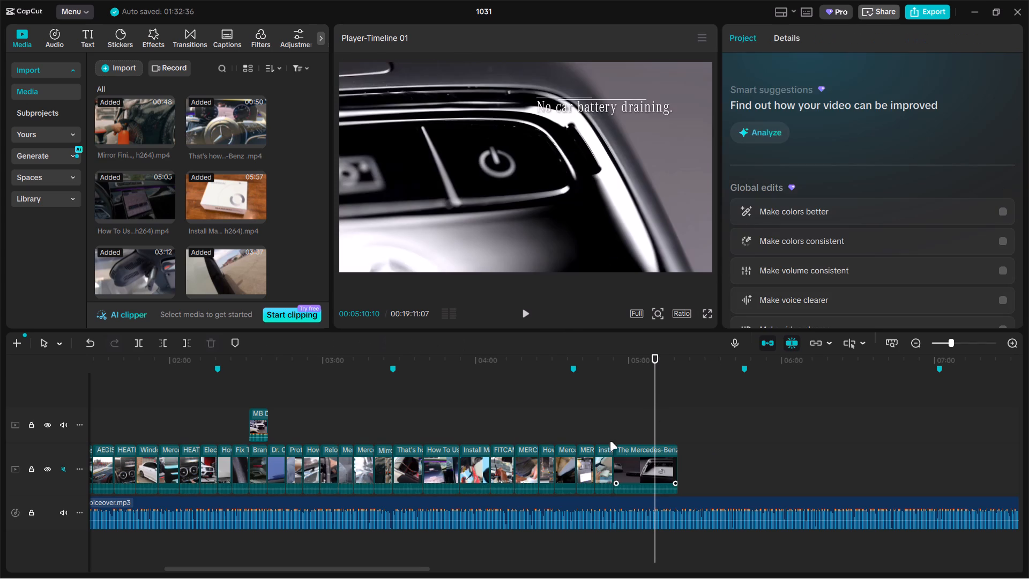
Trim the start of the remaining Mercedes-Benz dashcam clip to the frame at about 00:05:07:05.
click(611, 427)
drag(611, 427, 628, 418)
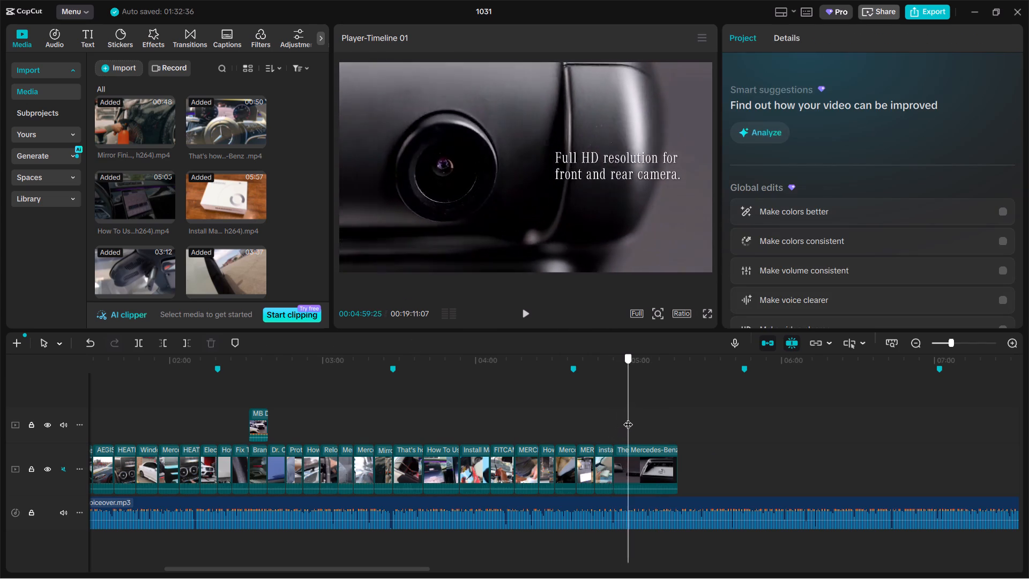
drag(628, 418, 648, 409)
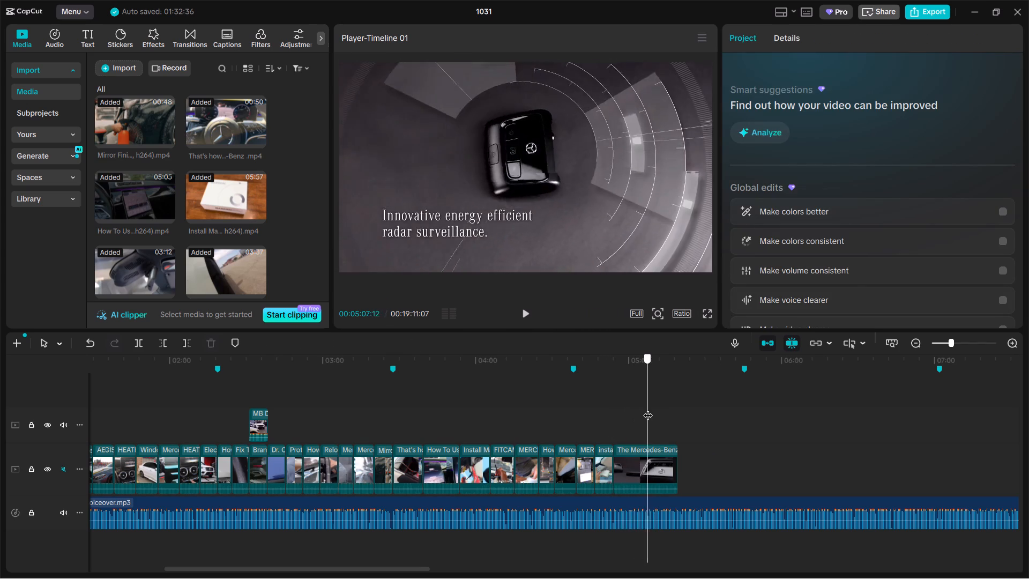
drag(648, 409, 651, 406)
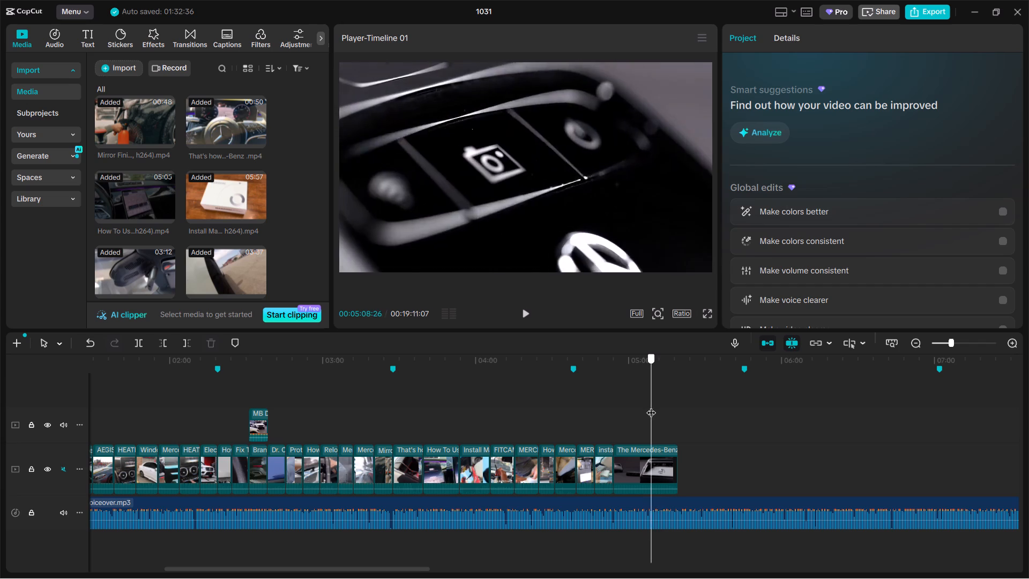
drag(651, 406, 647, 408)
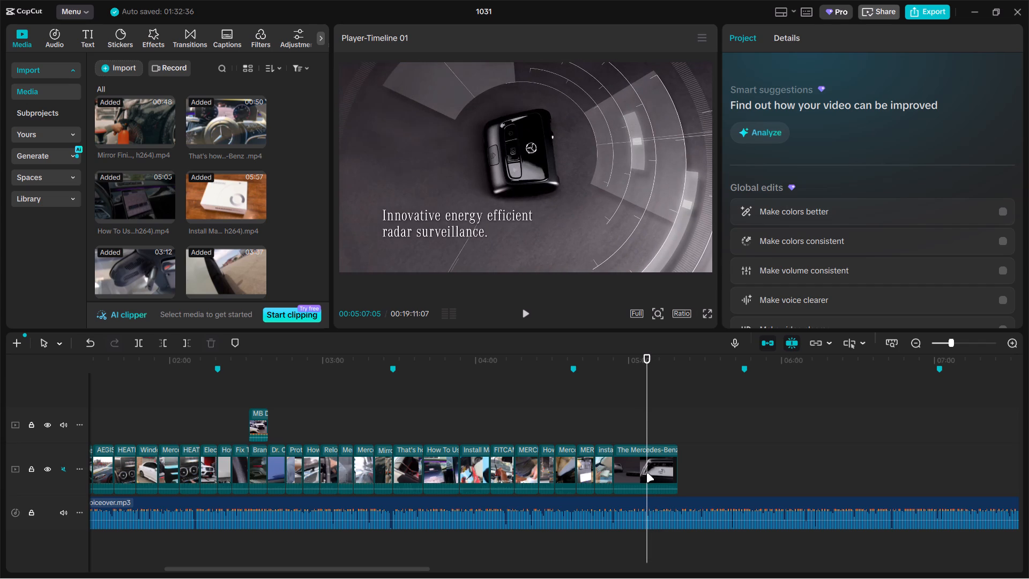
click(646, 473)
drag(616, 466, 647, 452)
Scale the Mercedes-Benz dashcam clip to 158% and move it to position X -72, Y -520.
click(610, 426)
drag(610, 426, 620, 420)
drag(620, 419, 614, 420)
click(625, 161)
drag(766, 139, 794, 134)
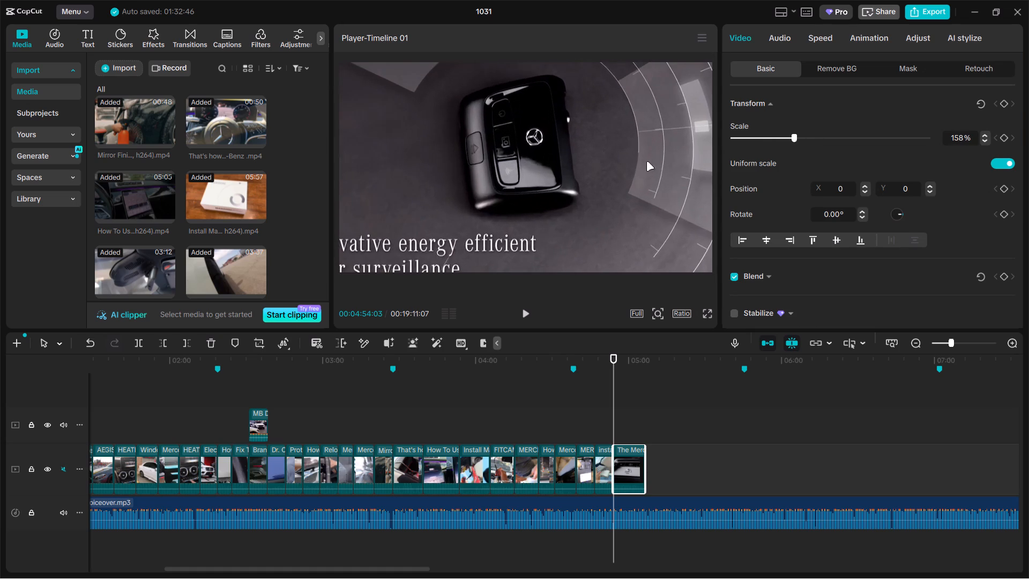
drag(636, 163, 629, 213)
Check the enlarged Mercedes-Benz dashcam clip for on-screen text and delete it from the timeline.
drag(613, 397, 619, 394)
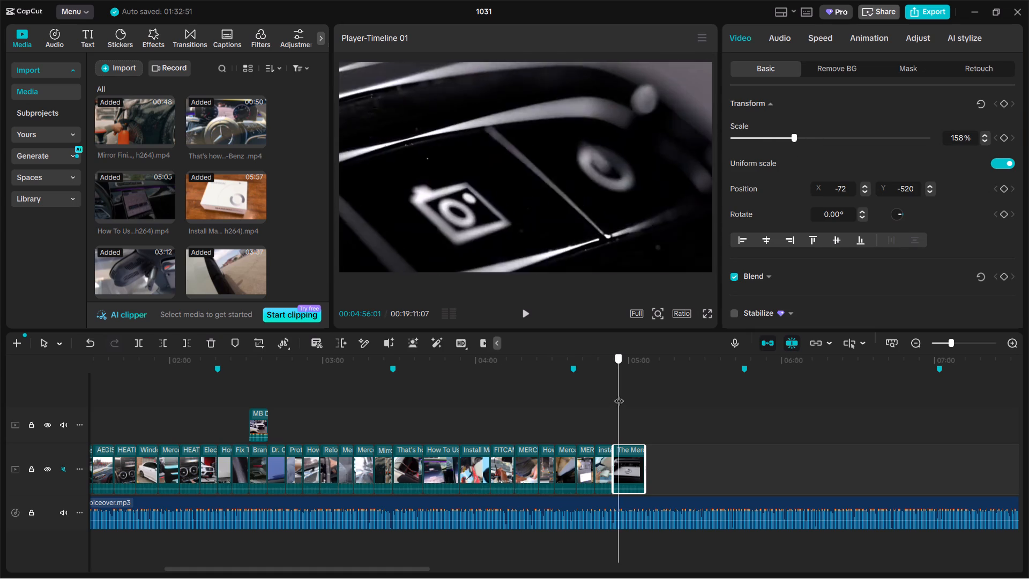
drag(619, 394, 624, 390)
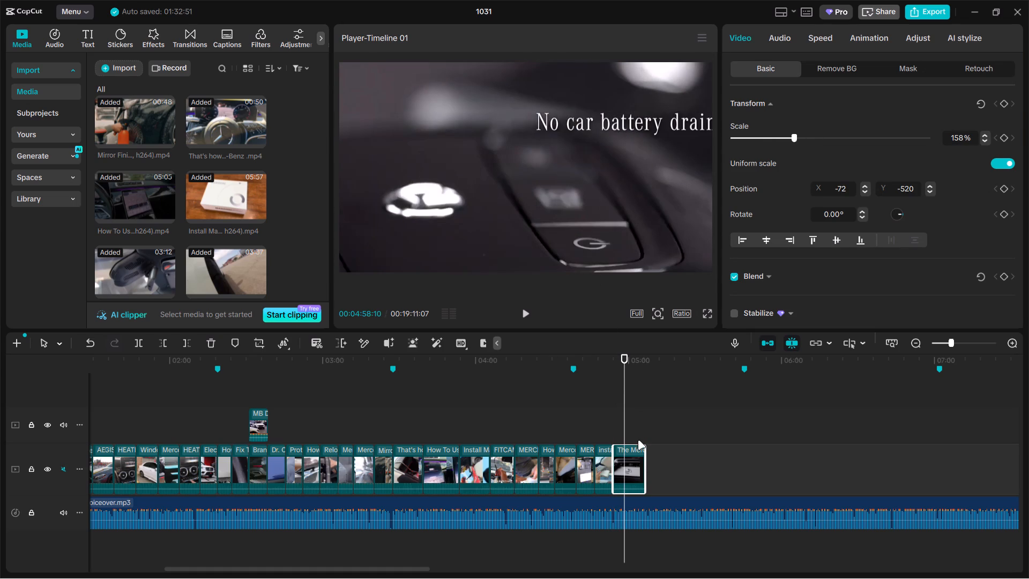
key(BackSpace)
Trim the ends of the How To Use Mercedes-Benz Dashcam and That's how you activate your Dashcam clips.
drag(401, 432, 670, 476)
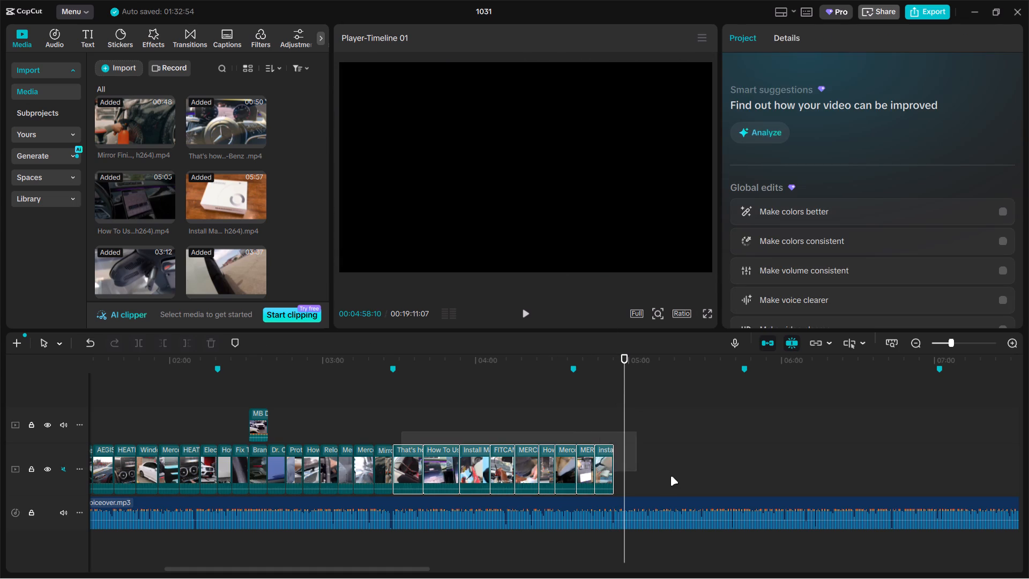
drag(670, 476, 677, 478)
click(409, 433)
click(436, 431)
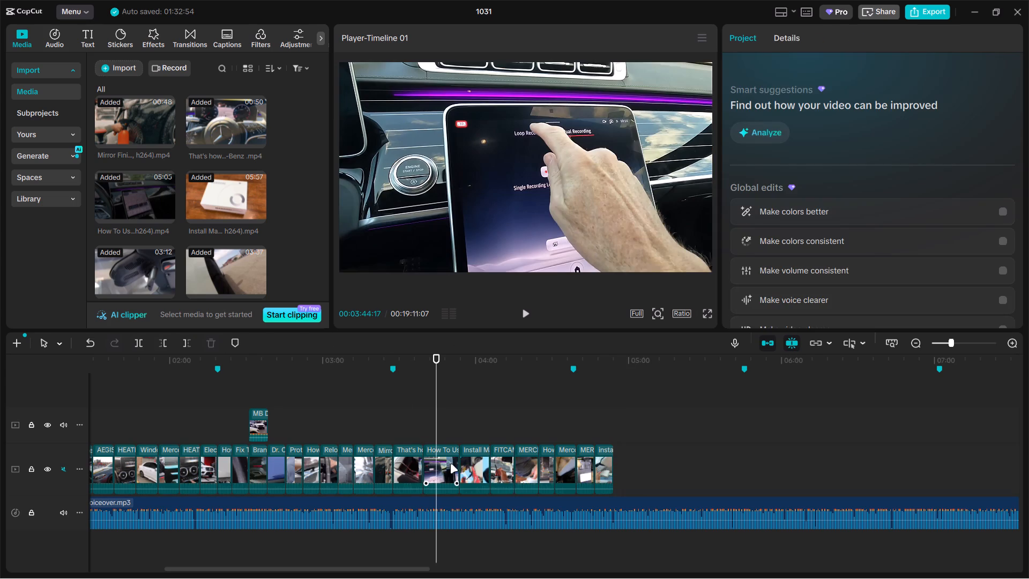
click(450, 464)
drag(459, 461, 447, 461)
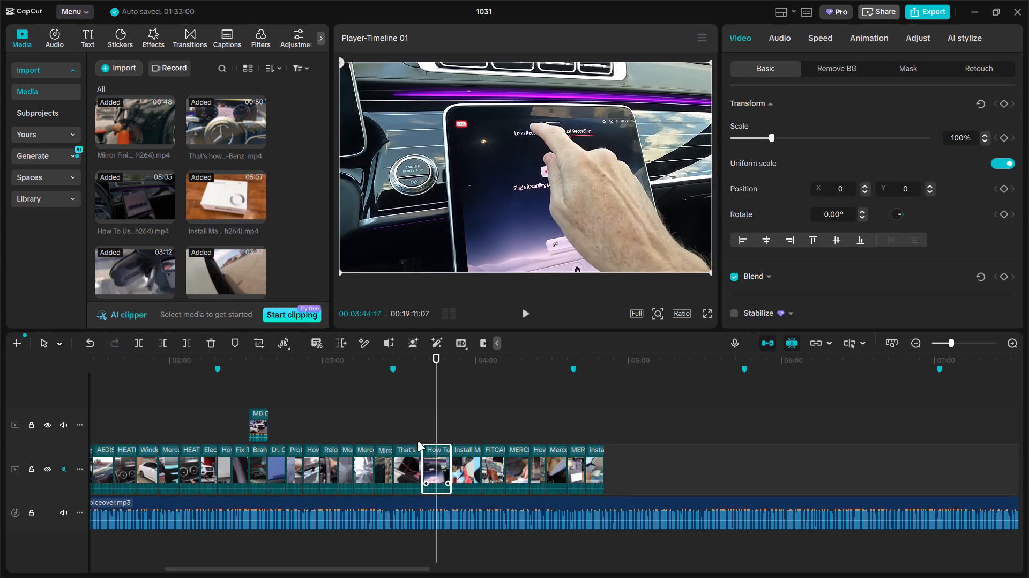
click(407, 433)
click(406, 451)
drag(423, 459, 414, 459)
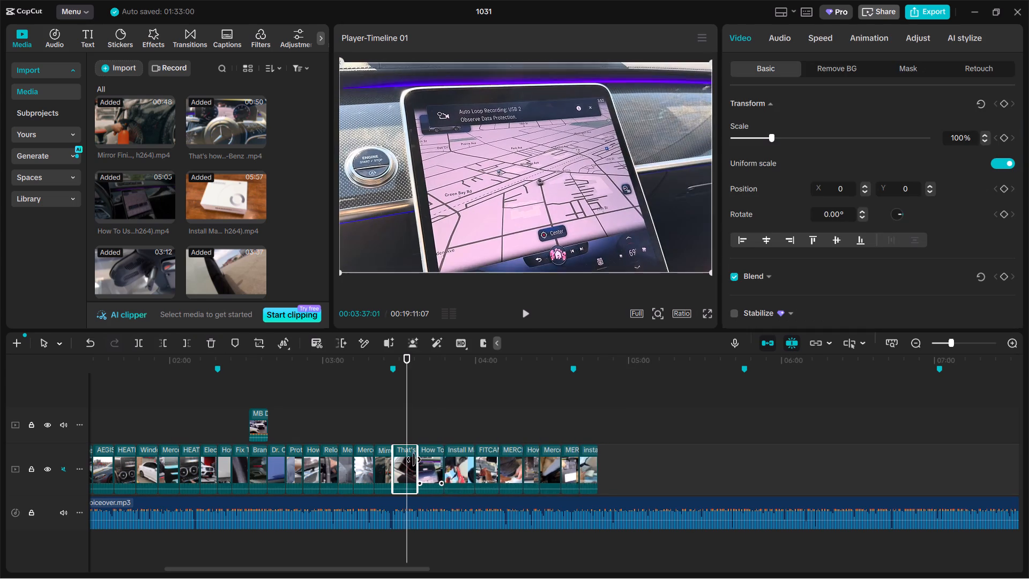
drag(414, 459, 413, 459)
Select the nine clips from That's how to installation and shorten them together until the footage ends at about 00:04:35:27.
click(488, 422)
drag(407, 423, 658, 475)
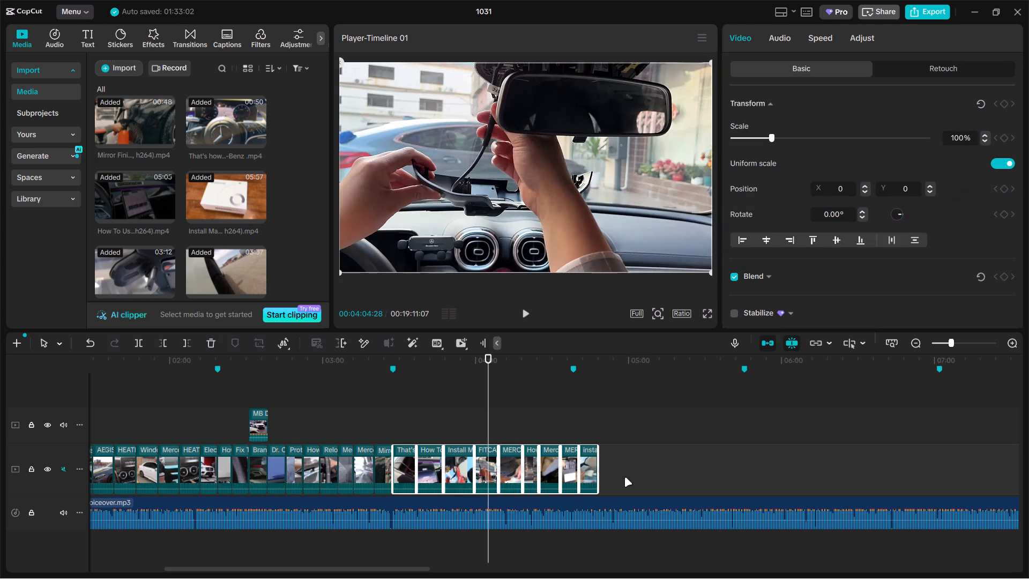
click(599, 466)
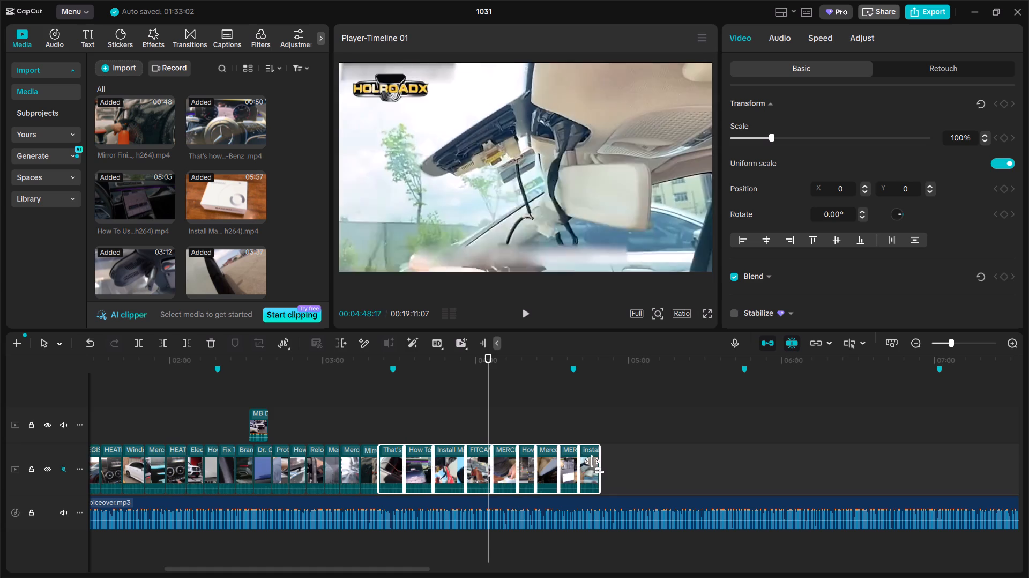
drag(590, 466, 587, 466)
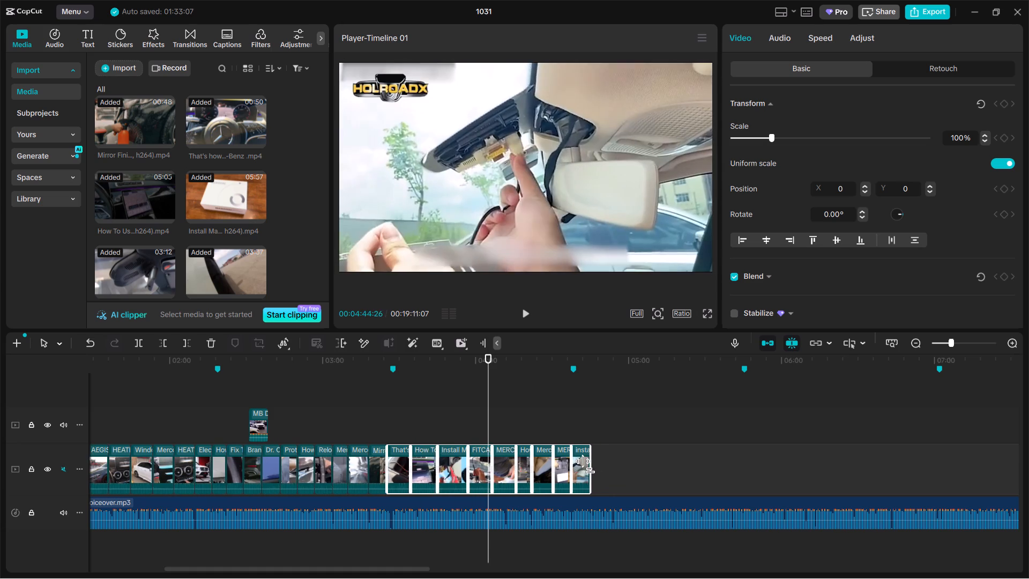
drag(587, 466, 583, 466)
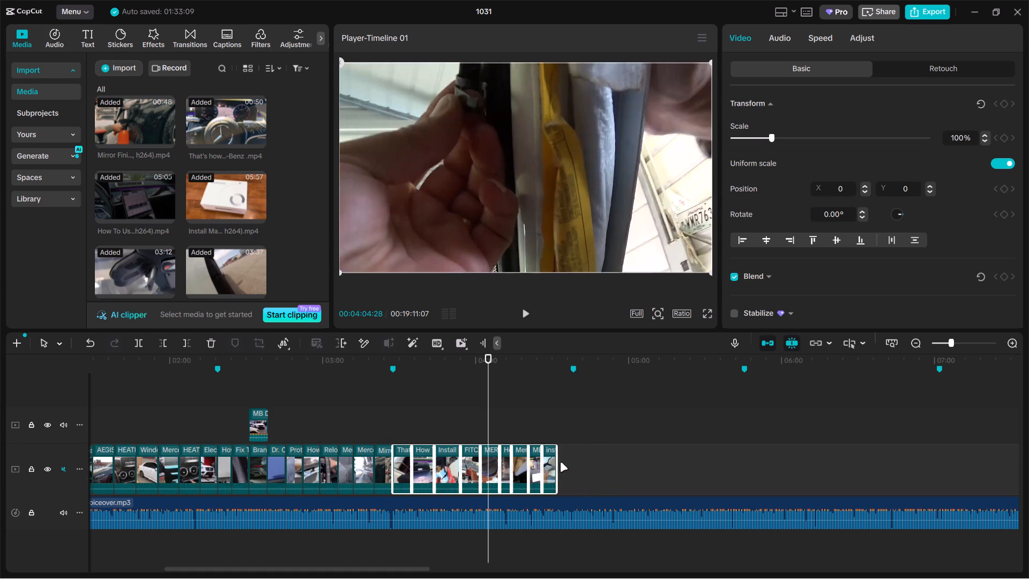
click(557, 462)
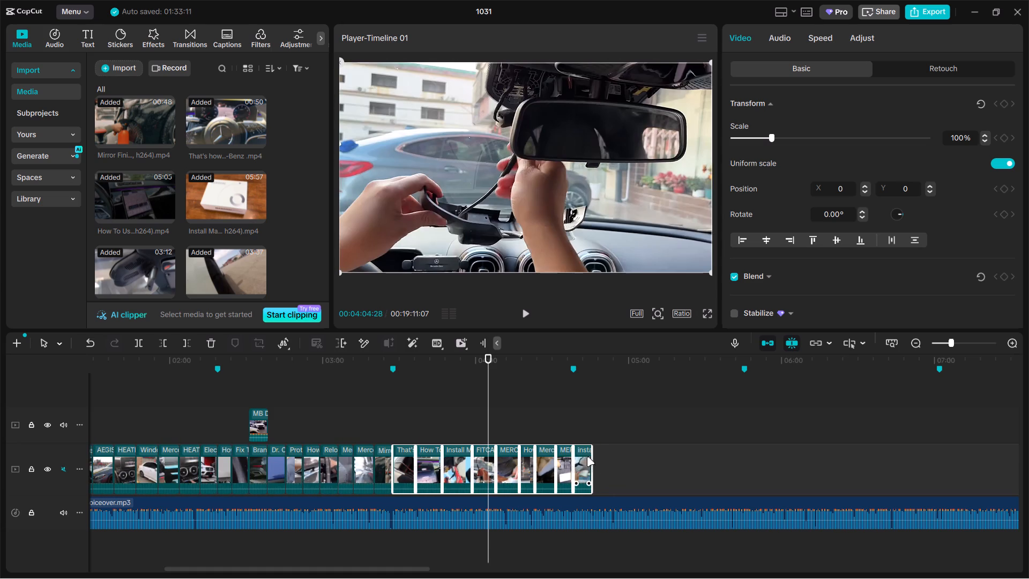
click(497, 470)
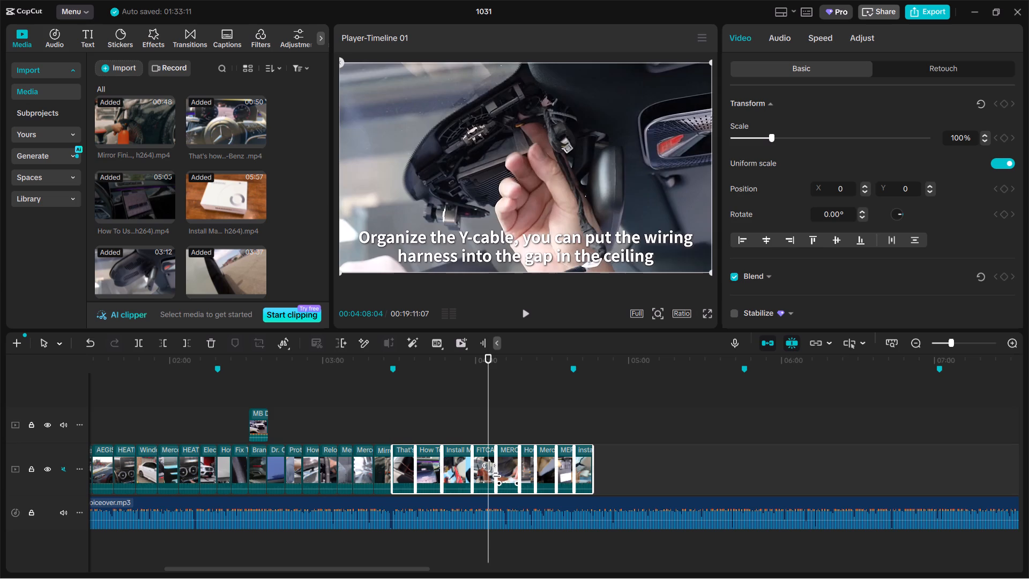
click(496, 470)
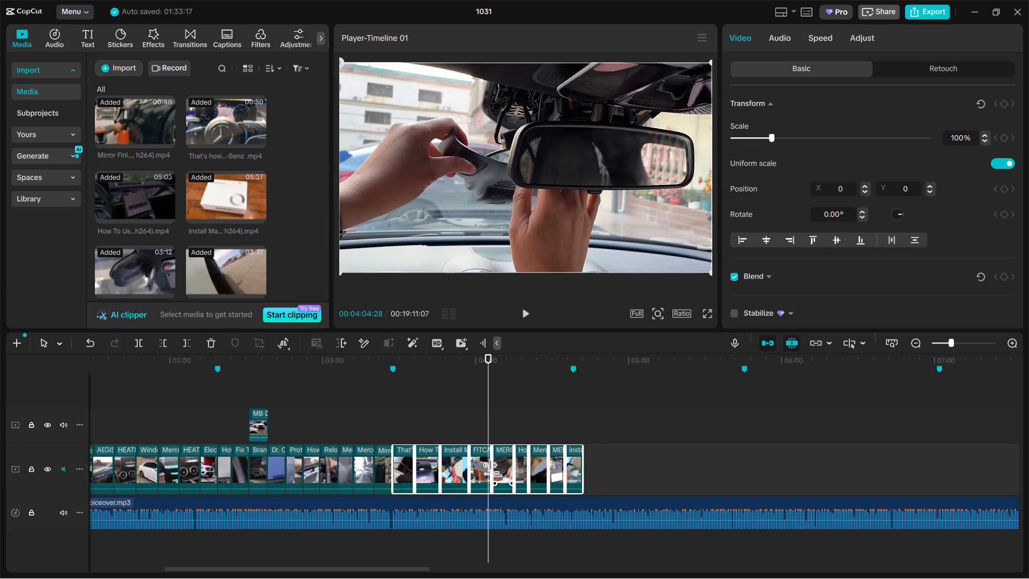
click(467, 468)
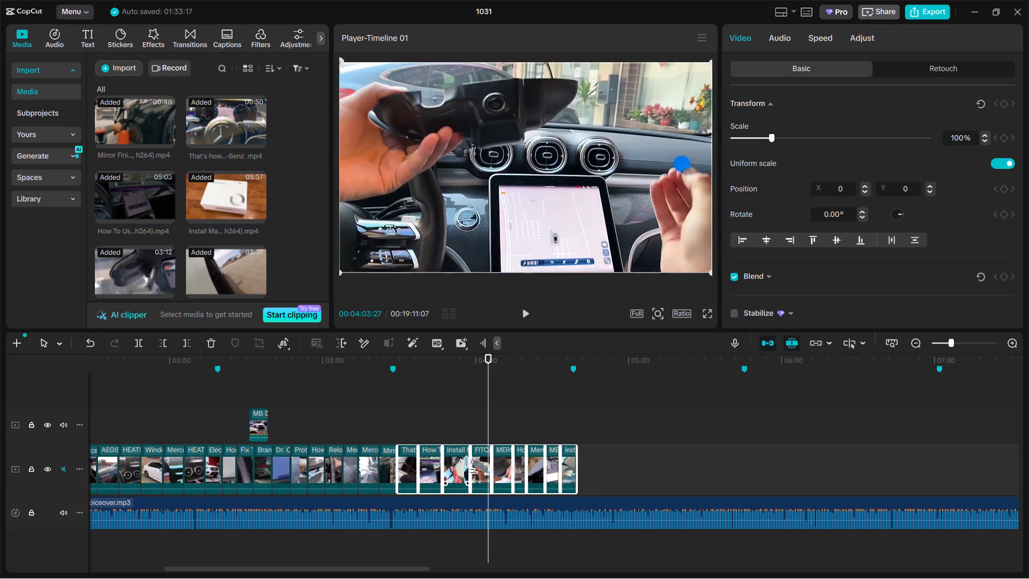
click(558, 420)
drag(558, 420, 564, 420)
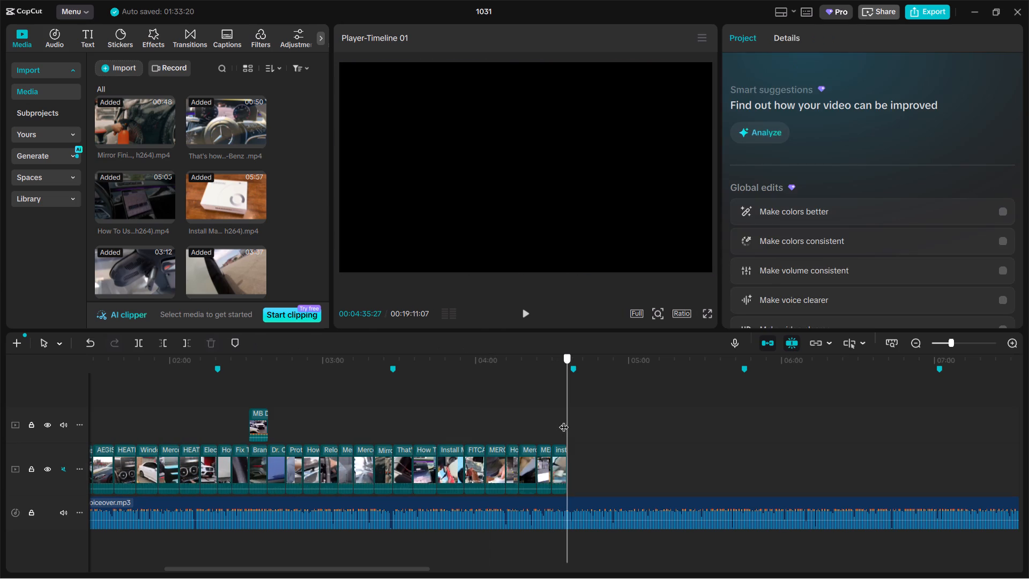
drag(564, 420, 565, 420)
Extend the ends of the How works, MERCEDES W163 TRANSMISSION and installation clips so the footage ends at the marker near 00:04:38.
drag(573, 438, 569, 442)
ctrl+scroll(555, 448, up, 6)
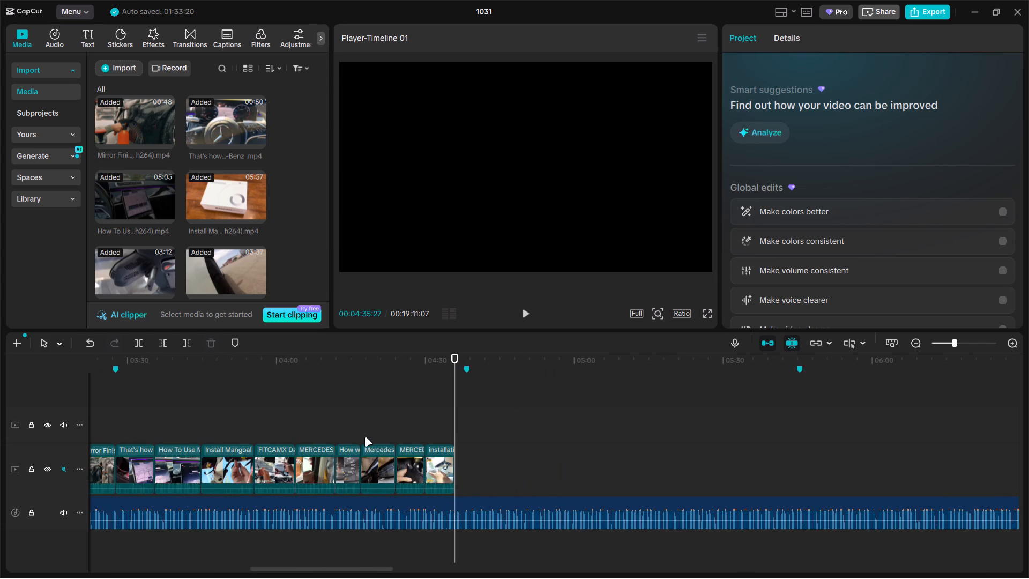
click(340, 428)
click(348, 452)
click(360, 454)
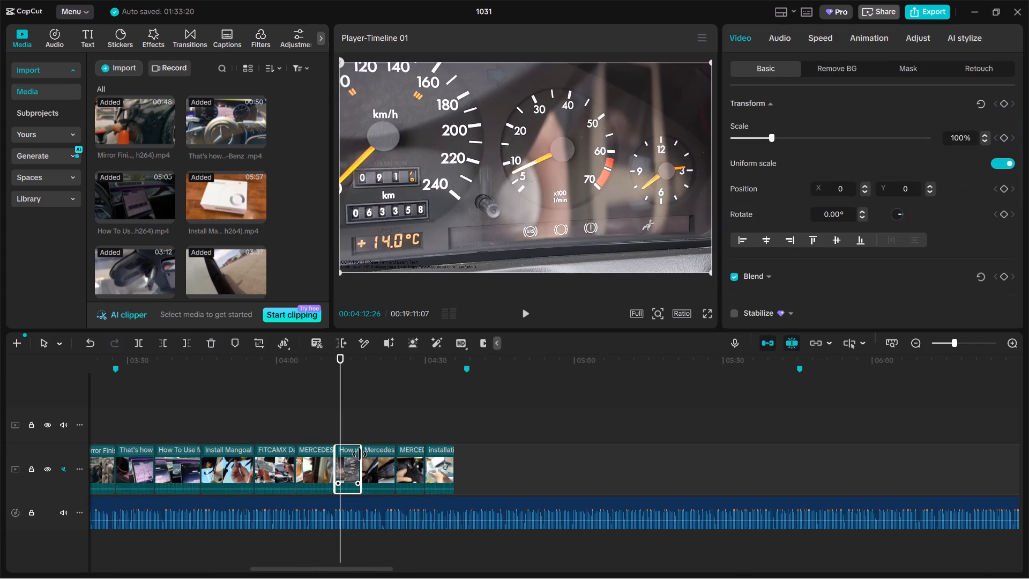
click(378, 442)
click(414, 440)
click(418, 458)
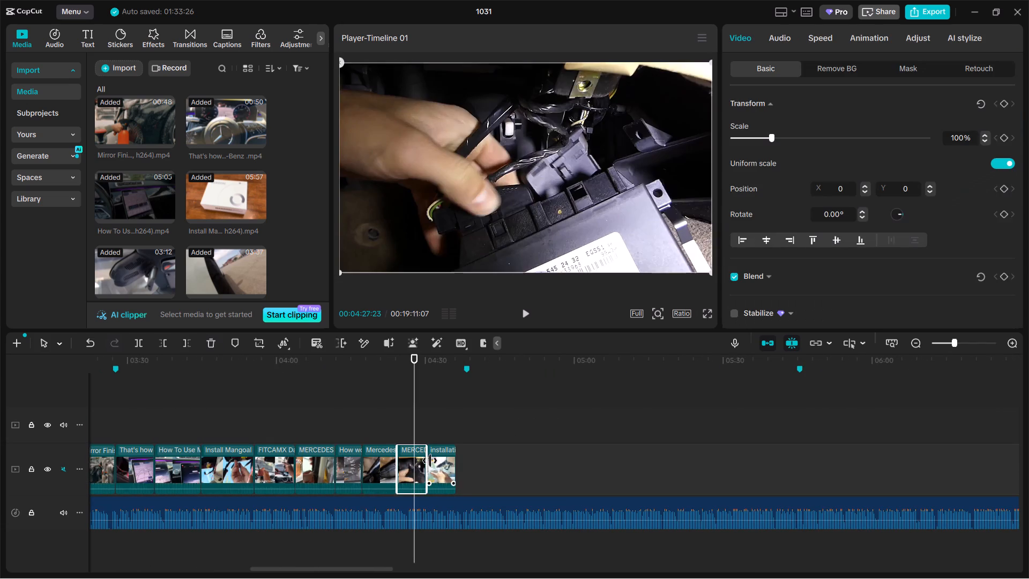
click(430, 461)
key(ctrl+z)
click(419, 458)
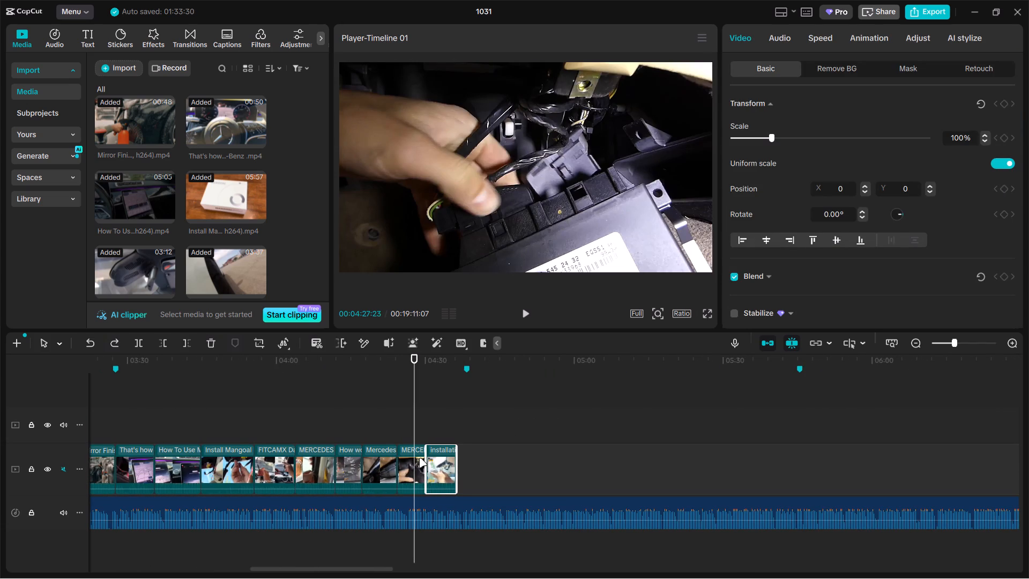
click(427, 457)
click(440, 457)
click(461, 466)
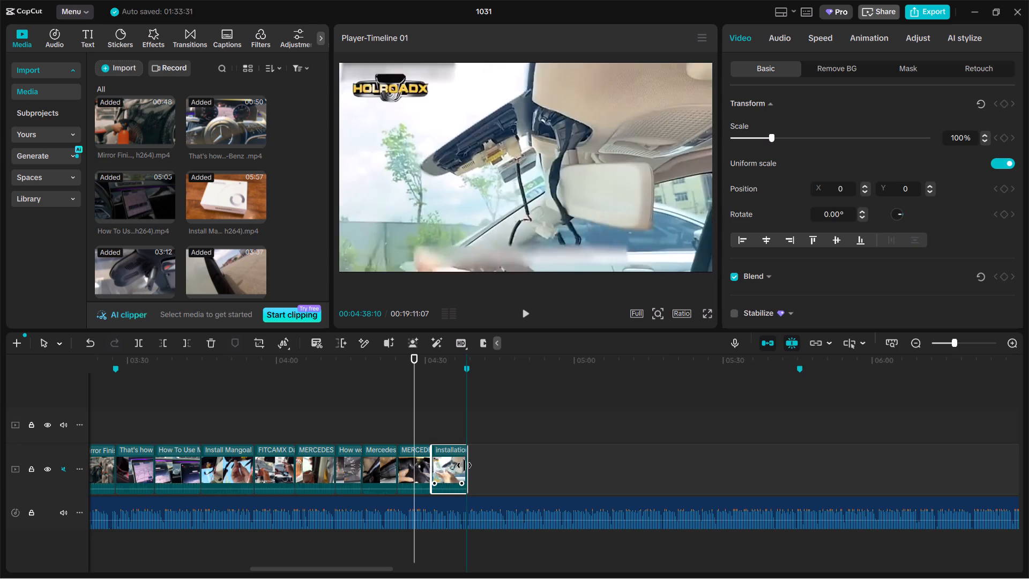
Play the timeline across the marker near 00:04:38 to hear the voiceover where the dashcam footage ends.
click(456, 437)
key(space)
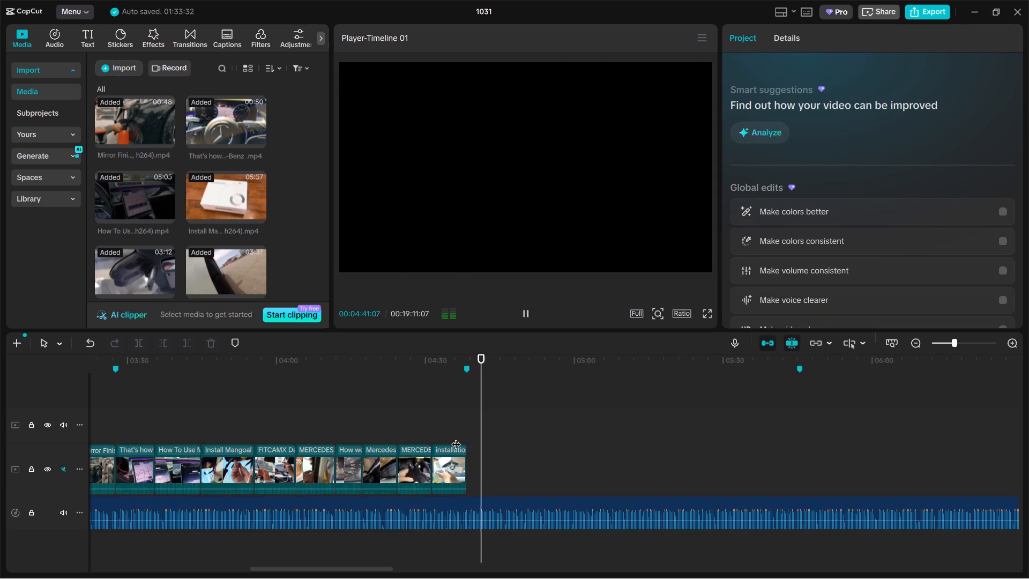
key(space)
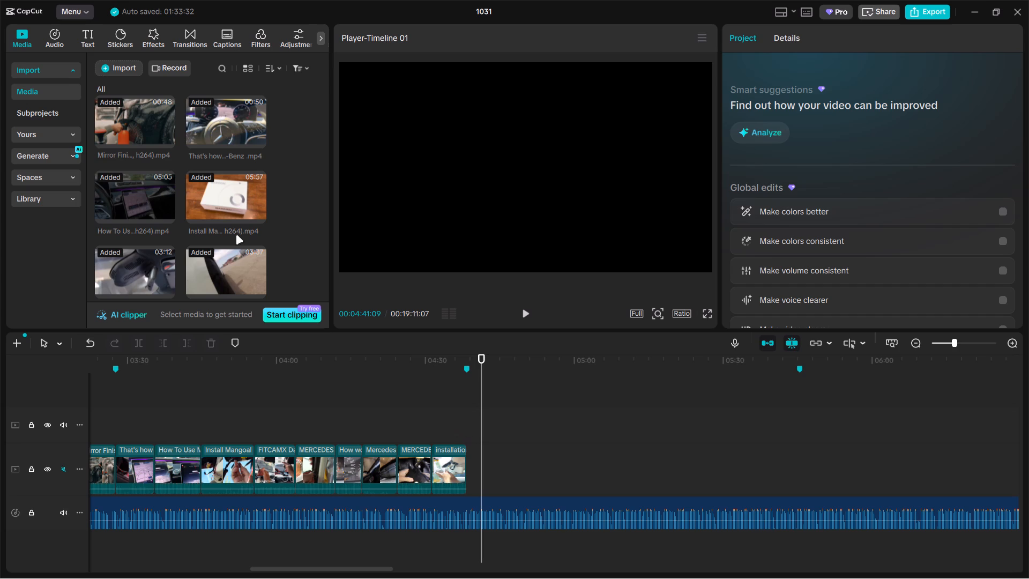
Import all ten brake-related MP4 files from the EDIT > 07 folder into the project media.
click(107, 65)
click(154, 93)
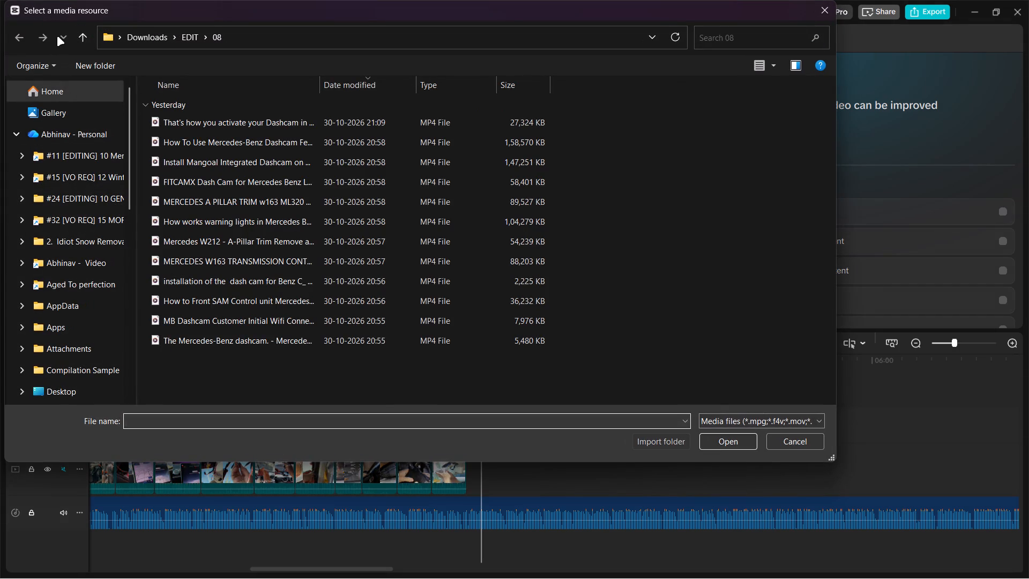
click(77, 34)
double_click(228, 207)
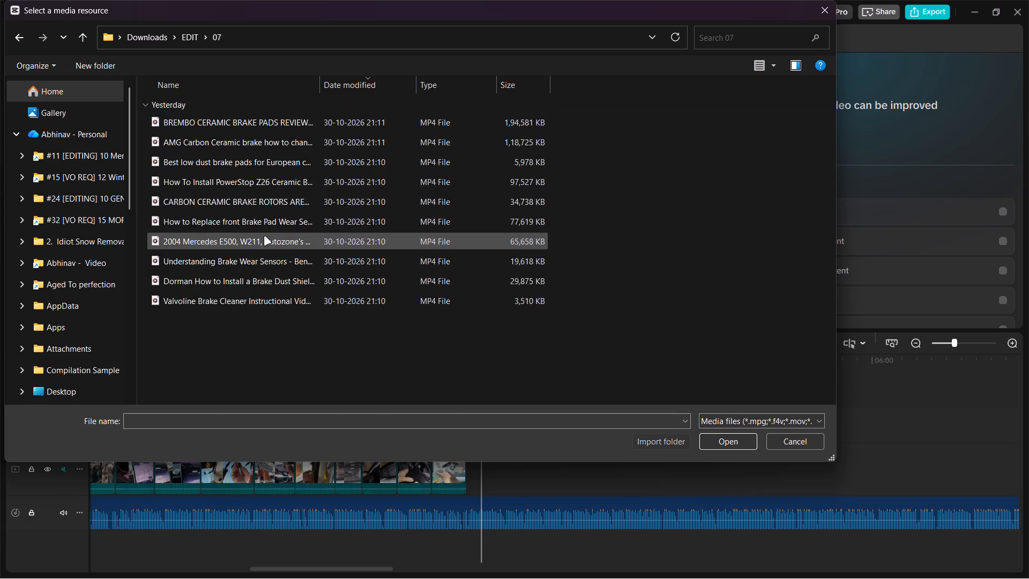
key(ctrl+a)
key(Return)
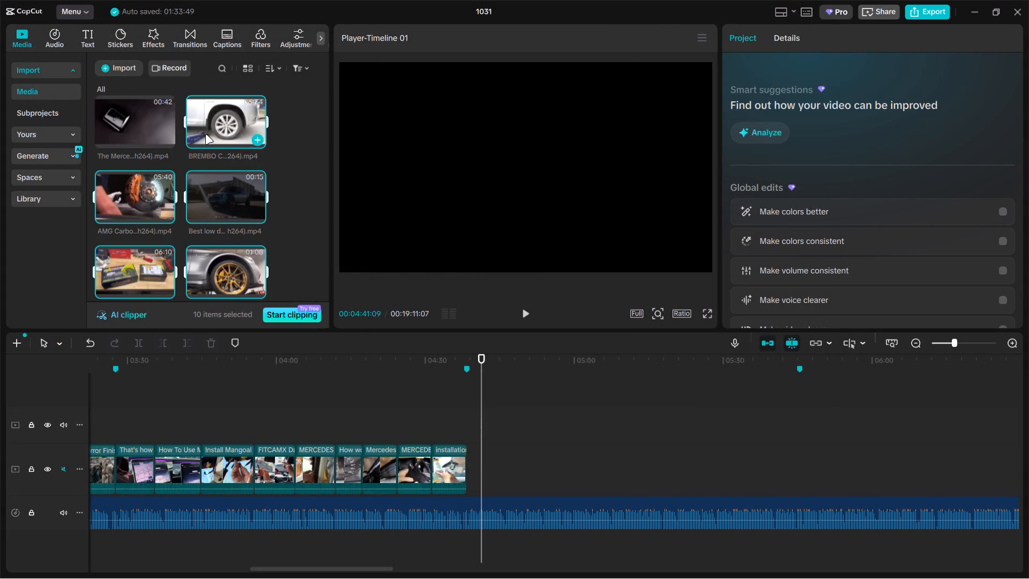
Place the ten imported brake clips on the main track directly after the installation clip, starting with BREMBO CERAMIC BRAKE PADS REVIEW.
drag(205, 133, 525, 478)
drag(530, 476, 485, 447)
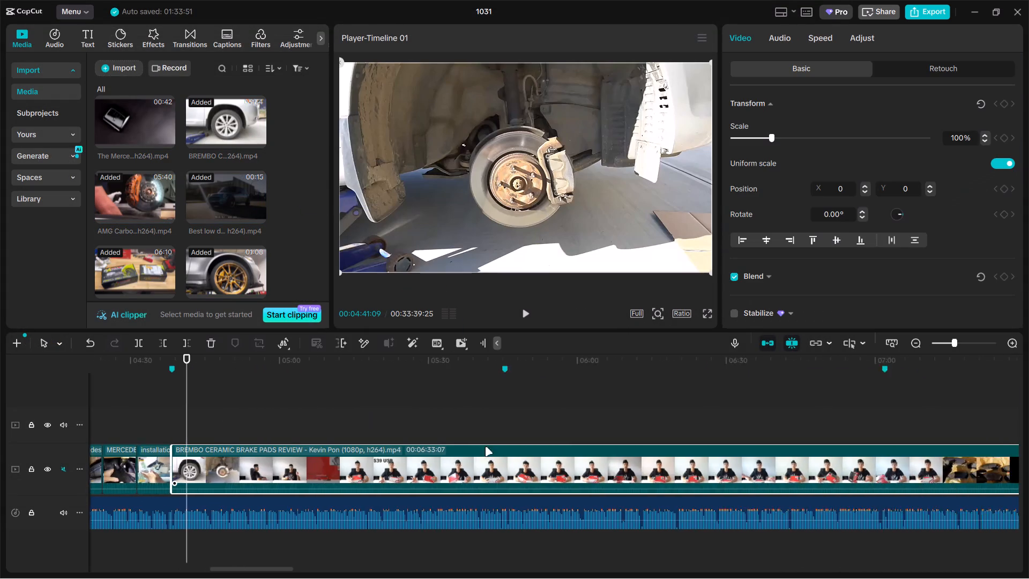
drag(485, 447, 469, 441)
ctrl+scroll(445, 436, down, 11)
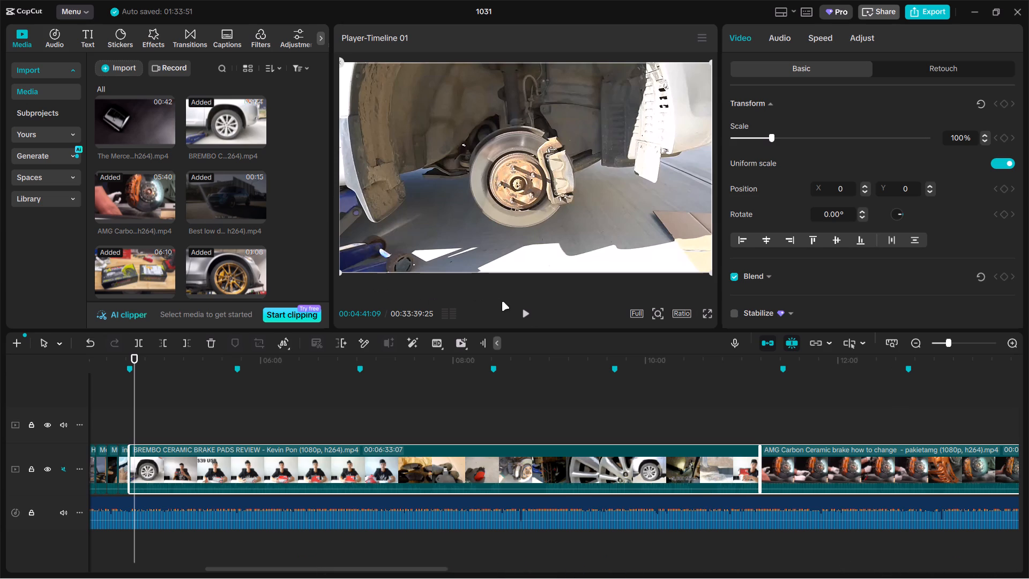
Skim the BREMBO CERAMIC BRAKE PADS REVIEW clip and the start of the AMG Carbon Ceramic brake clip for usable shots.
click(293, 421)
click(446, 421)
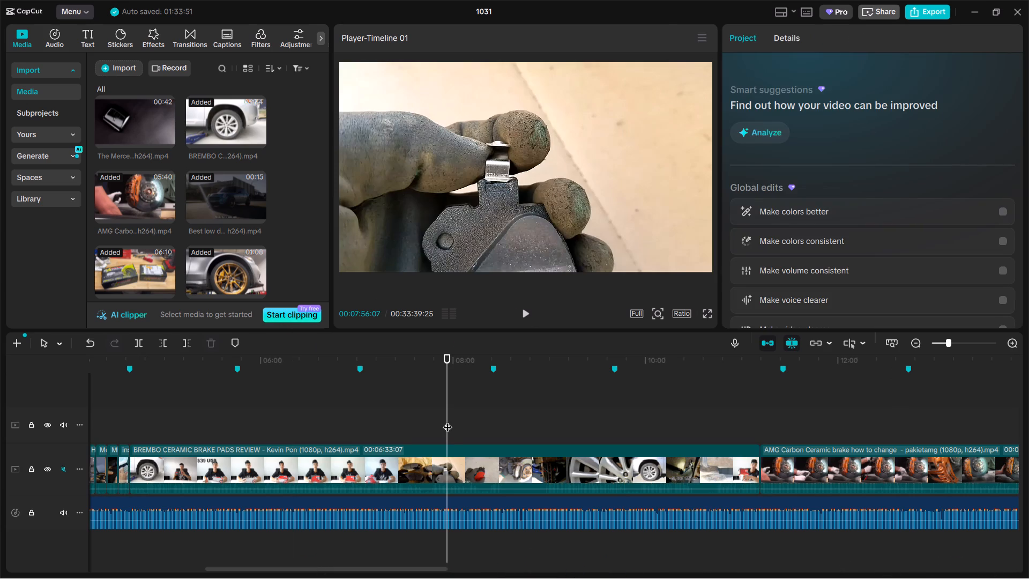
click(548, 429)
click(397, 421)
click(471, 427)
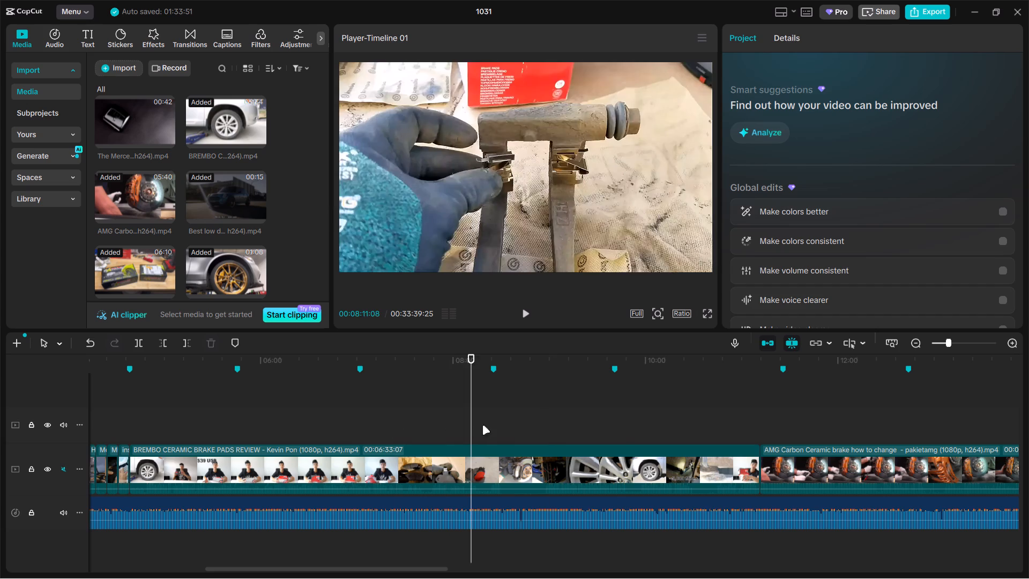
click(535, 425)
click(621, 423)
click(714, 420)
drag(757, 427, 774, 428)
click(861, 436)
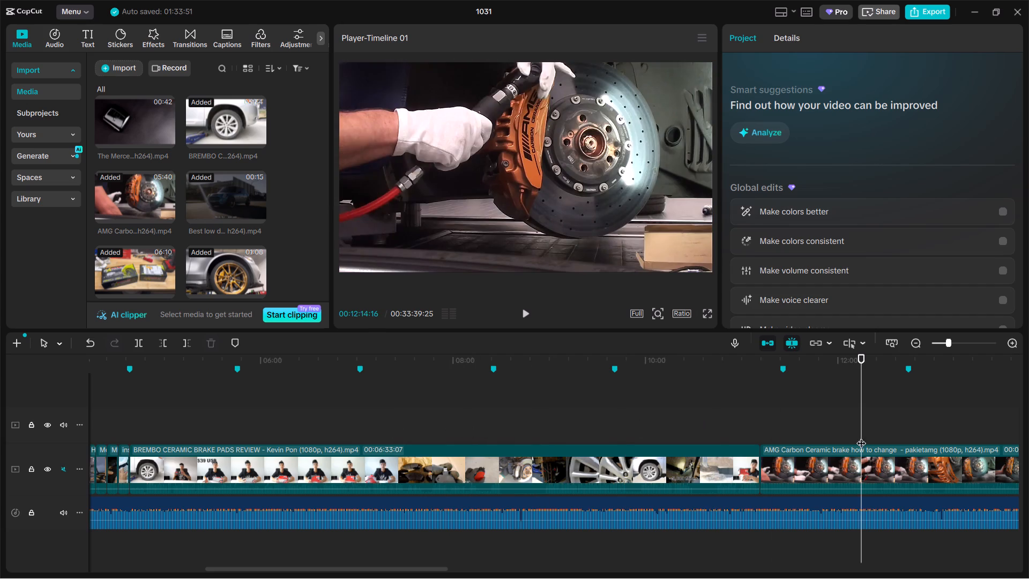
Look over the whole timeline to compare the placed brake clips with the section markers and the voiceover's end.
click(347, 416)
drag(334, 426, 339, 428)
double_click(339, 429)
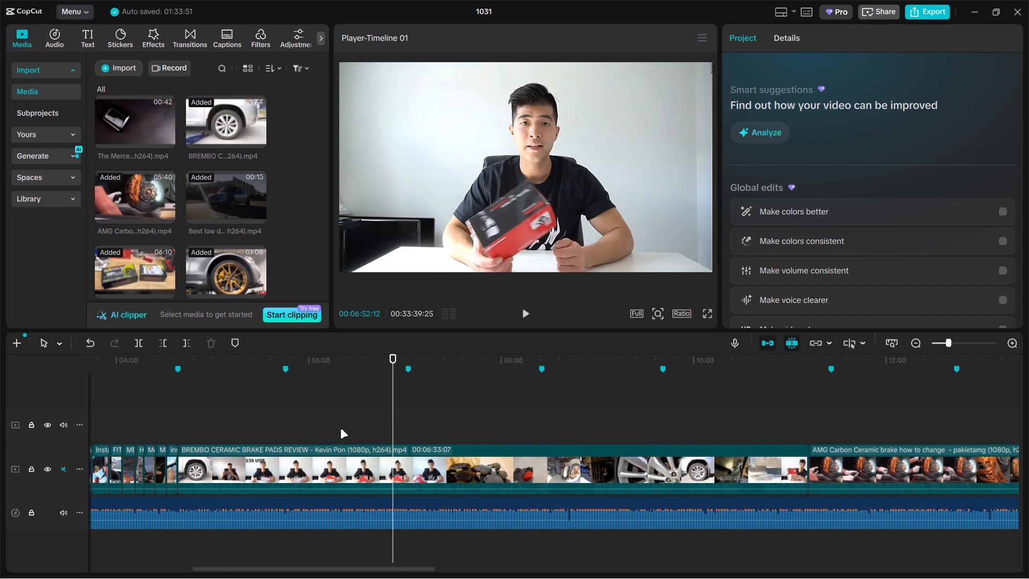
double_click(345, 429)
triple_click(349, 429)
triple_click(351, 429)
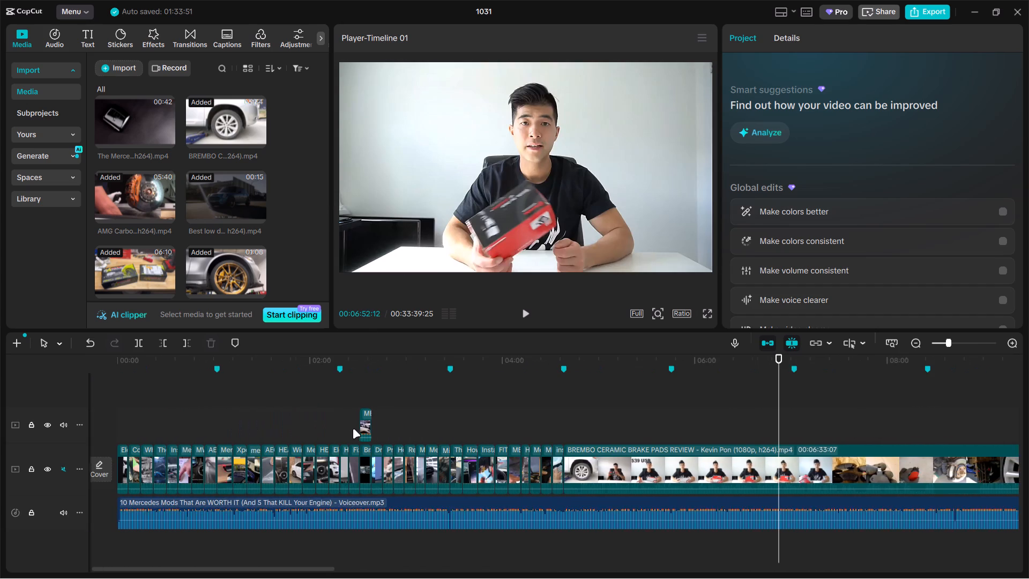
double_click(353, 429)
drag(453, 429, 547, 429)
drag(550, 453, 558, 454)
double_click(564, 452)
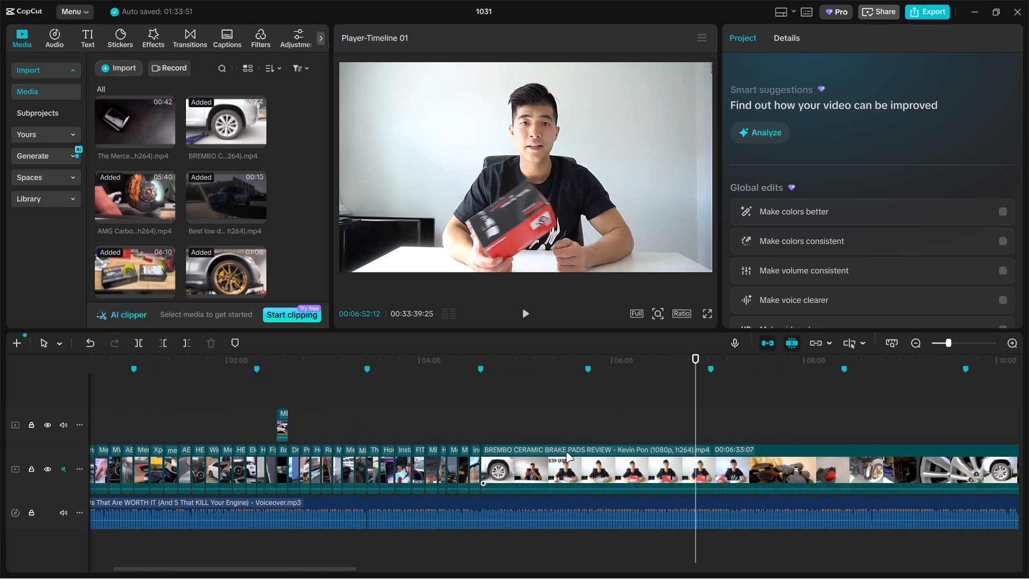
double_click(568, 452)
triple_click(572, 453)
triple_click(573, 453)
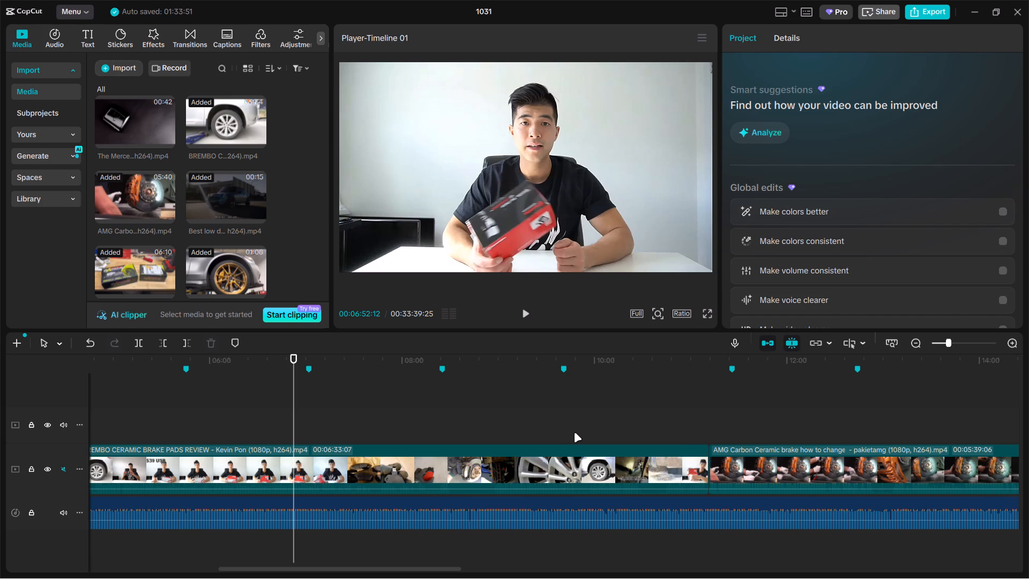
drag(587, 453, 596, 461)
triple_click(597, 462)
triple_click(600, 461)
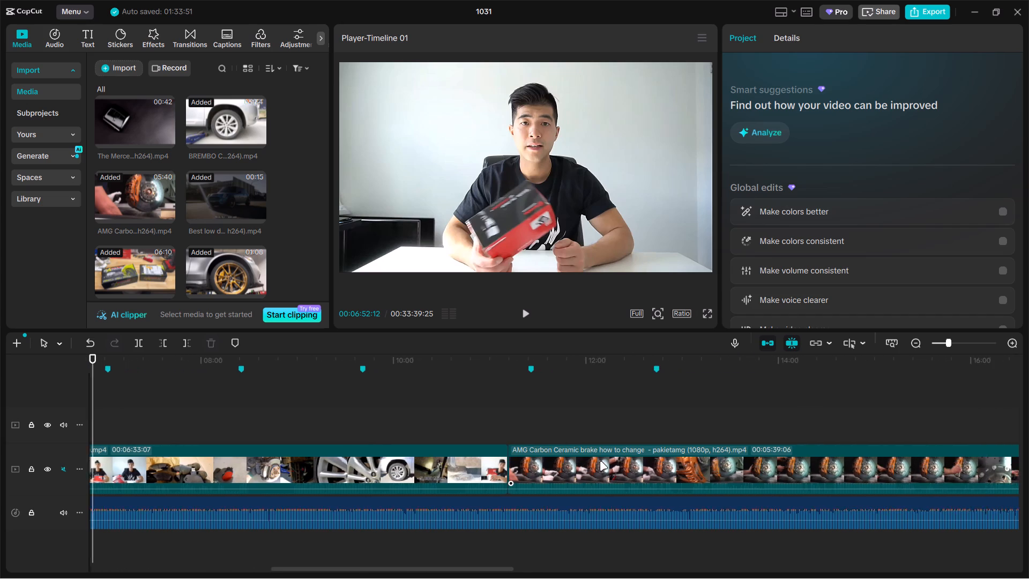
triple_click(600, 461)
triple_click(600, 461)
triple_click(600, 461)
click(597, 461)
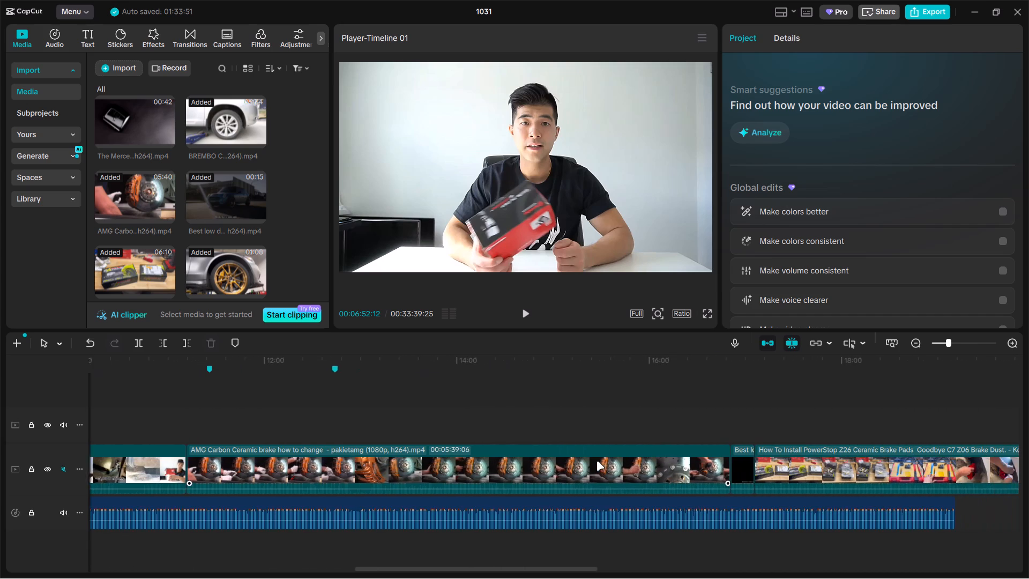
ctrl+scroll(596, 461, down, 11)
drag(593, 454, 596, 442)
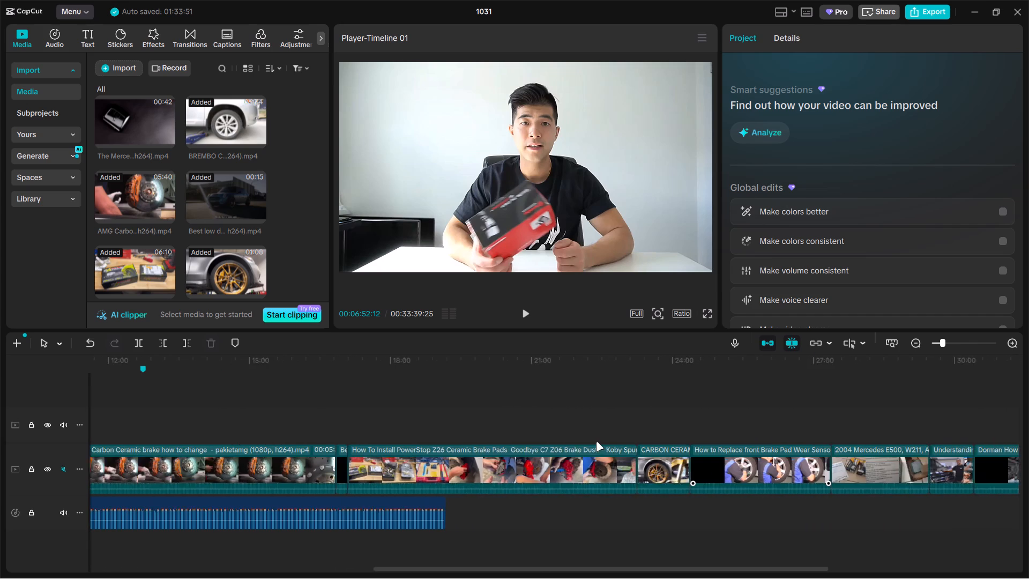
drag(596, 442, 597, 439)
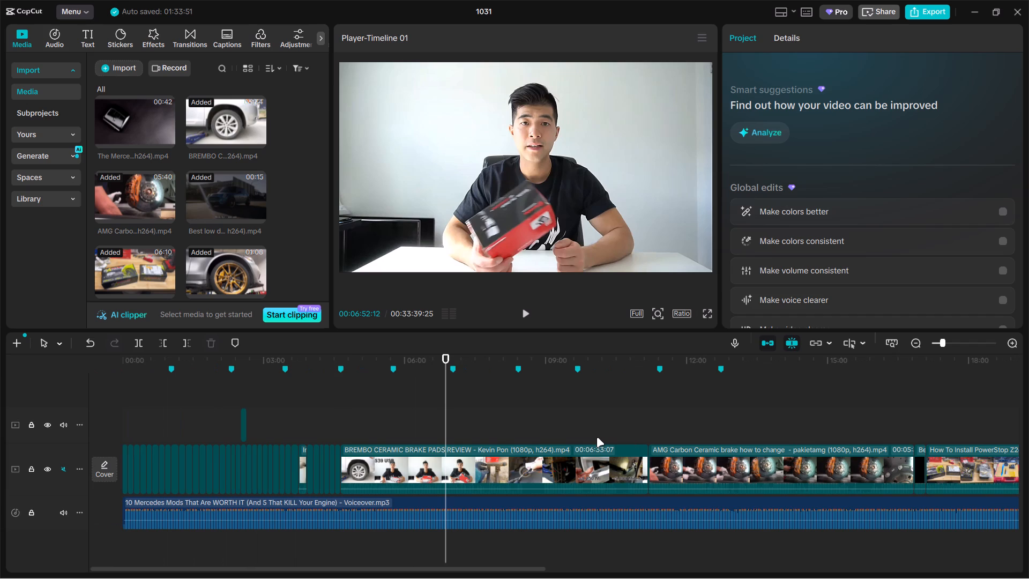
Trim about 2 seconds off the end of the Install Mangoal clip in the dashcam section.
click(297, 425)
ctrl+scroll(297, 425, up, 8)
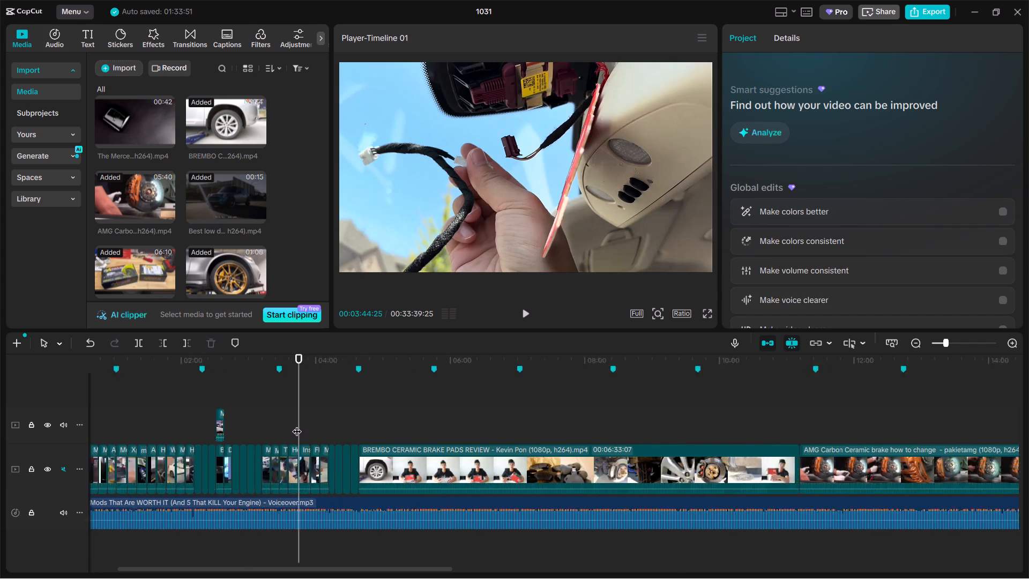
ctrl+scroll(297, 425, up, 11)
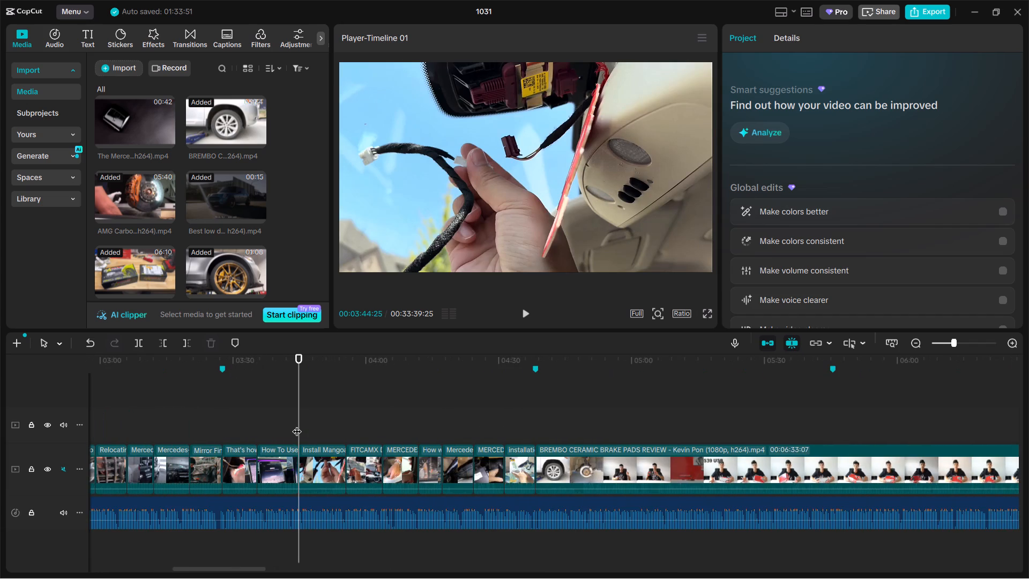
drag(297, 425, 347, 421)
ctrl+scroll(347, 421, down, 11)
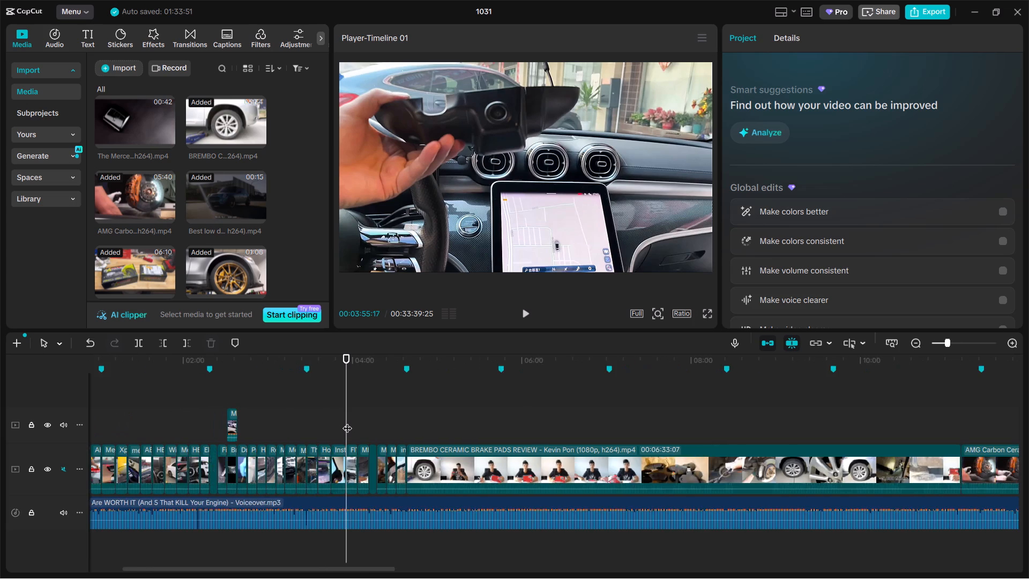
ctrl+scroll(347, 421, down, 4)
ctrl+scroll(347, 421, up, 10)
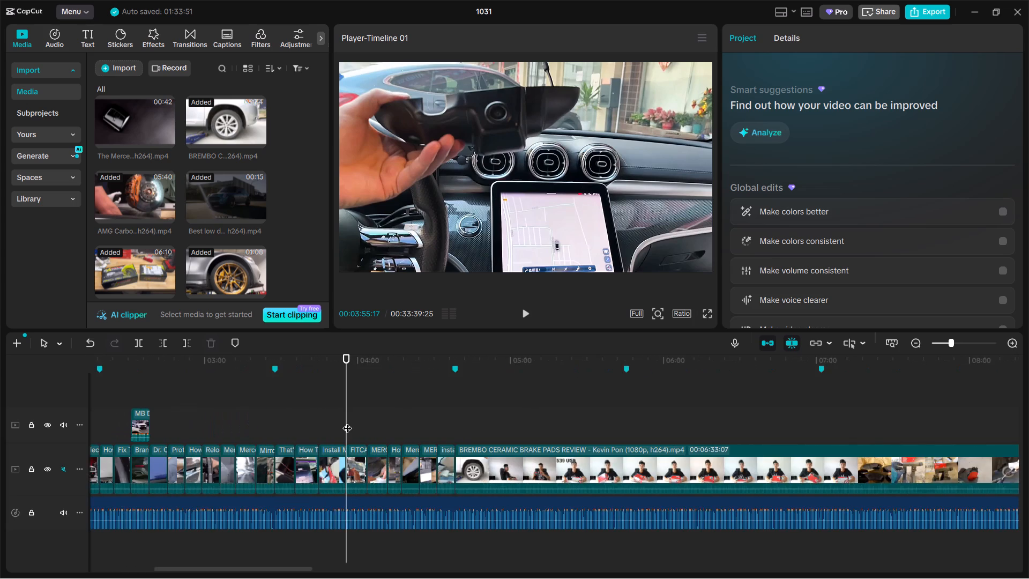
ctrl+scroll(347, 421, up, 3)
click(329, 426)
click(327, 459)
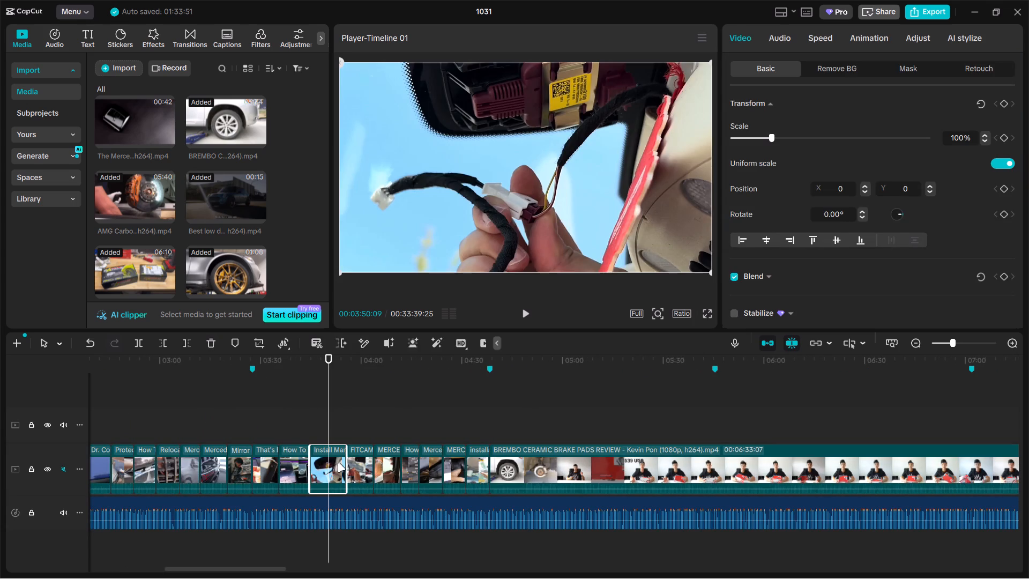
drag(348, 467, 339, 467)
Extend the ends of the How works and installation clips so the dashcam footage ends at the marker near 00:04:38.
click(398, 429)
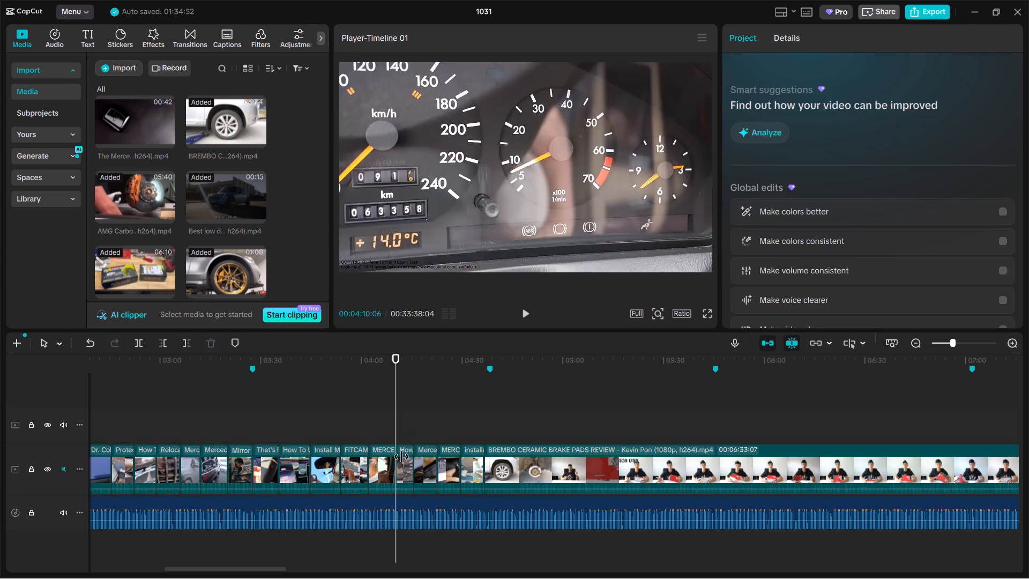
click(401, 457)
click(413, 459)
click(476, 429)
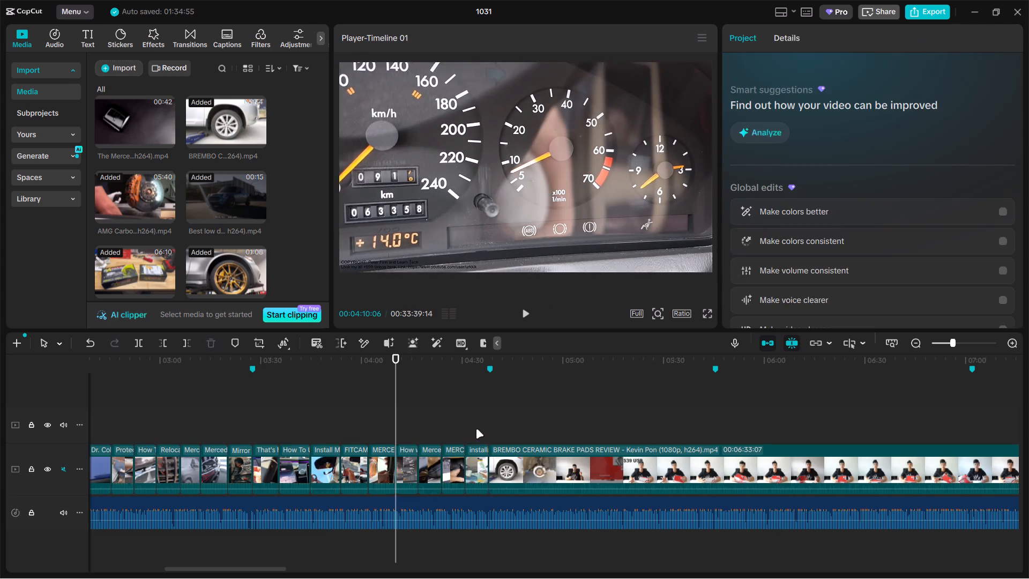
click(481, 458)
ctrl+click(490, 459)
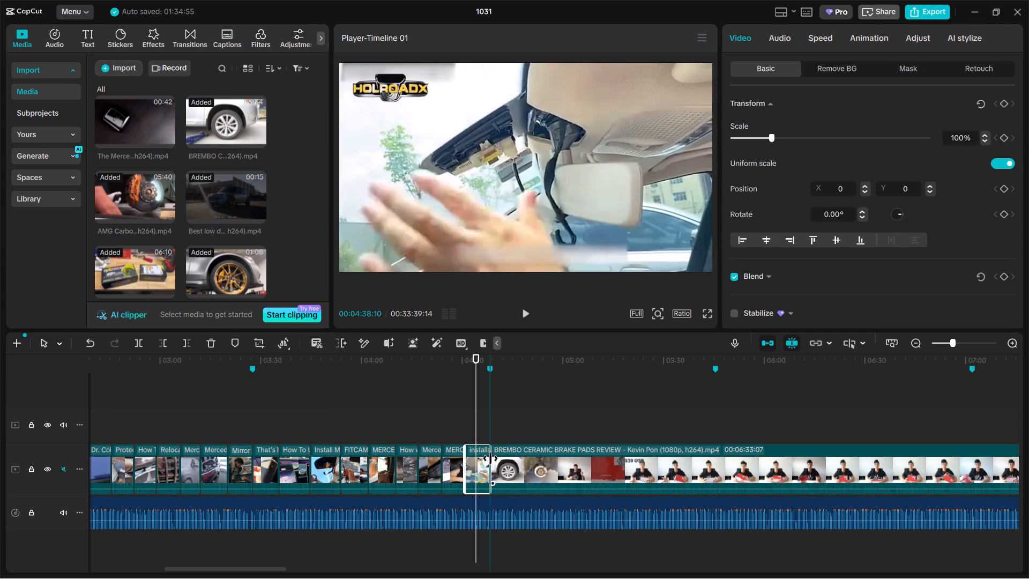
Examine the earlier footage around the marker near 00:01:02, skimming the Mercedes E-Class and Xpel Prime clips.
ctrl+scroll(489, 458, down, 12)
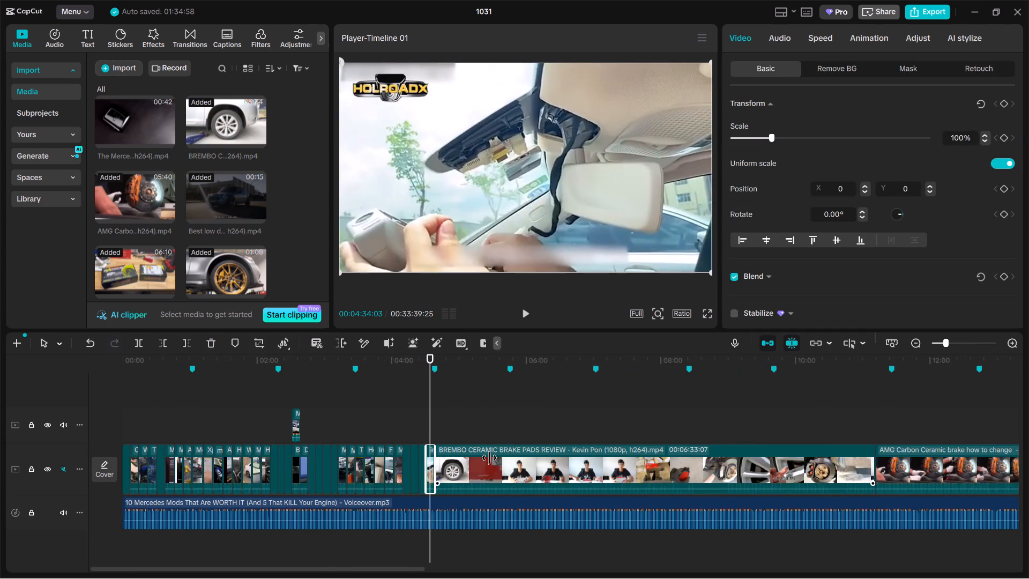
ctrl+scroll(489, 458, down, 3)
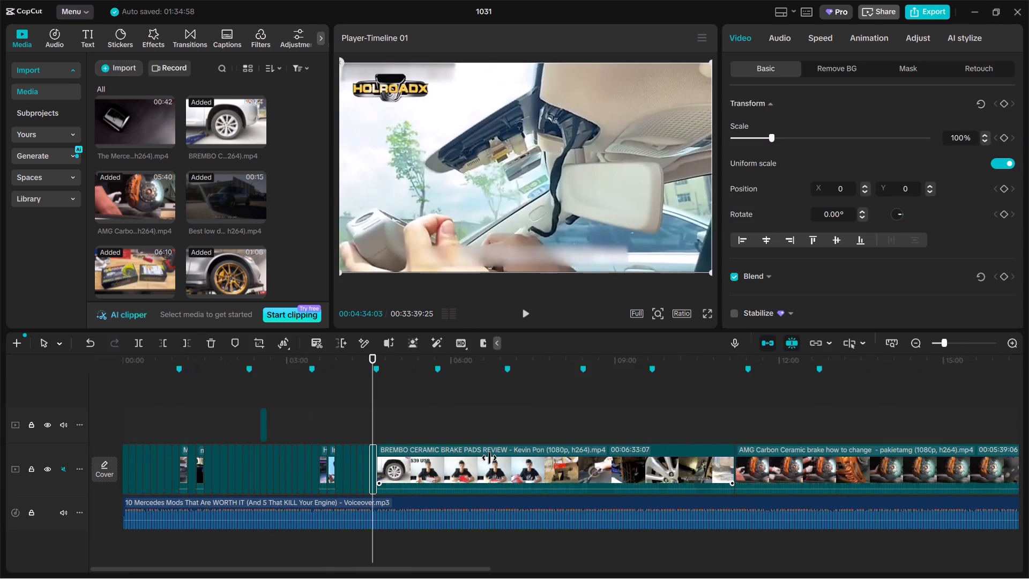
ctrl+scroll(489, 458, down, 1)
click(176, 419)
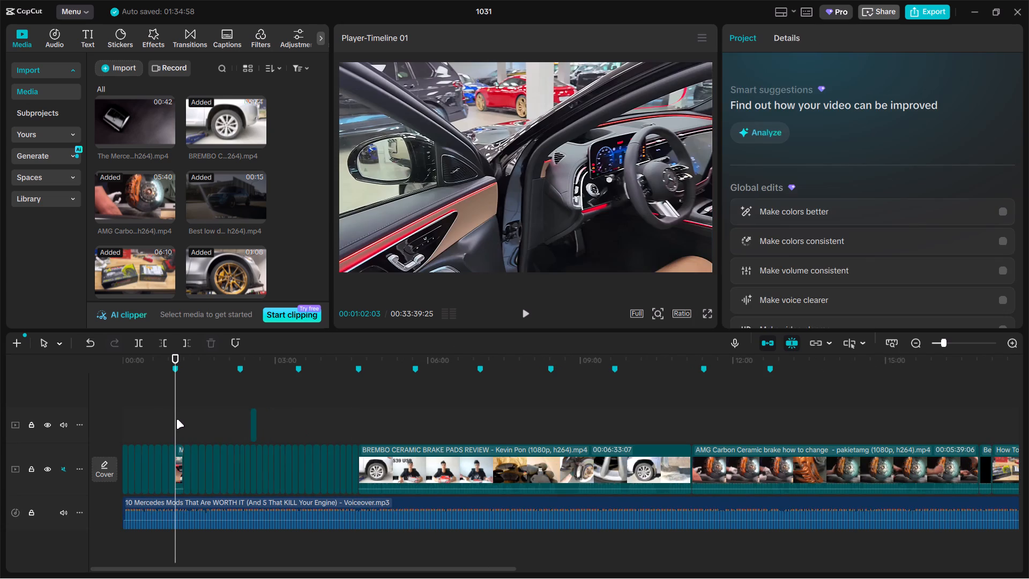
ctrl+scroll(176, 419, up, 20)
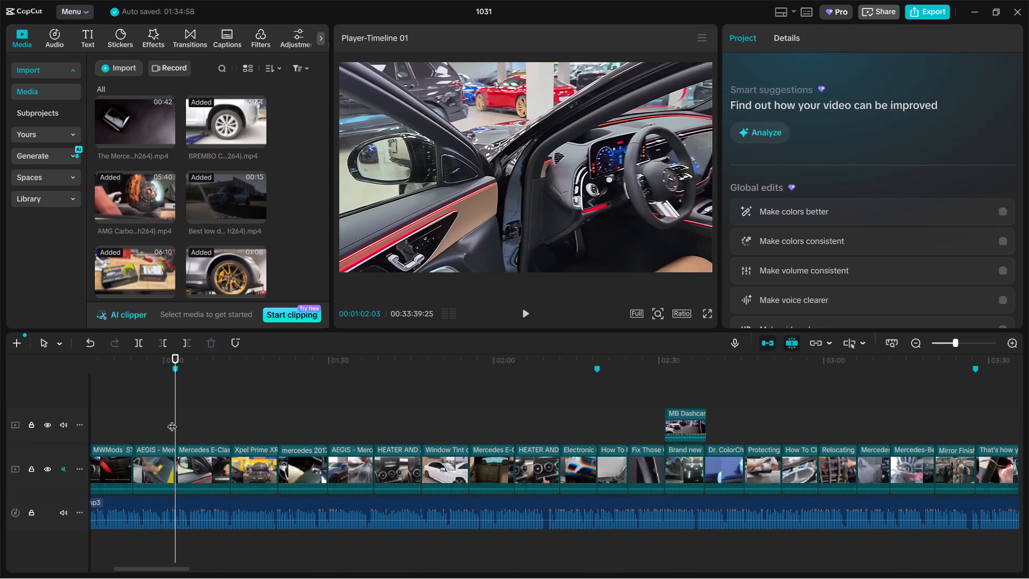
drag(174, 420, 218, 420)
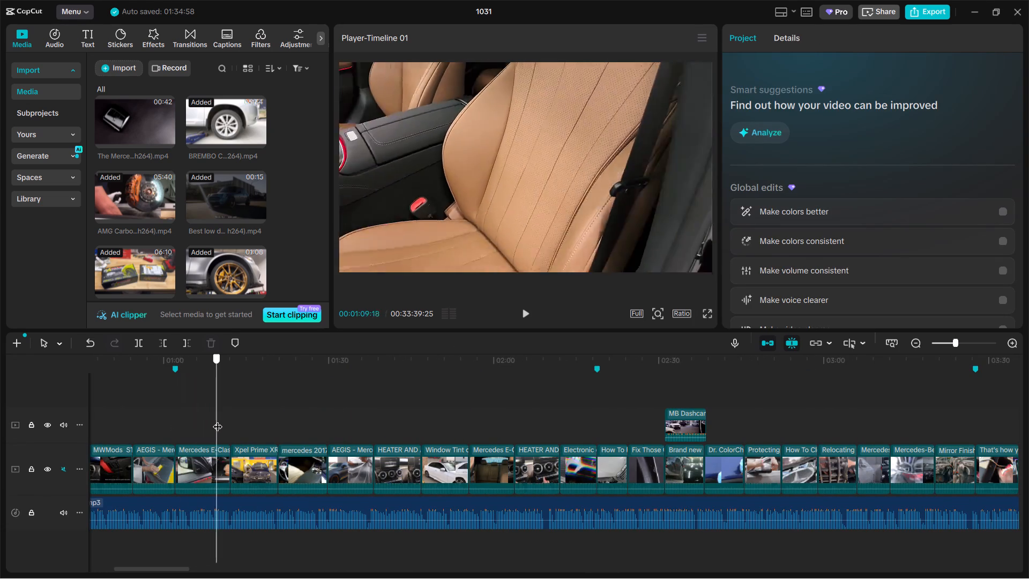
drag(218, 420, 231, 418)
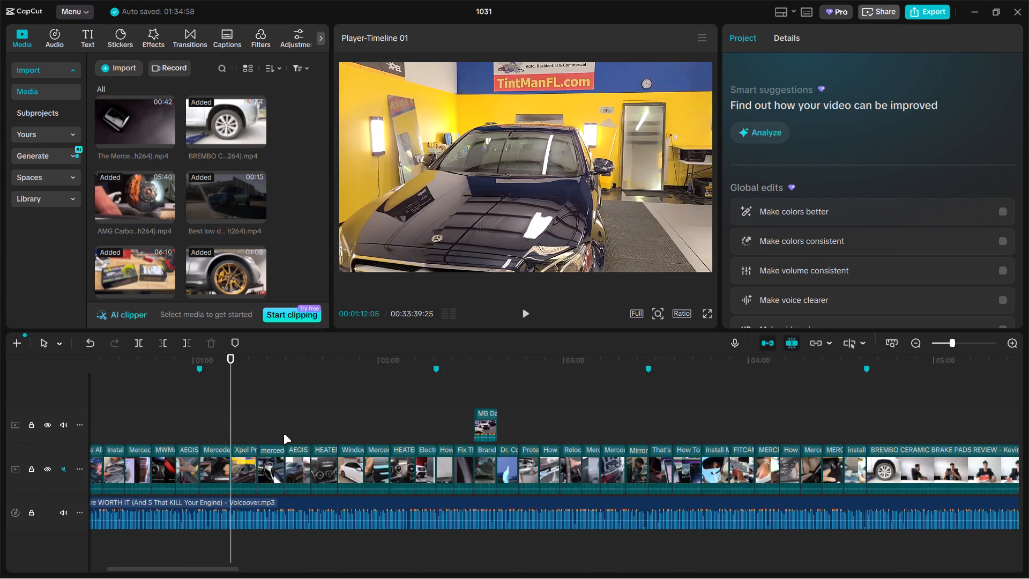
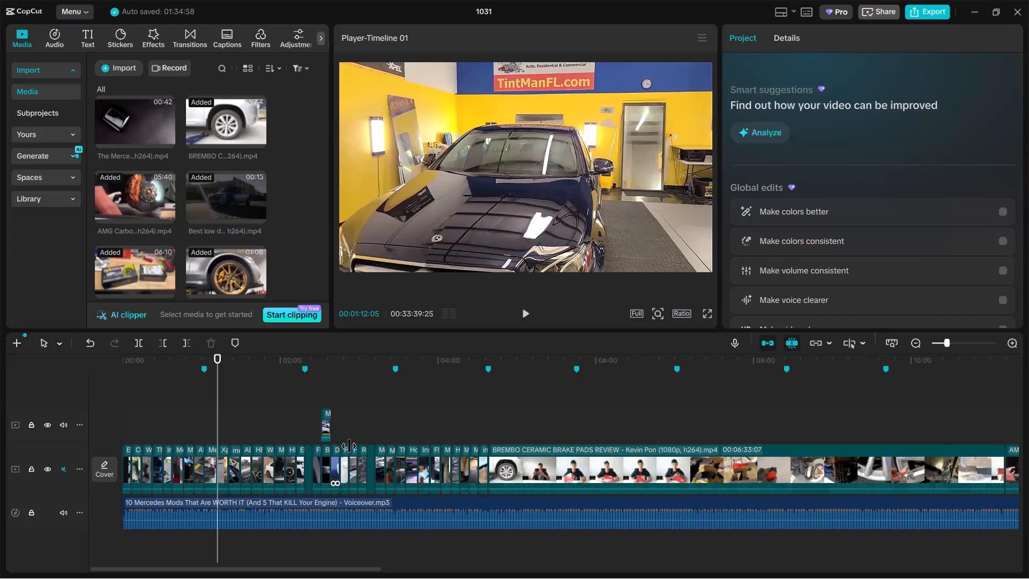
Split the Brembo ceramic brake pads clip at about 00:08:41 and delete everything before the cut.
drag(353, 449, 361, 453)
triple_click(362, 453)
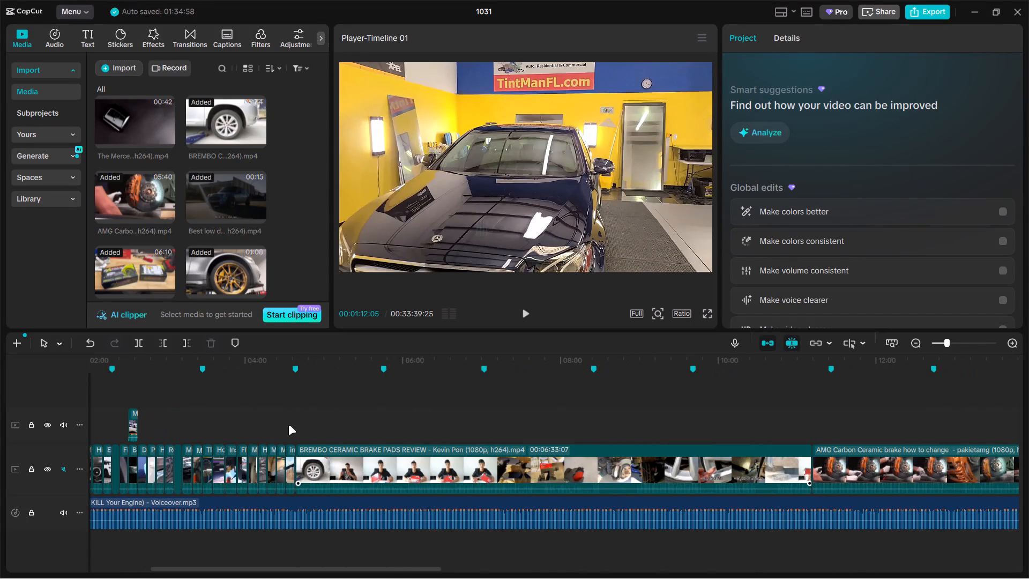
click(287, 425)
ctrl+scroll(287, 425, up, 7)
drag(287, 425, 305, 423)
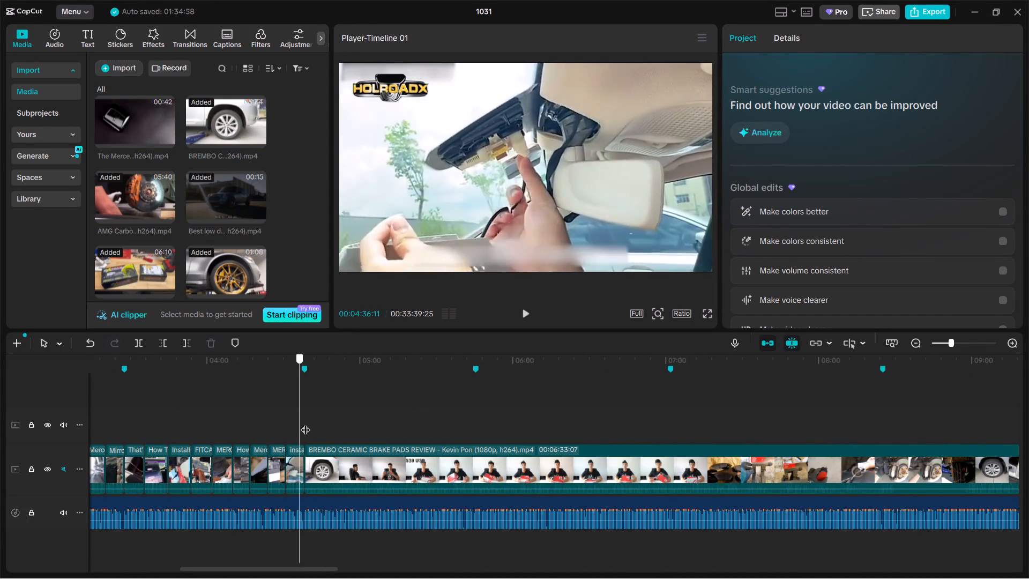
drag(305, 423, 353, 443)
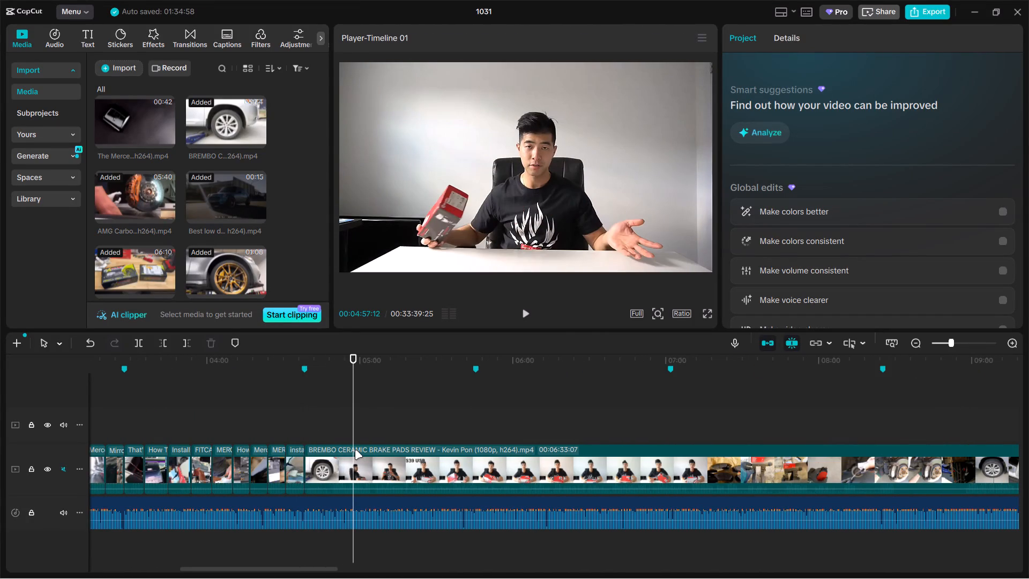
click(526, 394)
drag(527, 394, 597, 405)
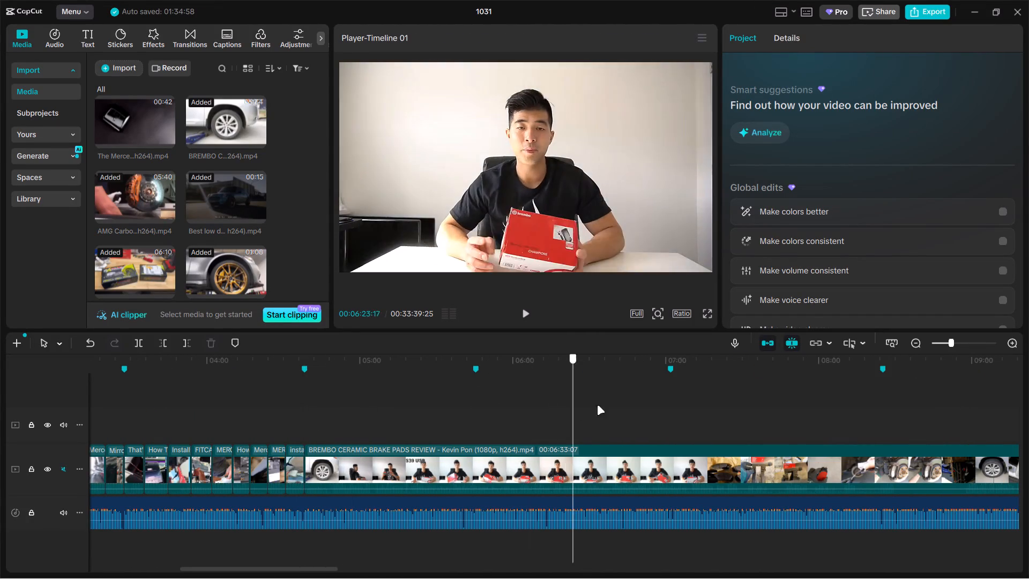
drag(597, 405, 836, 409)
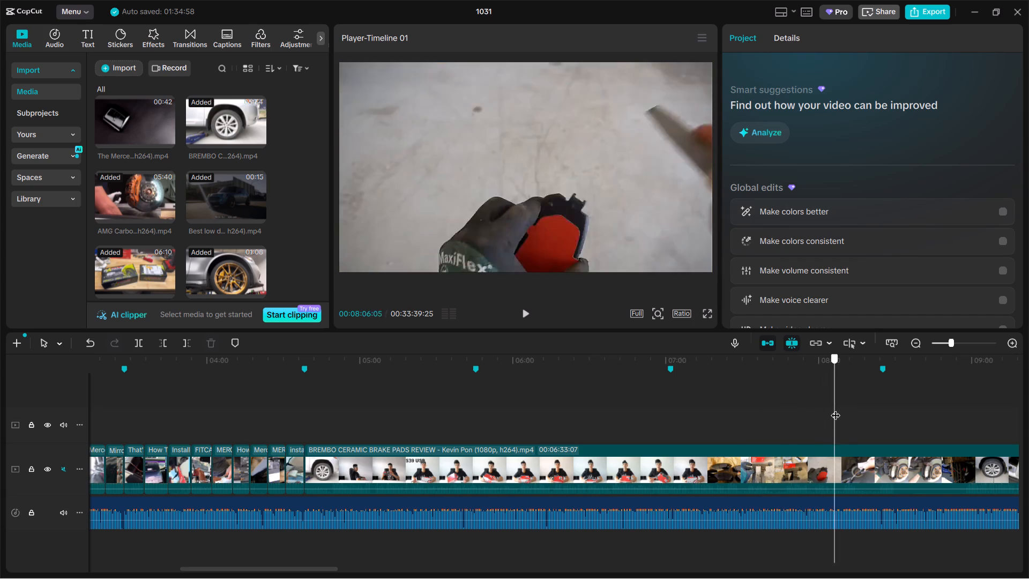
drag(836, 409, 906, 398)
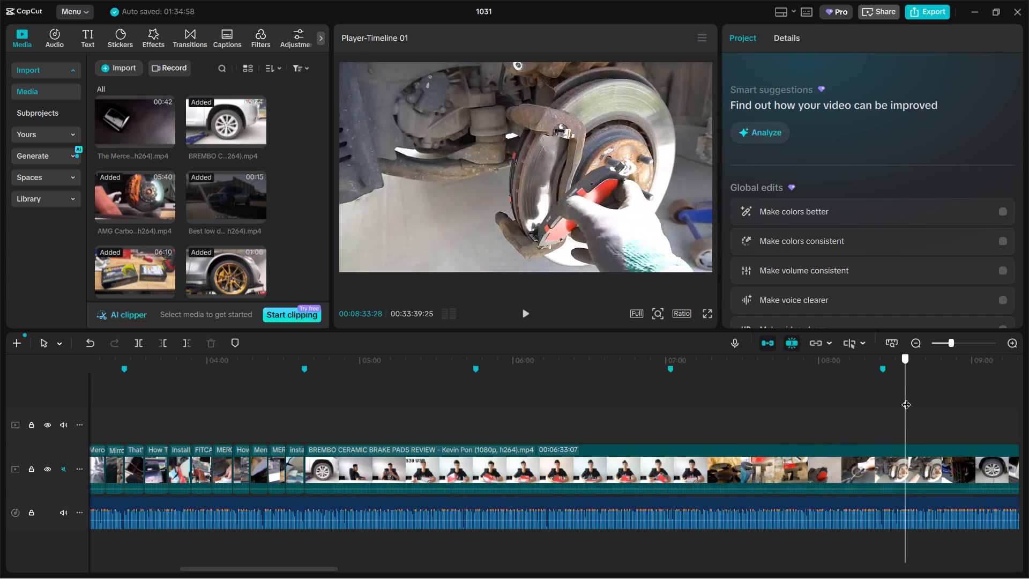
drag(906, 398, 928, 390)
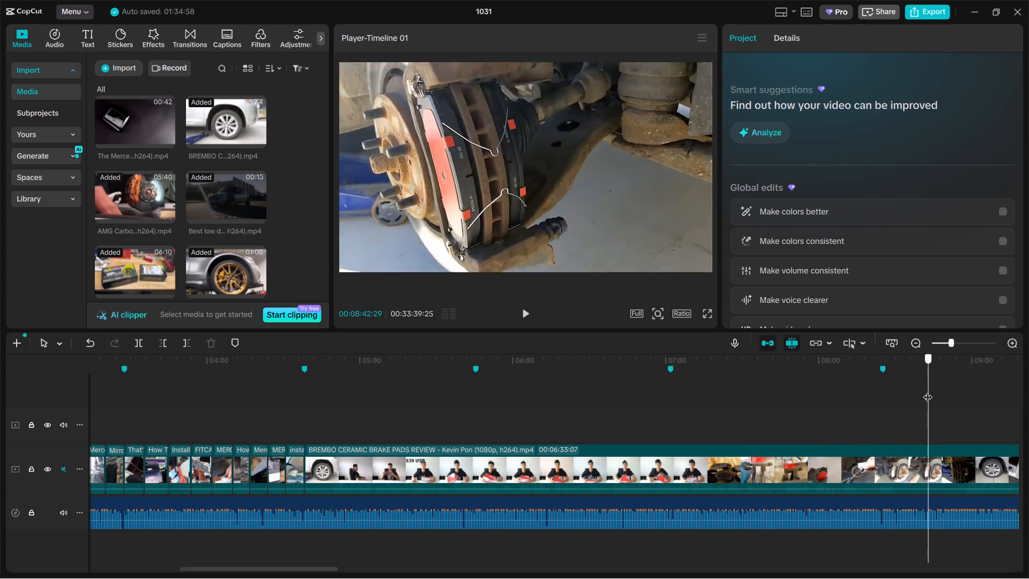
drag(928, 390, 925, 391)
click(915, 468)
key(ctrl+b)
click(826, 466)
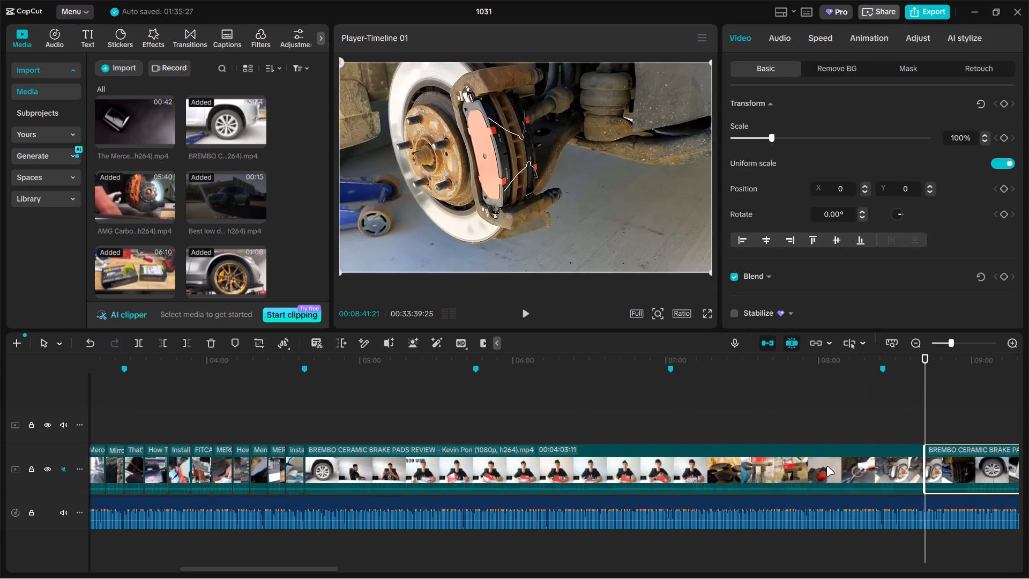
key(BackSpace)
Split the remaining Brembo clip at about 00:04:46 and delete the rest, keeping only the short opening piece.
click(301, 432)
drag(302, 432, 326, 422)
click(354, 471)
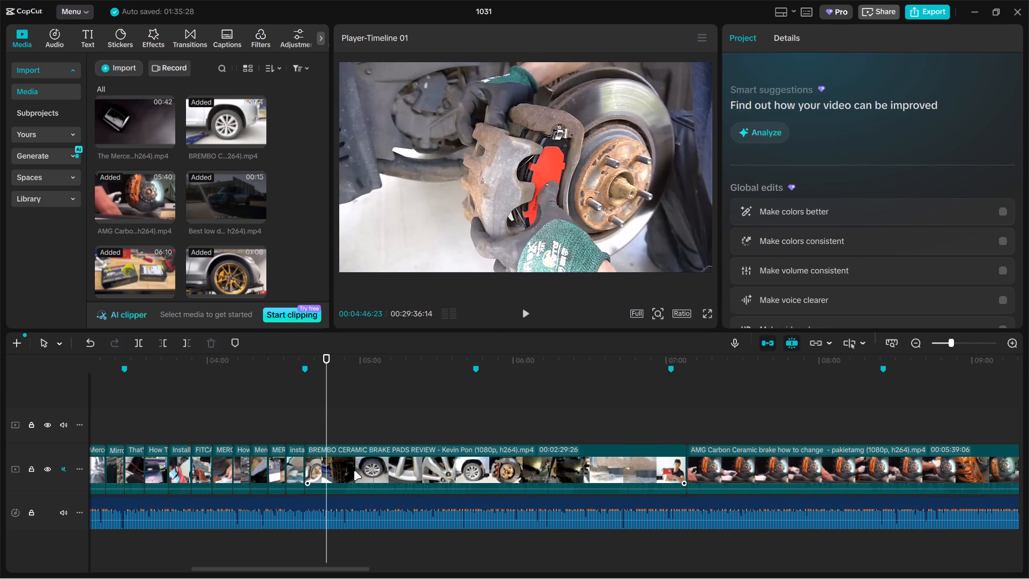
key(ctrl+b)
key(BackSpace)
Split the AMG Carbon Ceramic brake clip at about 00:06:35 and delete the part before the cut.
drag(327, 432, 331, 430)
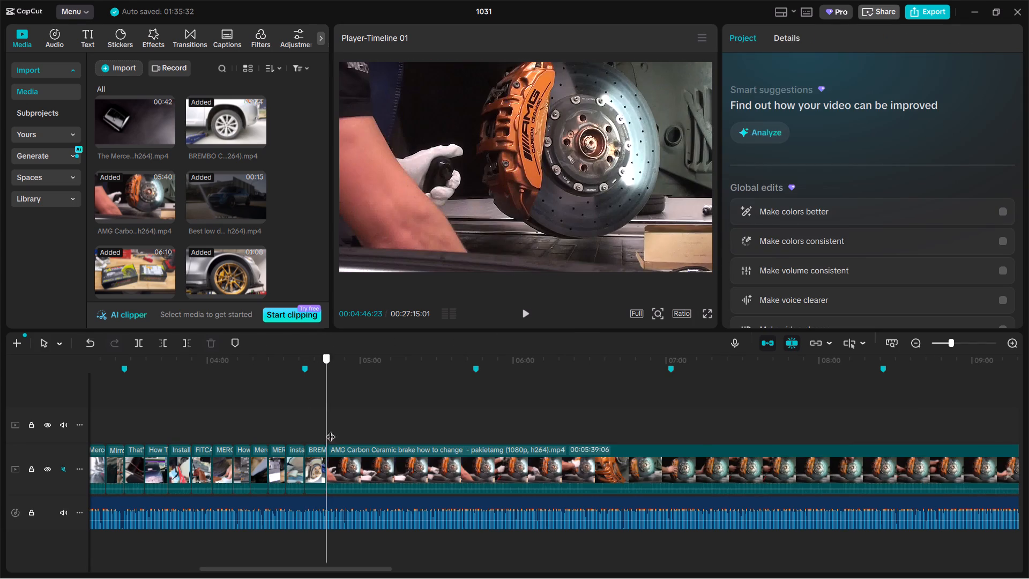
drag(331, 430, 651, 407)
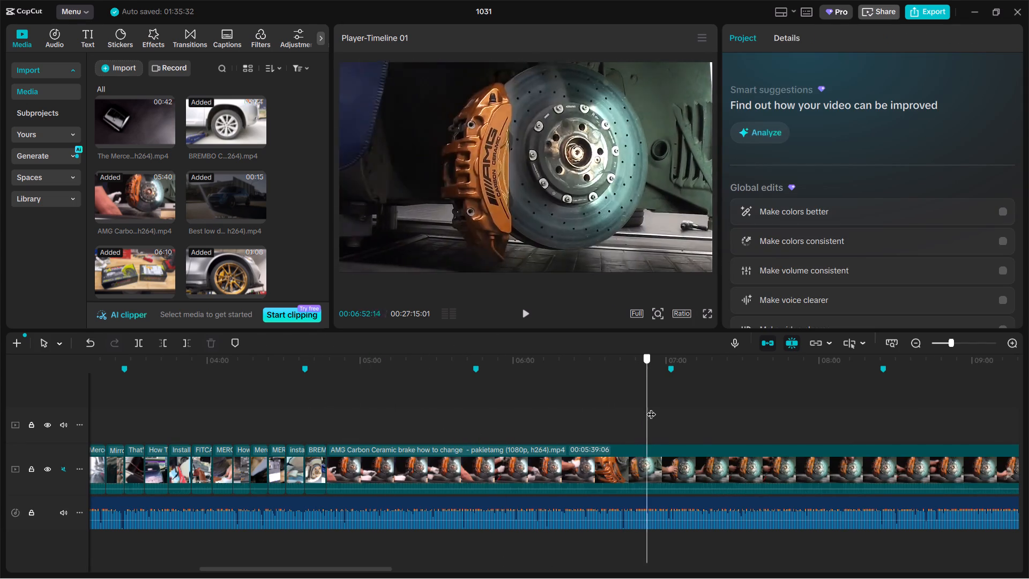
drag(651, 407, 603, 405)
click(601, 458)
key(ctrl+b)
click(546, 471)
key(BackSpace)
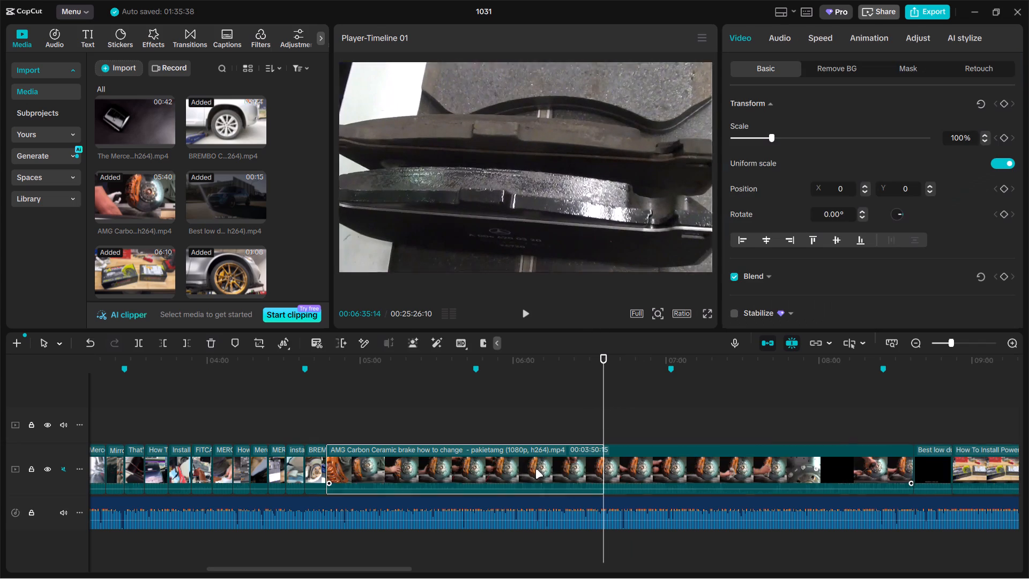
Trim about 4 seconds off the start of the AMG Carbon Ceramic brake clip.
click(325, 430)
drag(325, 430, 340, 426)
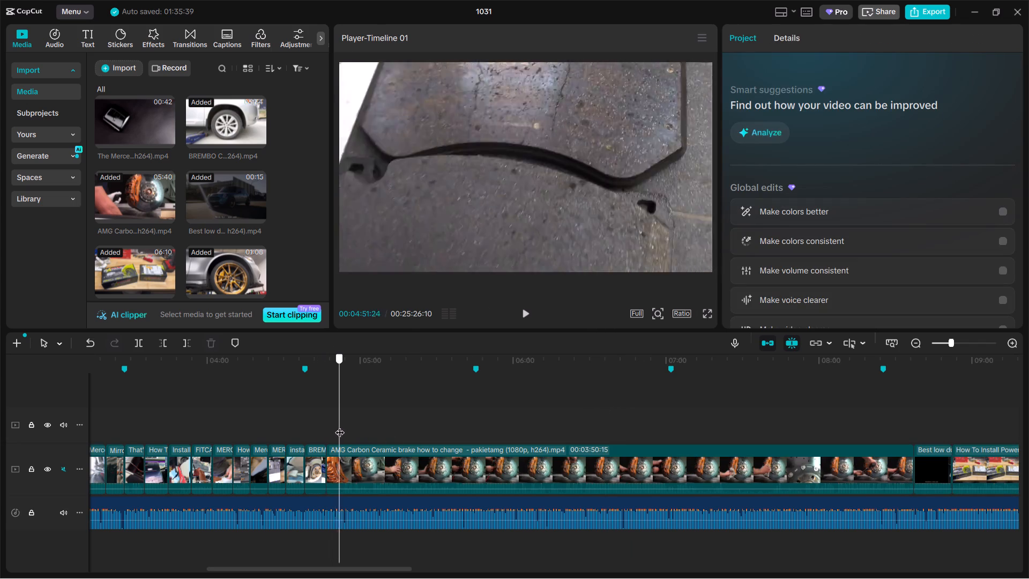
drag(340, 426, 350, 422)
click(342, 460)
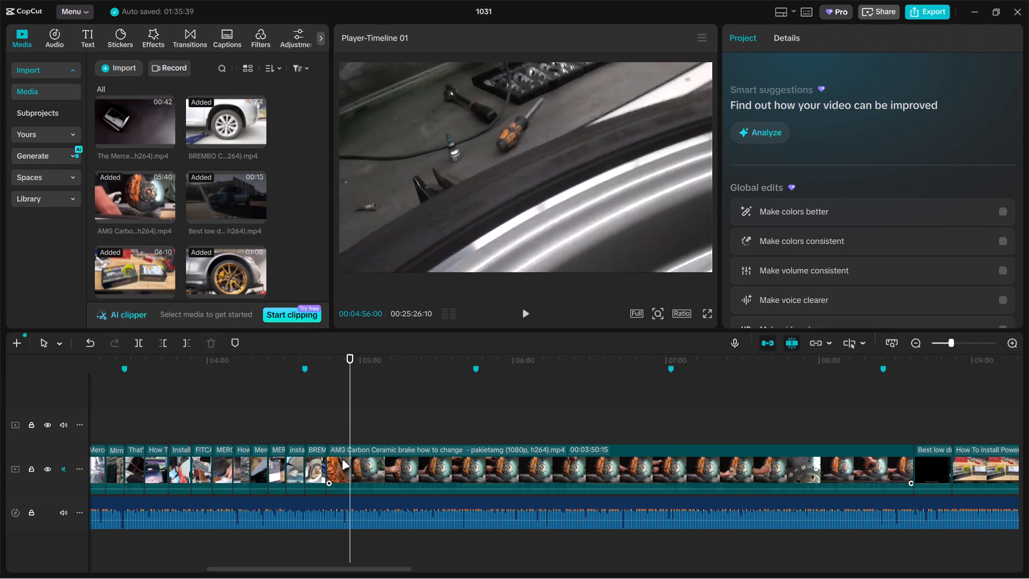
drag(330, 460, 339, 455)
Split the AMG Carbon Ceramic brake clip at about 00:04:55 and delete everything after the cut.
click(326, 435)
drag(326, 435, 348, 432)
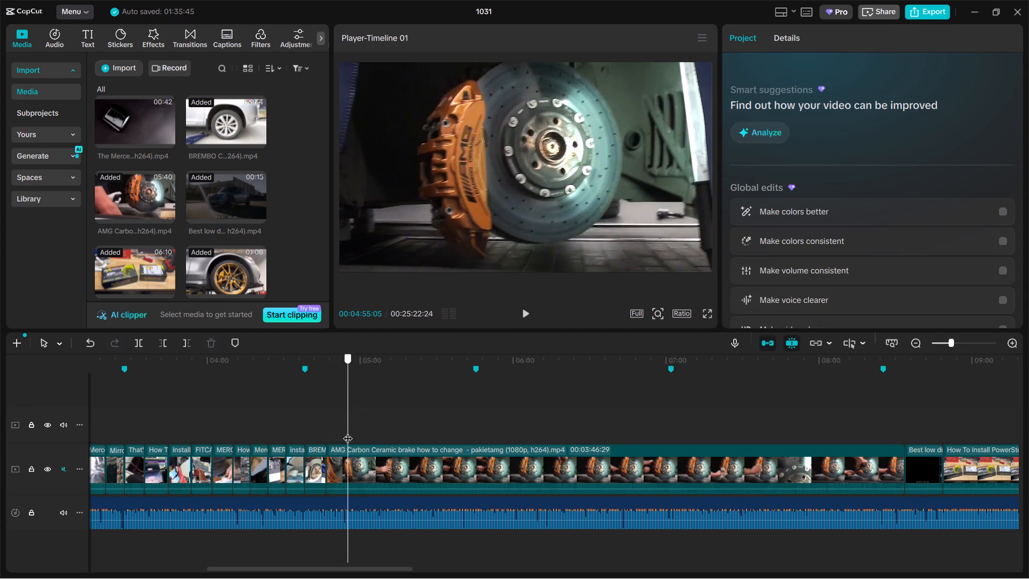
drag(348, 432, 349, 432)
click(363, 461)
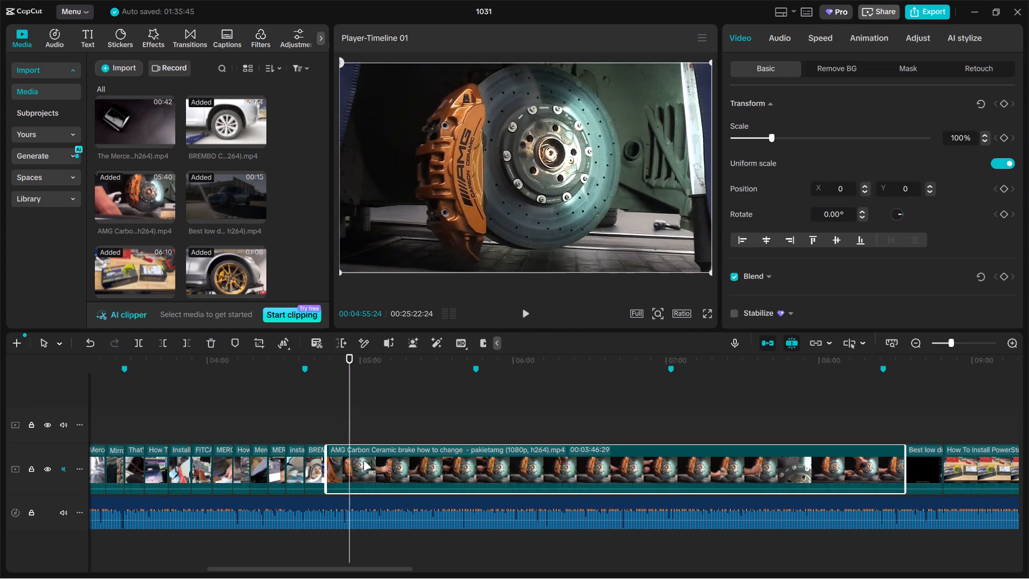
key(ctrl+b)
key(BackSpace)
Trim the end of the Best low dust brake clip back to about 00:05:03.
drag(346, 432, 360, 430)
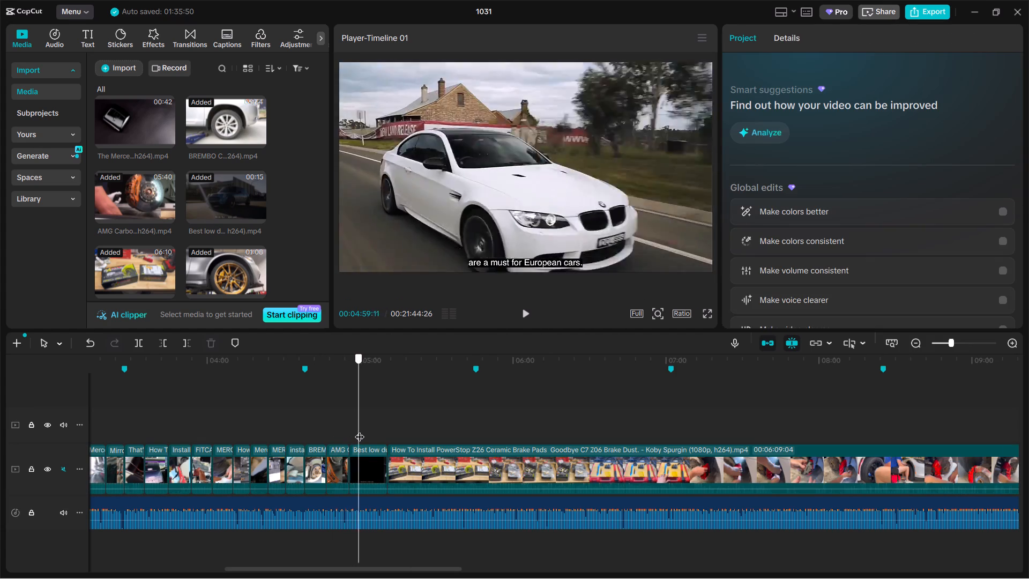
drag(360, 430, 369, 429)
click(367, 463)
drag(388, 464, 366, 462)
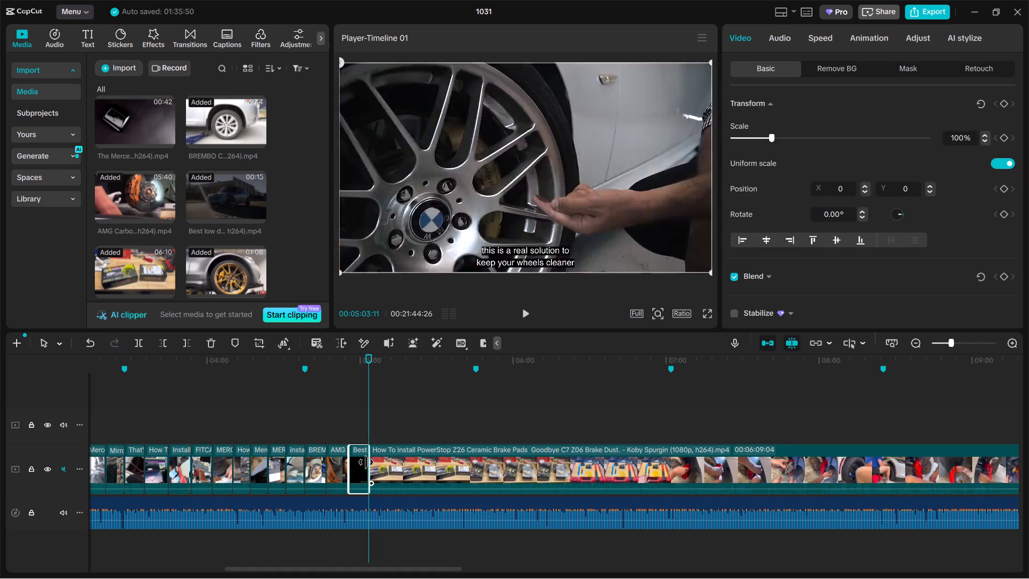
drag(366, 462, 364, 461)
Scale the Best low dust clip up to about 117% to push its captions out of frame.
click(361, 433)
click(499, 177)
drag(775, 140, 781, 138)
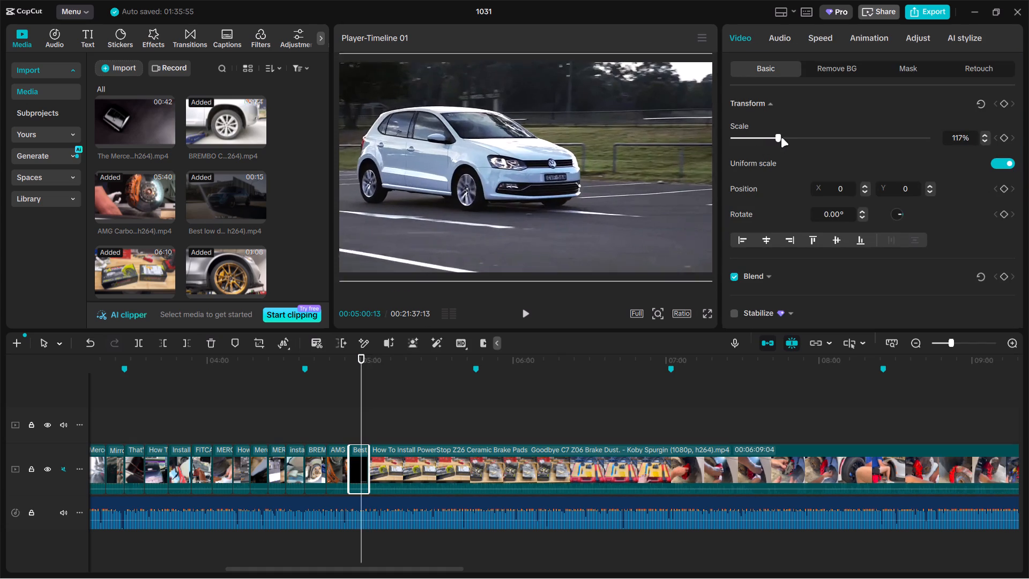
drag(781, 138, 781, 137)
Split the PowerStop Z26 Ceramic Brake Pads clip at about 00:06:57 and delete the part before the cut.
click(391, 417)
drag(391, 418, 601, 411)
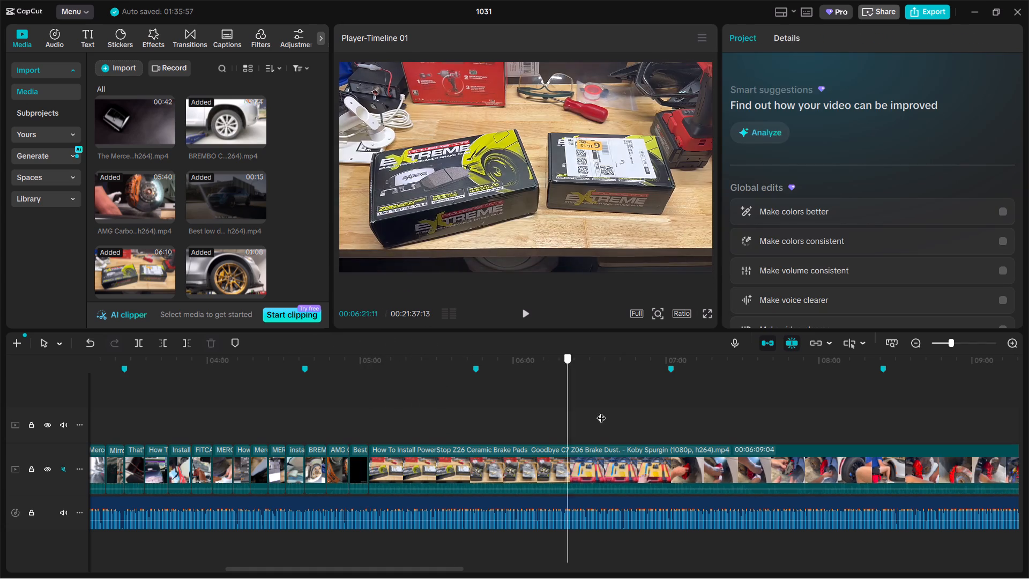
drag(601, 411, 712, 410)
drag(674, 435, 663, 435)
click(524, 429)
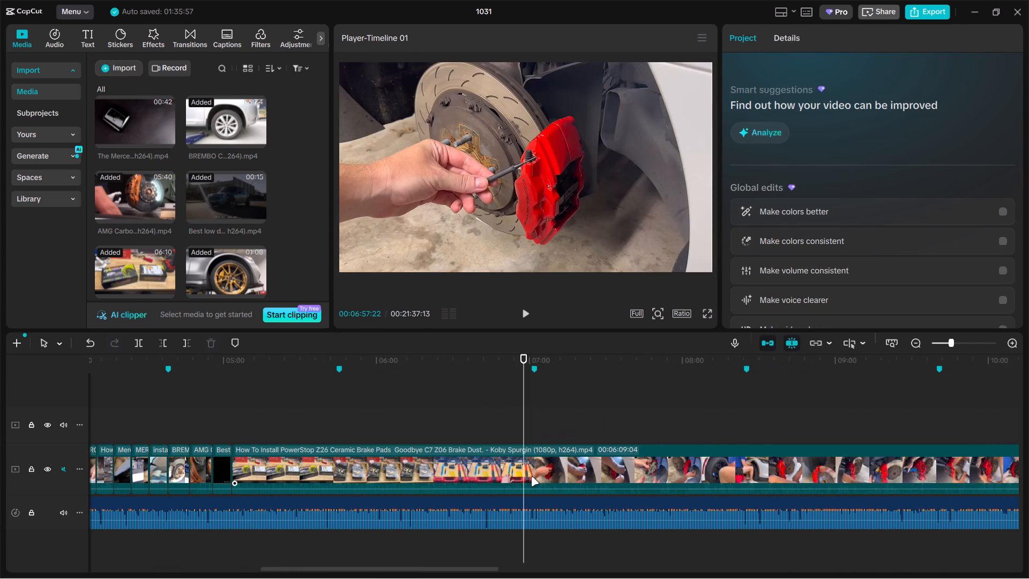
click(532, 477)
key(ctrl+b)
click(474, 474)
key(BackSpace)
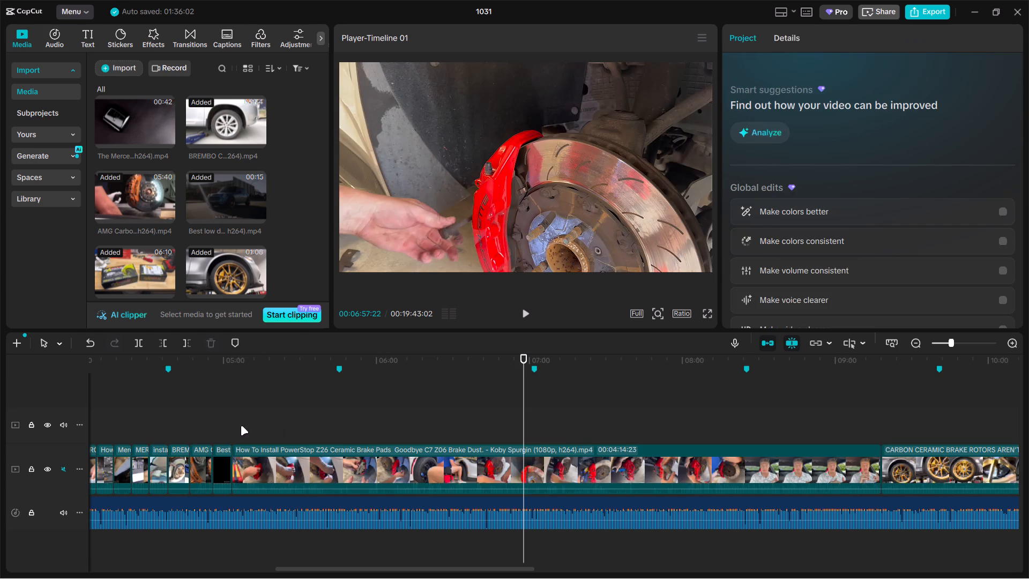
Split the PowerStop Z26 clip at about 00:05:11 and delete everything after the cut.
click(241, 426)
drag(241, 426, 253, 421)
click(263, 464)
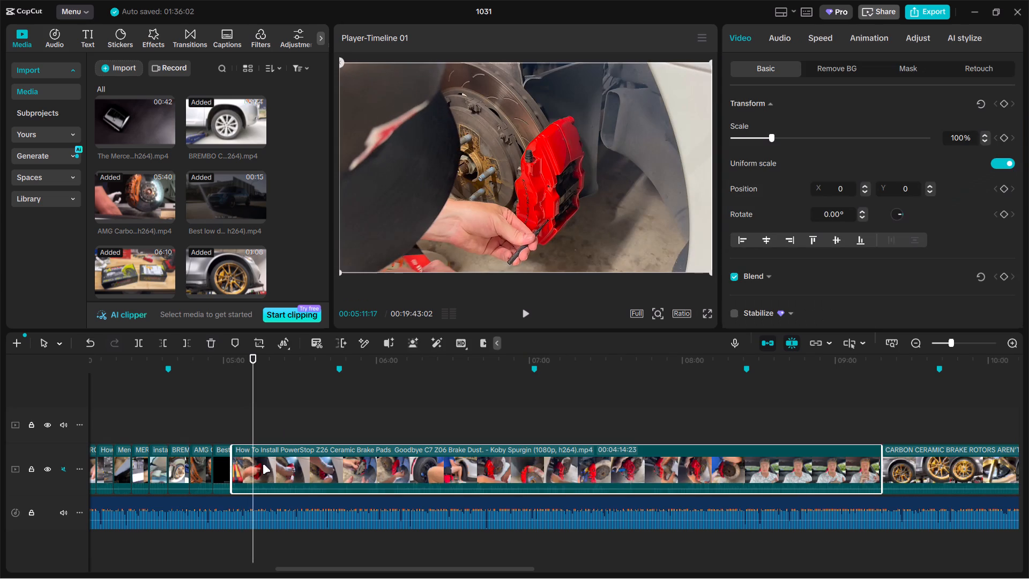
key(ctrl+b)
key(BackSpace)
Trim about 20 seconds off the start of the Carbon Ceramic Brake Rotors clip.
drag(256, 427, 302, 422)
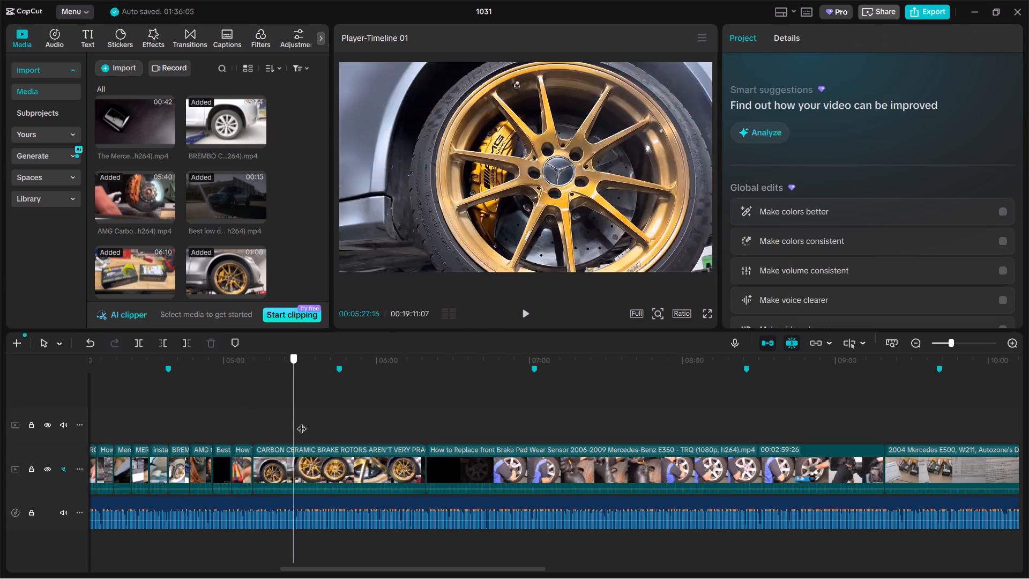
drag(302, 422, 306, 428)
click(300, 470)
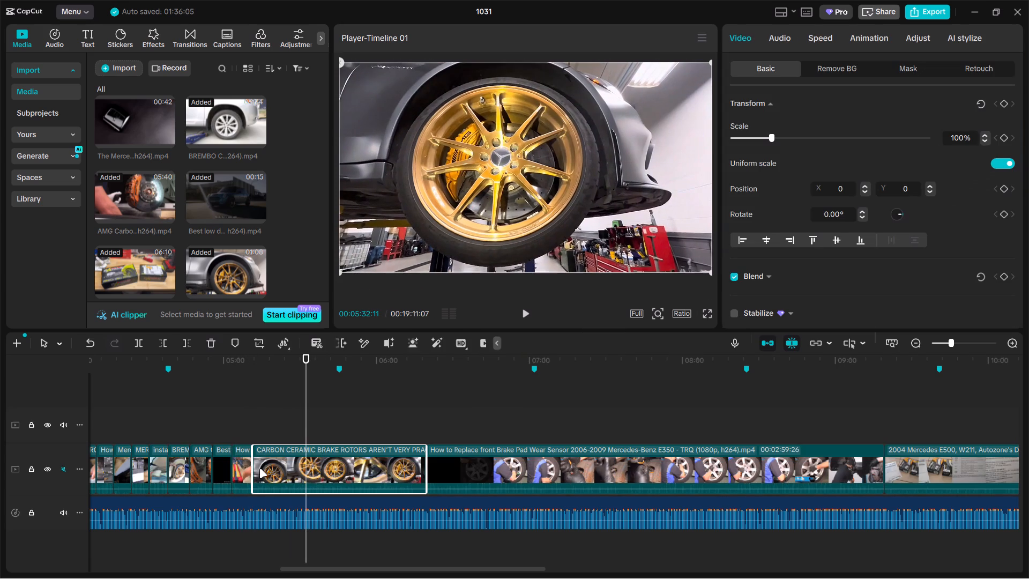
drag(256, 468, 308, 459)
Split the Carbon Ceramic Brake Rotors clip at about 00:05:20 and delete everything after the cut.
double_click(278, 430)
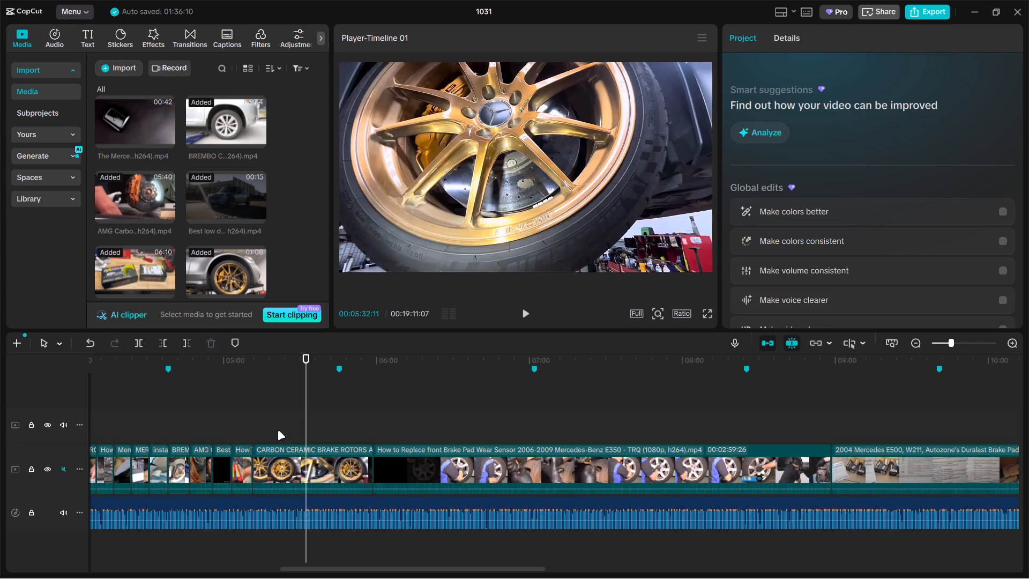
click(299, 465)
key(ctrl+b)
key(BackSpace)
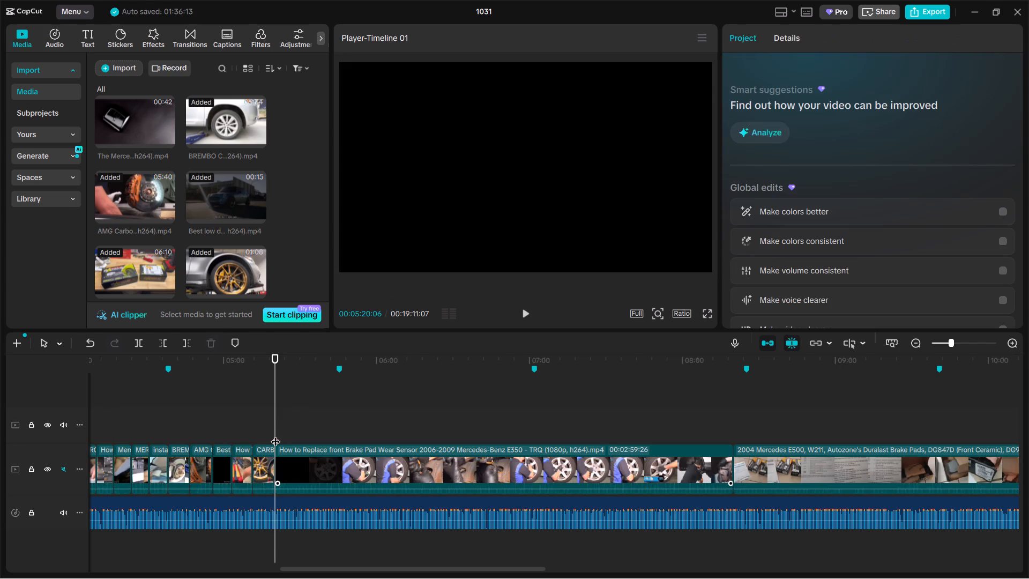
Split the TRQ brake pad wear sensor clip at about 00:05:51 and delete its opening part.
drag(276, 420, 402, 424)
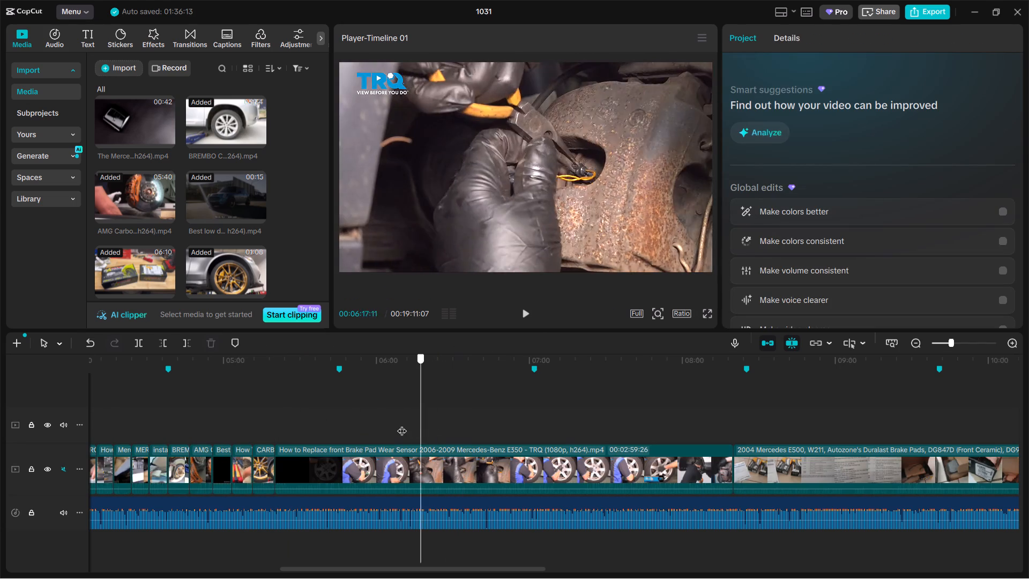
drag(402, 424, 358, 426)
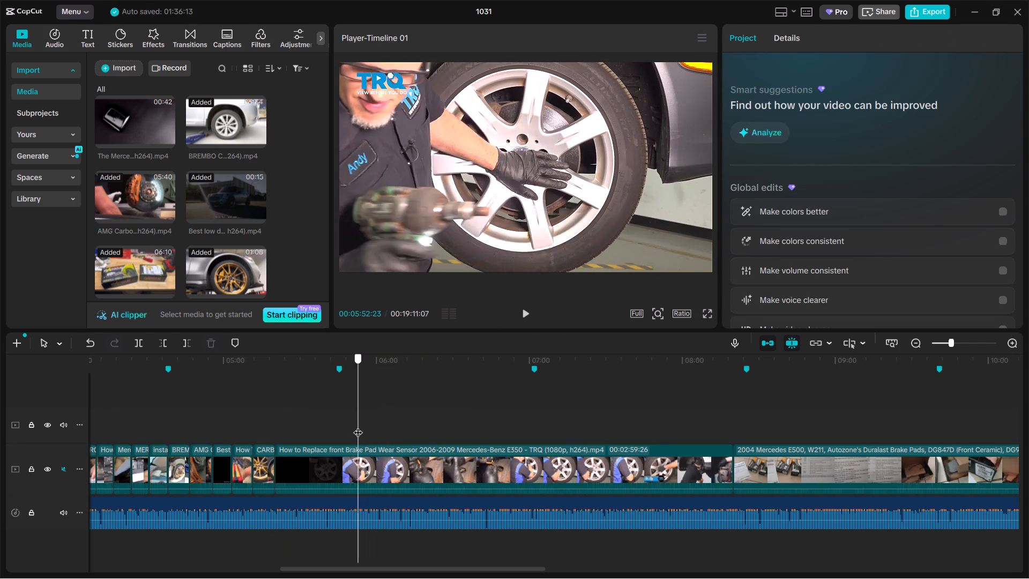
drag(358, 426, 355, 425)
click(357, 472)
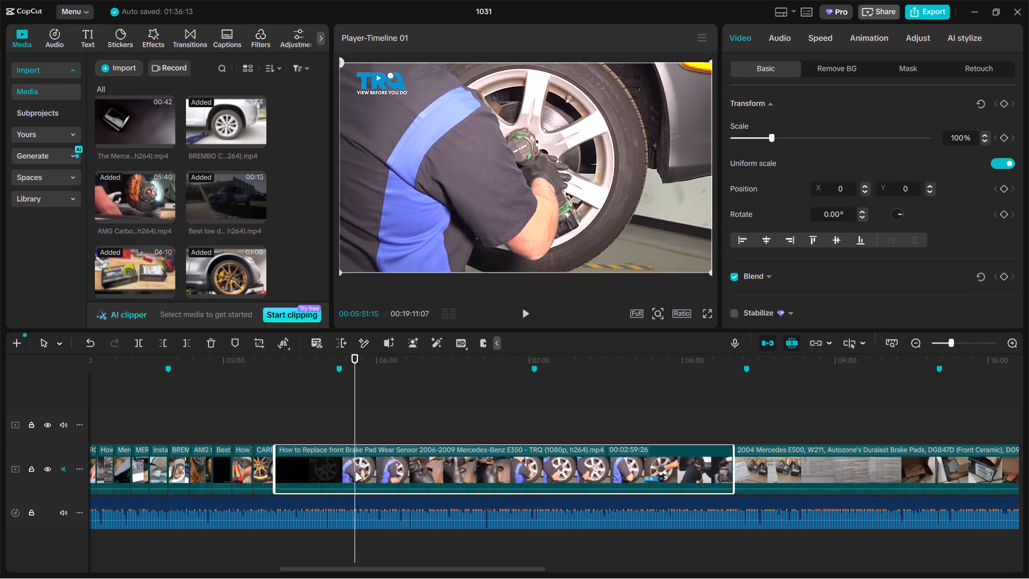
key(ctrl+b)
click(335, 471)
key(BackSpace)
Split the TRQ wear sensor clip about 10 seconds after its start and delete the remainder.
click(275, 434)
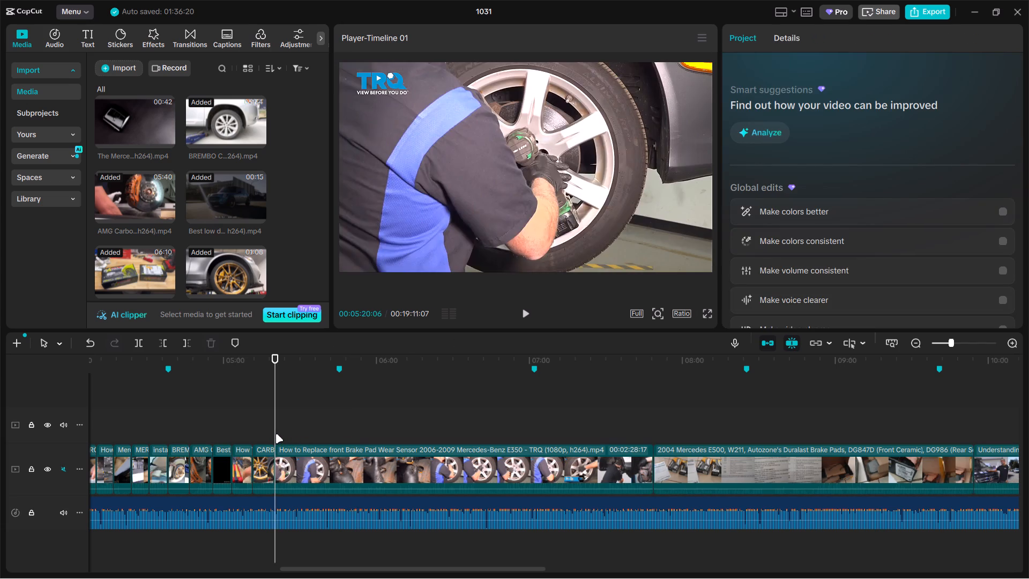
drag(275, 434, 300, 426)
click(298, 449)
key(ctrl+b)
key(BackSpace)
Scale the TRQ wear sensor clip up to 150% to push its logo out of frame.
click(286, 430)
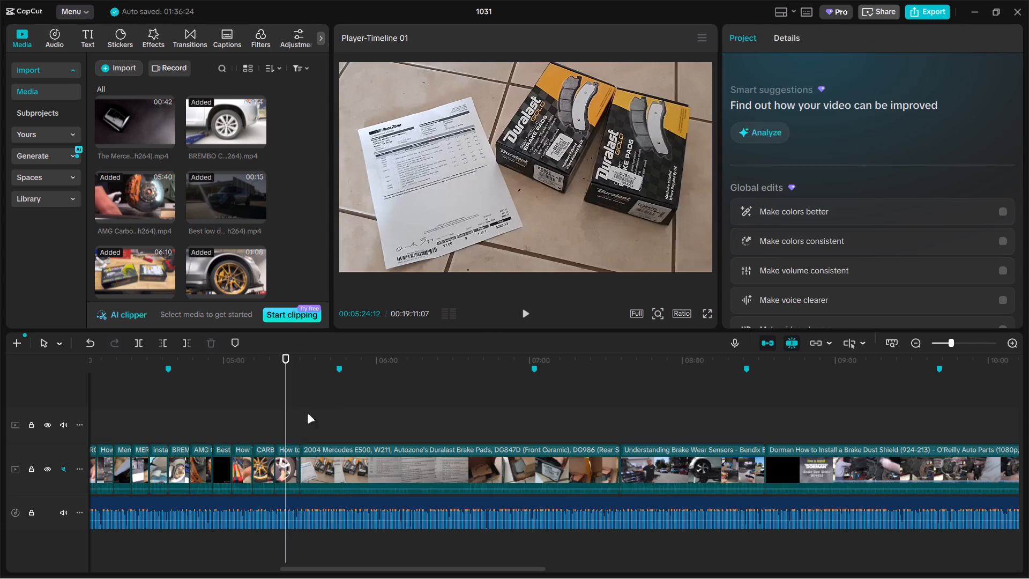
click(448, 204)
drag(769, 135, 791, 135)
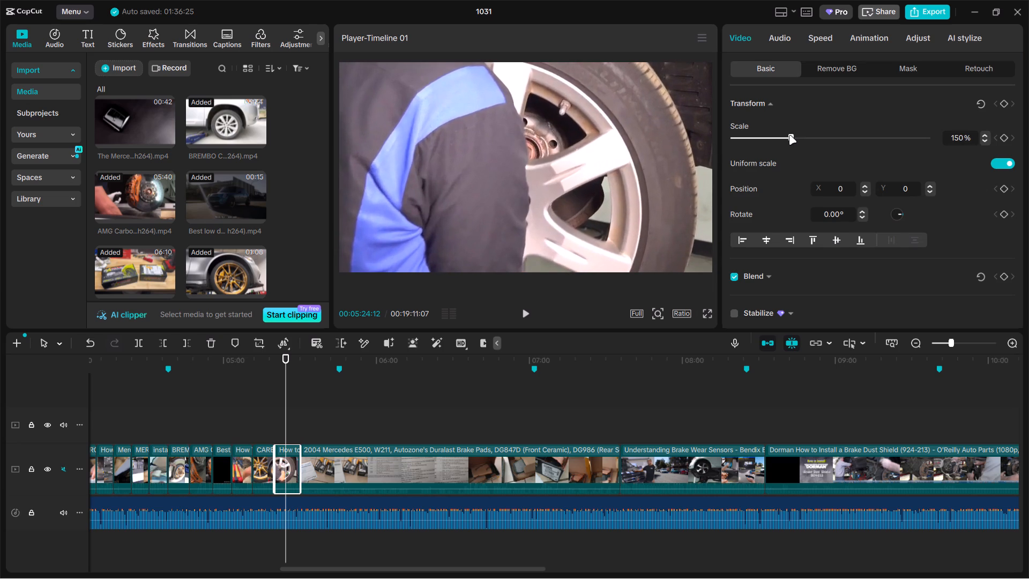
Split the 2004 Mercedes E500 Duralast brake pads clip at about 00:06:49 and delete its opening part.
click(359, 434)
drag(359, 434, 514, 419)
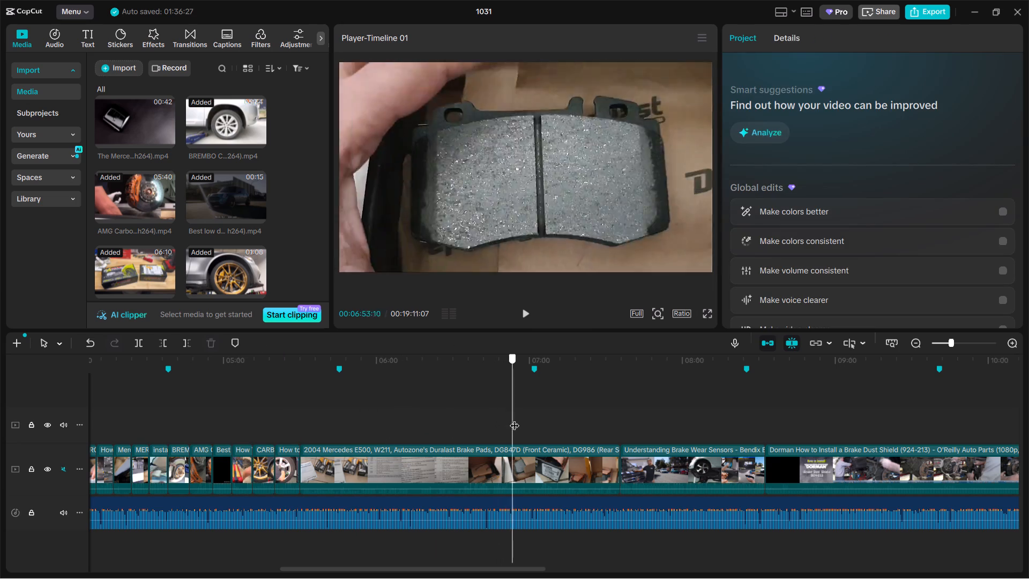
drag(514, 419, 511, 425)
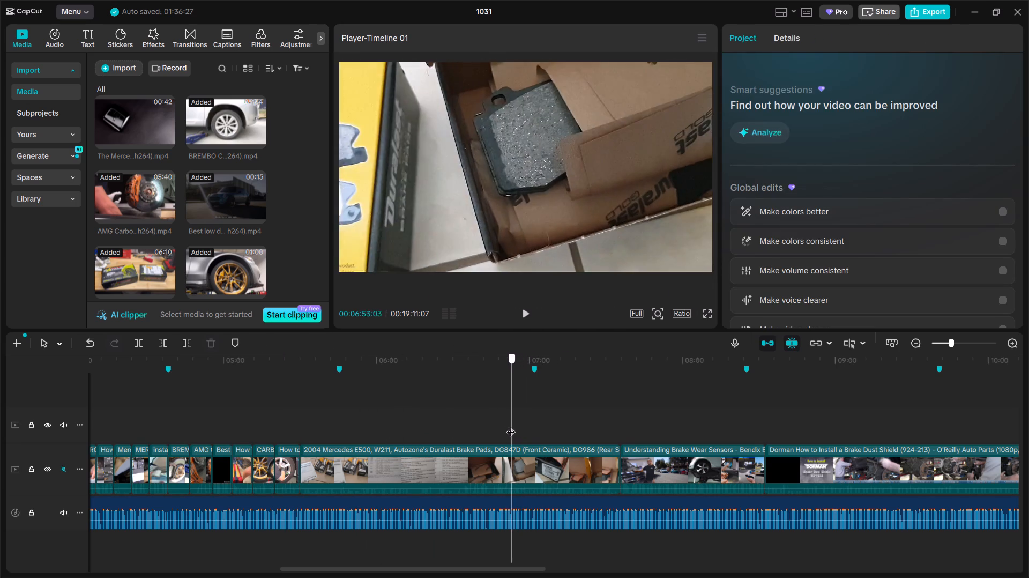
drag(511, 425, 503, 425)
click(495, 477)
key(ctrl+b)
click(433, 470)
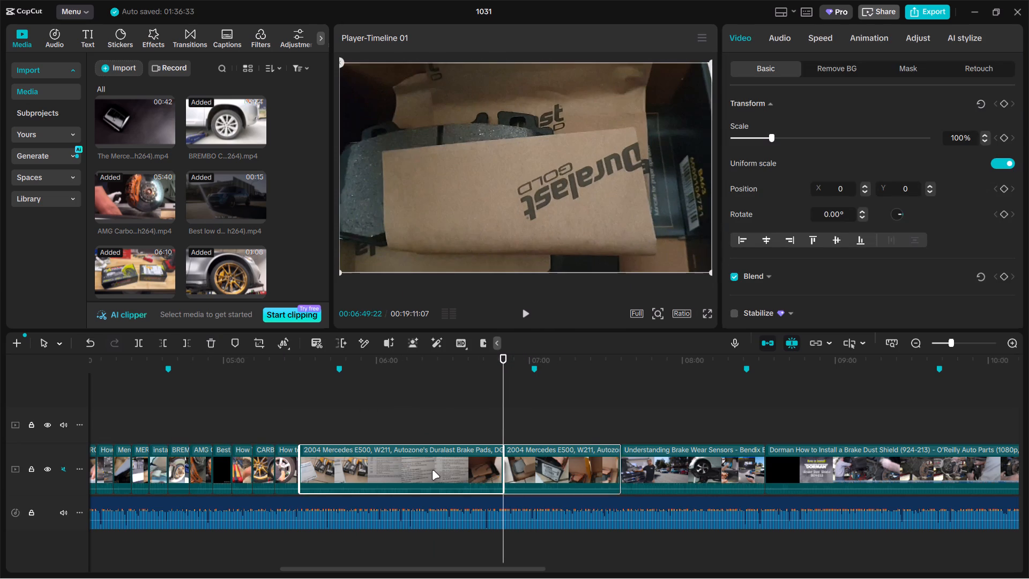
key(BackSpace)
Split the Duralast brake pads clip at about 00:05:36 and delete everything after the cut.
double_click(317, 433)
click(328, 462)
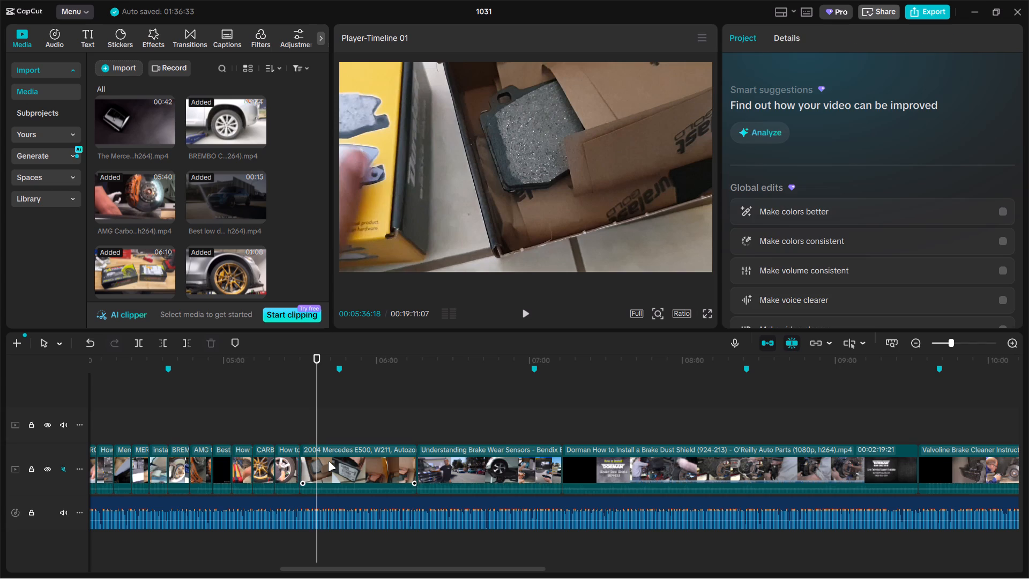
key(ctrl+b)
key(BackSpace)
Trim about 4 seconds off the start of the Bendix Understanding Brake Wear Sensors clip.
drag(319, 427, 355, 422)
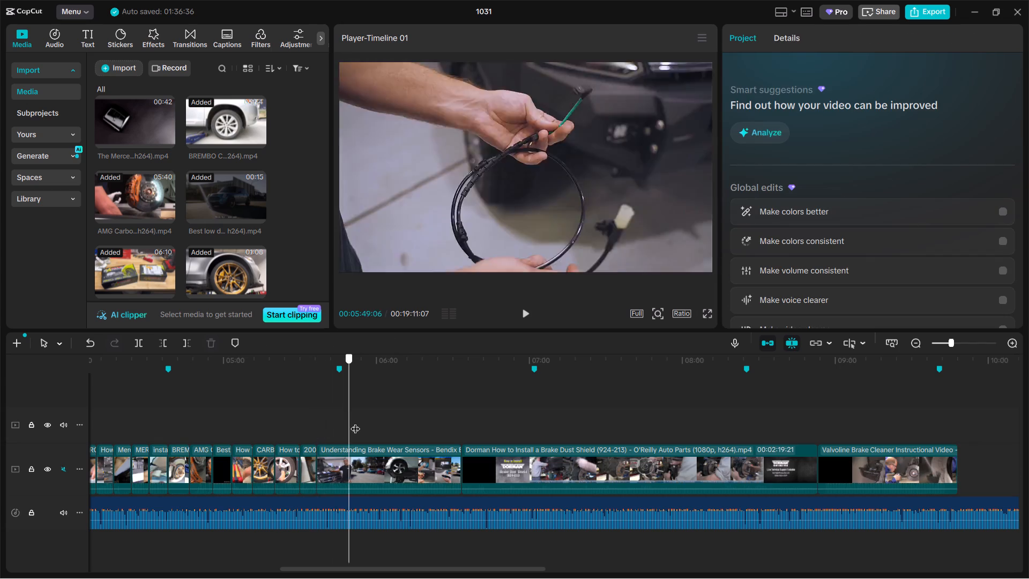
drag(355, 422, 335, 430)
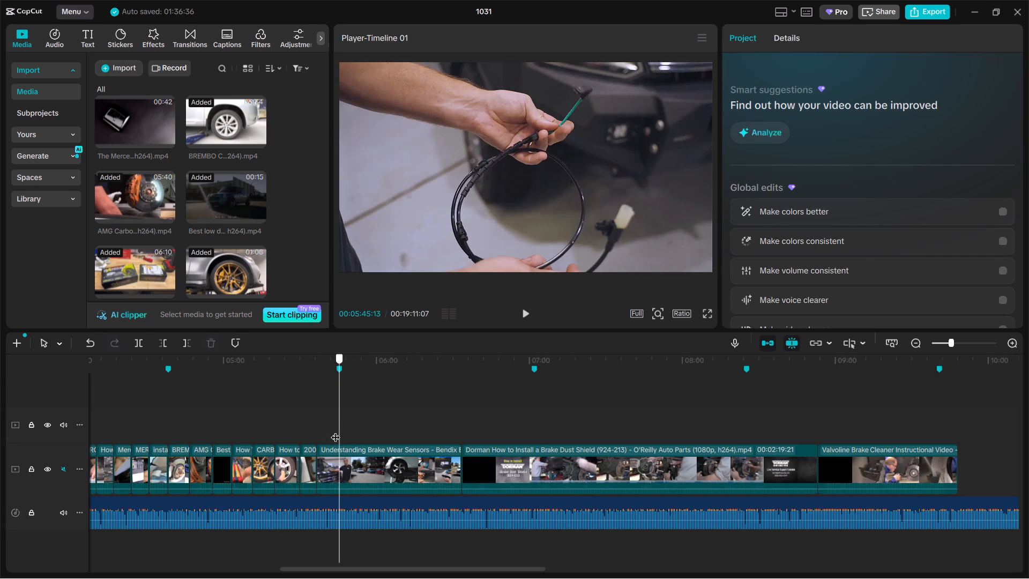
drag(335, 430, 327, 434)
click(326, 466)
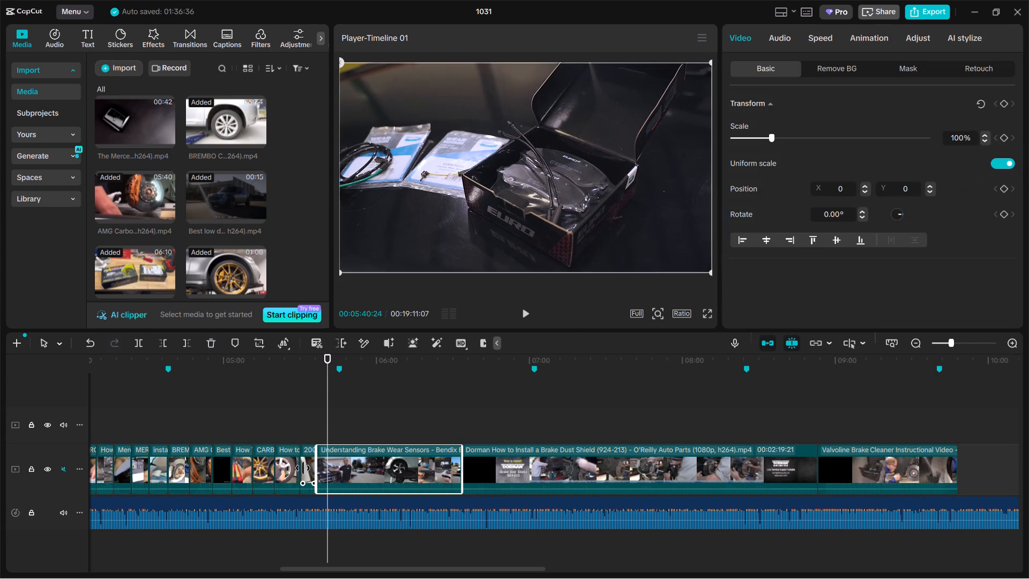
drag(314, 462, 323, 459)
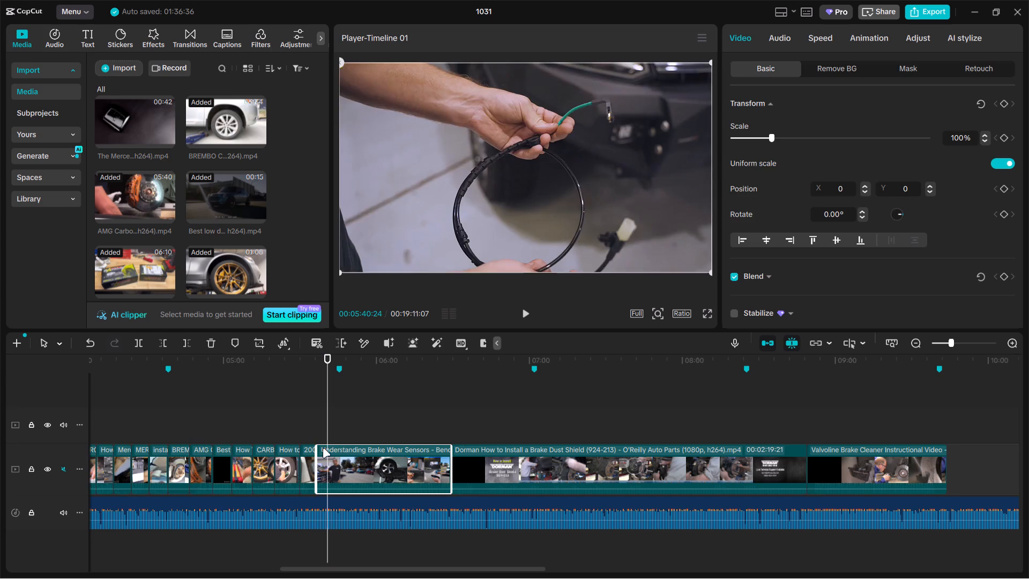
Split the Bendix Brake Wear Sensors clip at about 00:05:43 and delete the remainder.
click(317, 435)
drag(317, 435, 334, 432)
click(350, 465)
key(ctrl+b)
key(BackSpace)
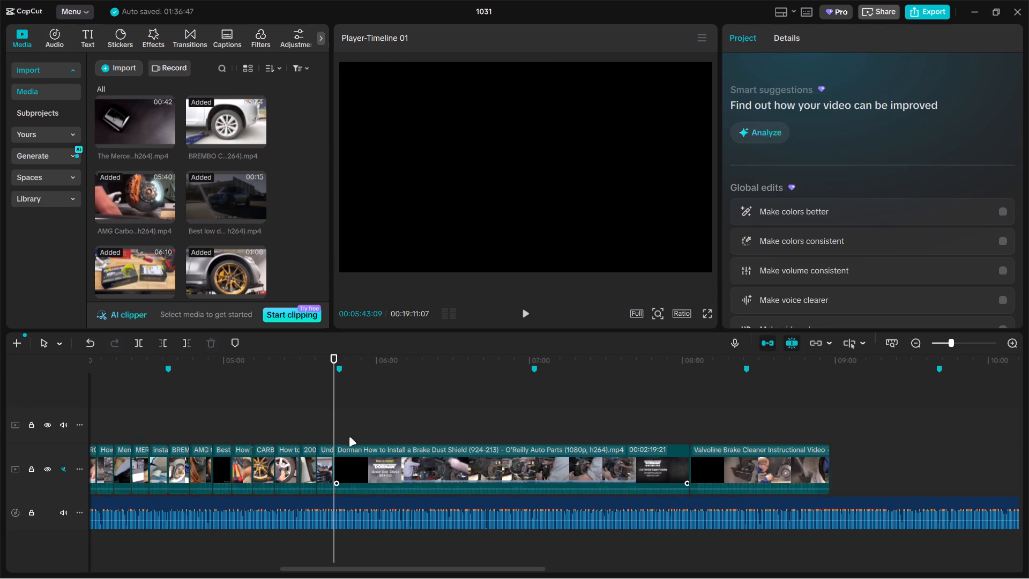
Split the Dorman Brake Dust Shield clip at about 00:06:22 and delete its opening part.
drag(335, 421, 474, 425)
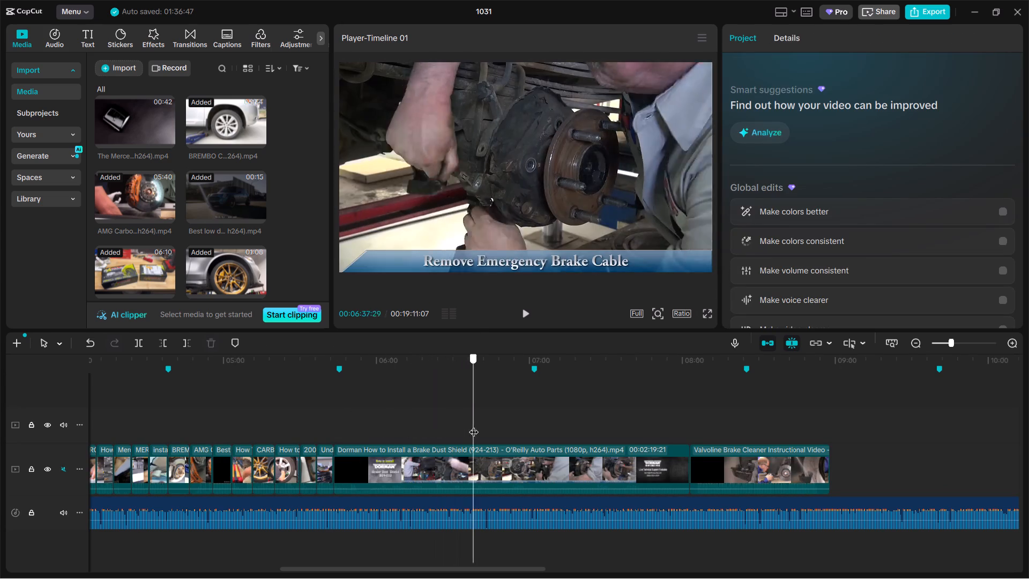
drag(474, 425, 435, 436)
click(428, 470)
key(ctrl+b)
click(399, 463)
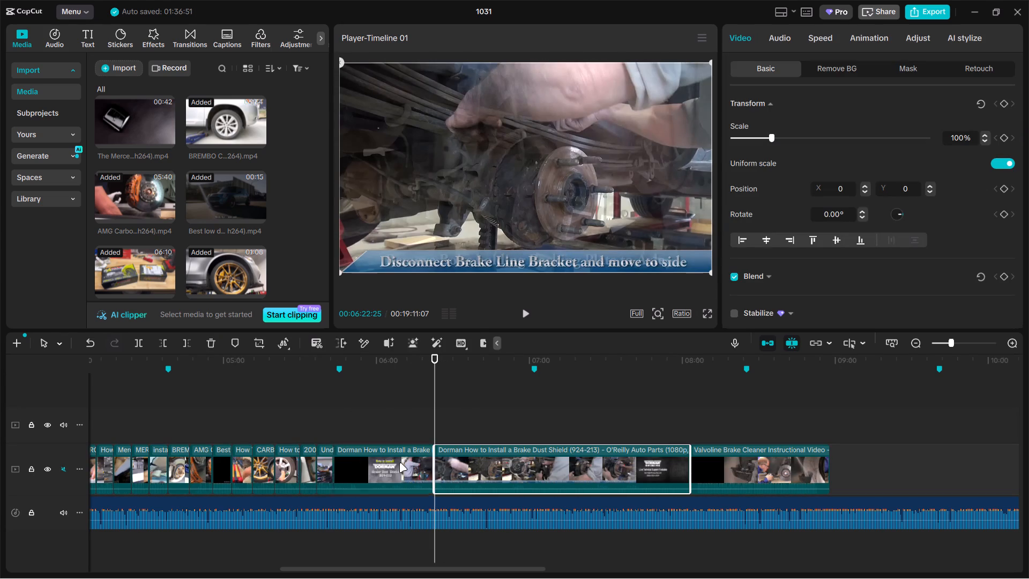
key(BackSpace)
Split the Dorman Brake Dust Shield clip at about 00:05:50 and delete everything after the cut.
click(360, 433)
drag(359, 433, 352, 434)
click(359, 462)
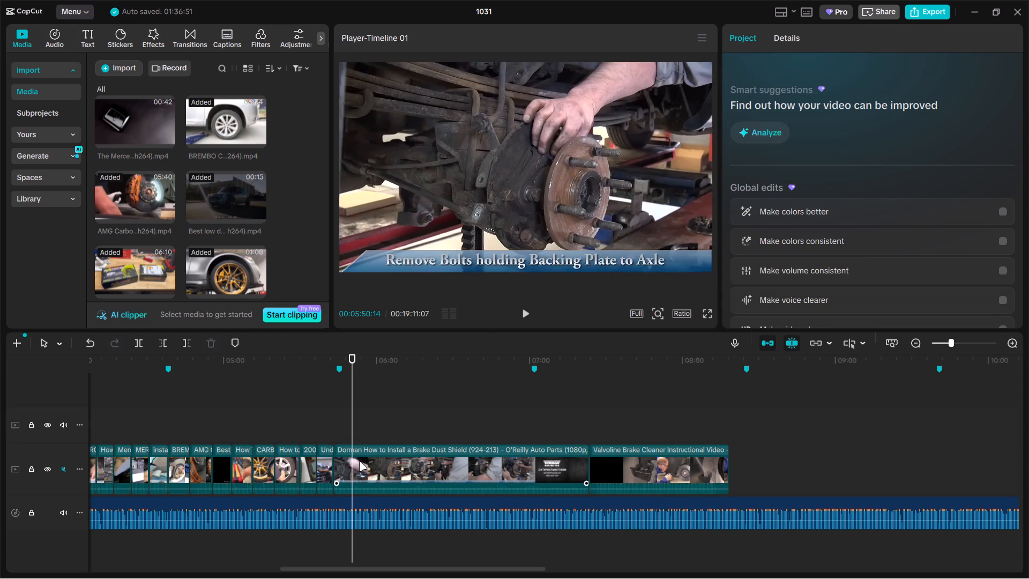
key(ctrl+b)
key(BackSpace)
Split the Valvoline Brake Cleaner clip at about 00:06:22 and delete its opening part.
drag(354, 430, 418, 429)
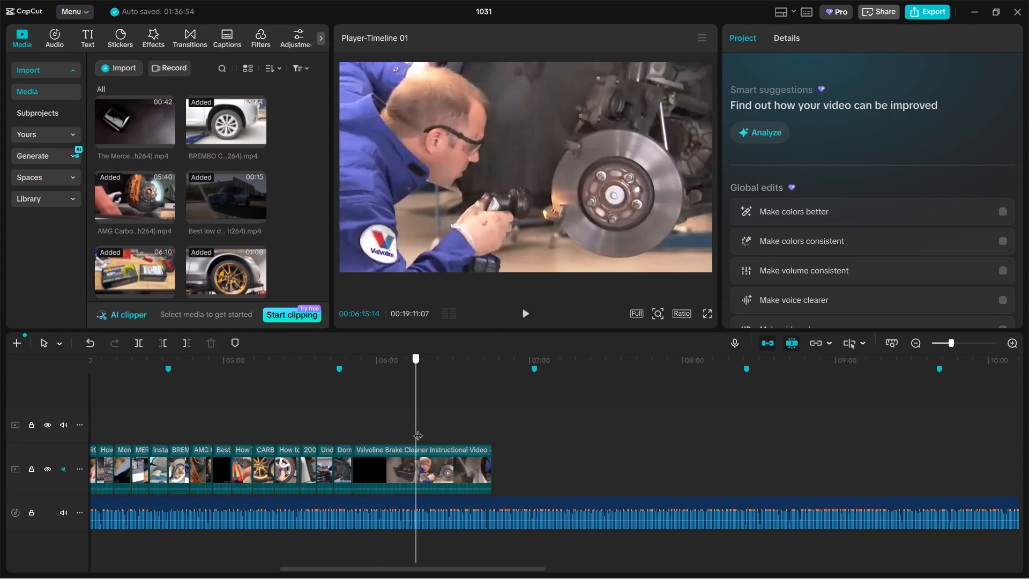
drag(418, 429, 434, 427)
click(437, 464)
key(ctrl+b)
click(407, 464)
key(BackSpace)
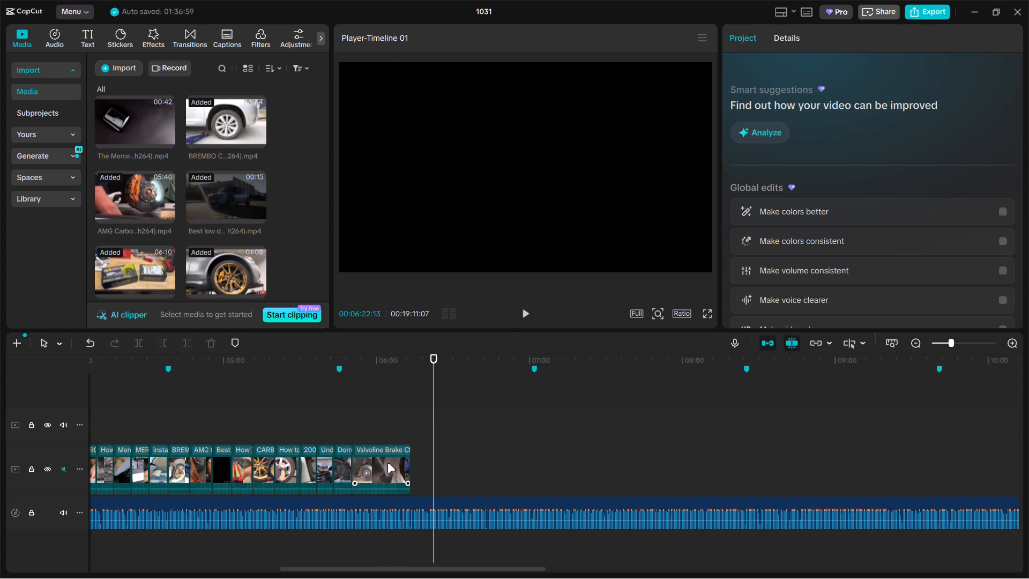
Trim the end of the Valvoline Brake Cleaner clip back to about 00:05:57.
click(349, 429)
drag(349, 429, 369, 426)
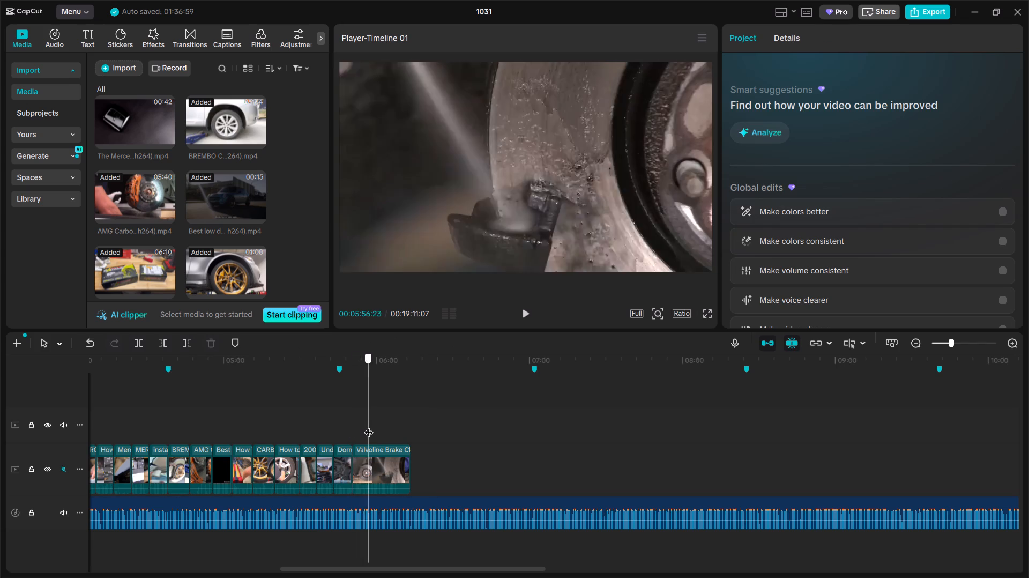
drag(369, 426, 371, 426)
click(375, 451)
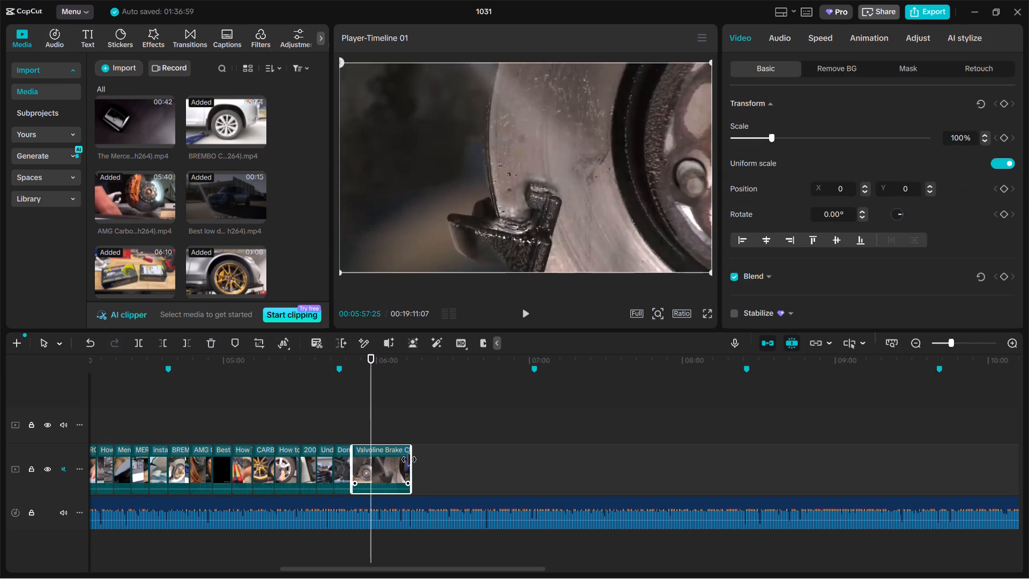
drag(409, 459, 370, 459)
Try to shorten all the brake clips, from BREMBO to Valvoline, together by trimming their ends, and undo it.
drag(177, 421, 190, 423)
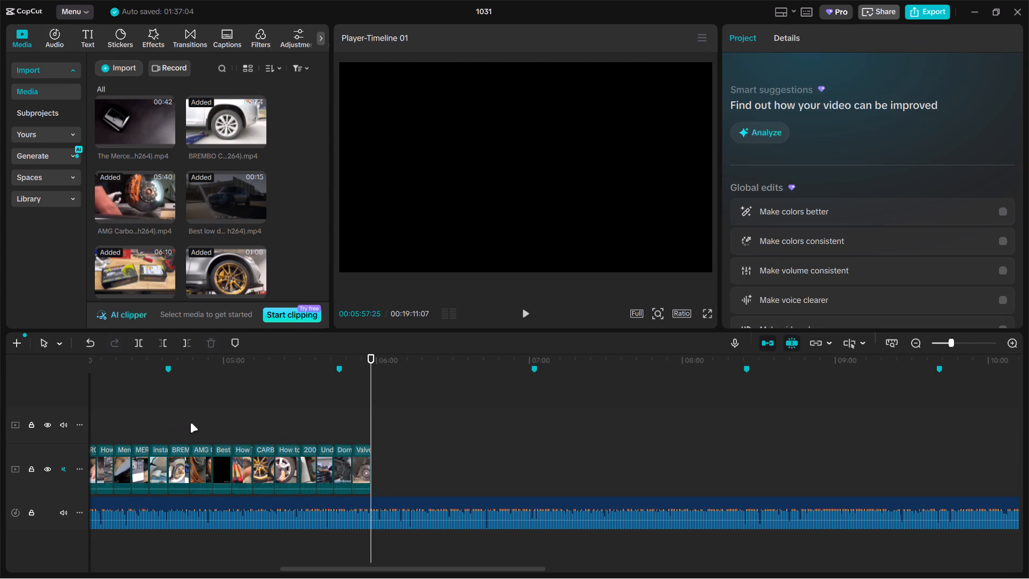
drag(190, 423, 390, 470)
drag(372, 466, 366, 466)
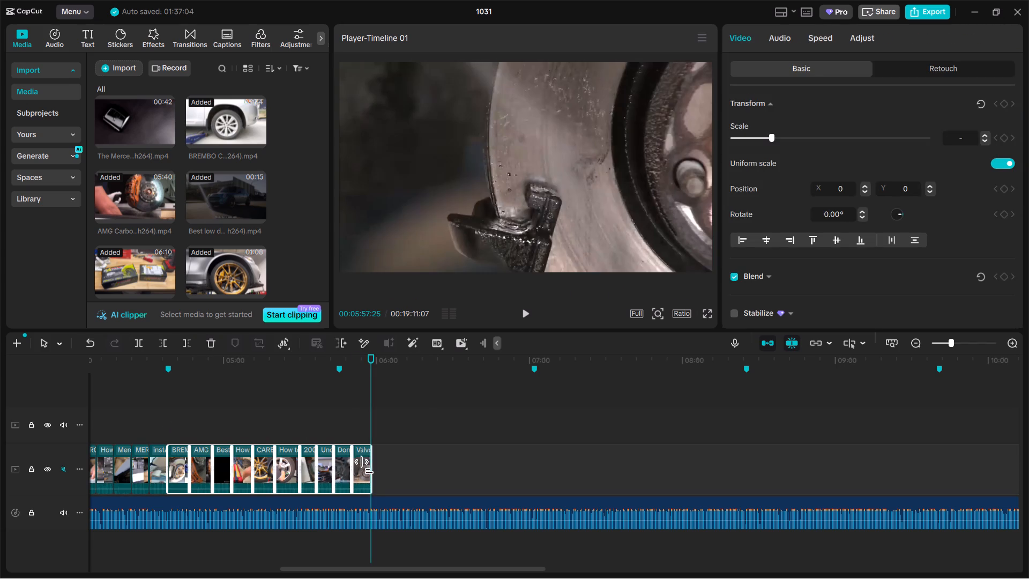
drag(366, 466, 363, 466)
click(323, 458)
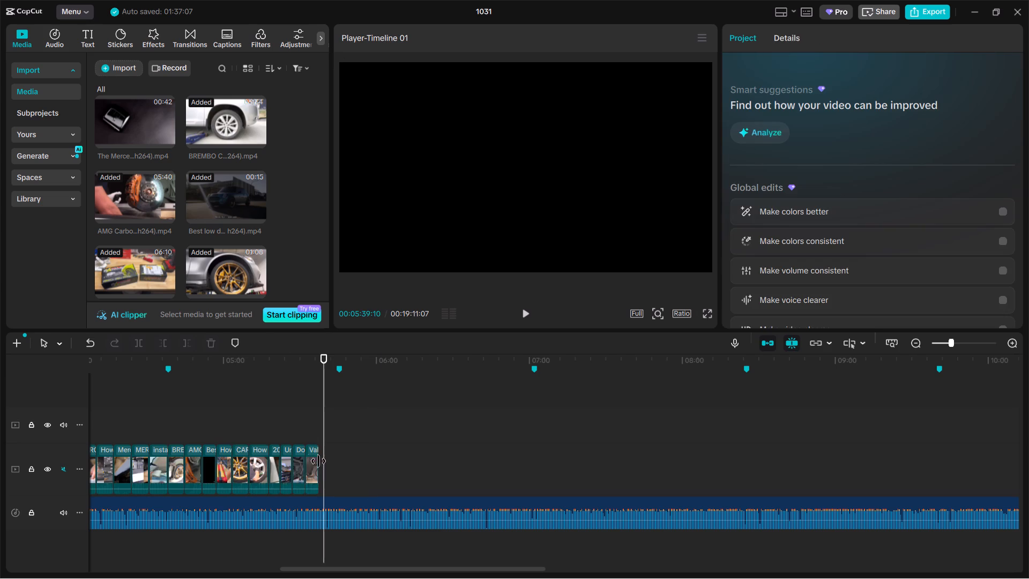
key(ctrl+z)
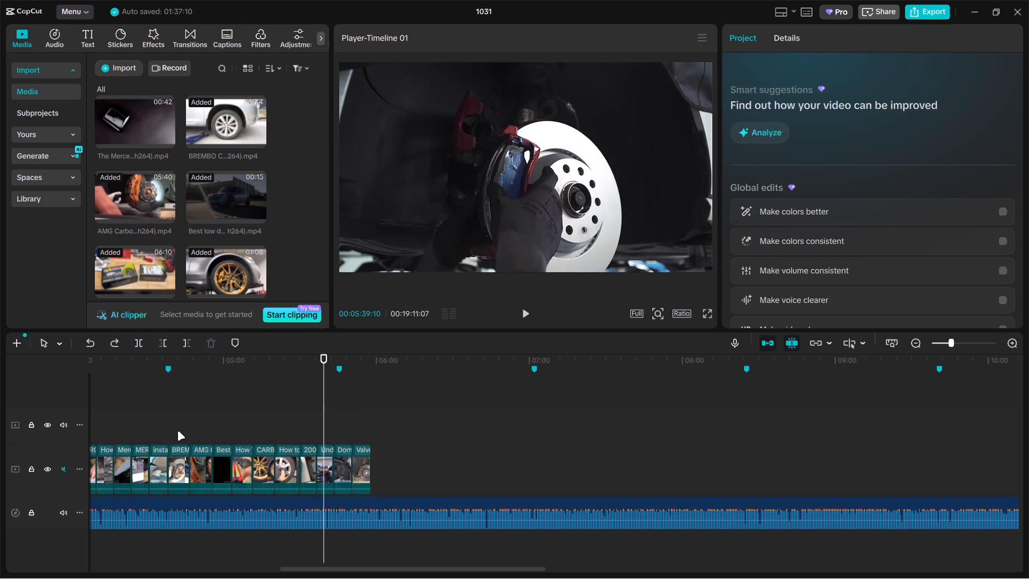
Select the brake clips from BREMBO to Valvoline and trim their ends together so the section finishes near the 00:05:45 marker.
drag(177, 430, 437, 468)
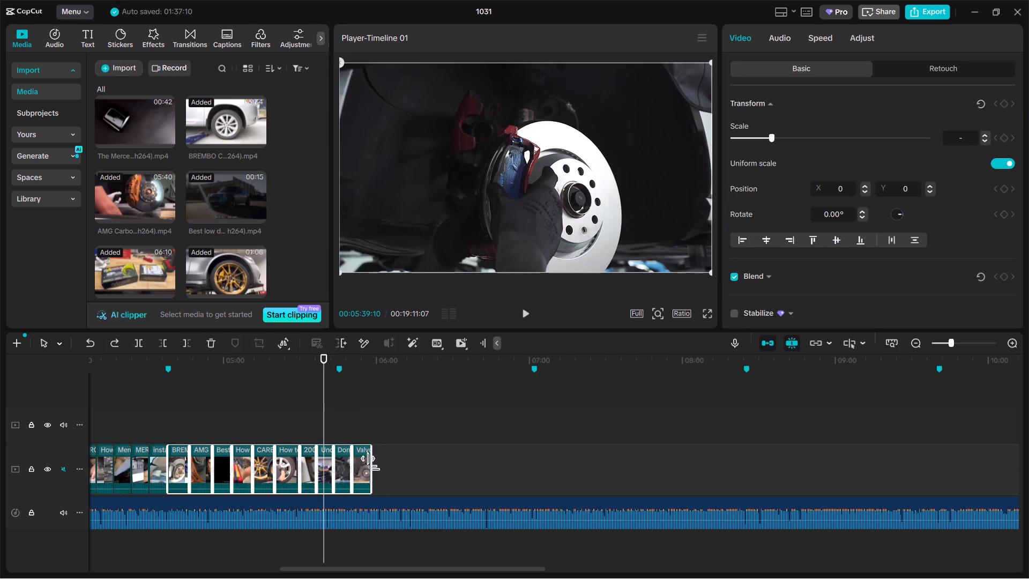
drag(372, 463, 366, 463)
click(326, 432)
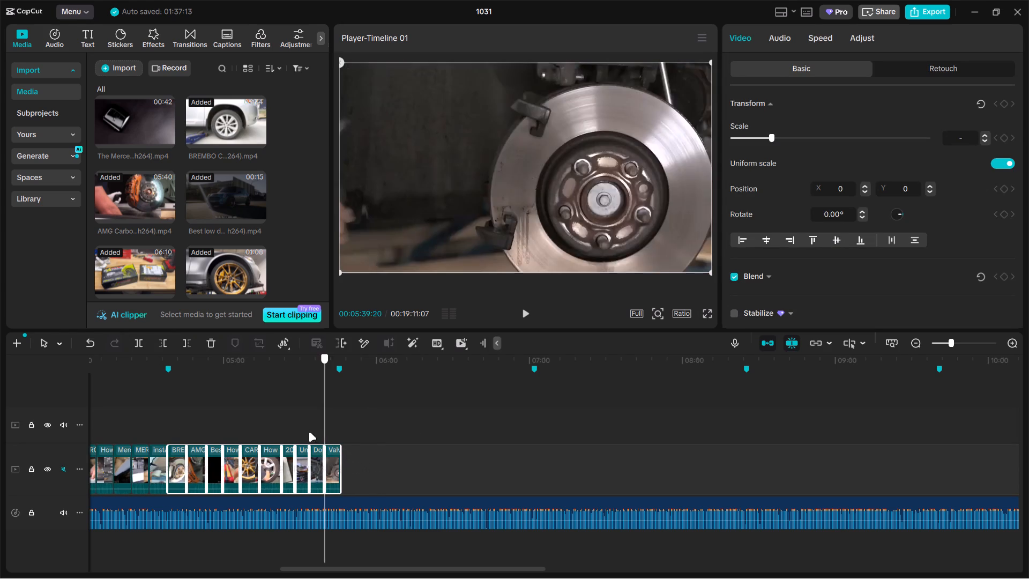
Fine-trim the end of the Valvoline clip to line up with the section marker at about 00:05:45.
click(304, 428)
click(332, 458)
click(338, 461)
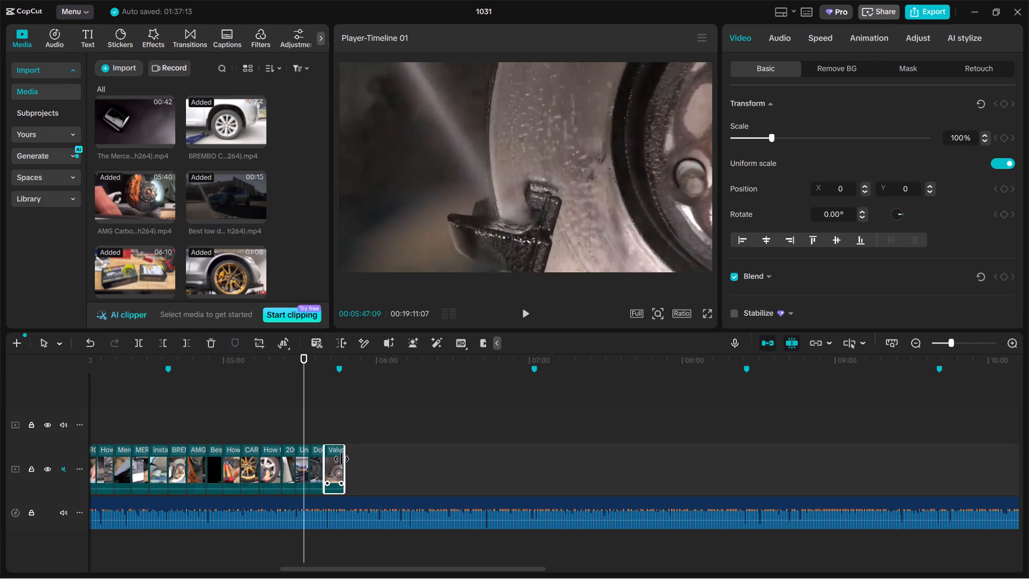
Review the shortened brake clips and listen to the voiceover around the section marker at about 00:05:45.
click(202, 425)
drag(199, 425, 192, 427)
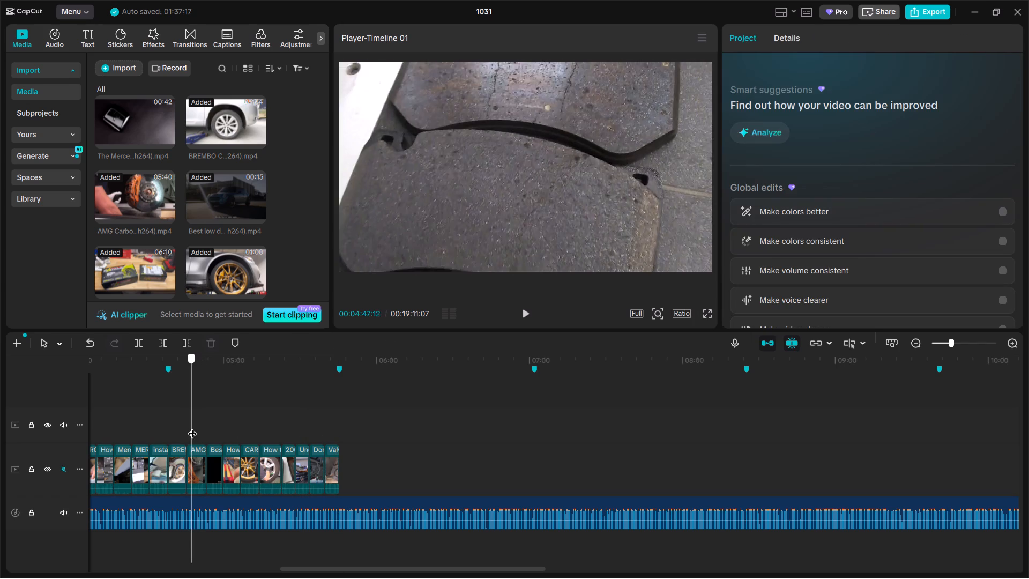
drag(192, 427, 169, 427)
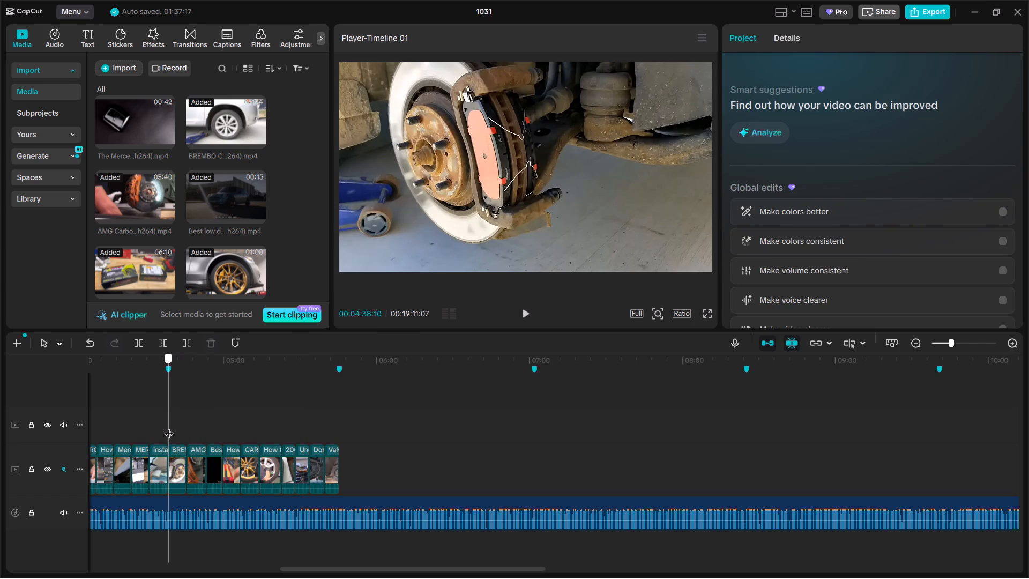
drag(169, 427, 204, 420)
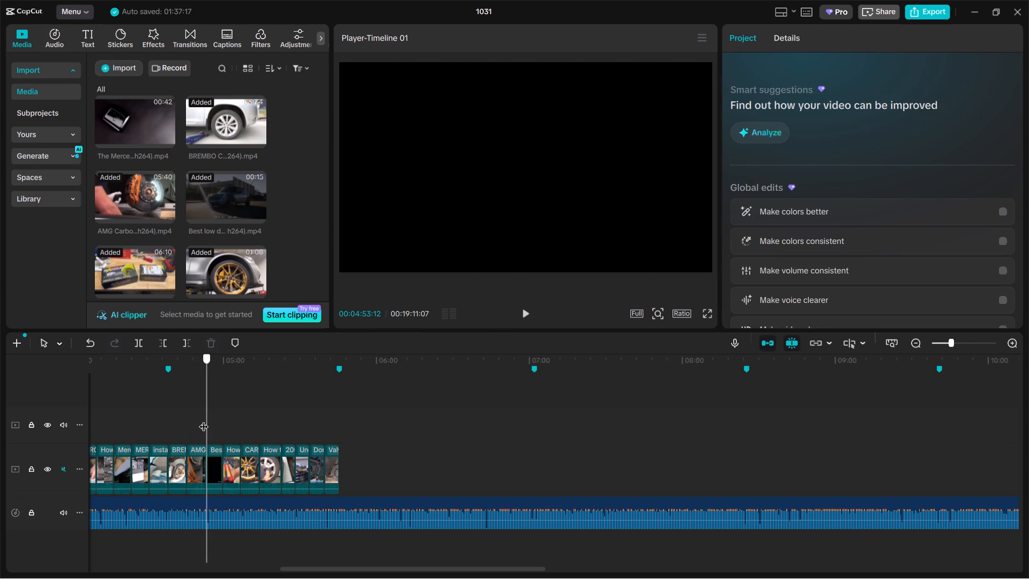
drag(204, 420, 324, 420)
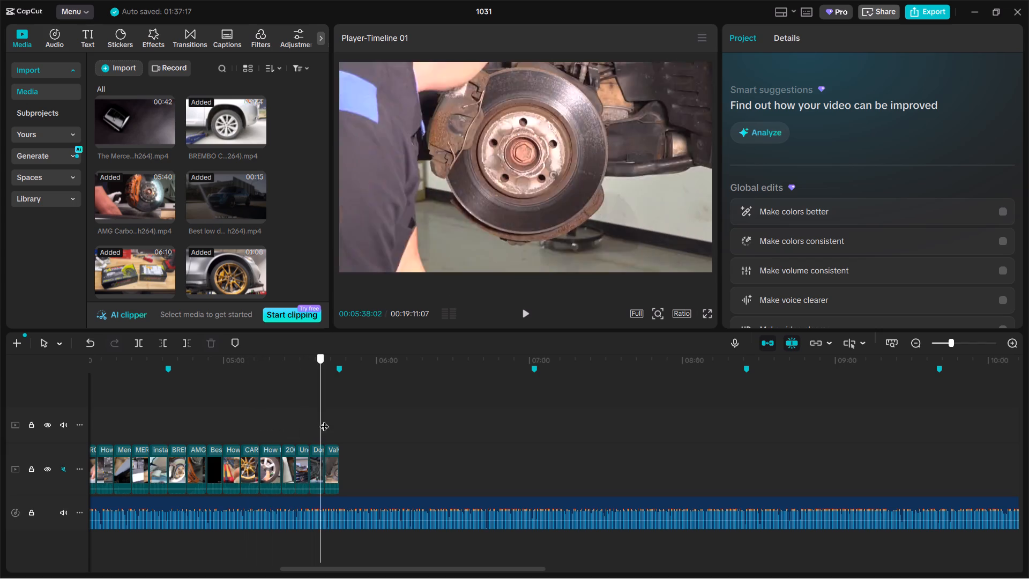
drag(324, 420, 339, 419)
click(335, 419)
key(space)
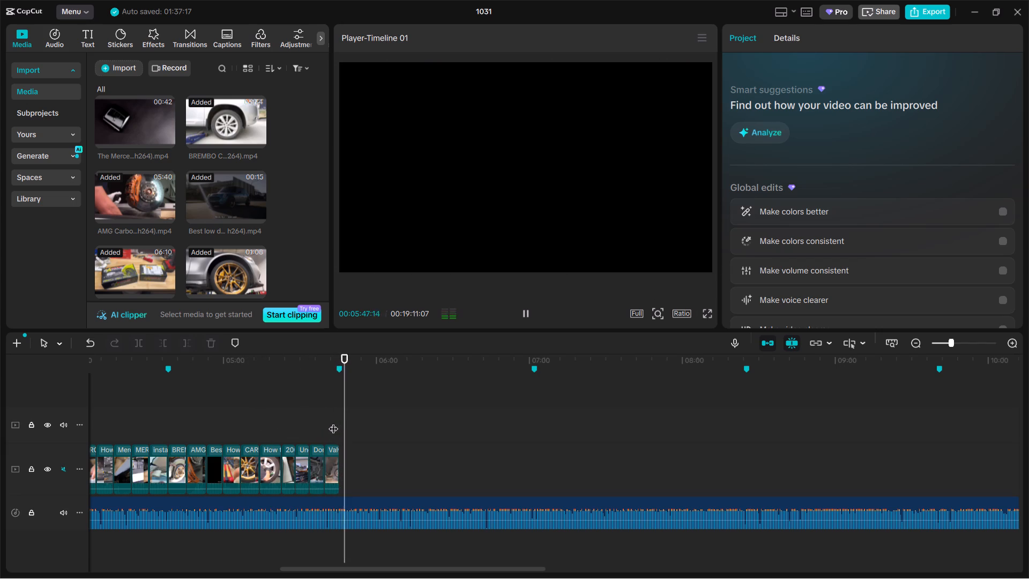
key(space)
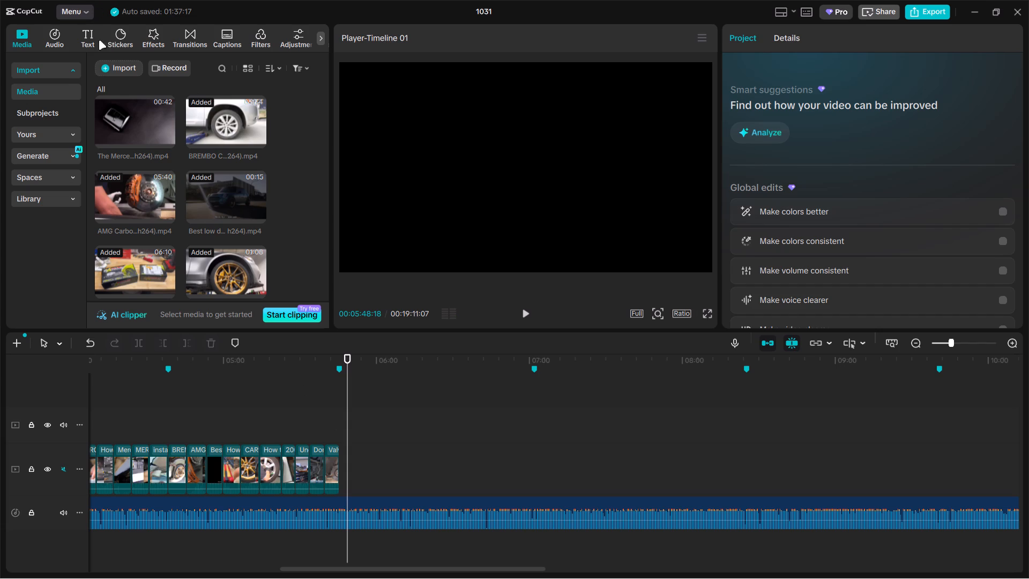
Import all eight battery and Mercedes-AMG videos from the EDIT folder's 06 subfolder.
click(114, 59)
click(124, 66)
click(149, 93)
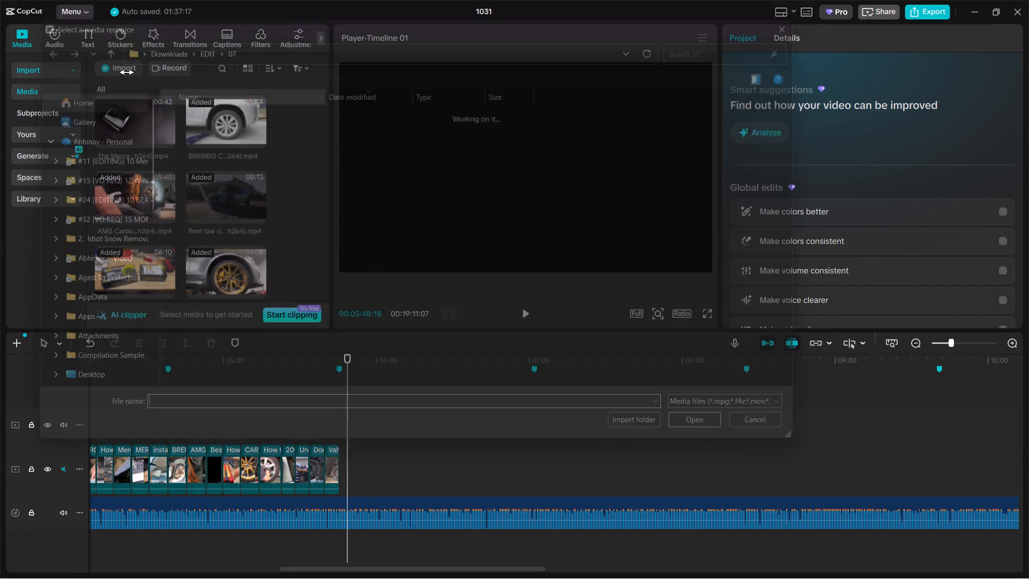
click(85, 39)
double_click(173, 216)
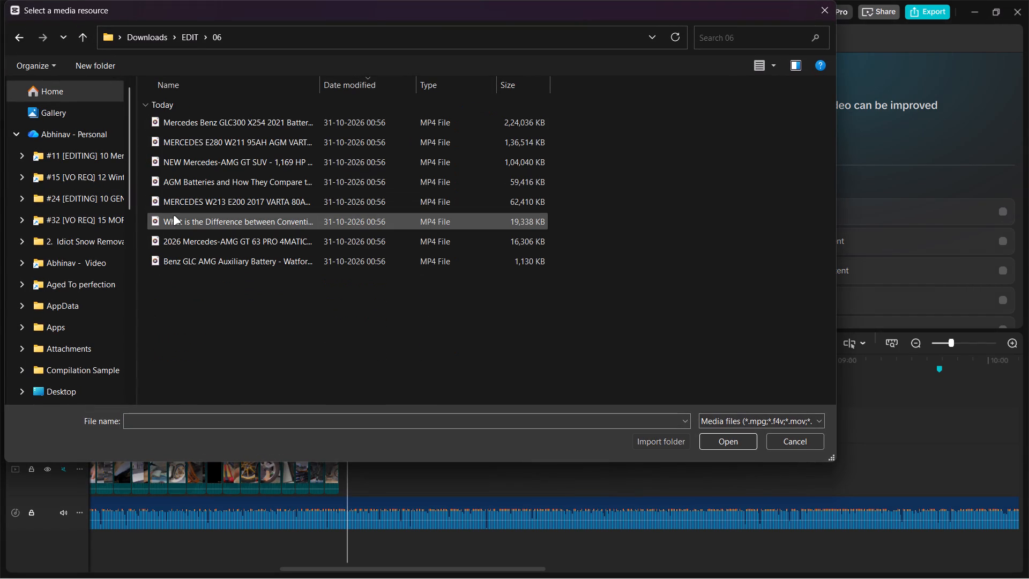
key(ctrl+a)
key(Return)
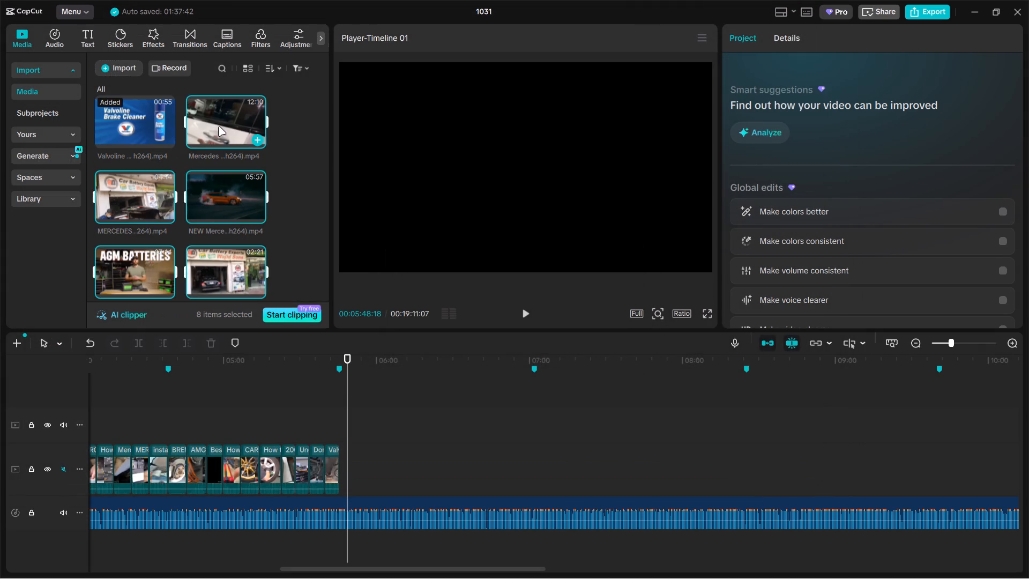
Add the eight imported videos to the main video track directly after the Valvoline clip.
drag(219, 125, 404, 466)
click(403, 465)
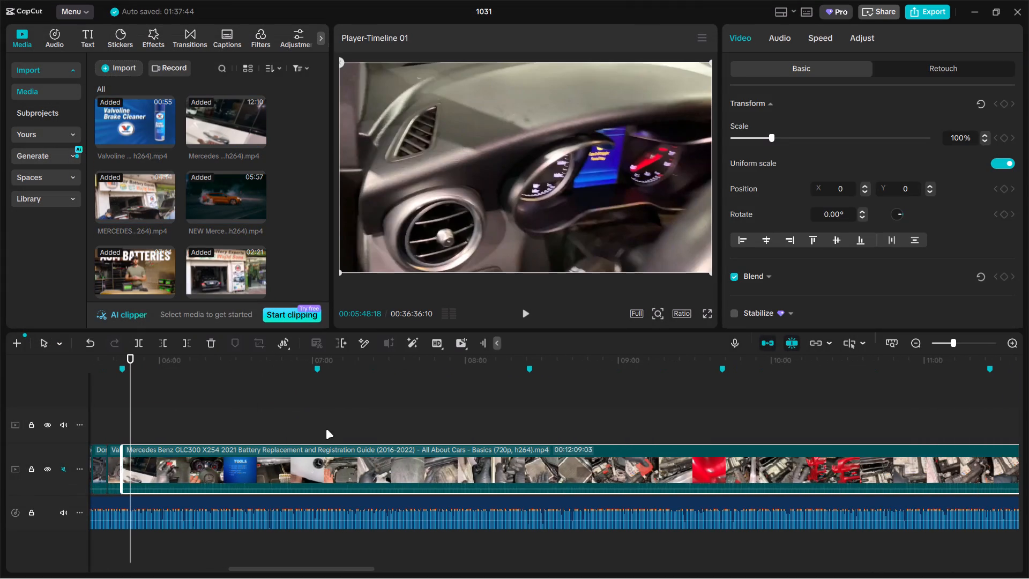
Split the GLC300 battery replacement clip at about 00:08:52, where the battery is shown, and delete the part before it.
click(311, 429)
drag(311, 429, 556, 405)
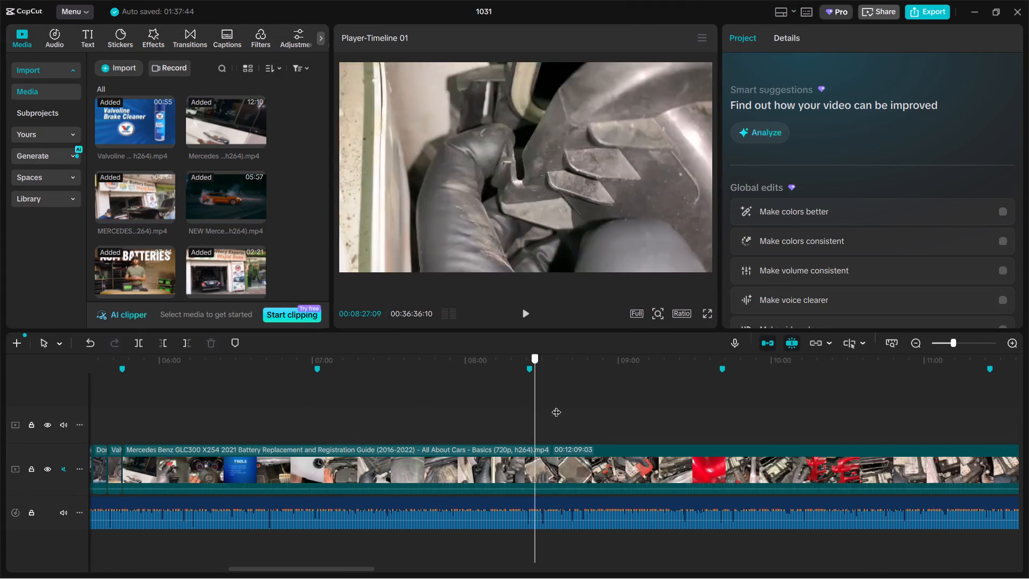
drag(556, 405, 605, 405)
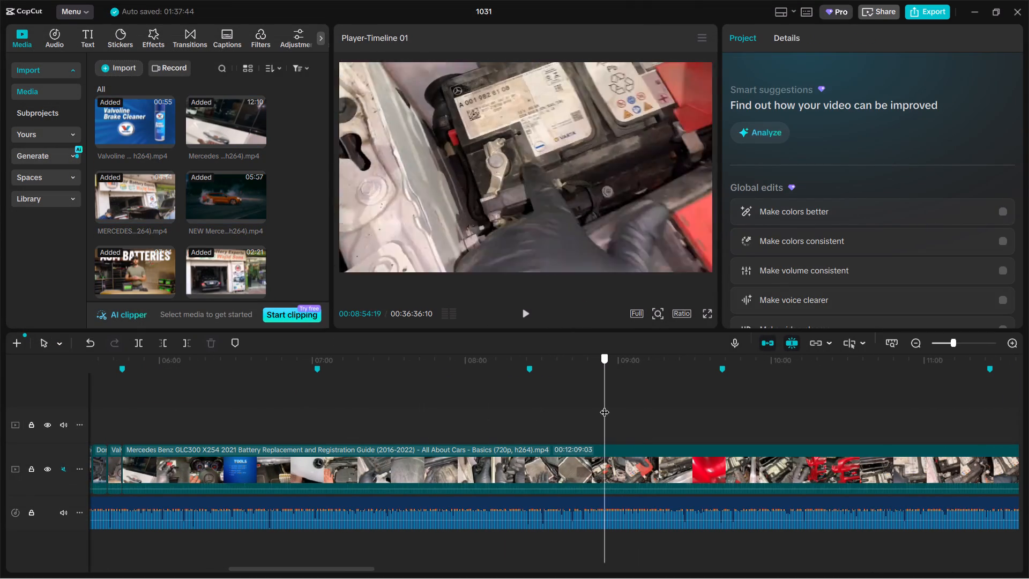
drag(605, 405, 599, 406)
click(607, 462)
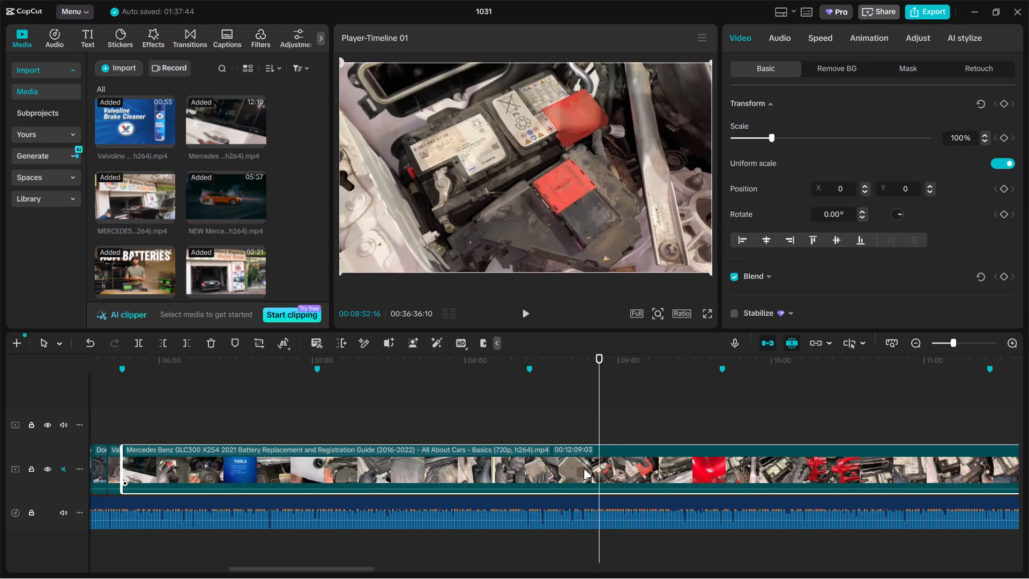
key(ctrl+b)
click(549, 471)
key(BackSpace)
Split the remaining GLC300 battery clip at about 00:05:52 and delete everything after the cut.
click(146, 437)
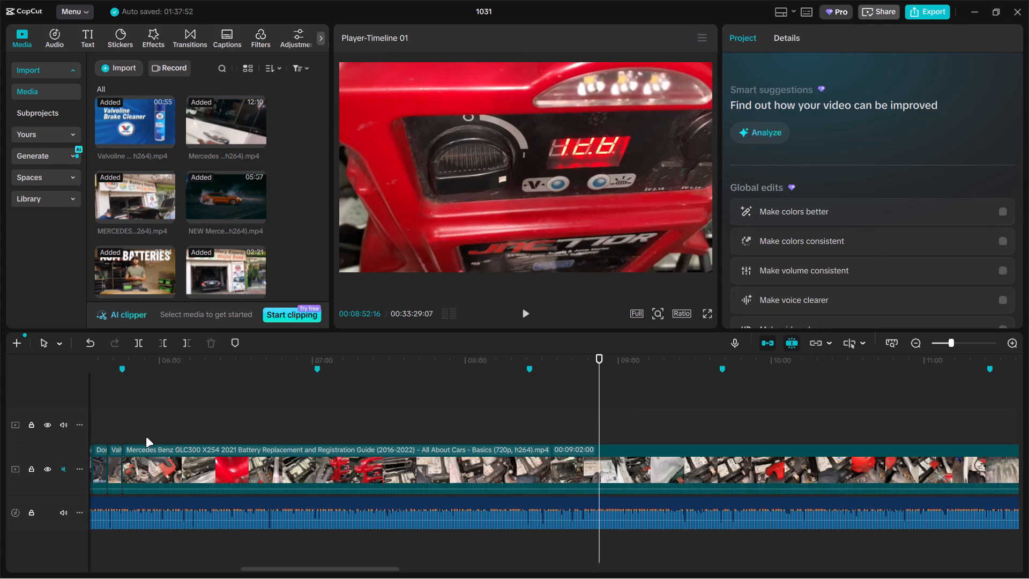
drag(146, 437, 139, 437)
click(157, 452)
key(ctrl+v)
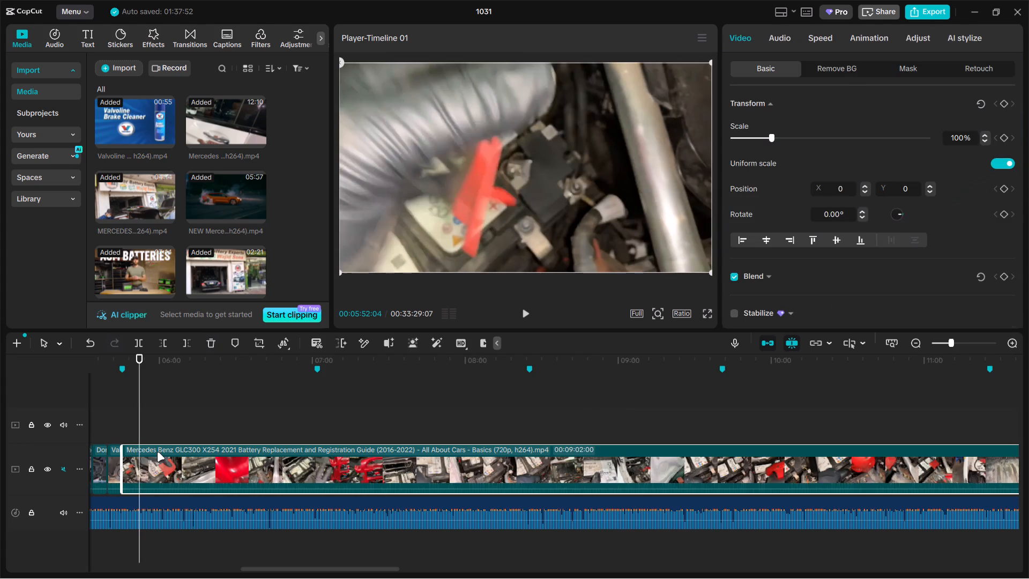
key(ctrl+z)
key(ctrl+b)
click(185, 457)
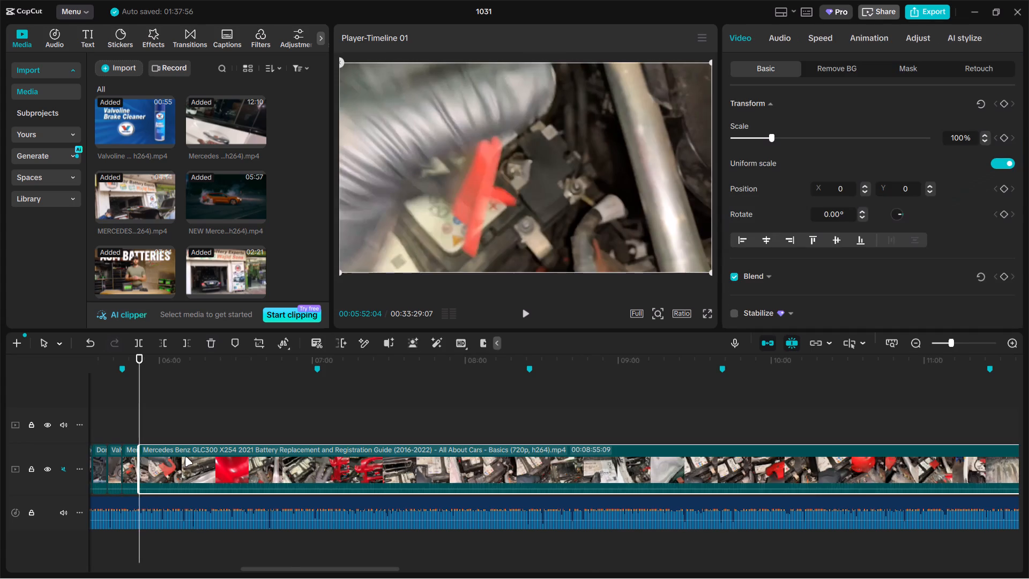
key(BackSpace)
Split the Mercedes E280 W211 Varta battery clip at about 00:07:01 and delete its opening part.
drag(139, 428, 247, 418)
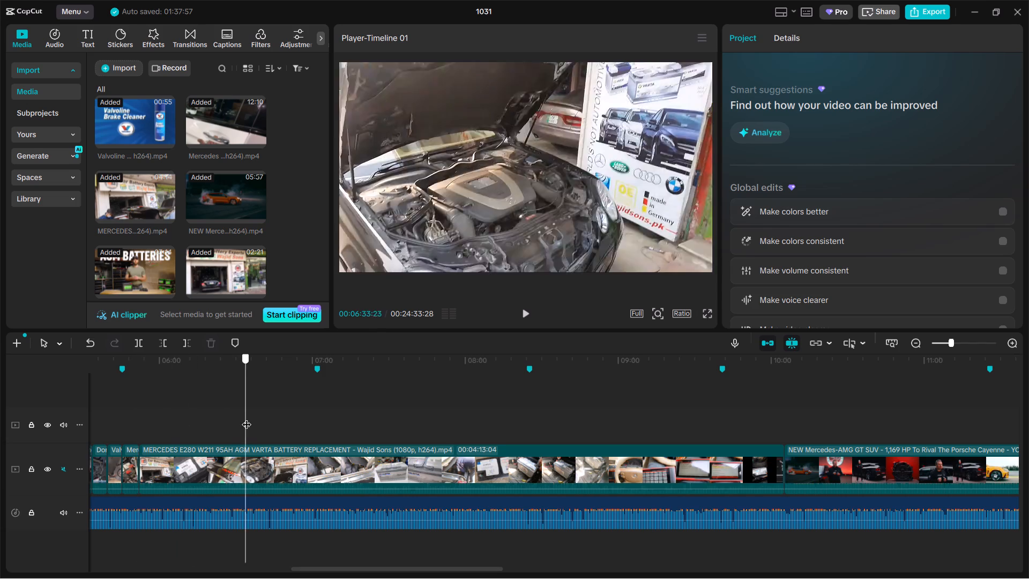
drag(247, 418, 341, 410)
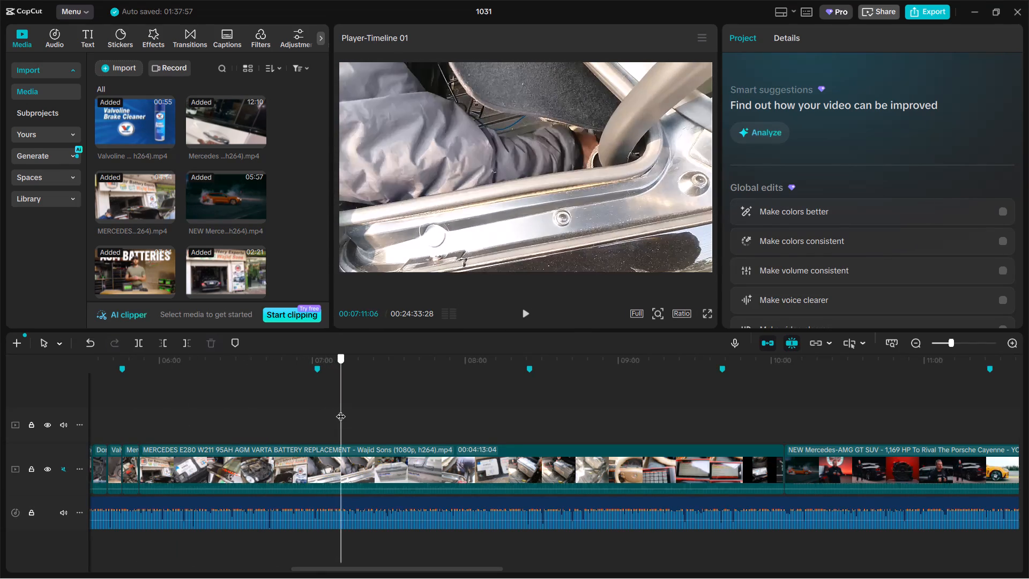
drag(341, 410, 320, 416)
click(324, 461)
key(ctrl+b)
click(290, 477)
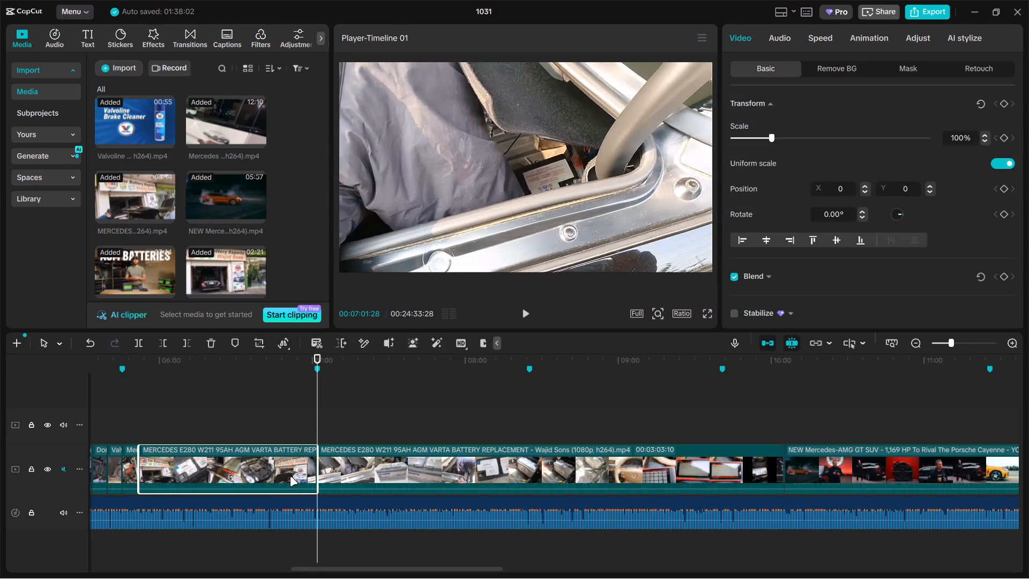
key(BackSpace)
Split the remaining E280 W211 battery clip at about 00:05:58 and delete everything after the cut.
double_click(152, 432)
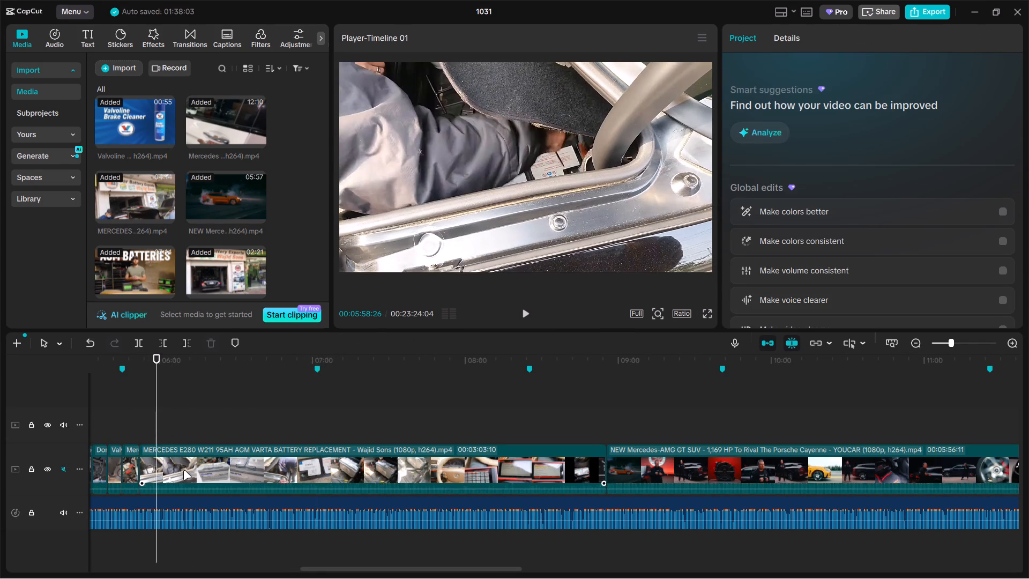
click(183, 470)
key(ctrl+b)
key(BackSpace)
Scan the NEW Mercedes-AMG GT SUV clip, split it at the wheel shot at about 00:08:39, and delete the preceding part.
drag(158, 433, 167, 428)
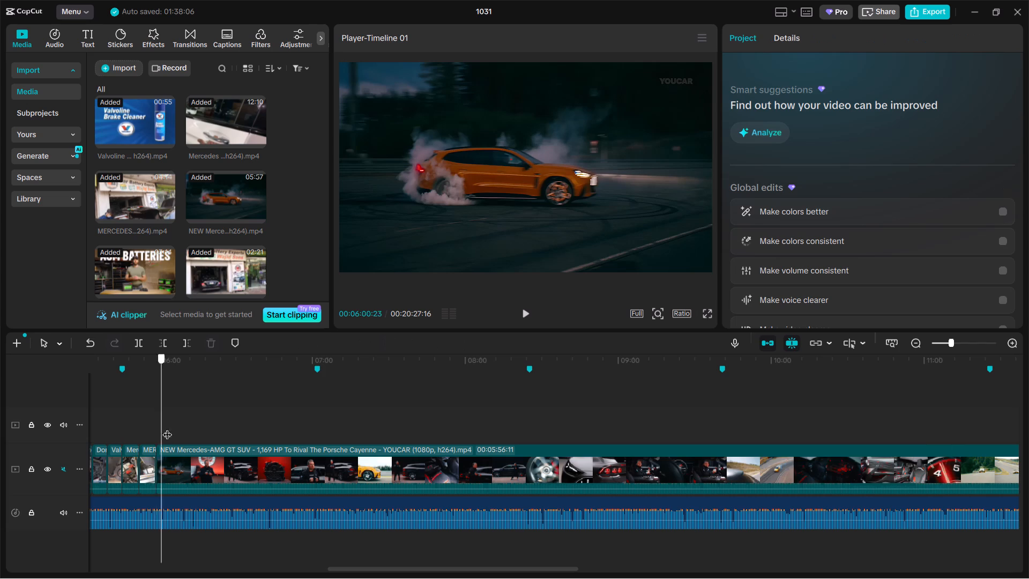
drag(167, 428, 302, 413)
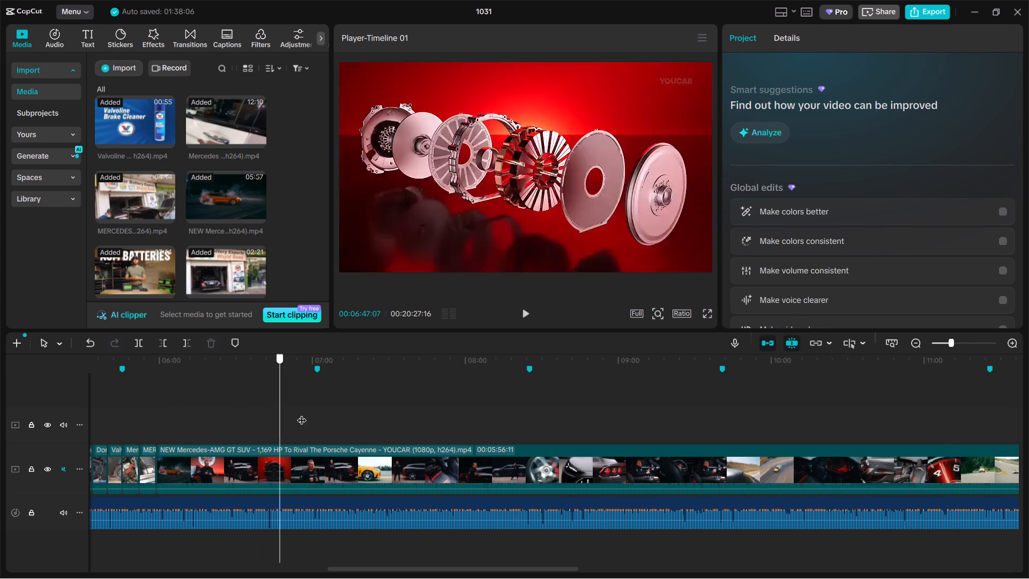
drag(302, 413, 399, 406)
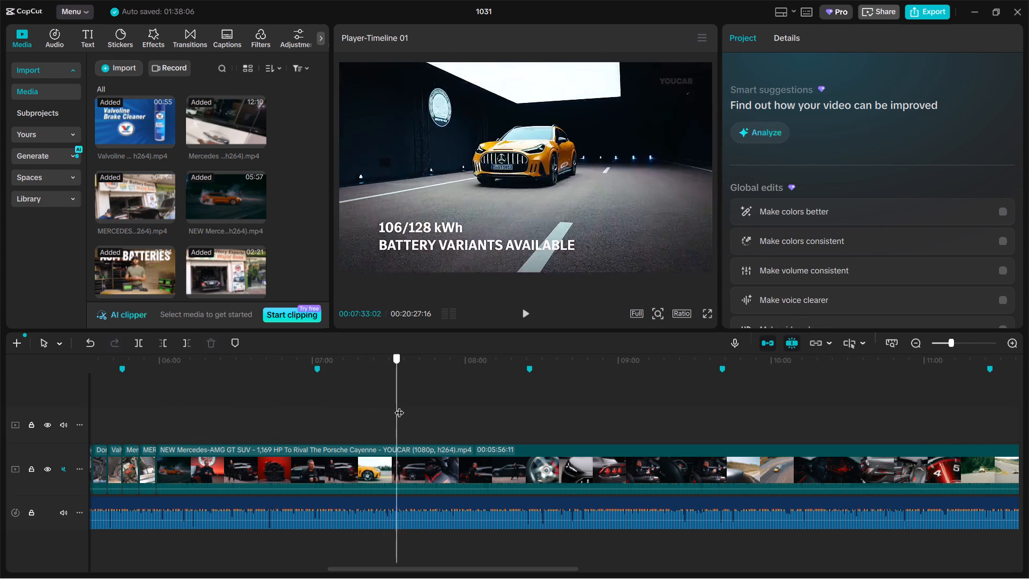
drag(399, 406, 585, 403)
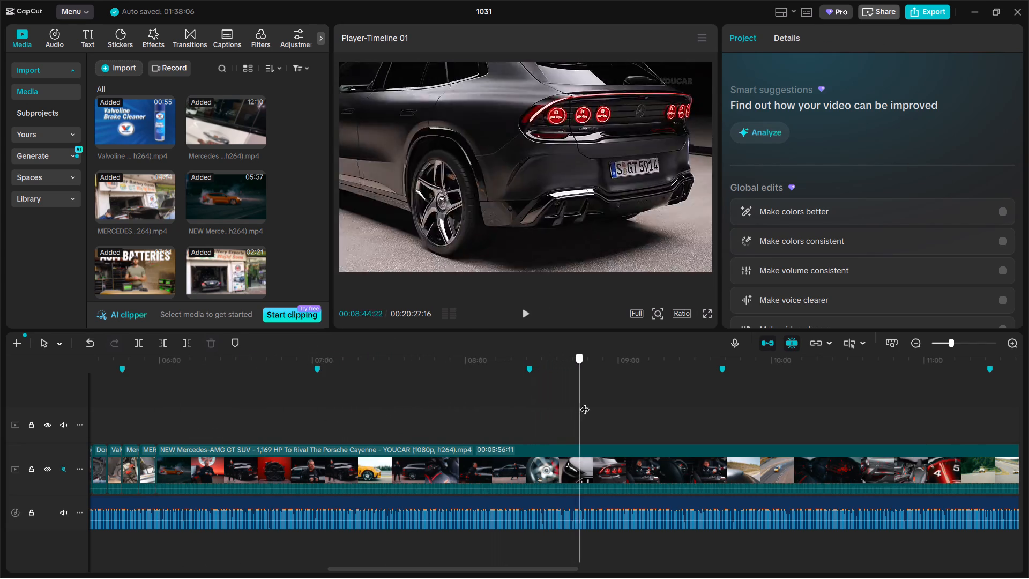
drag(585, 403, 567, 403)
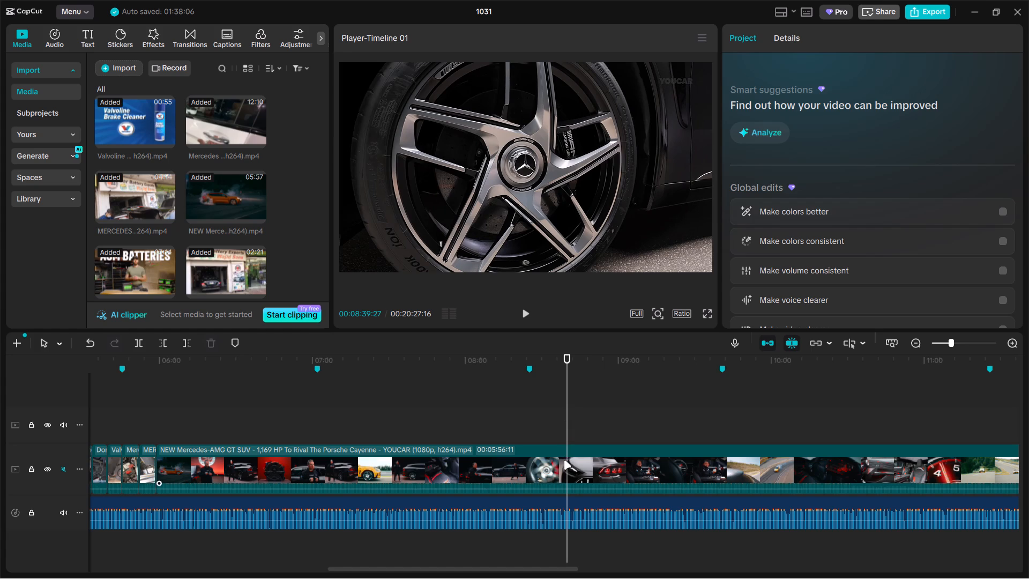
click(564, 460)
key(ctrl+b)
click(517, 474)
key(BackSpace)
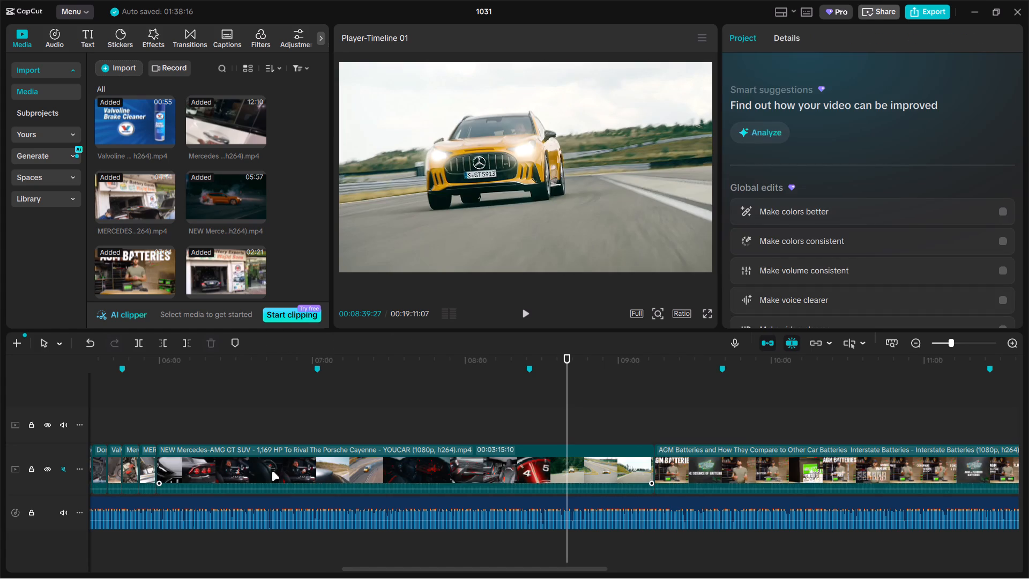
Split the remaining Mercedes-AMG GT SUV clip at about 00:06:07 and delete everything after the cut.
click(158, 432)
drag(158, 432, 177, 423)
click(191, 457)
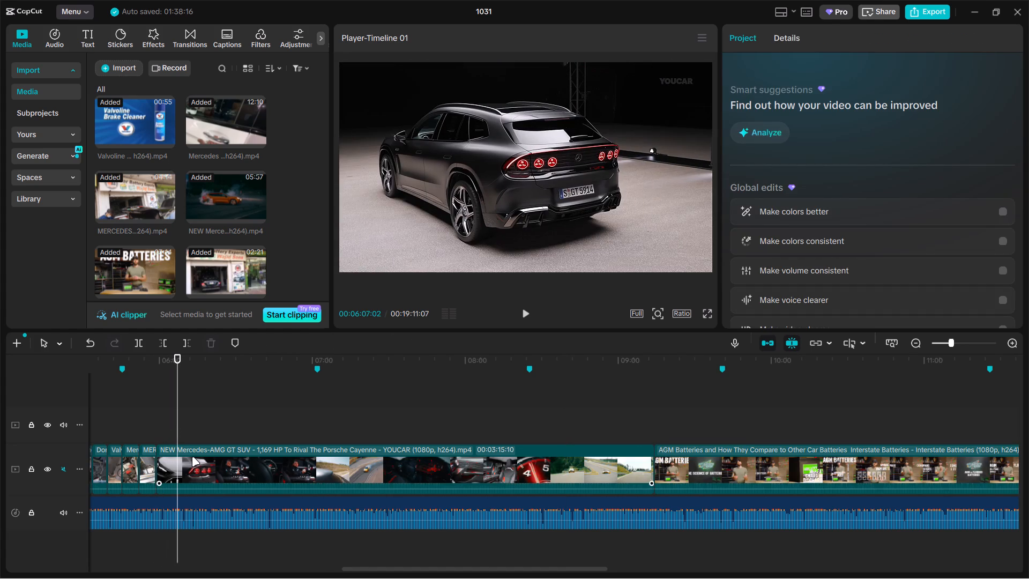
key(ctrl+b)
key(BackSpace)
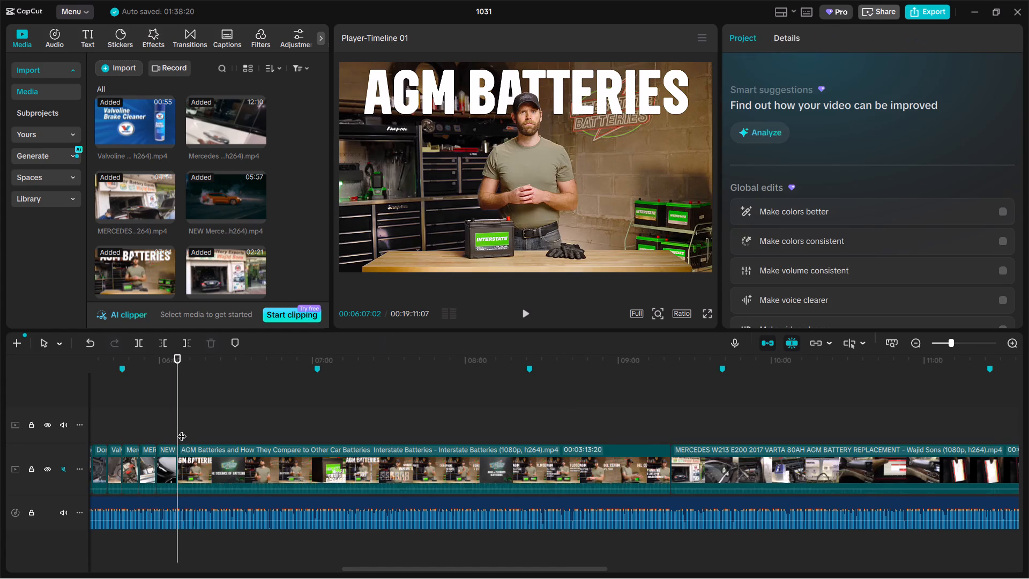
Skim the Interstate AGM Batteries comparison clip and delete it entirely from the main track.
drag(179, 428, 250, 424)
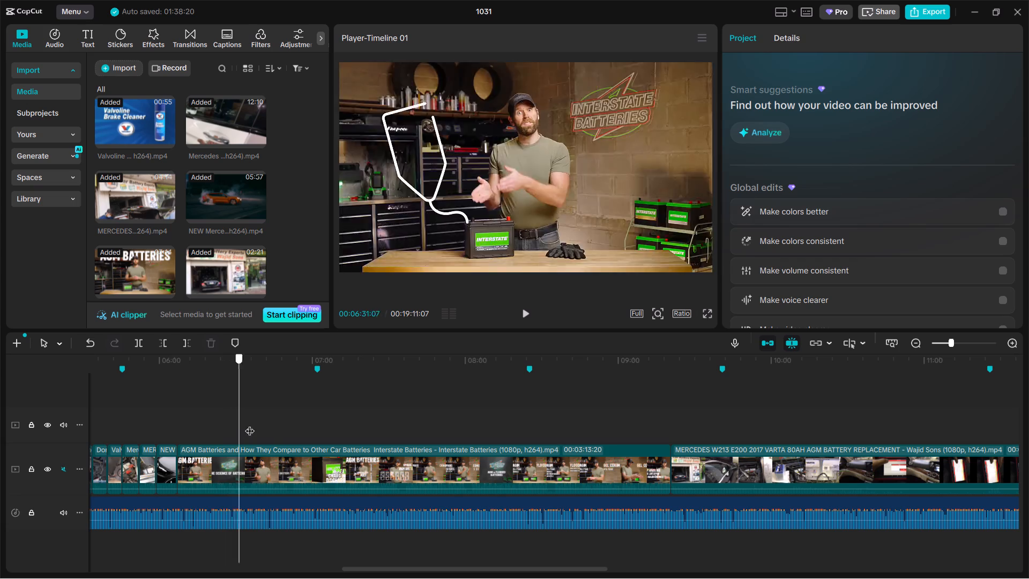
drag(250, 424, 499, 409)
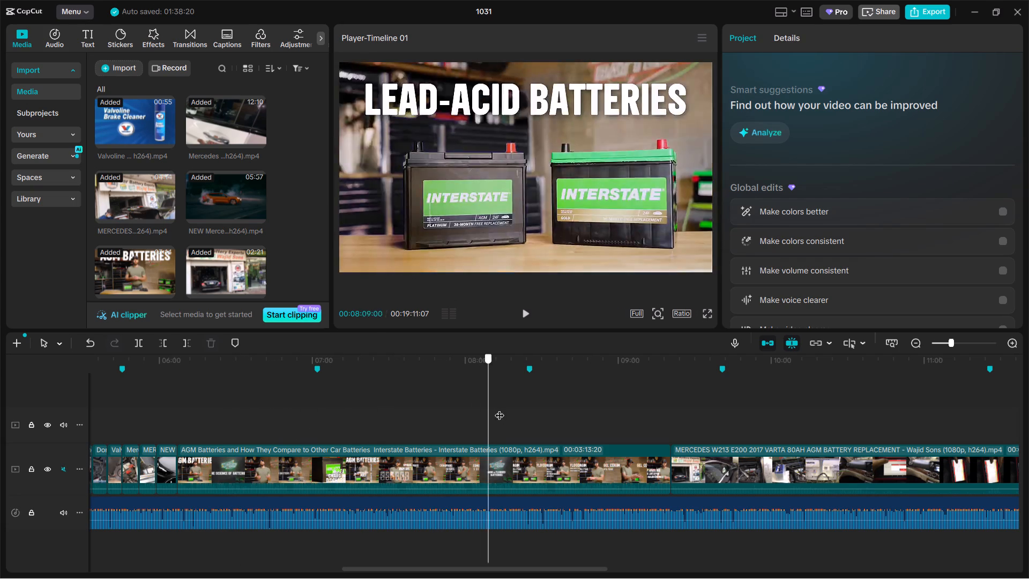
drag(499, 409, 605, 410)
click(580, 466)
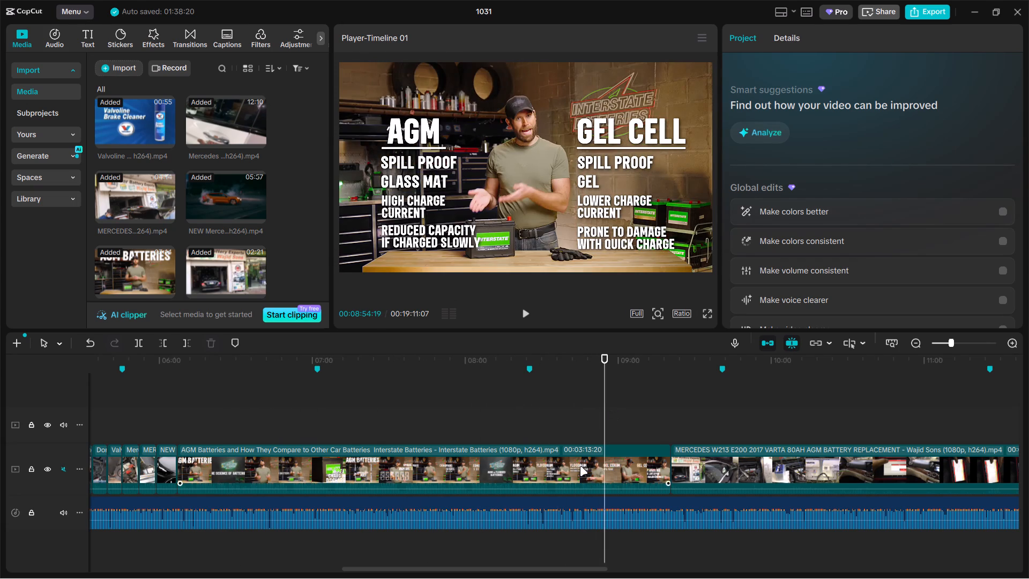
key(BackSpace)
Split the Mercedes W213 E200 Varta battery clip at about 00:06:47 and delete its opening part.
click(186, 427)
drag(186, 427, 219, 413)
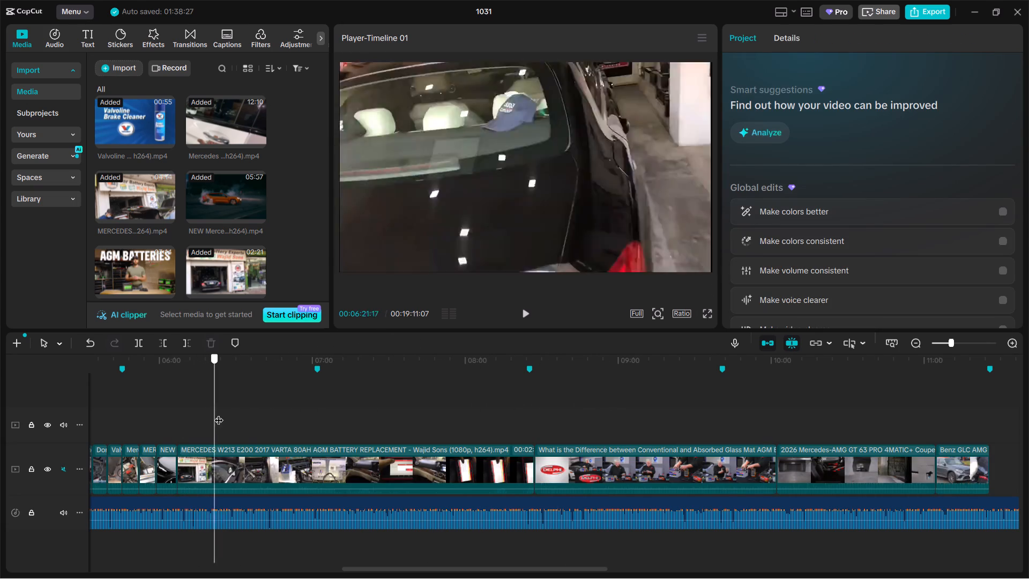
drag(219, 413, 296, 403)
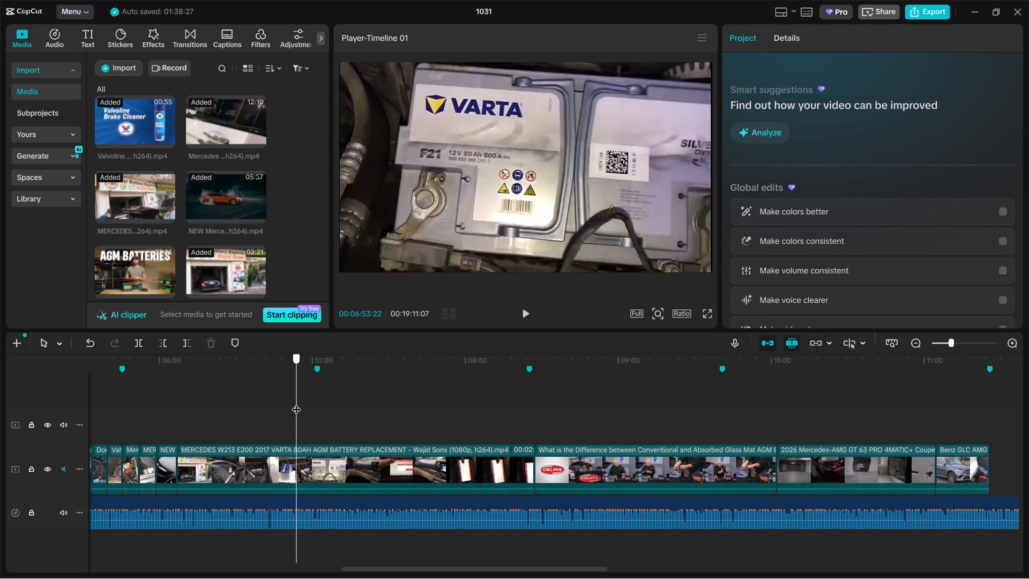
drag(296, 403, 281, 409)
click(283, 455)
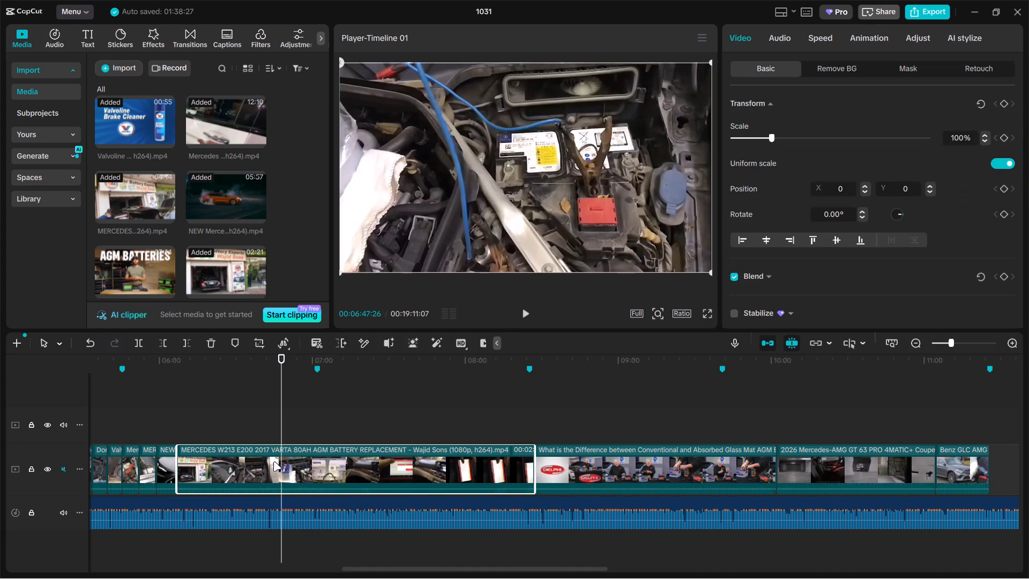
key(ctrl+b)
click(251, 470)
key(BackSpace)
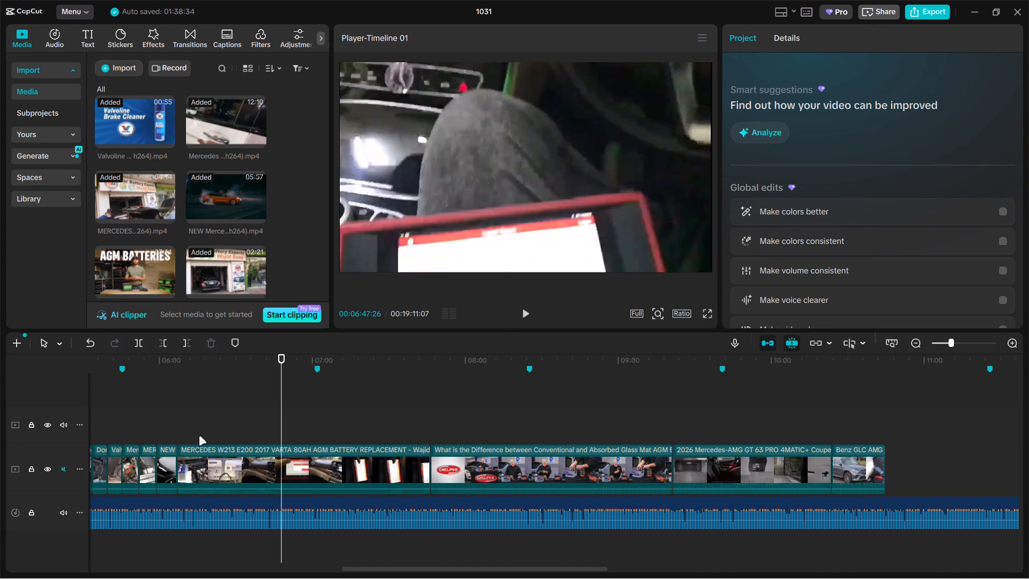
Split the remaining W213 E200 battery clip at about 00:06:15 and delete everything after the cut.
double_click(199, 436)
click(209, 462)
key(ctrl+v)
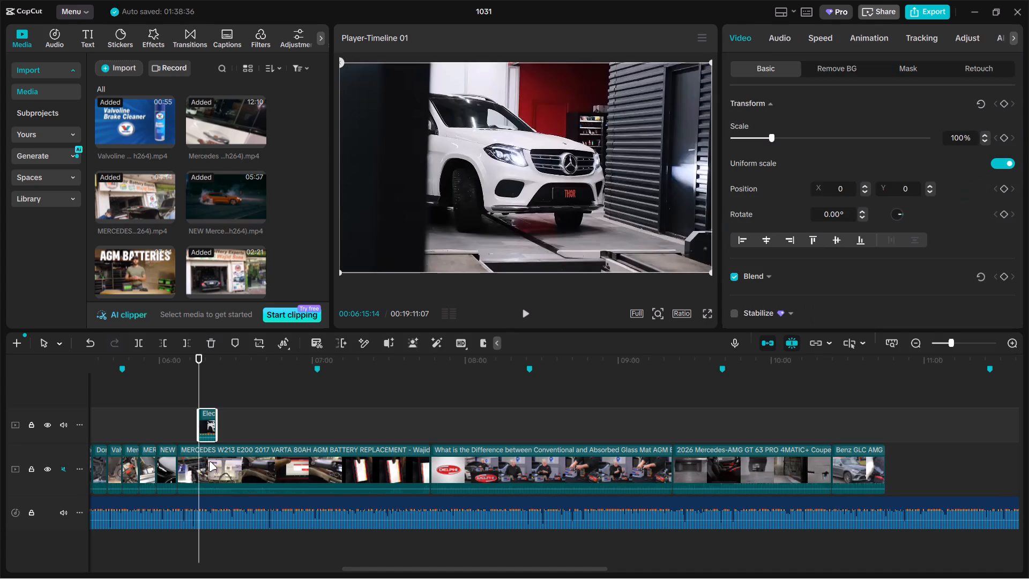
key(ctrl+z)
key(ctrl+b)
click(232, 462)
key(BackSpace)
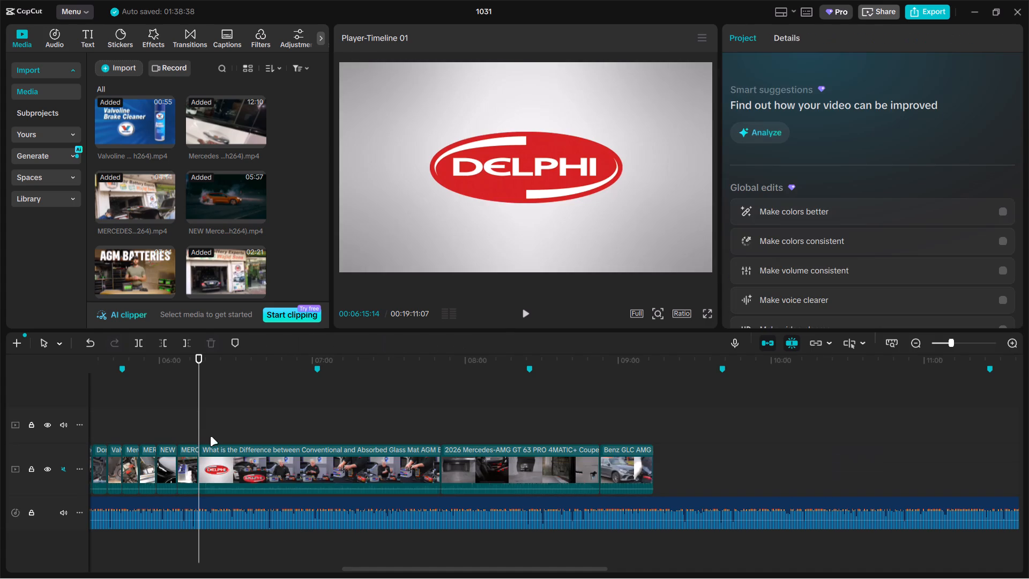
Split the Delphi conventional-versus-AGM battery clip at about 00:07:10, on the battery close-up, and delete the part before it.
drag(196, 419, 339, 408)
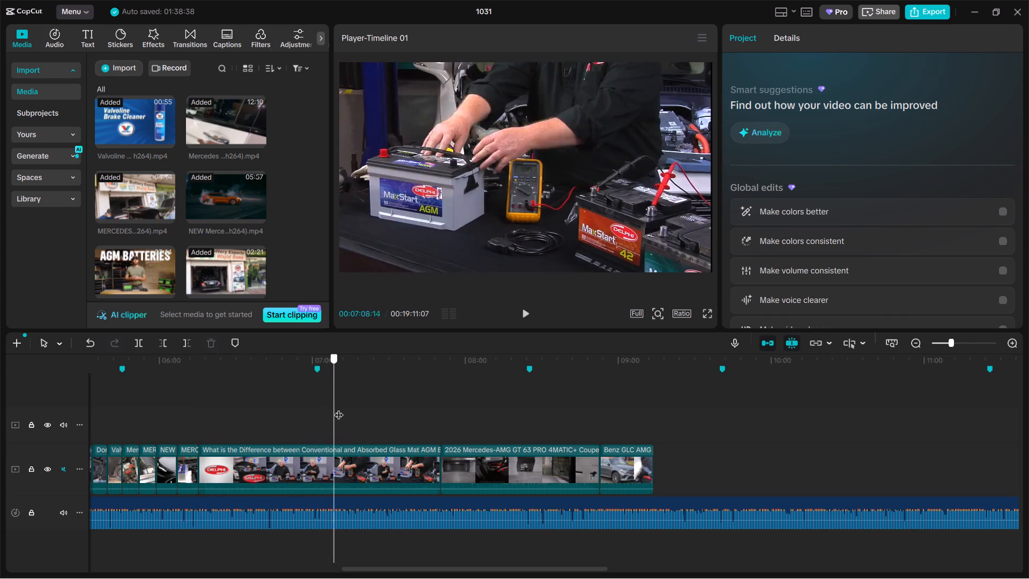
drag(339, 408, 339, 412)
click(335, 467)
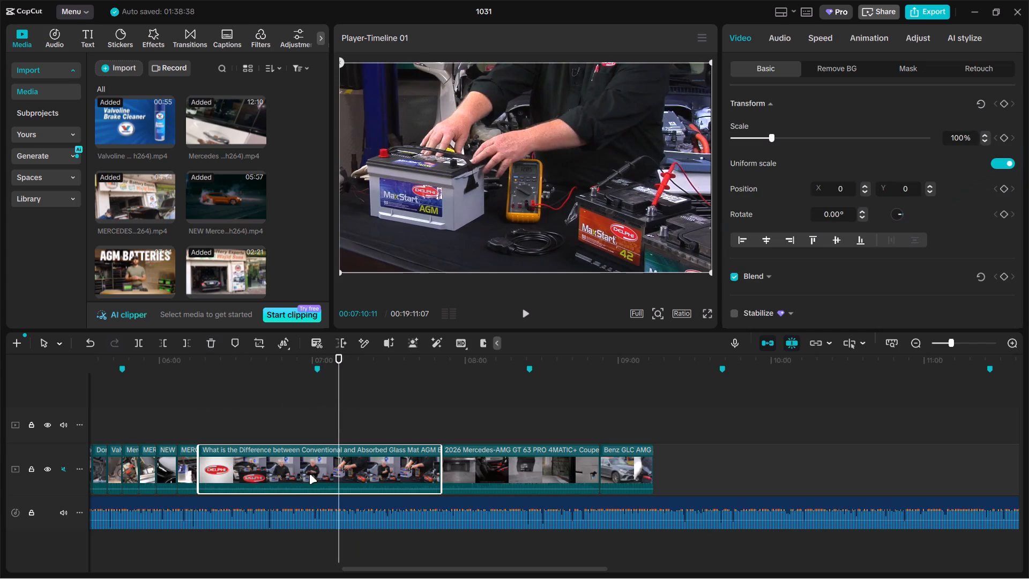
key(ctrl+b)
click(279, 474)
key(BackSpace)
Split the remaining Delphi battery clip at about 00:06:24 and delete everything after the cut.
click(221, 431)
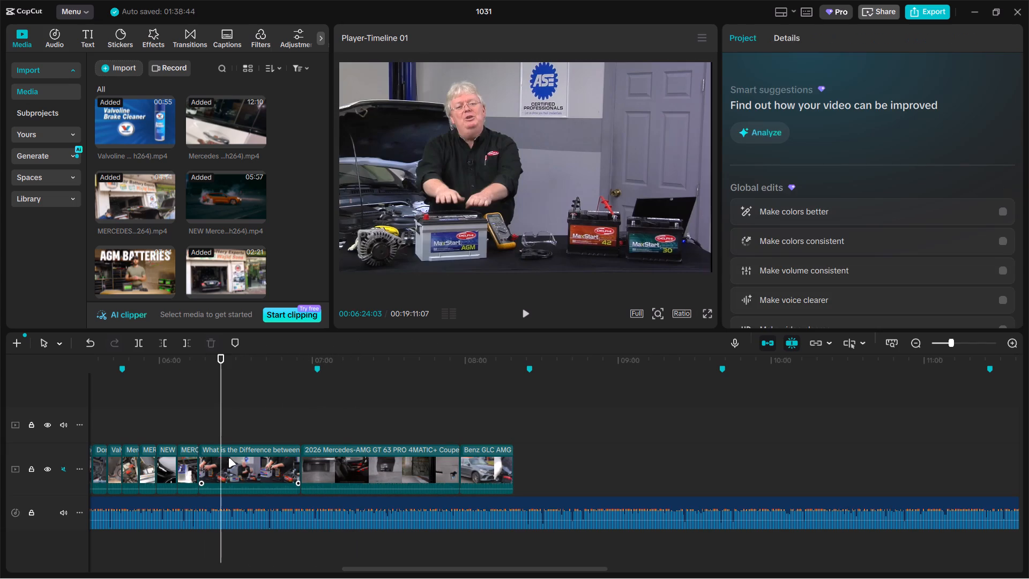
click(228, 458)
key(ctrl+b)
key(BackSpace)
Enlarge the Delphi clip to 192% and reposition it to X 110, Y 895 to frame the batteries instead of the presenter's face.
click(212, 426)
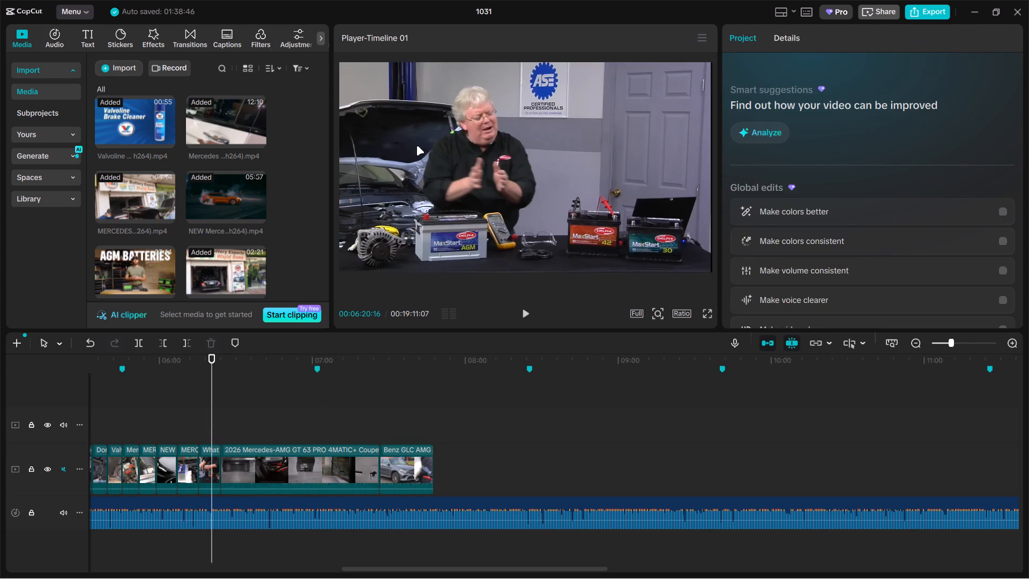
click(416, 146)
drag(777, 138, 808, 134)
drag(572, 210, 574, 92)
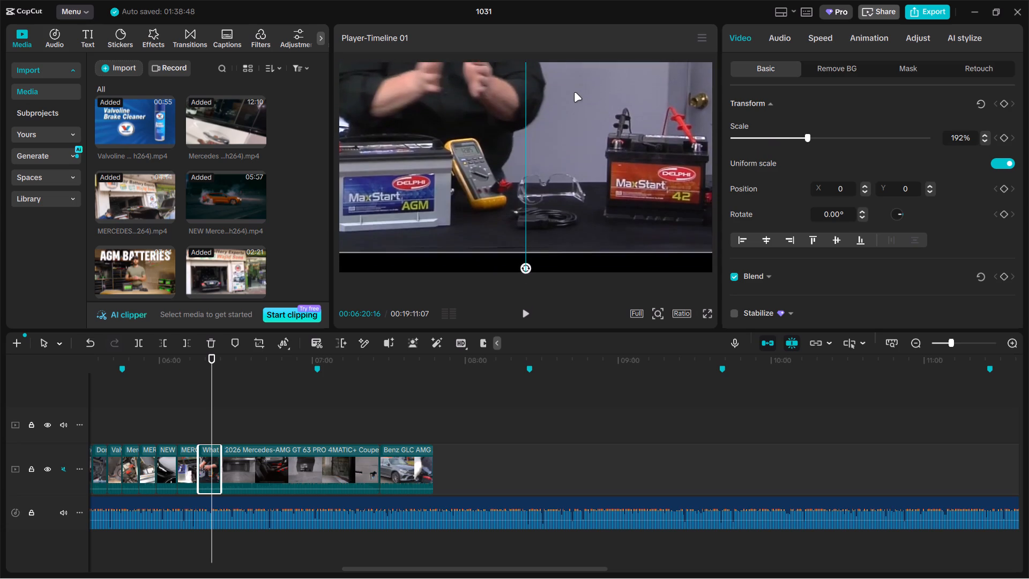
drag(574, 92, 584, 123)
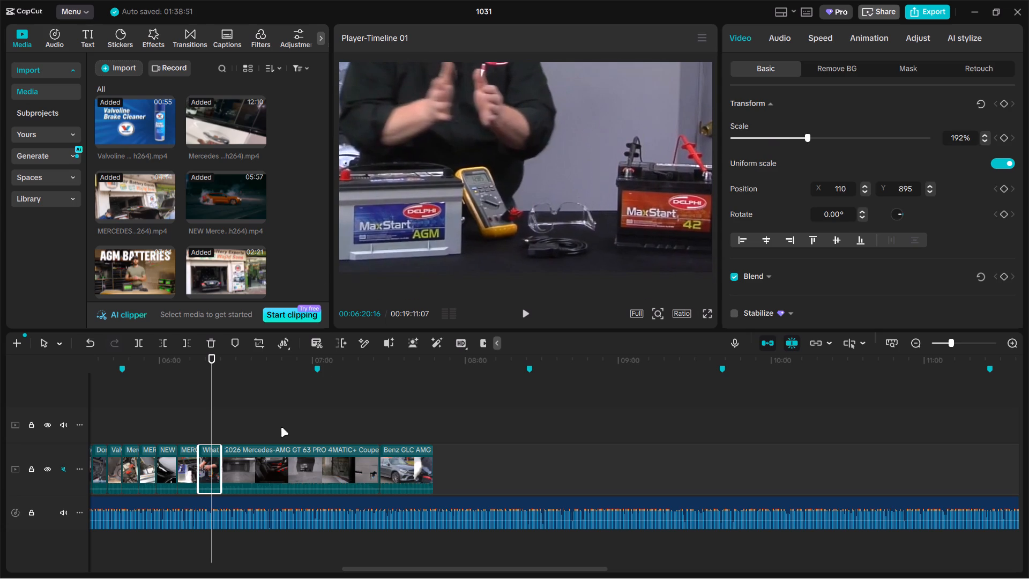
Split the 2026 Mercedes-AMG GT 63 PRO clip at about 00:06:42 and delete its opening part.
click(244, 438)
drag(244, 438, 269, 432)
click(273, 480)
key(ctrl+b)
click(241, 485)
key(BackSpace)
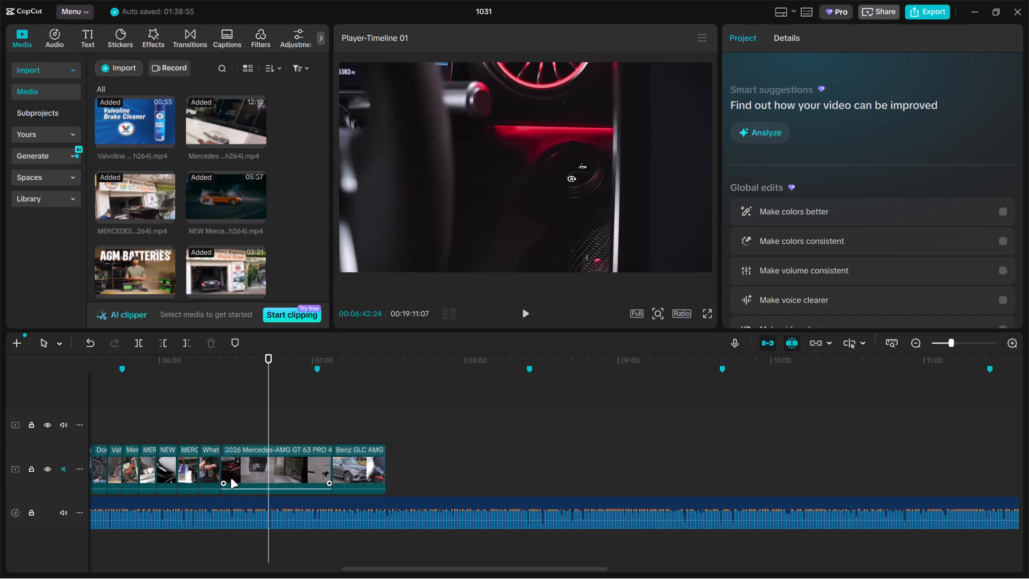
Split the 2026 Mercedes-AMG GT 63 PRO clip at about 00:06:32 and delete everything after the cut.
double_click(242, 432)
click(266, 469)
key(ctrl+b)
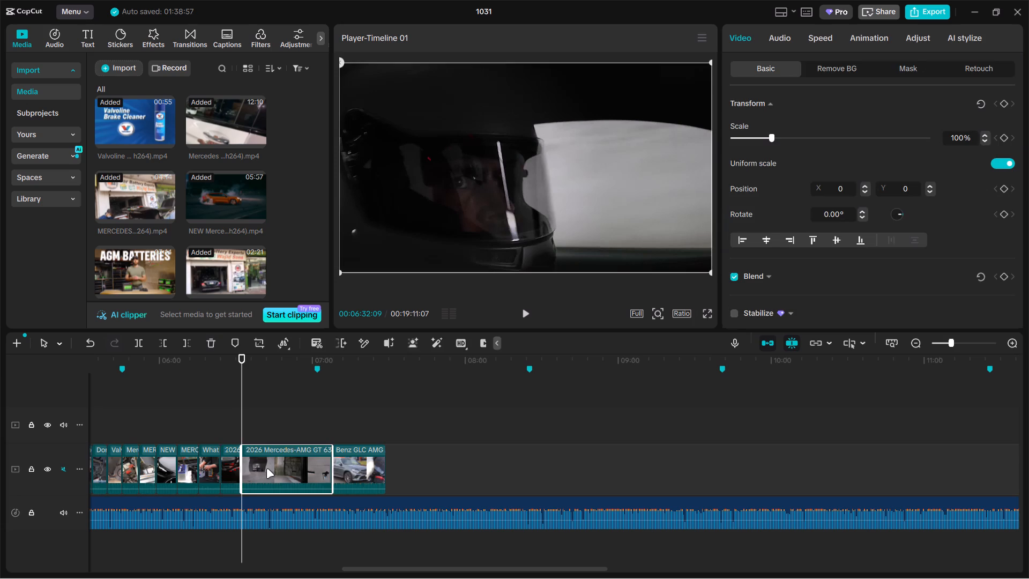
key(BackSpace)
click(235, 418)
click(232, 418)
click(411, 183)
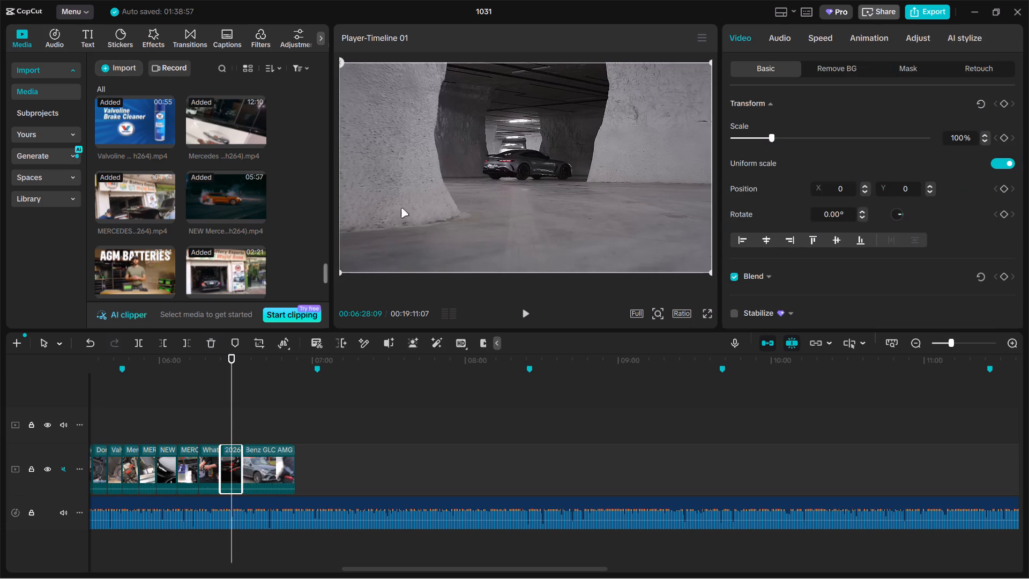
Trim the start and the closing title off the Benz GLC AMG clip, leaving a short shot that ends at about 00:06:38.
click(250, 405)
drag(250, 405, 274, 396)
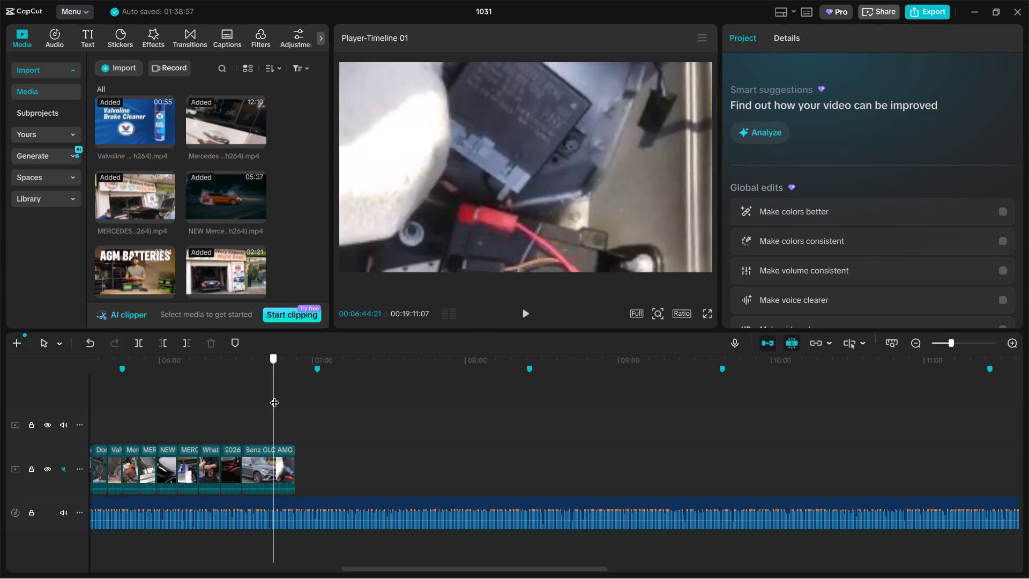
drag(274, 396, 268, 399)
click(264, 456)
drag(243, 463, 271, 462)
drag(267, 464, 260, 464)
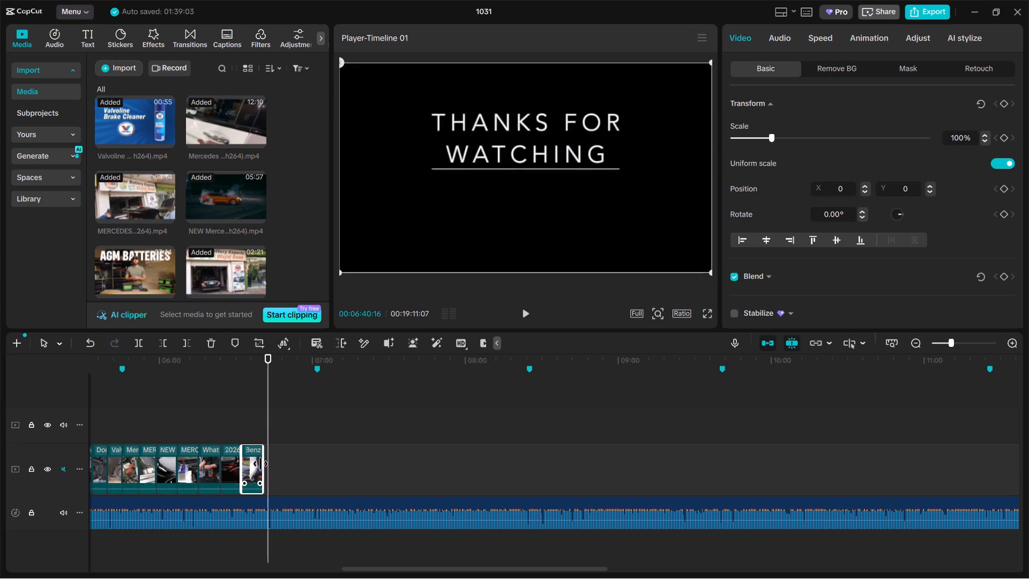
drag(260, 464, 257, 464)
click(243, 466)
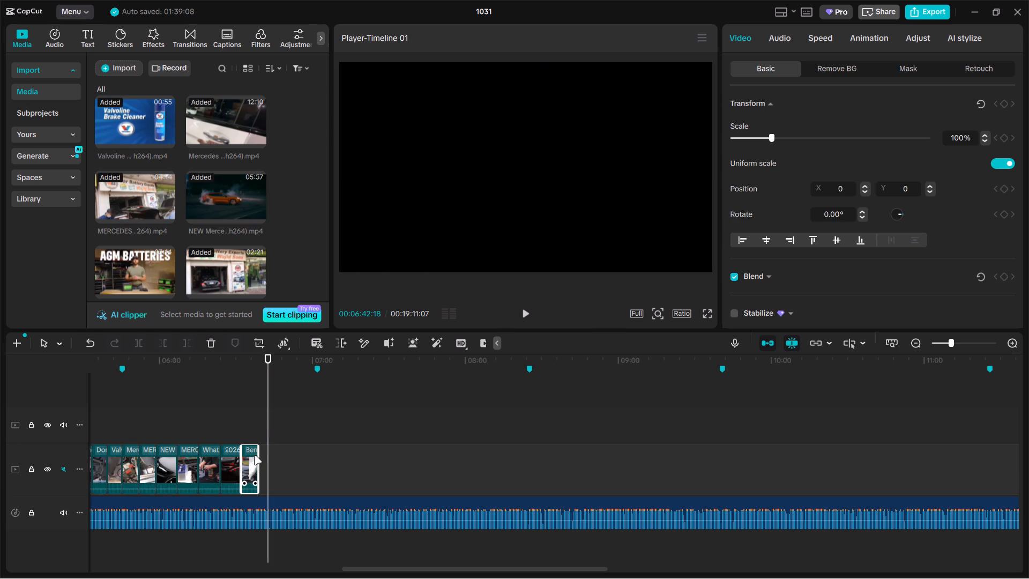
Lengthen the six clips from 00:05:45 through the 2026 AMG GT clip together, so the footage ends at about 00:06:56.
click(242, 430)
drag(242, 430, 256, 424)
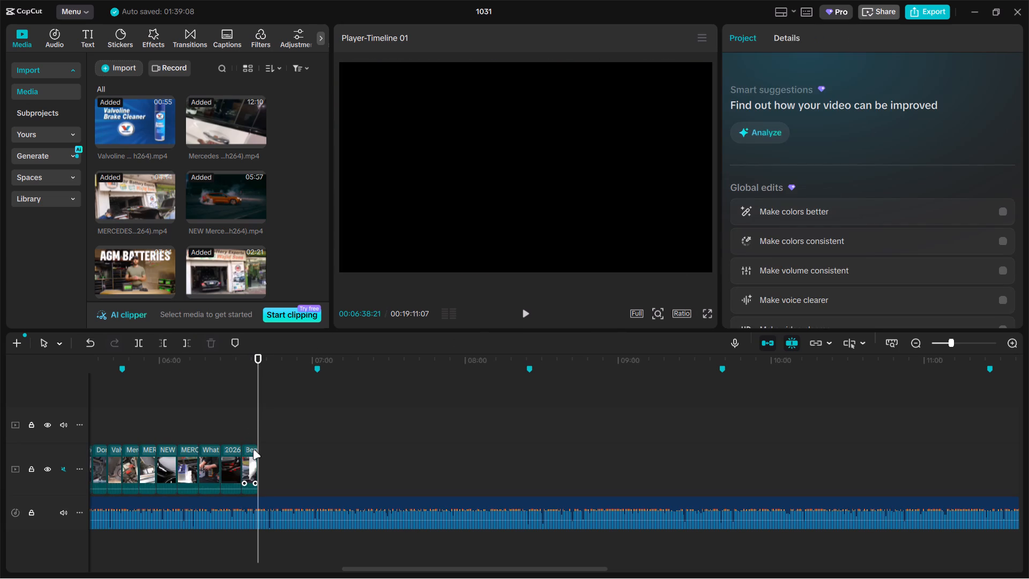
click(138, 427)
drag(138, 427, 233, 425)
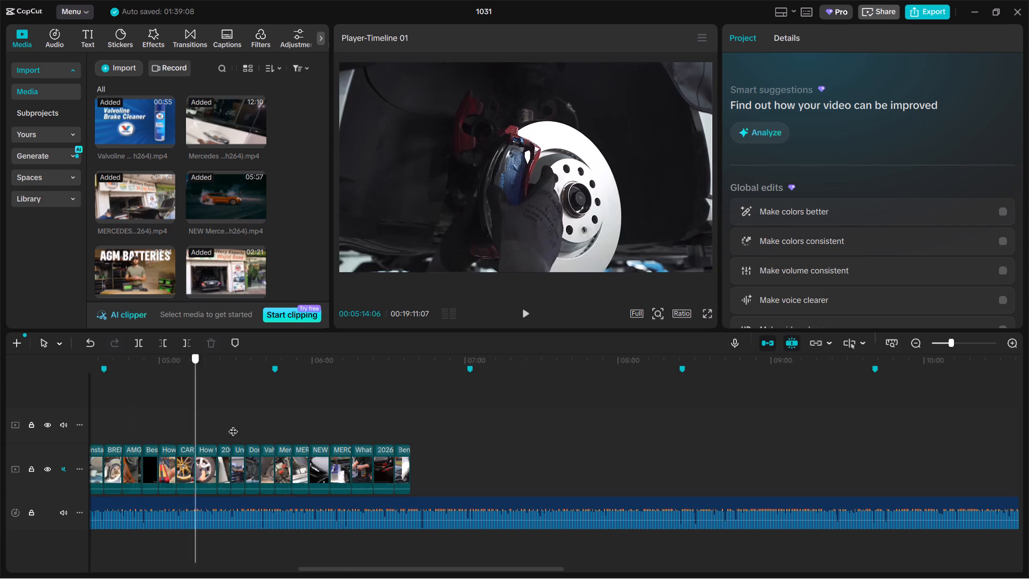
drag(233, 425, 354, 425)
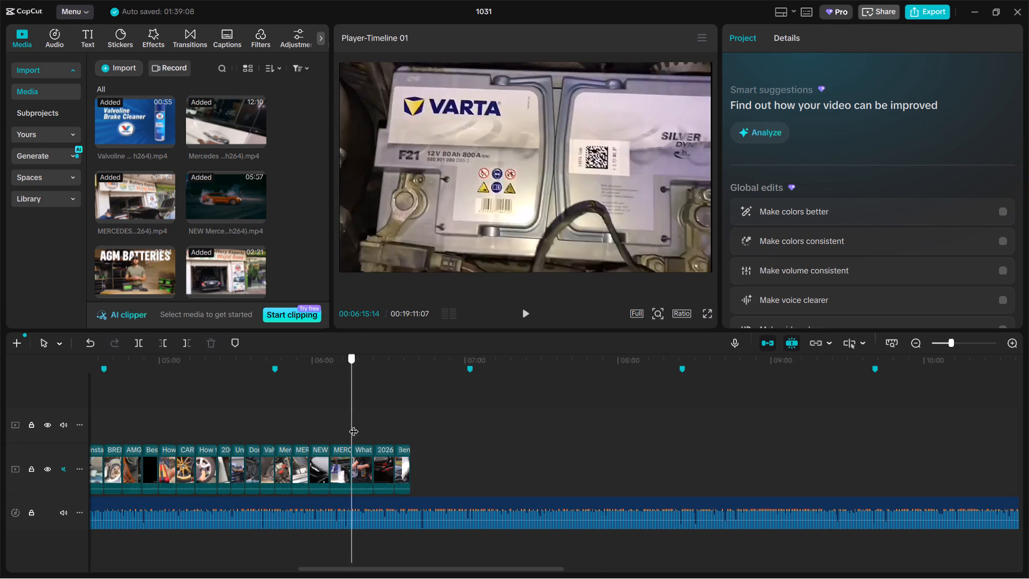
drag(354, 425, 304, 432)
drag(282, 426, 383, 470)
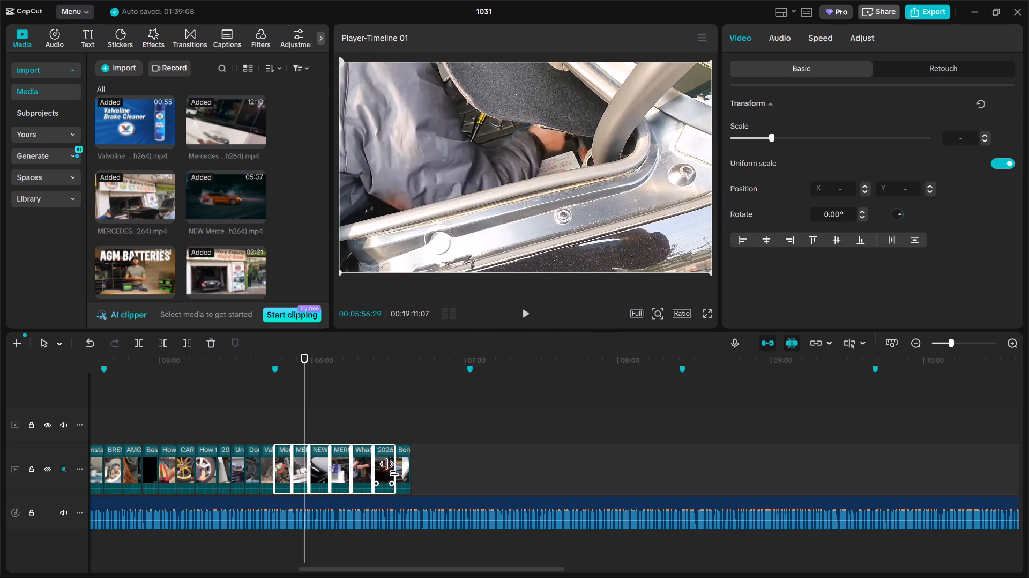
click(396, 464)
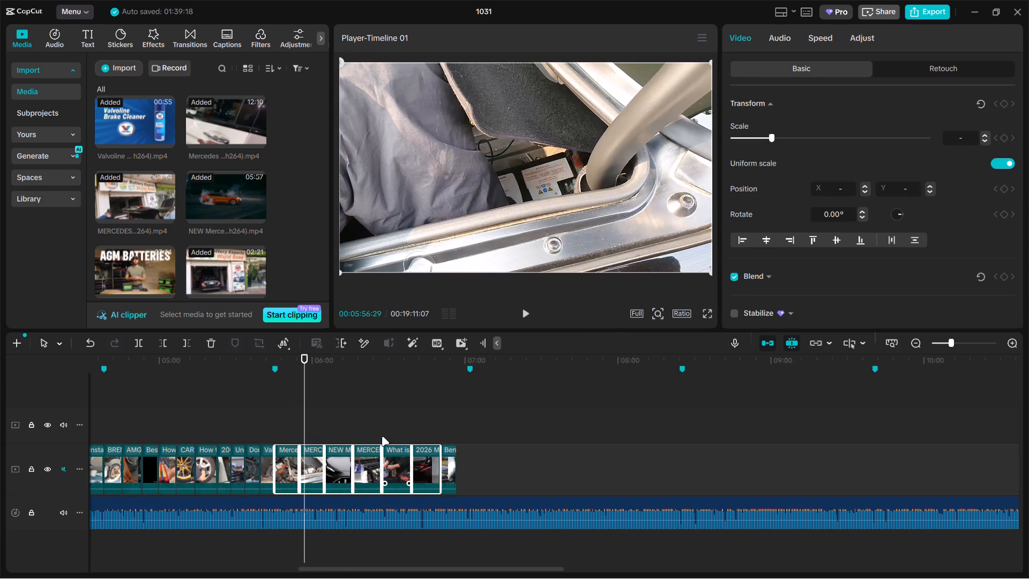
Scrub back through the earlier footage to about 00:01:45 for a shot to reuse in the current section.
click(291, 428)
drag(290, 428, 274, 428)
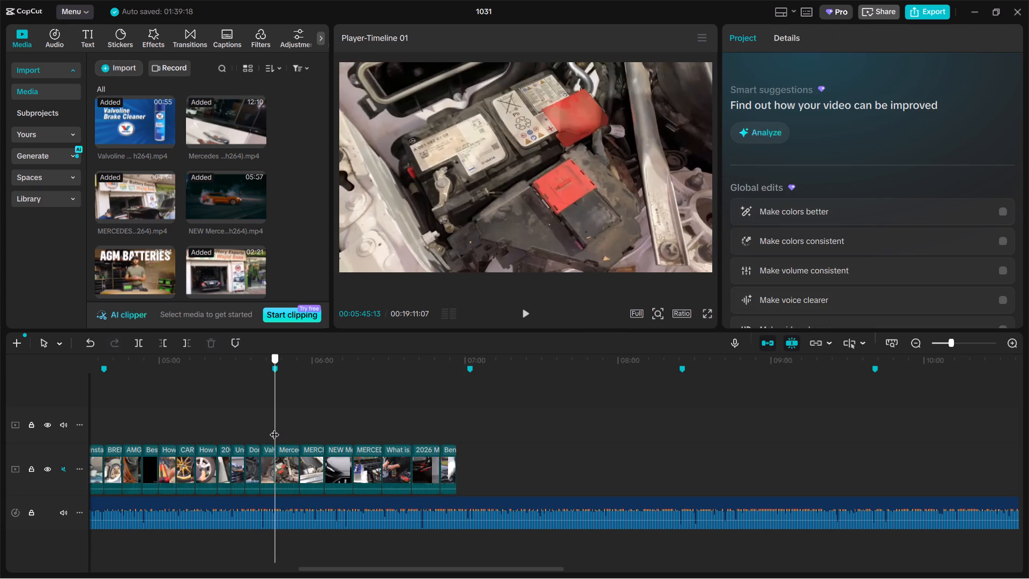
drag(274, 428, 299, 424)
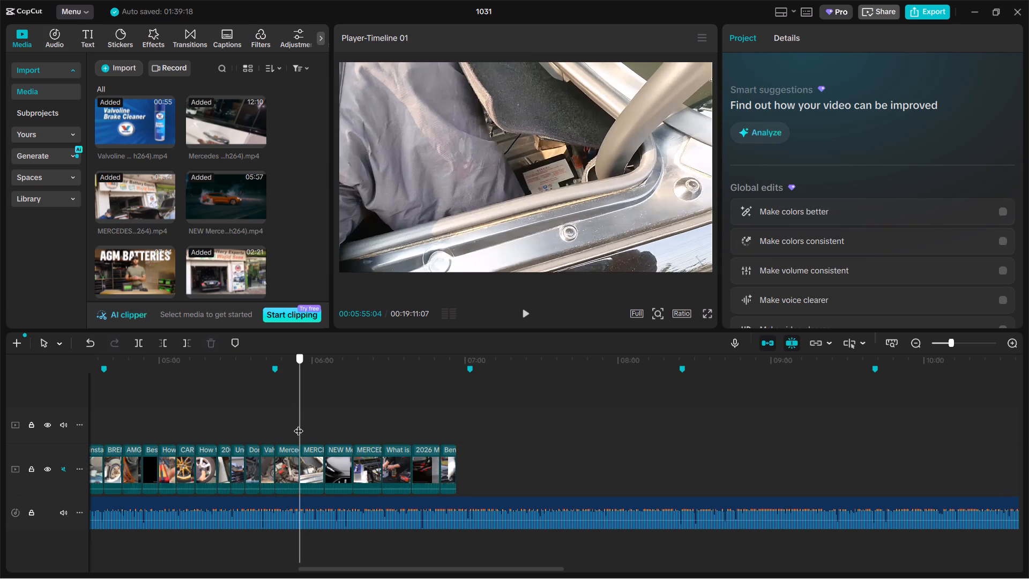
drag(299, 424, 174, 428)
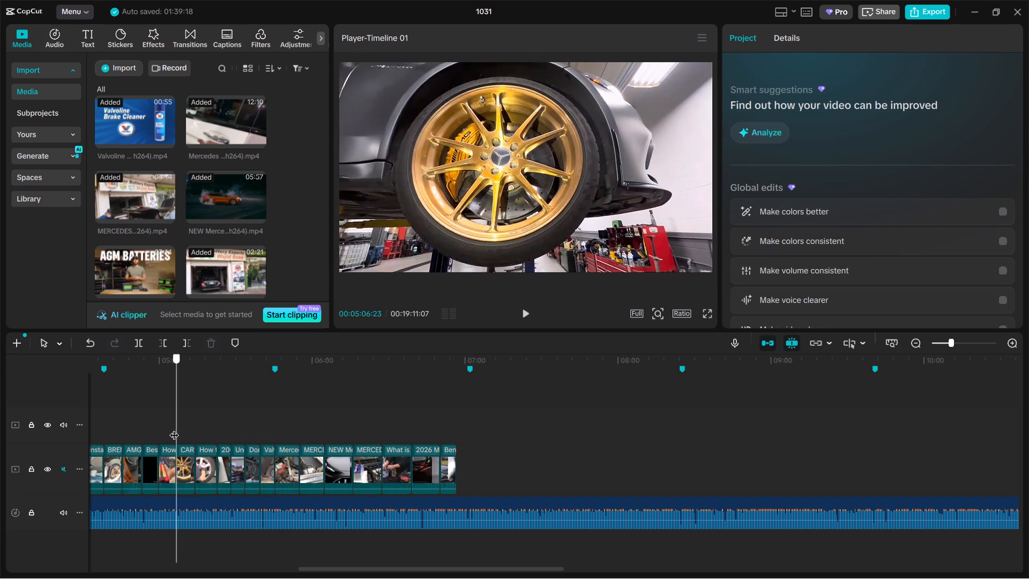
drag(174, 428, 162, 419)
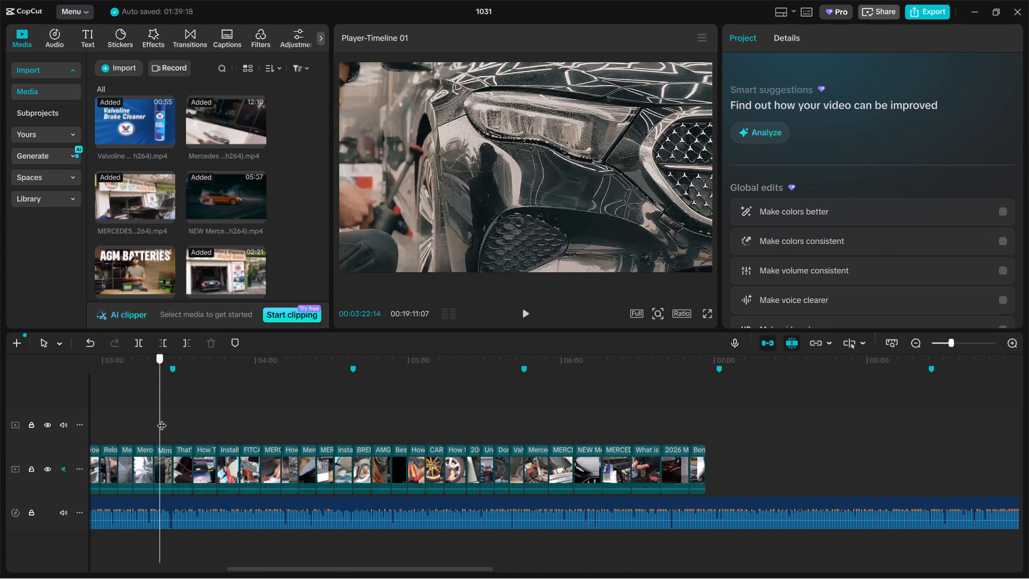
drag(162, 419, 125, 419)
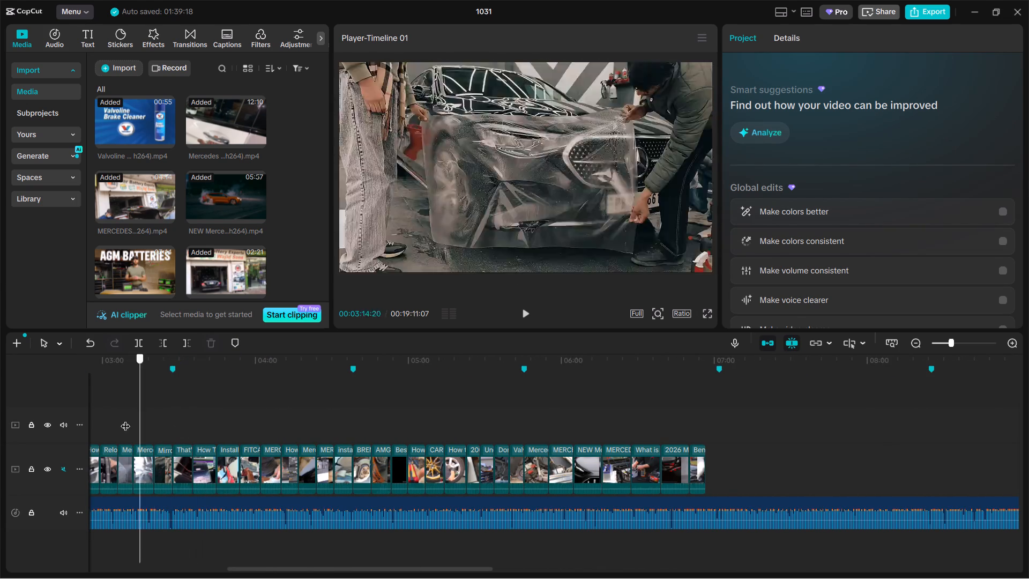
drag(125, 419, 203, 409)
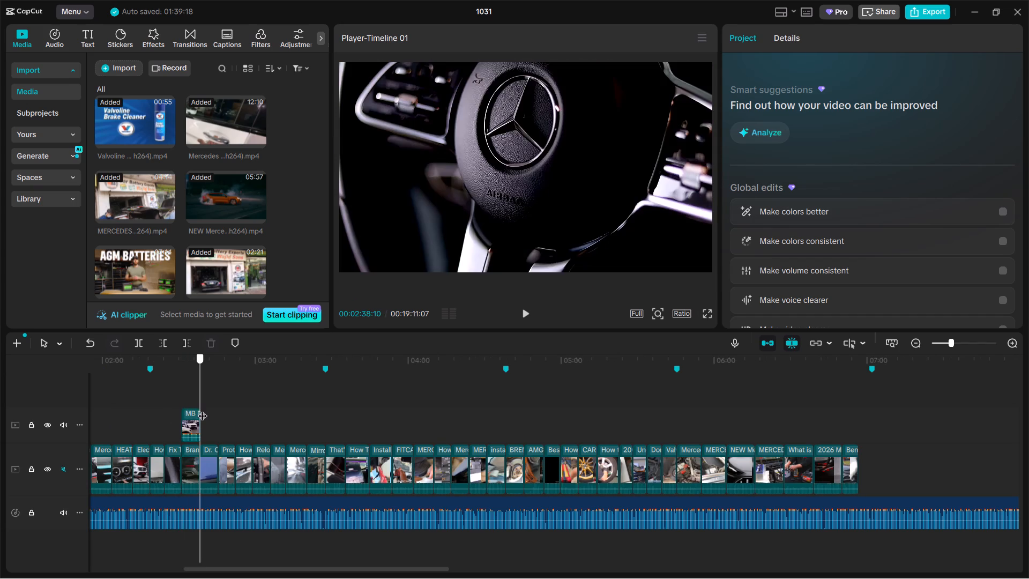
drag(203, 409, 257, 403)
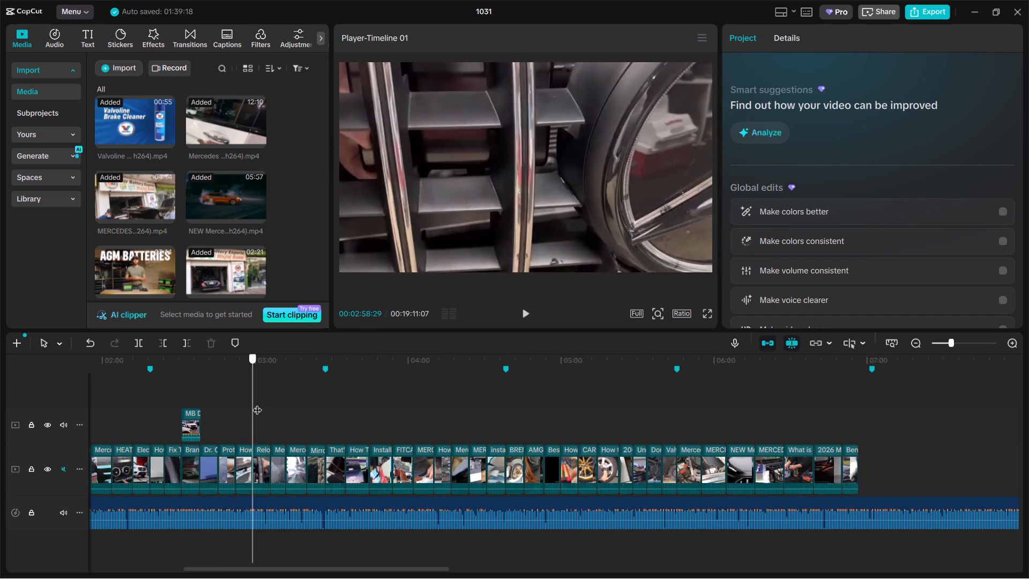
drag(257, 403, 295, 395)
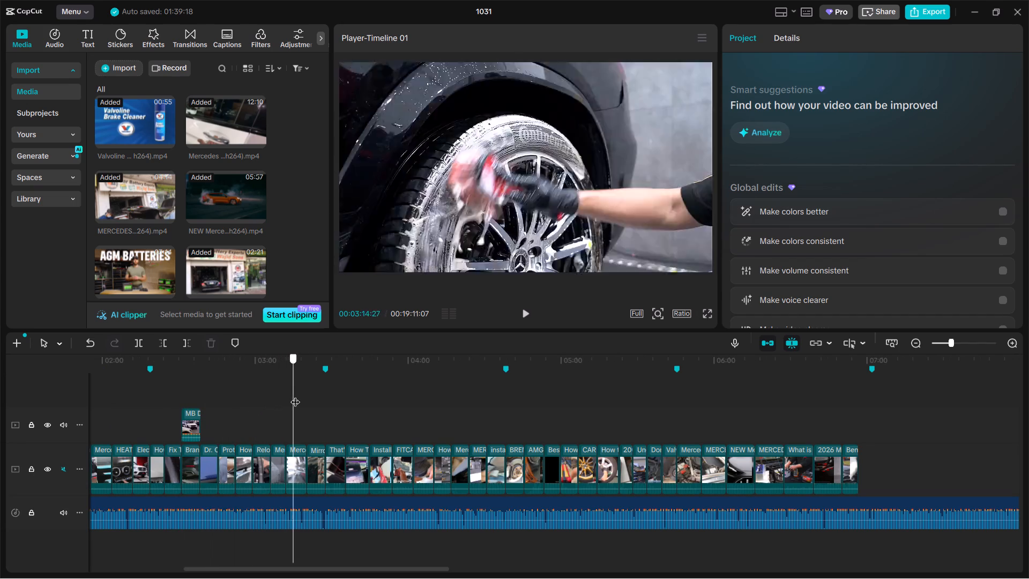
drag(295, 395, 147, 389)
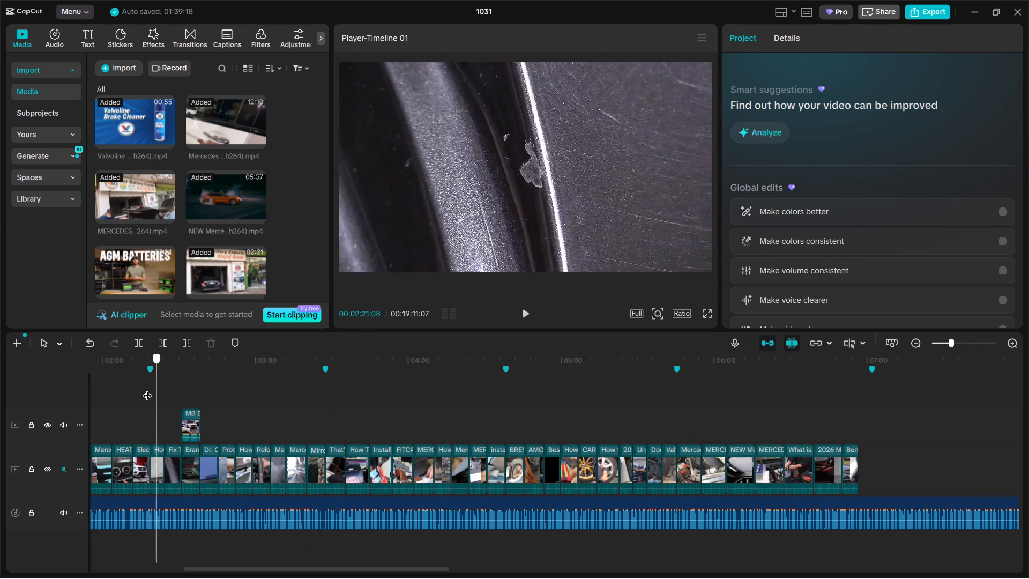
drag(147, 389, 203, 364)
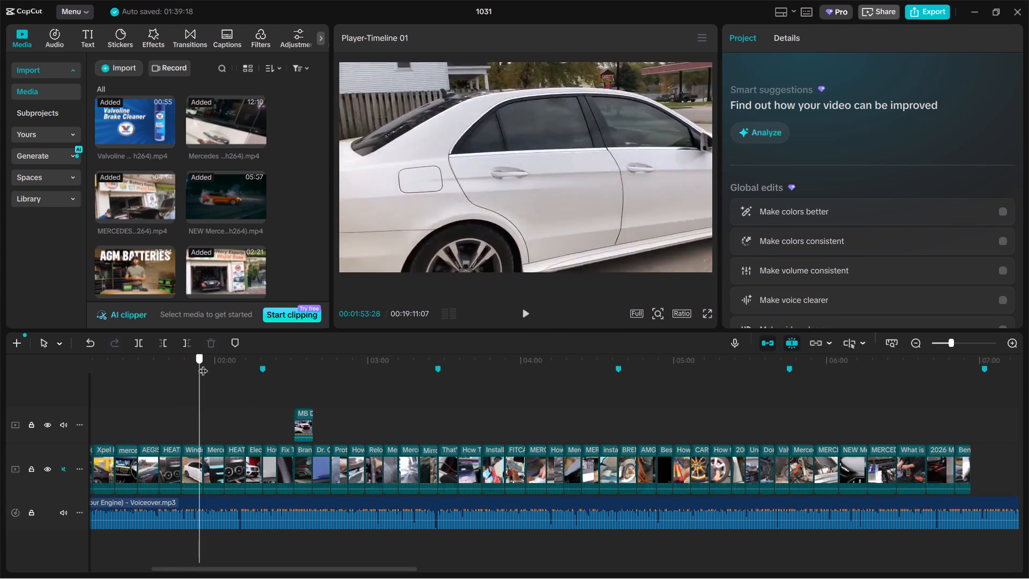
drag(203, 364, 236, 365)
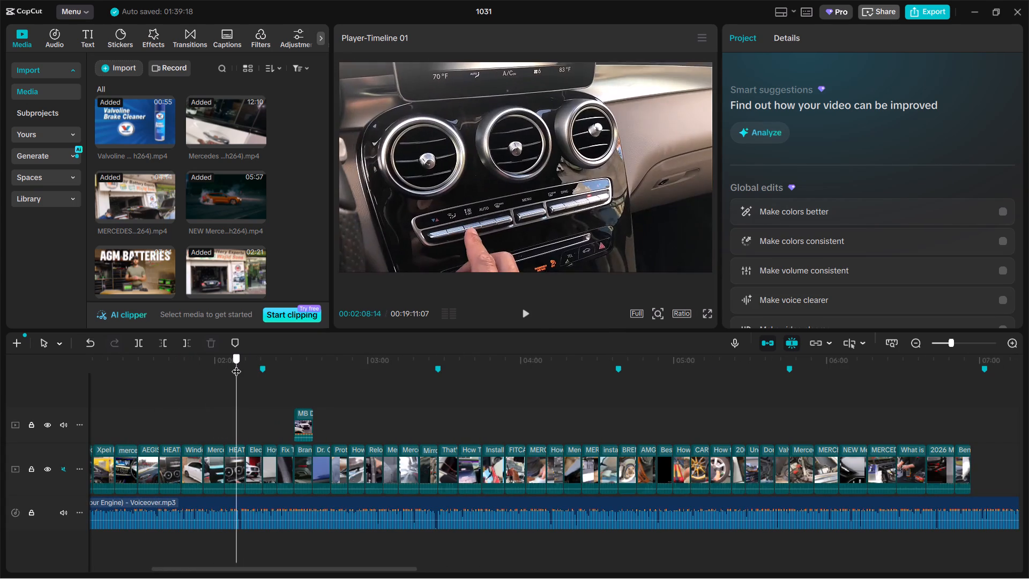
drag(236, 365, 176, 366)
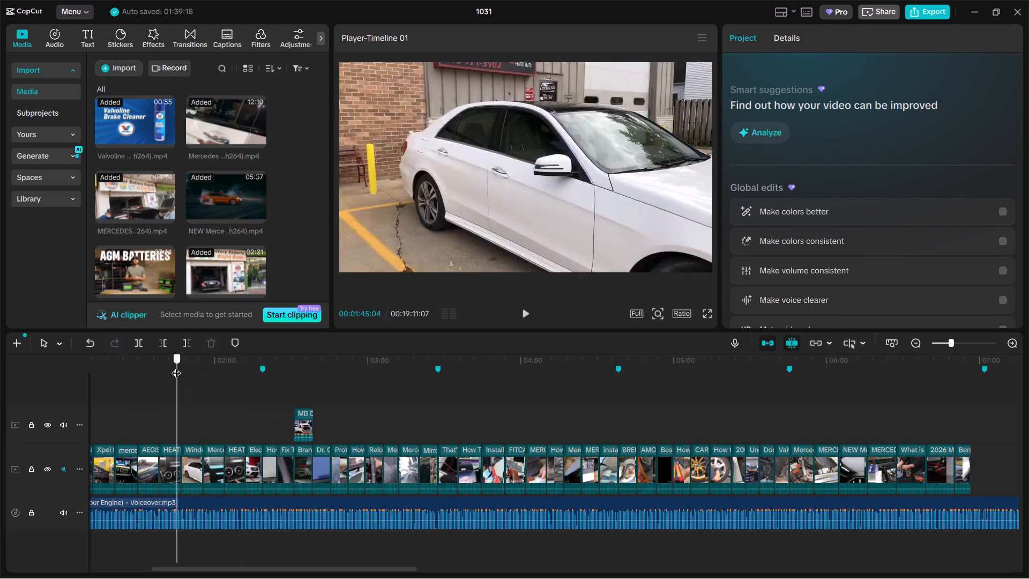
drag(176, 366, 189, 359)
Copy the white Mercedes sedan clip at about 00:01:49 and insert it on the main track before the "What is" battery clip.
click(195, 451)
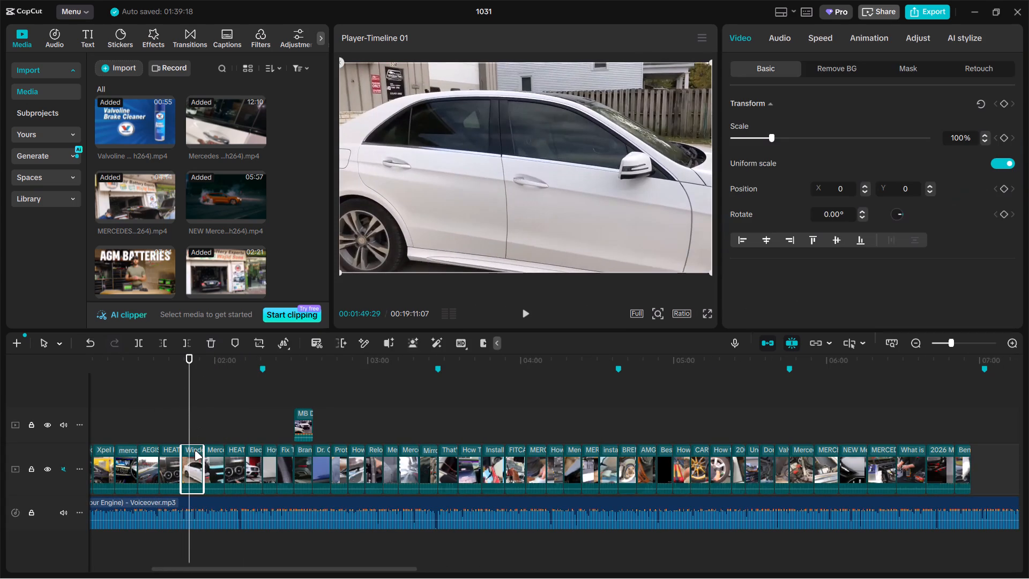
key(ctrl+c)
ctrl+double_click(322, 427)
ctrl+click(325, 427)
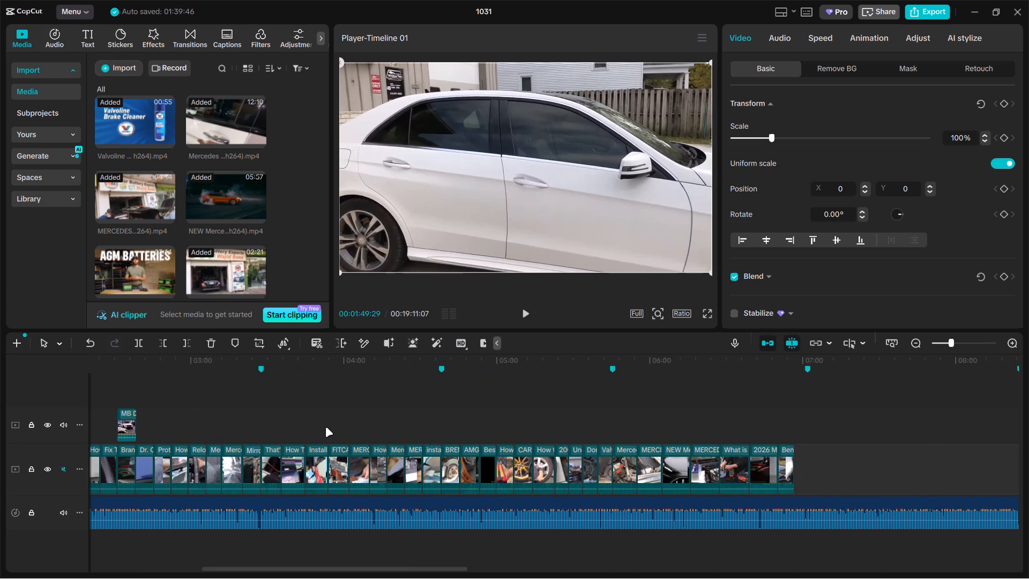
ctrl+click(658, 398)
key(ctrl+v)
drag(670, 422, 711, 479)
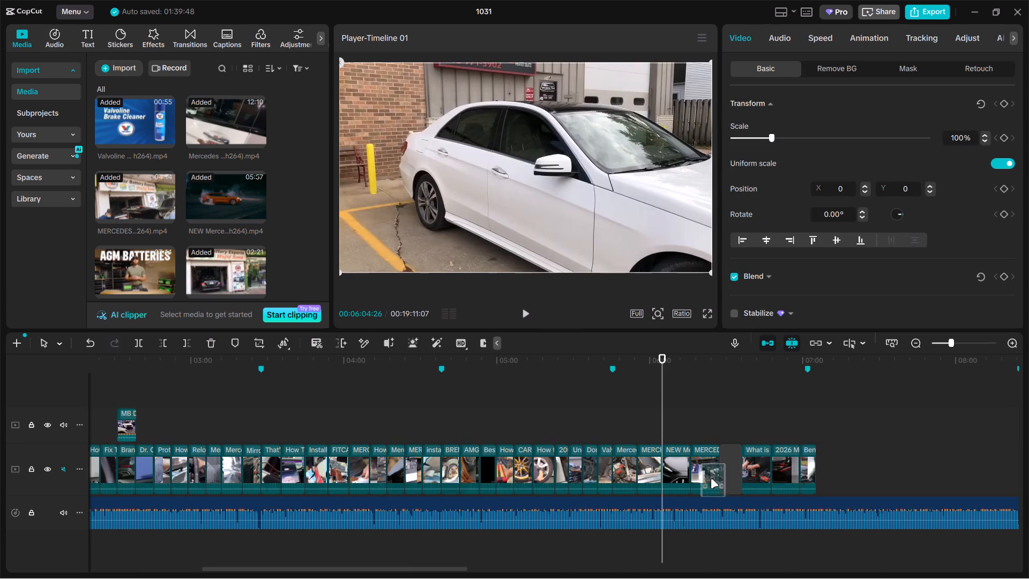
drag(711, 479, 710, 480)
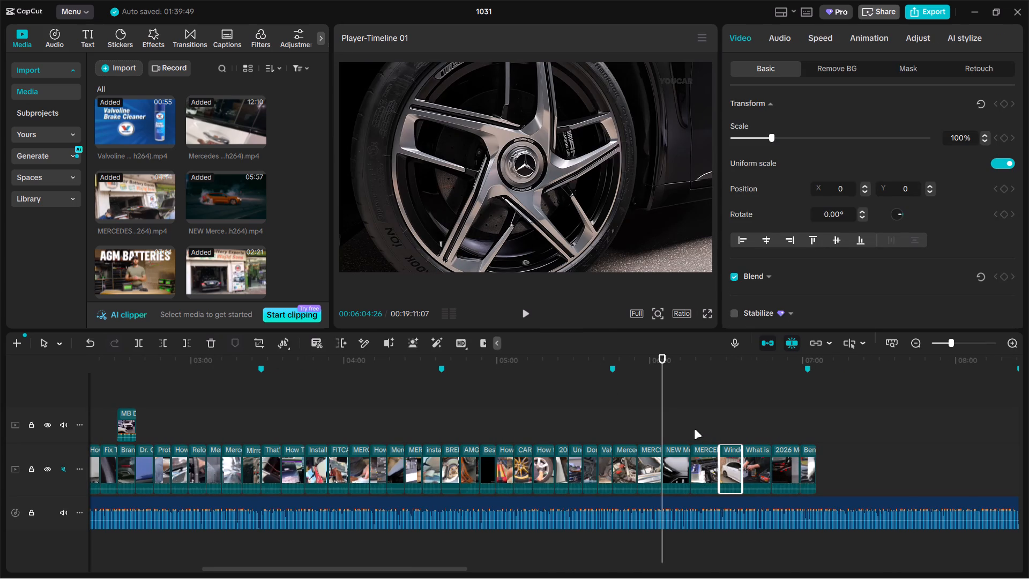
Shorten the three clips just before the inserted white sedan clip together, bringing the footage's end close to the section marker.
click(681, 428)
drag(648, 430, 705, 466)
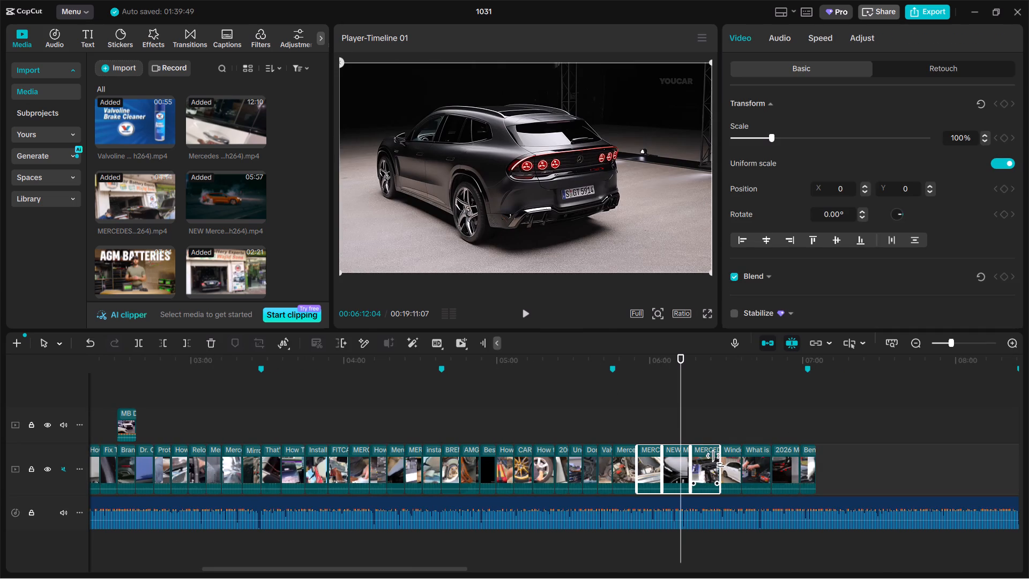
click(718, 461)
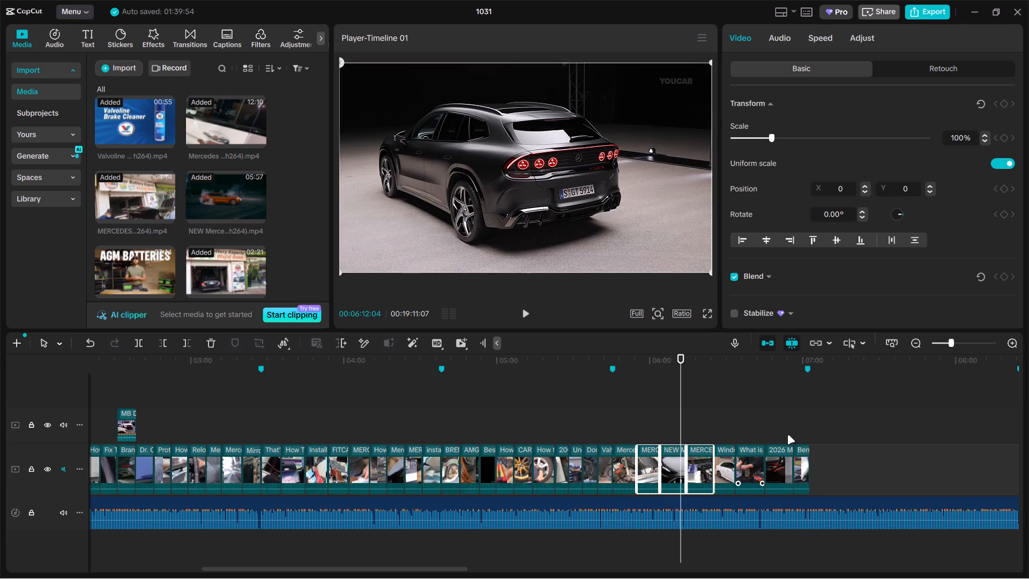
Move the 2026 AMG GT clip behind the Benz GLC AMG clip and trim its end to the marker at about 00:07:02.
click(796, 430)
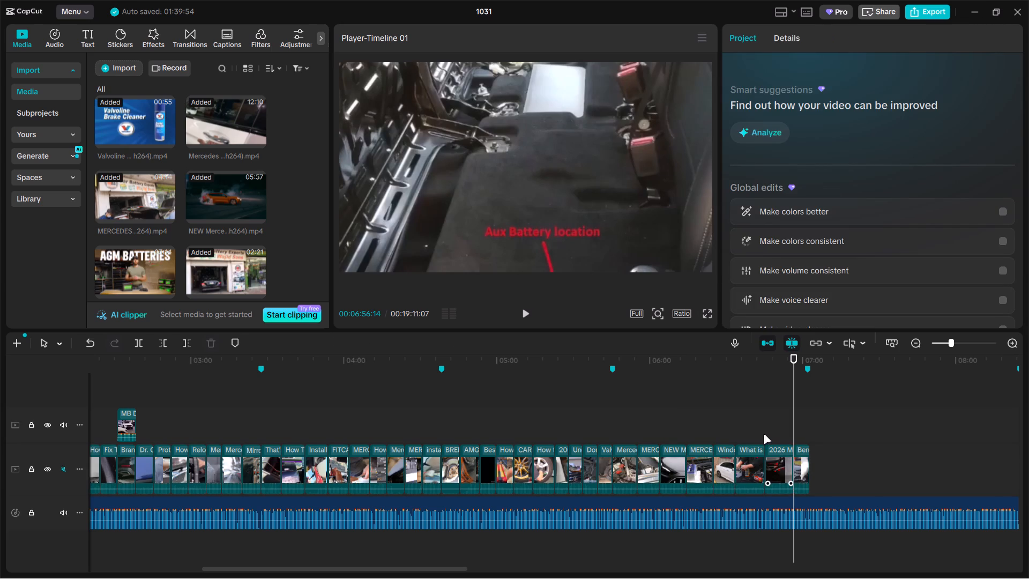
click(763, 434)
drag(763, 434, 788, 433)
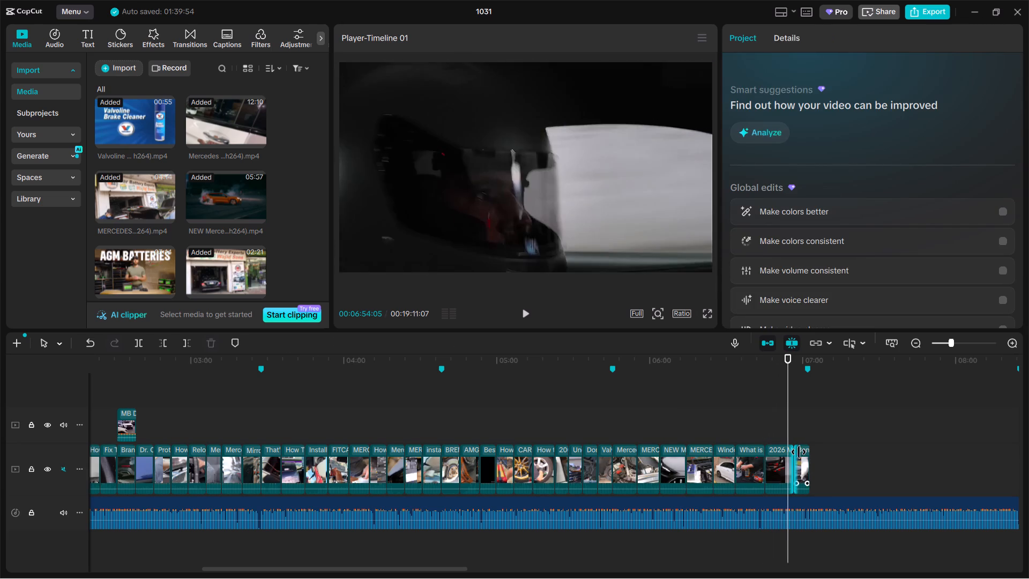
click(799, 452)
click(783, 444)
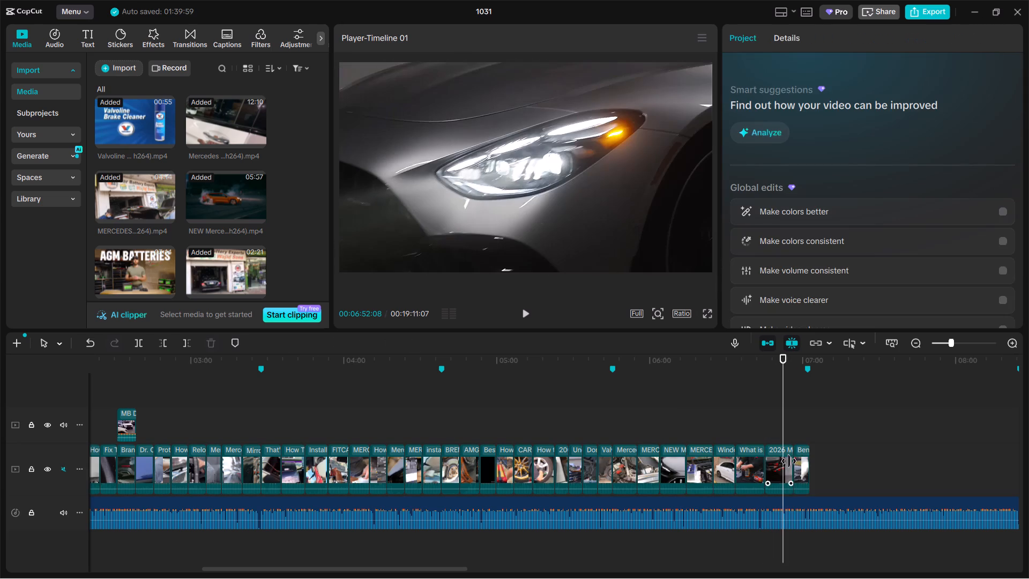
drag(785, 464, 803, 463)
click(809, 462)
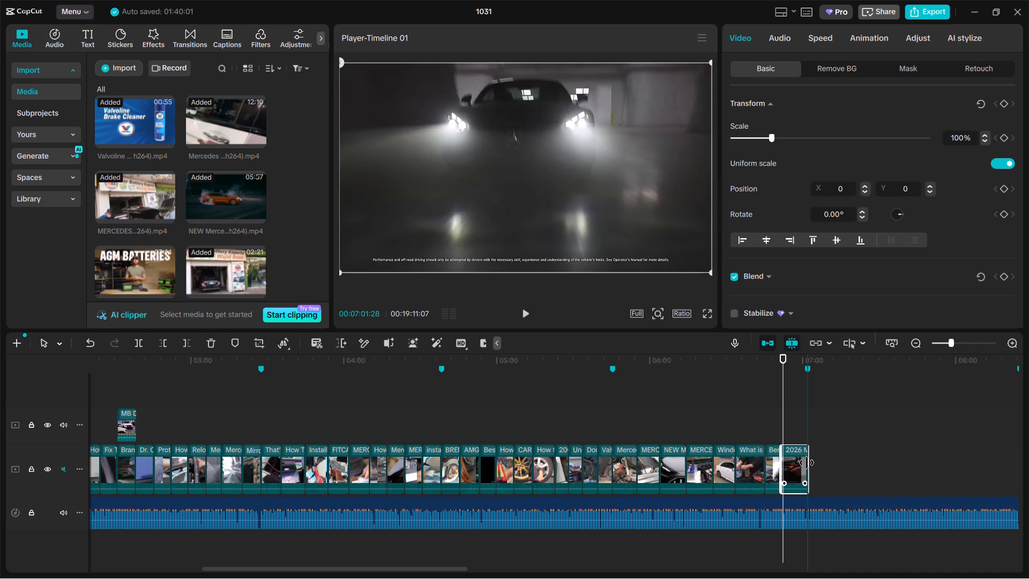
Review the closing AMG GT shot and play back the voiceover around the section's end, from about 00:06:52 to the marker.
triple_click(830, 444)
click(825, 446)
click(821, 447)
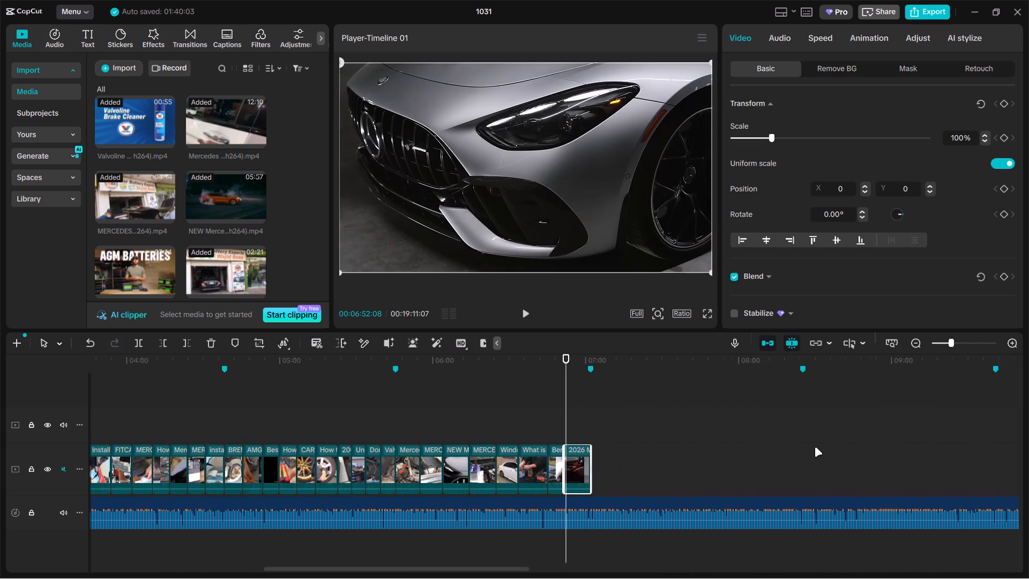
drag(569, 411, 564, 412)
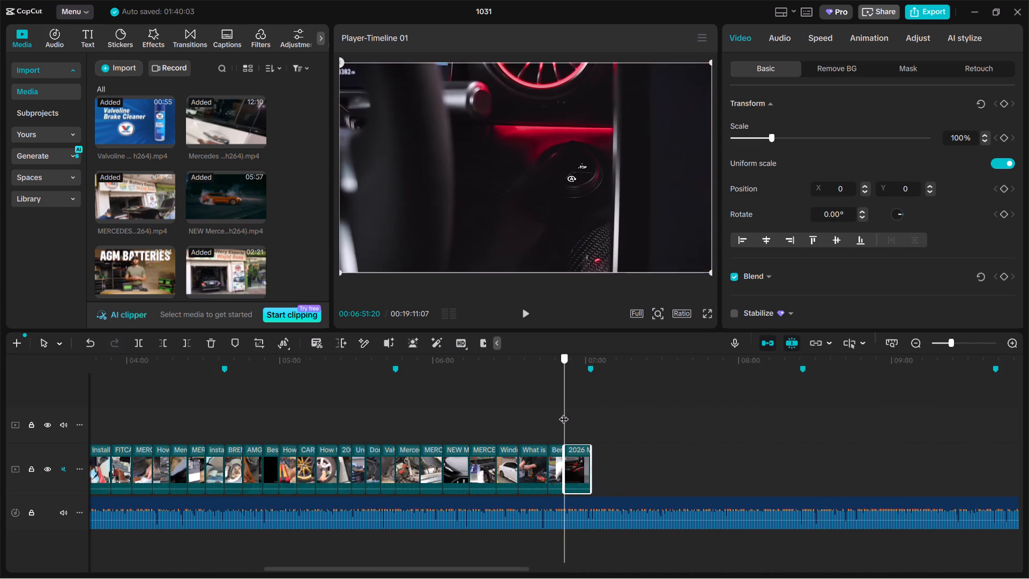
drag(564, 412, 593, 406)
key(space)
click(583, 430)
key(space)
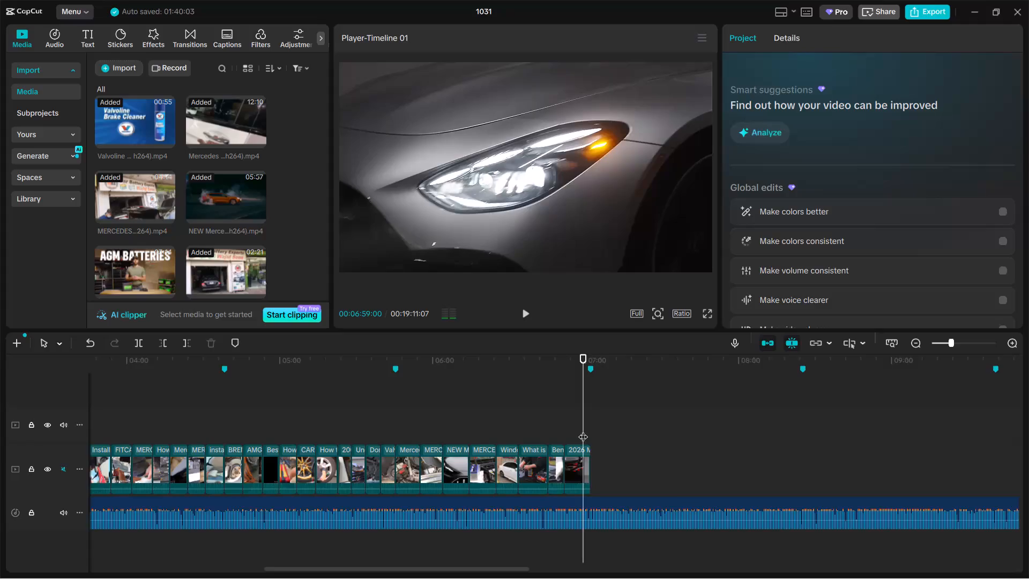
Enlarge the closing 2026 AMG GT clip to 123% scale so its bottom disclaimer text falls outside the frame.
triple_click(583, 430)
click(583, 431)
key(space)
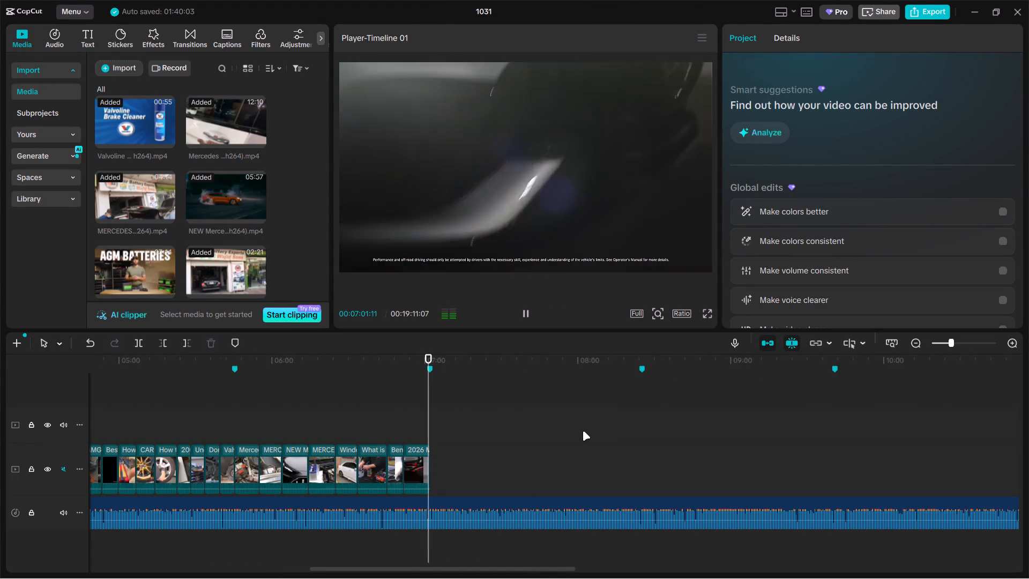
key(space)
click(429, 470)
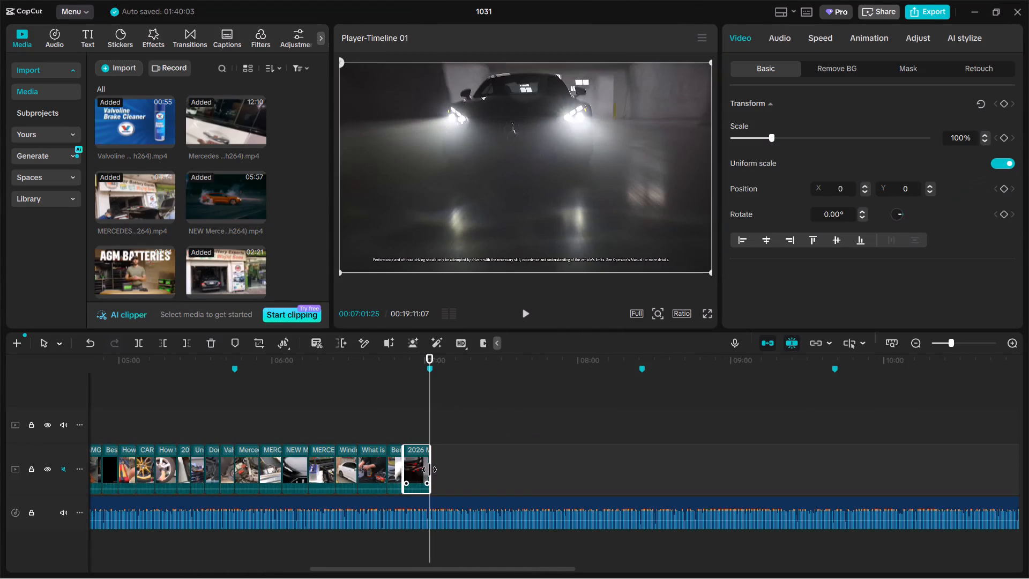
drag(773, 136, 782, 133)
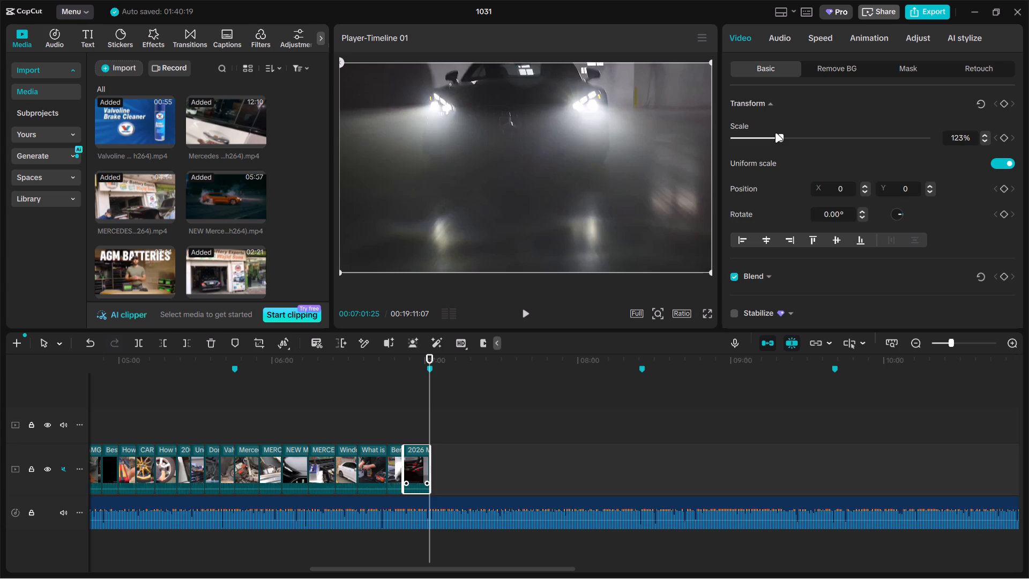
Play the voiceover's opening of the section after 00:07:02, and import all media files from the EDIT > 05 folder.
key(space)
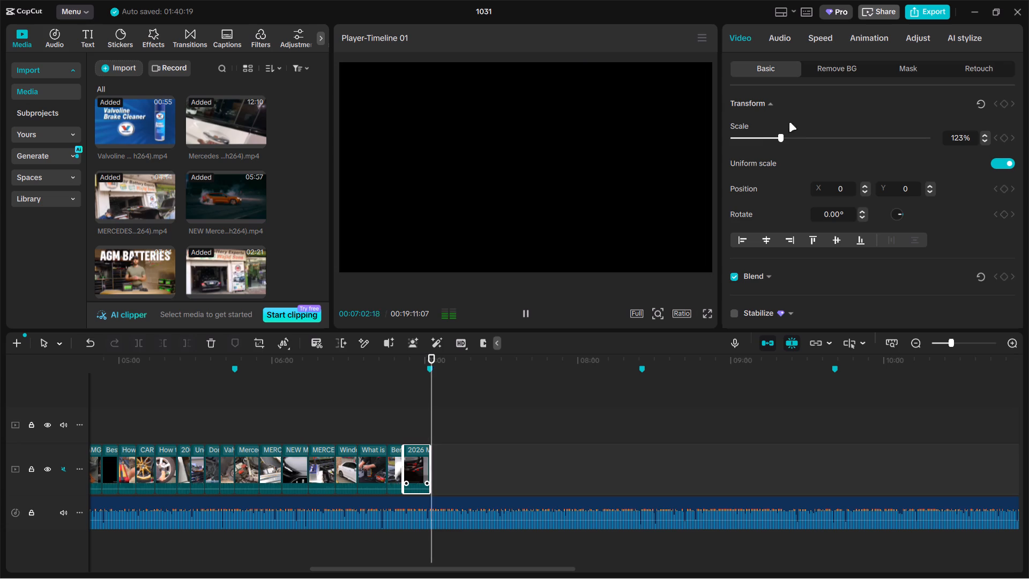
double_click(481, 391)
double_click(475, 400)
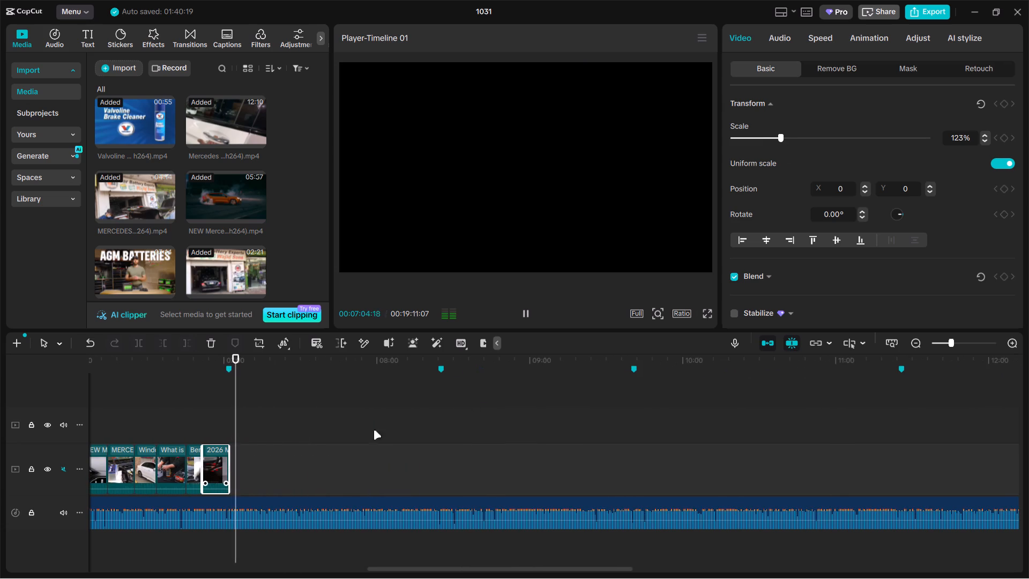
key(space)
click(230, 427)
click(241, 422)
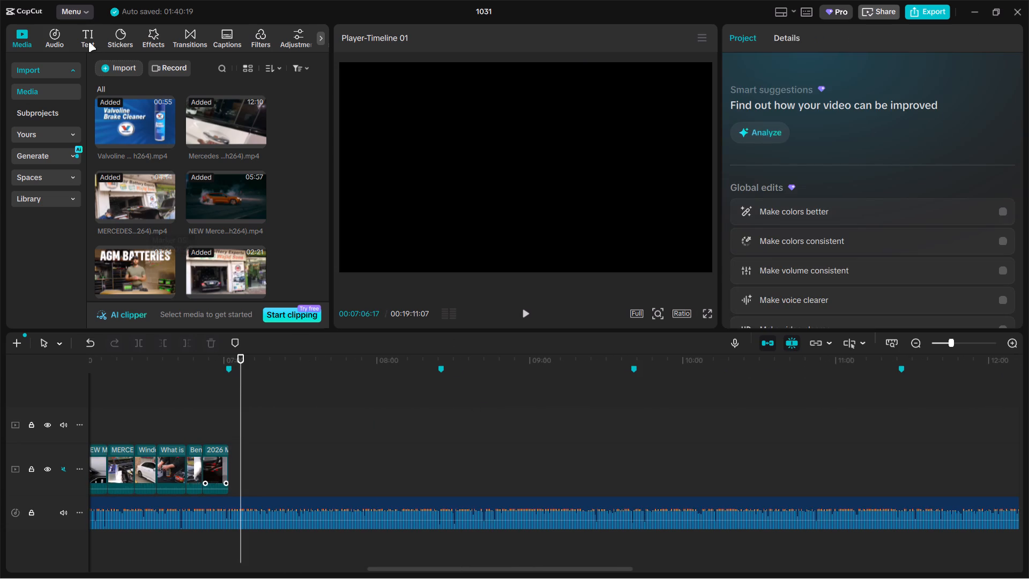
click(127, 65)
click(141, 85)
click(139, 98)
click(88, 40)
click(193, 230)
double_click(199, 243)
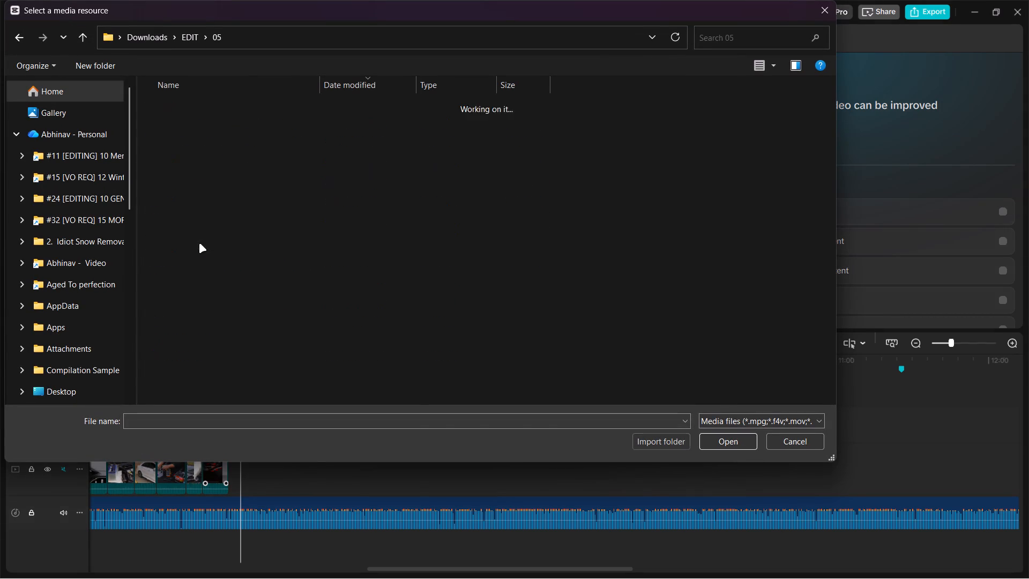
key(ctrl+a)
key(Return)
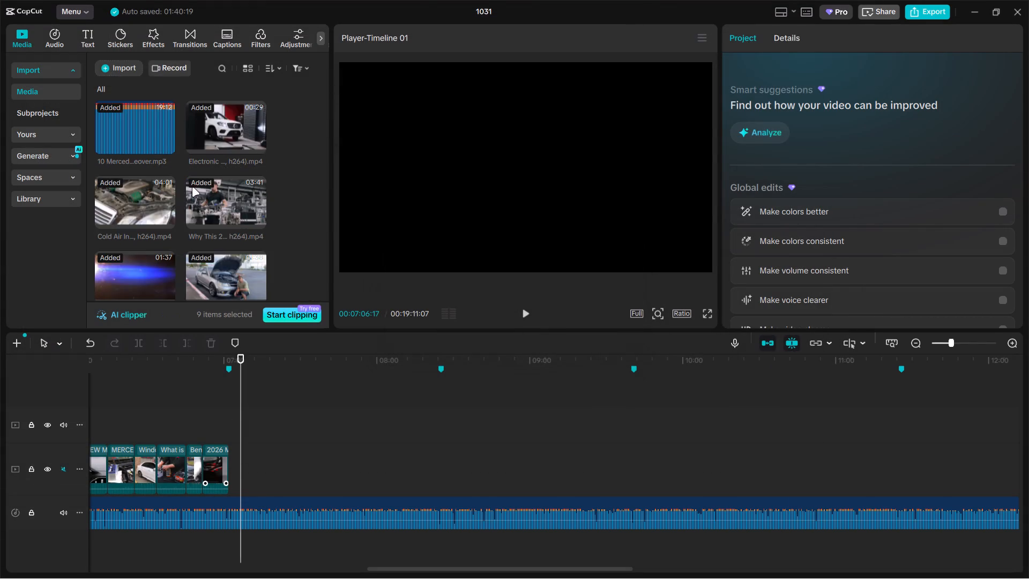
Append the newly imported clips to the main track directly after the 2026 AMG GT clip, and skim the W212 interior upgrade footage.
drag(210, 127, 334, 481)
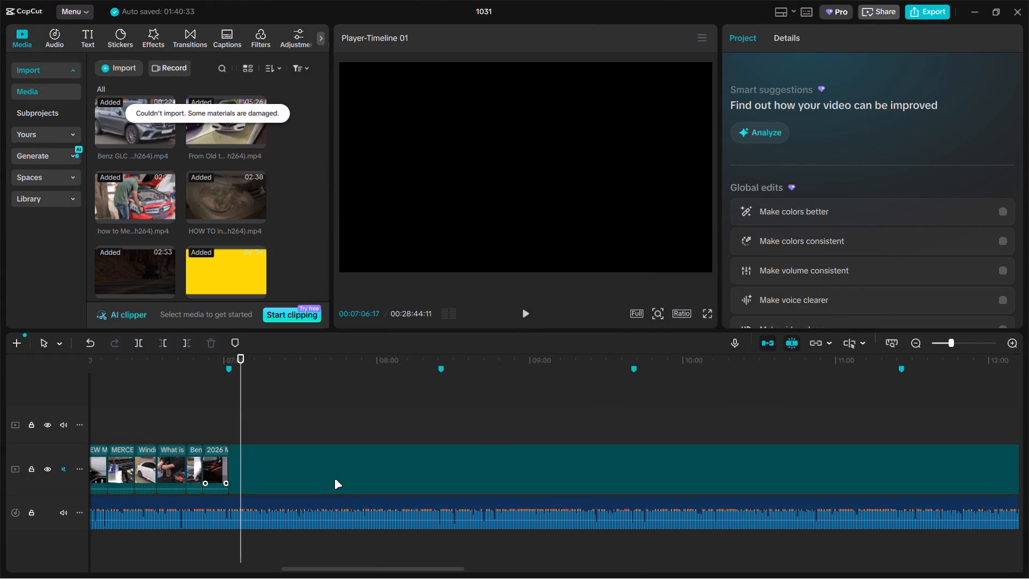
click(330, 430)
drag(330, 430, 637, 410)
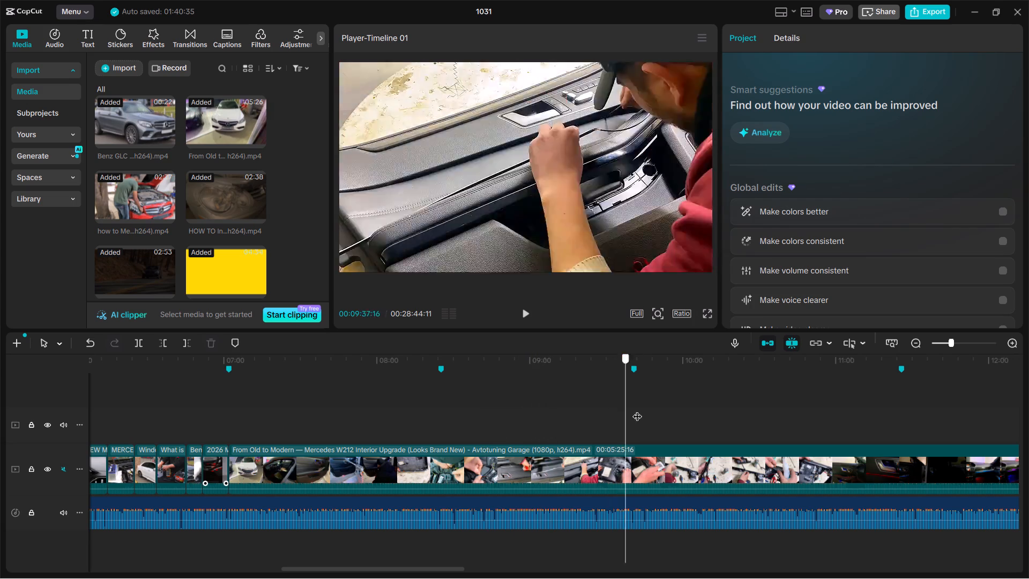
drag(637, 410, 673, 404)
drag(667, 404, 617, 410)
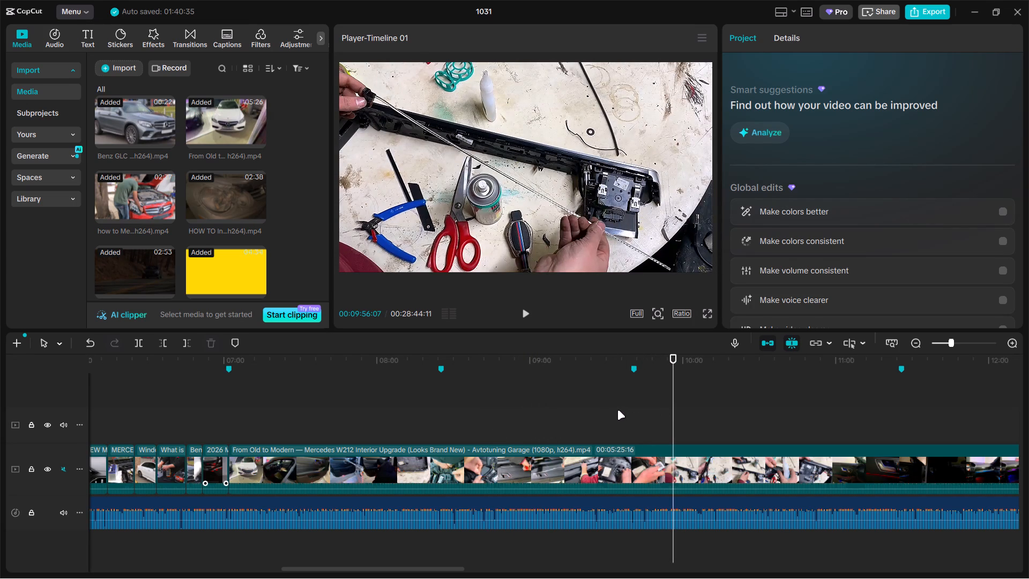
click(616, 411)
Shorten the end of the "What is the Difference" battery clip near 00:06:45 by about 3.6 seconds.
ctrl+scroll(616, 411, down, 15)
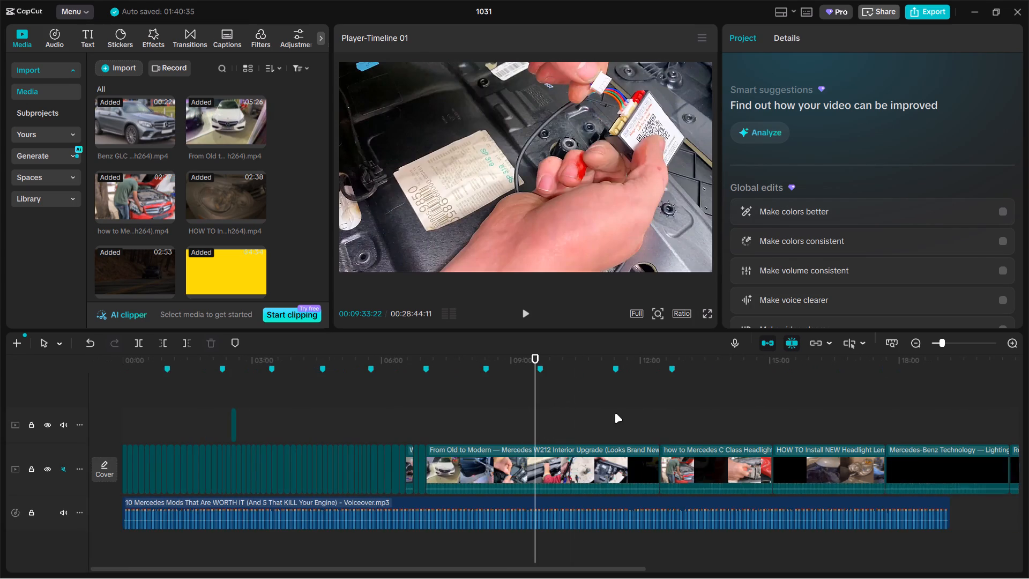
click(405, 432)
ctrl+scroll(446, 425, up, 13)
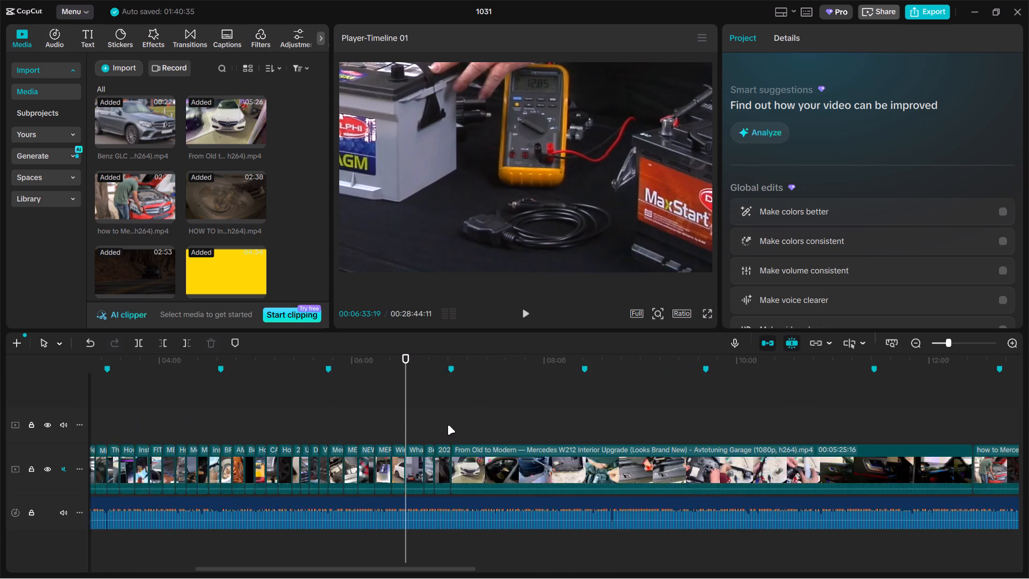
ctrl+scroll(448, 425, up, 4)
drag(407, 426, 439, 424)
ctrl+scroll(439, 424, up, 6)
click(439, 424)
click(402, 463)
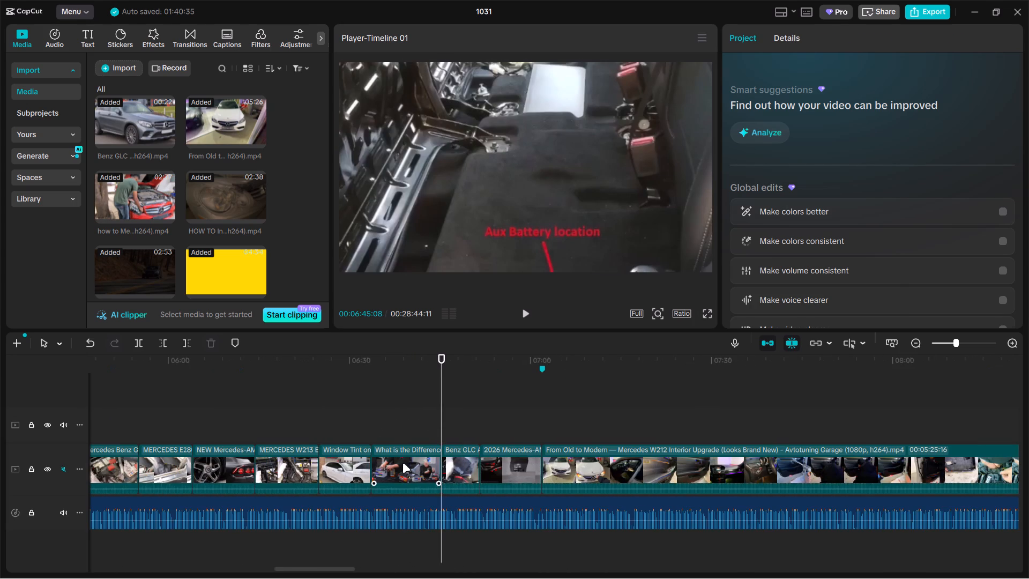
drag(438, 465, 416, 465)
Extend the "Window Tint on a" white sedan clip by about 1.3 seconds and the "MERCEDES E28" clip near 00:06:01 by about 0.8 seconds.
click(354, 436)
click(354, 458)
click(371, 462)
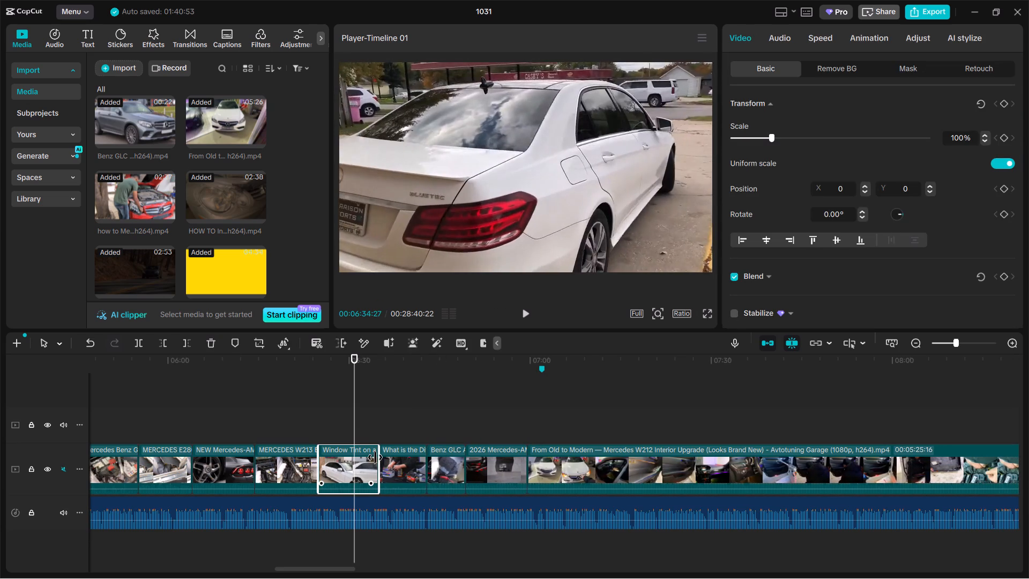
click(177, 433)
click(175, 464)
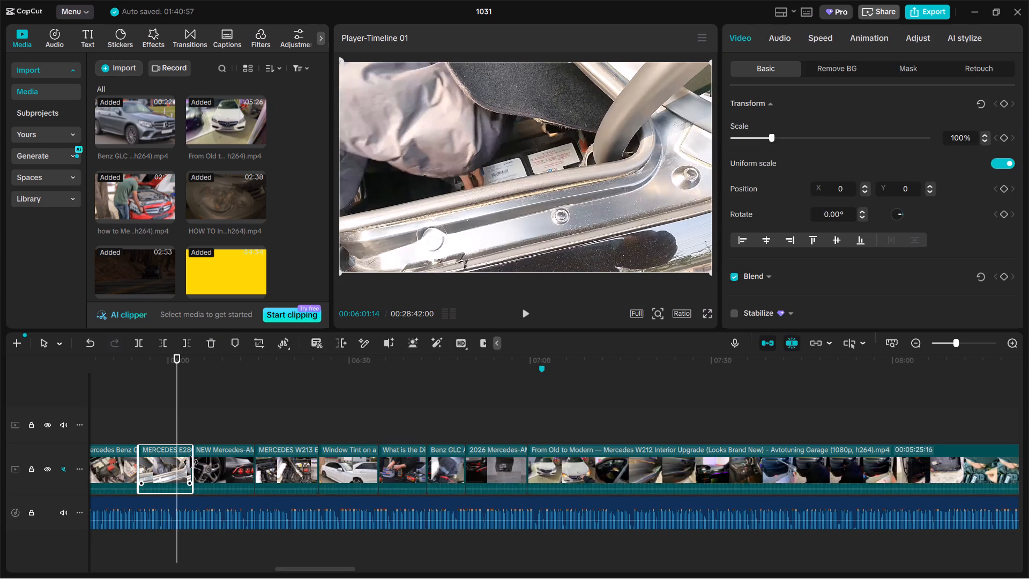
drag(191, 462, 196, 459)
Review the retimed battery section from about 00:05:50 to the AMG GT clip, and play across the section marker near 00:07:02.
ctrl+scroll(334, 441, down, 2)
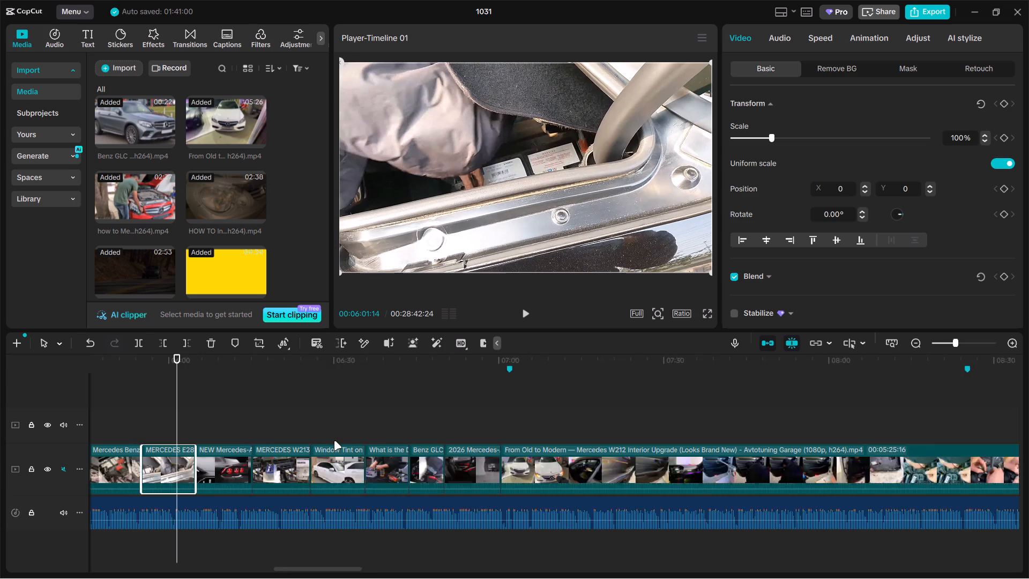
ctrl+scroll(334, 441, down, 6)
click(260, 440)
click(217, 437)
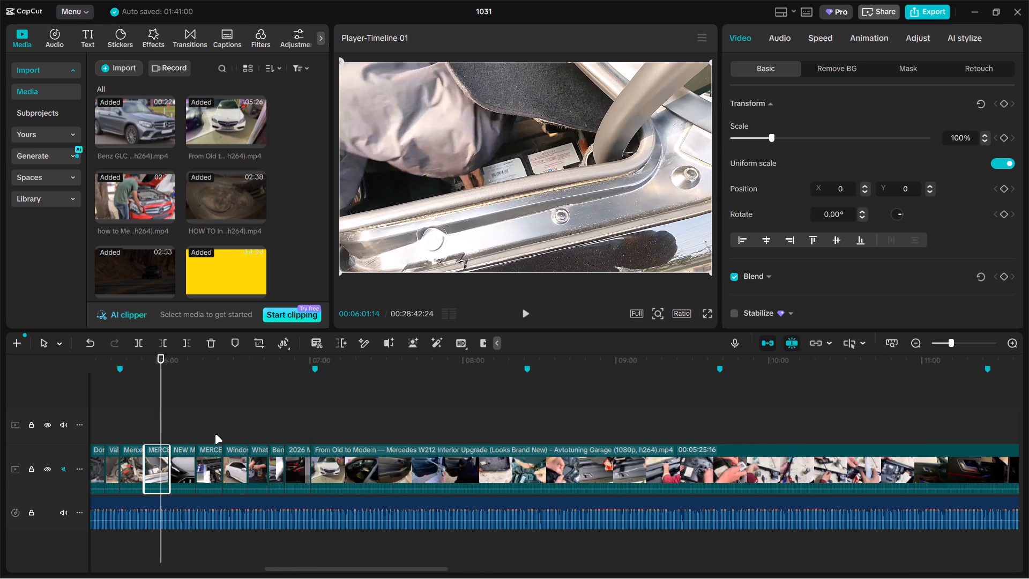
double_click(214, 434)
click(228, 427)
drag(228, 427, 222, 428)
drag(222, 428, 238, 428)
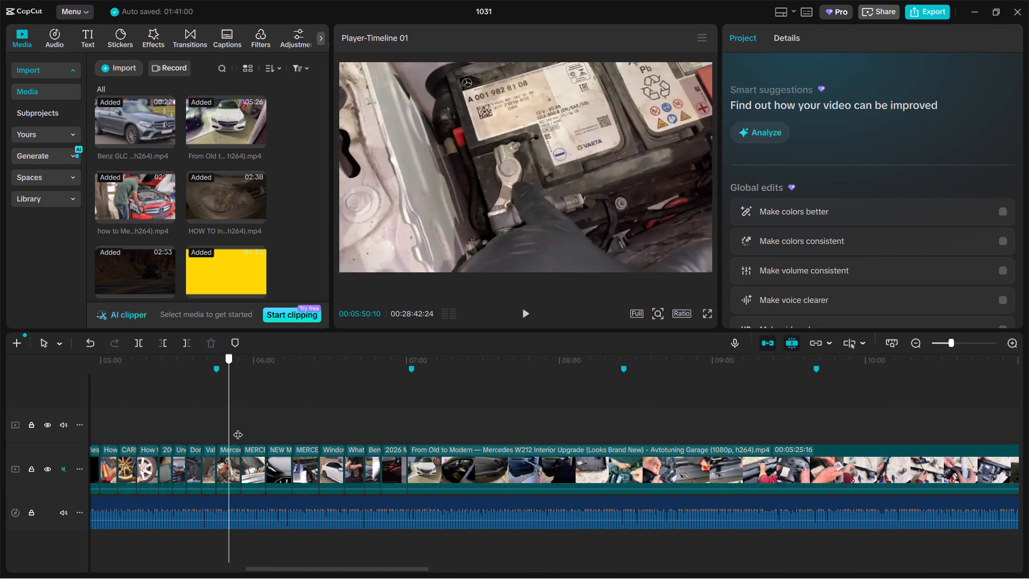
drag(238, 428, 393, 430)
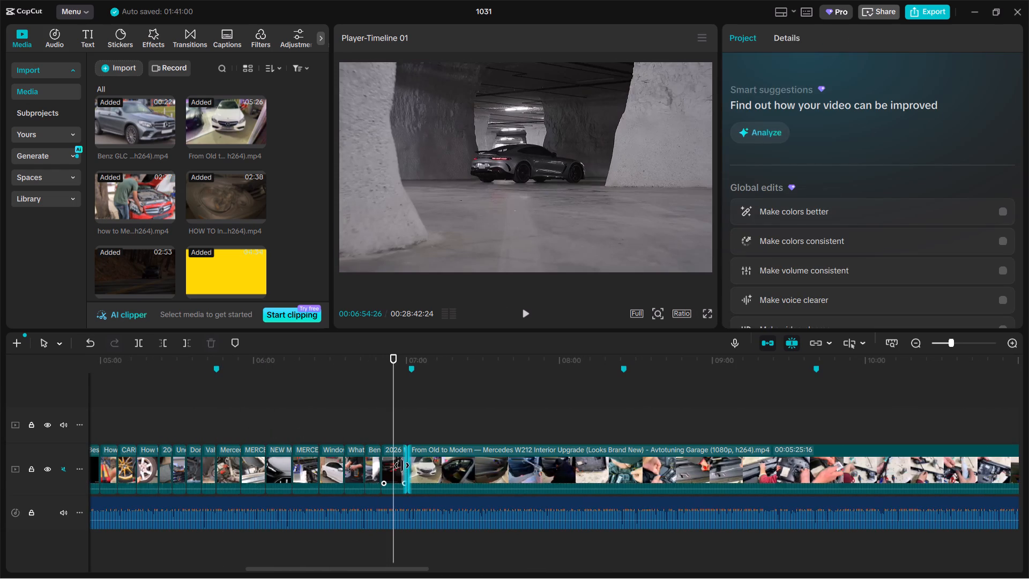
click(396, 465)
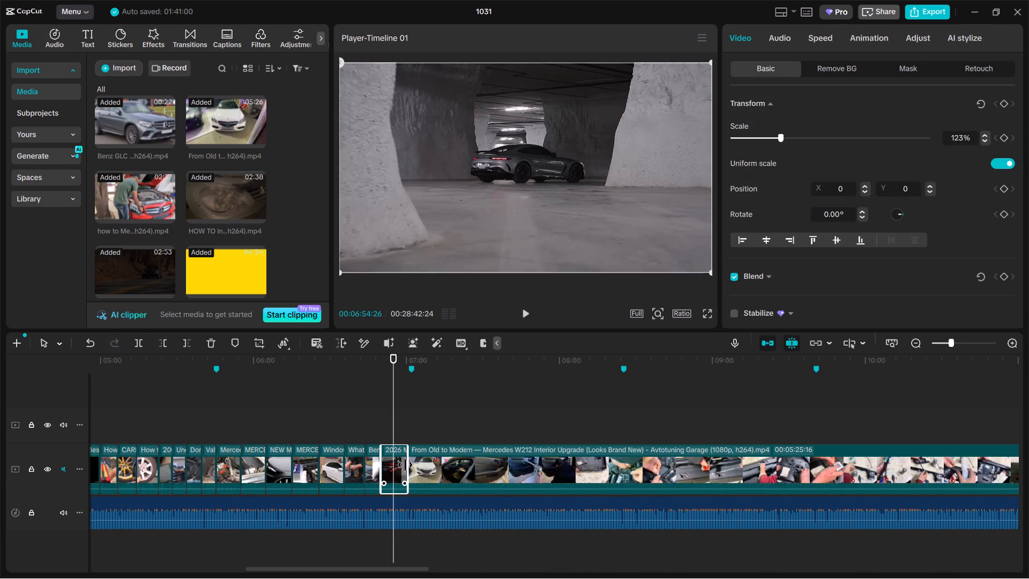
click(405, 435)
key(space)
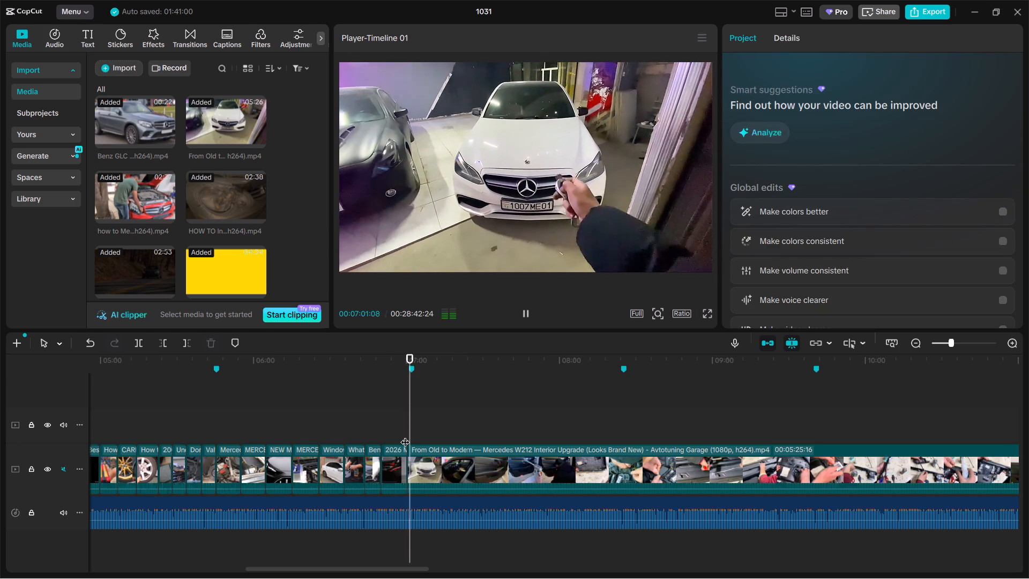
triple_click(405, 435)
Skim the "From Old to Modern" W212 interior upgrade clip up to about 00:11:34 for ambient-lighting shots.
click(360, 427)
drag(360, 427, 594, 407)
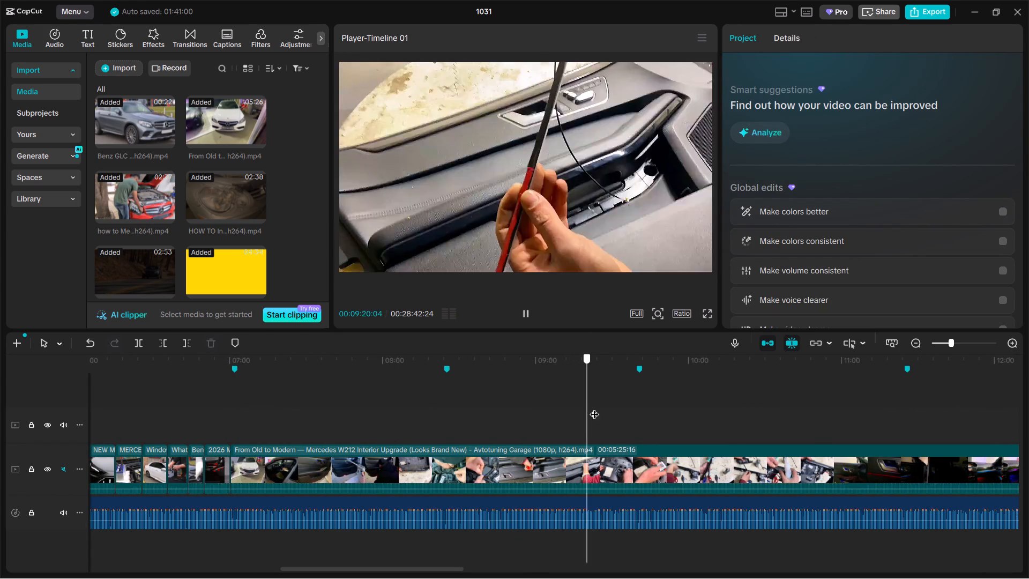
drag(594, 407, 738, 406)
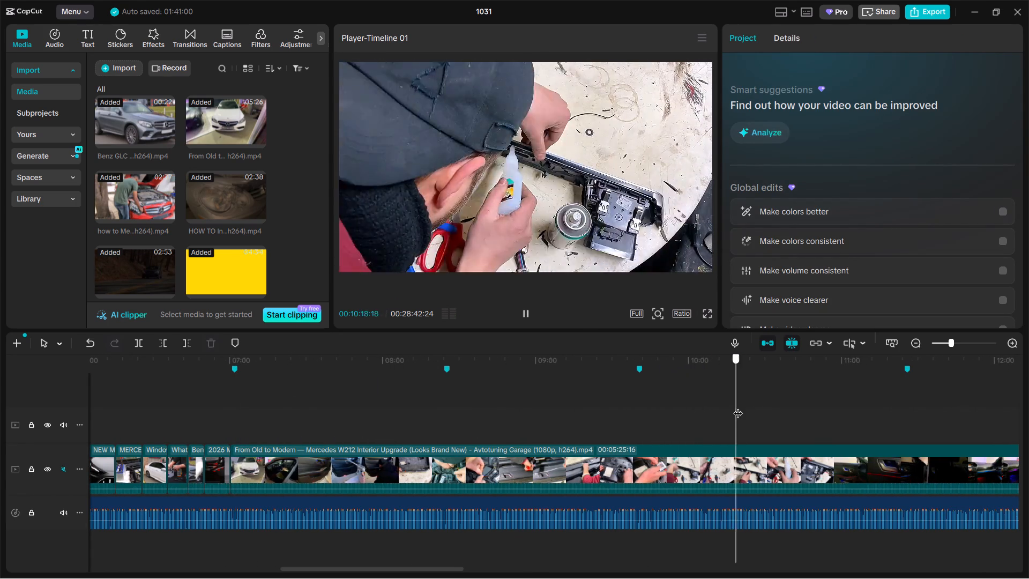
drag(738, 406, 836, 414)
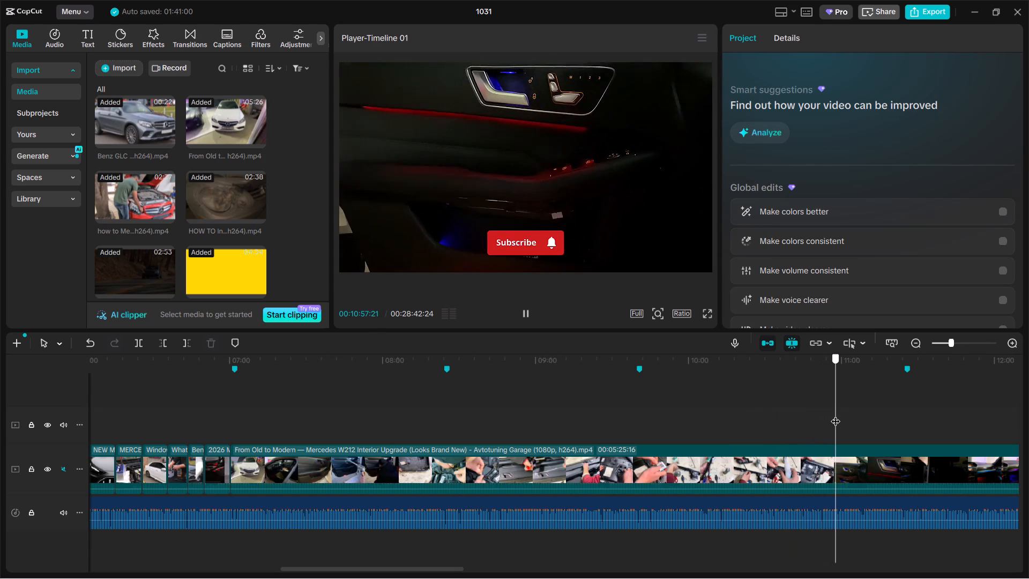
drag(836, 414, 921, 417)
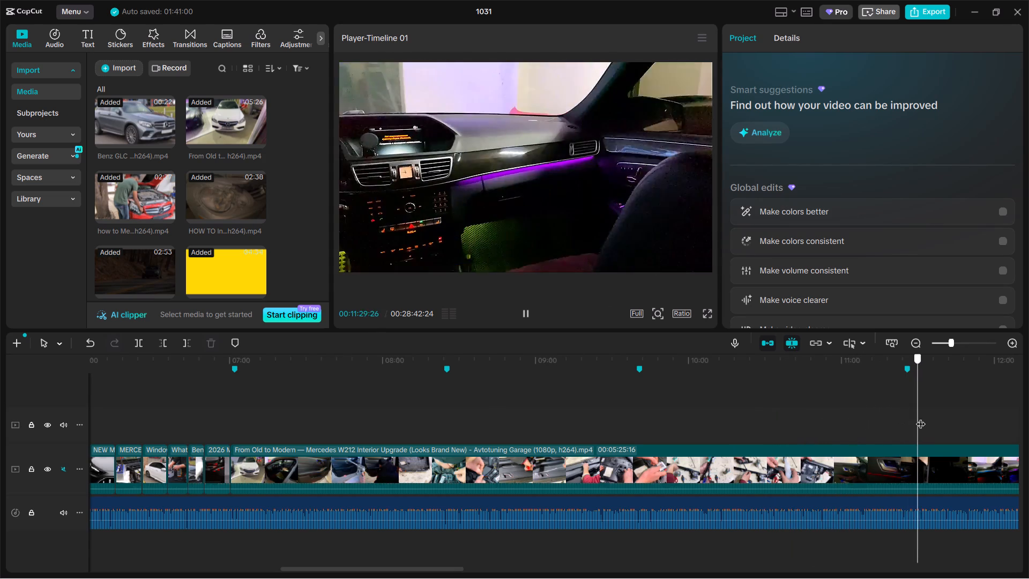
drag(921, 417, 921, 417)
drag(922, 417, 930, 417)
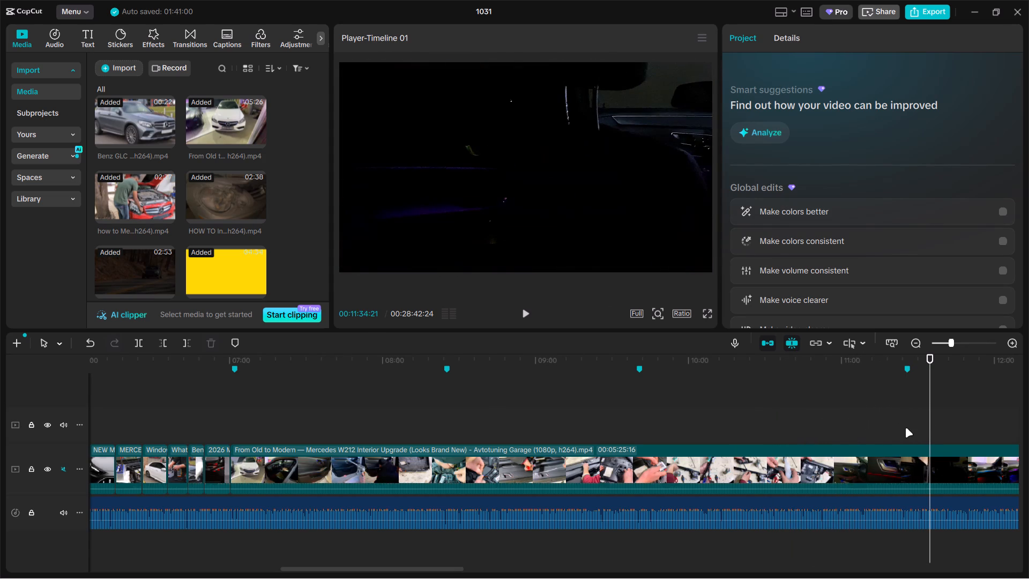
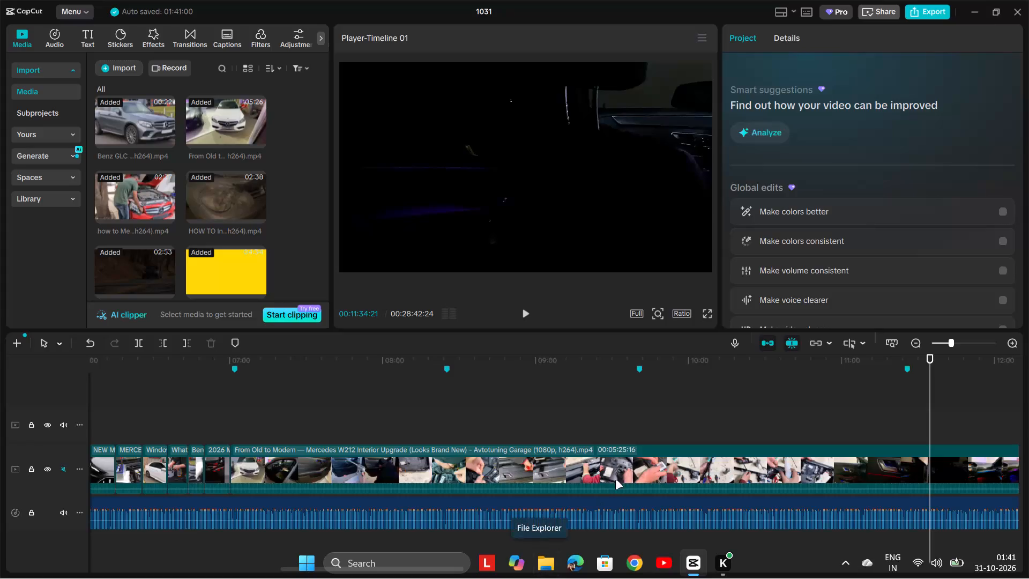
Split the "From Old to Modern" W212 interior clip at about 00:07:51 and delete the part before the cut.
click(327, 434)
drag(327, 432, 354, 424)
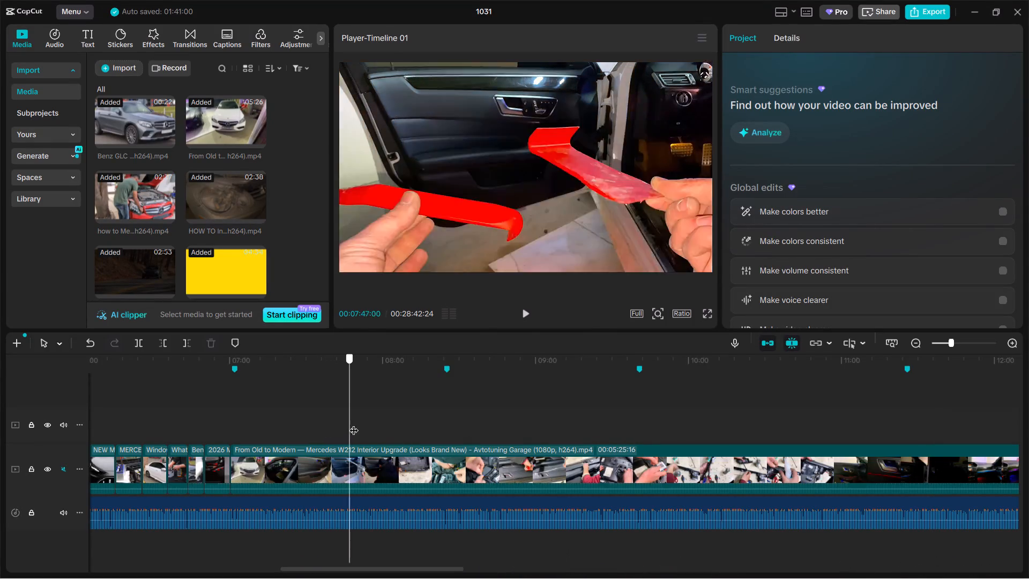
drag(354, 424, 362, 421)
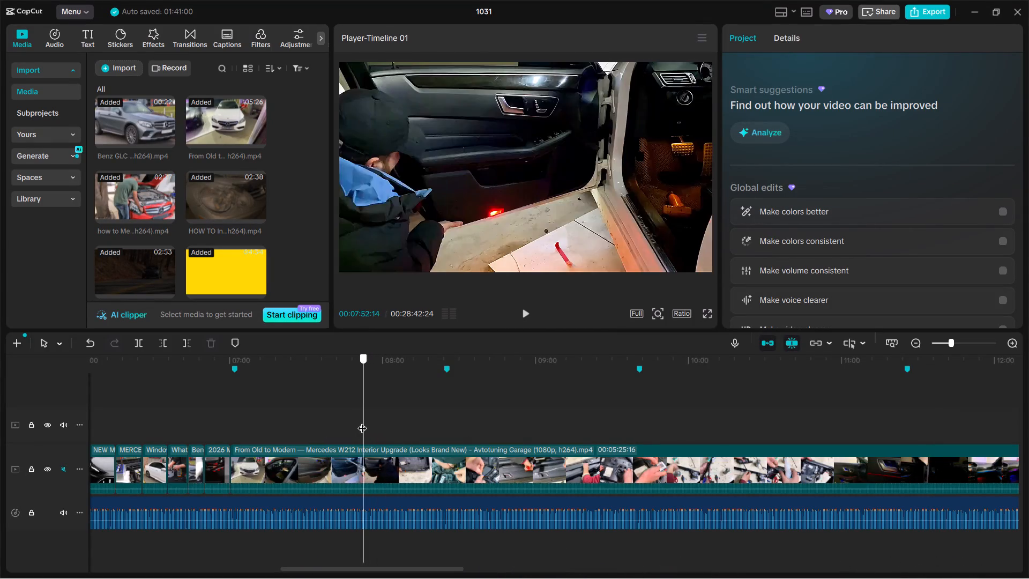
drag(362, 421, 362, 421)
click(372, 457)
key(ctrl+b)
click(353, 464)
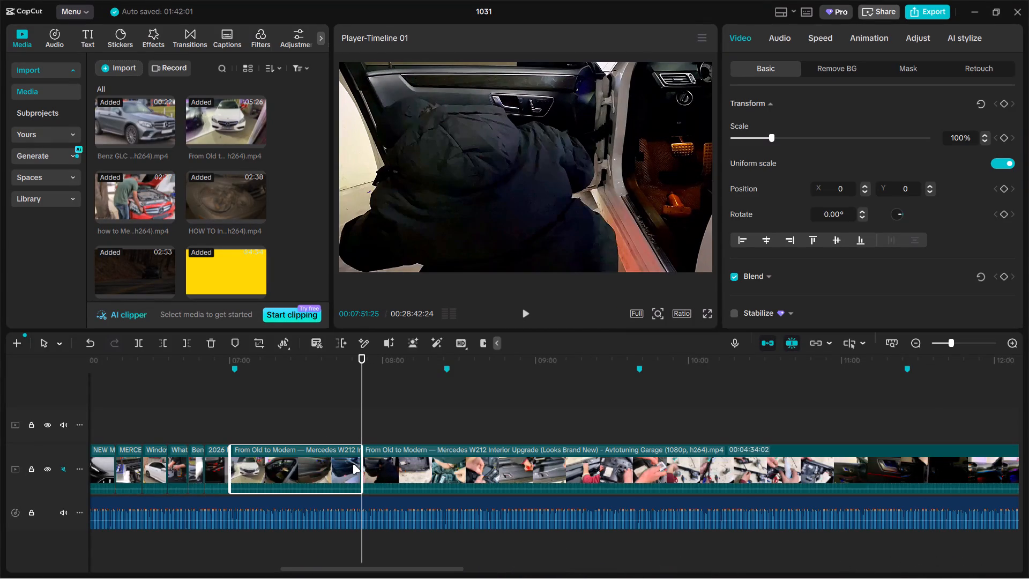
key(BackSpace)
Split the "From Old to Modern" clip at about 00:07:10 and delete everything in it after the cut.
double_click(261, 435)
click(274, 465)
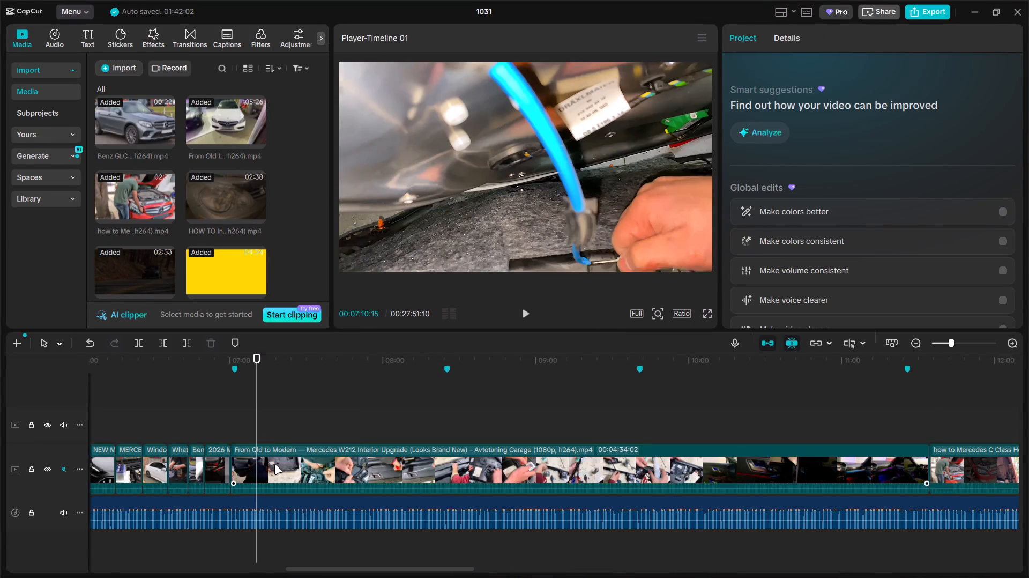
key(ctrl+b)
key(BackSpace)
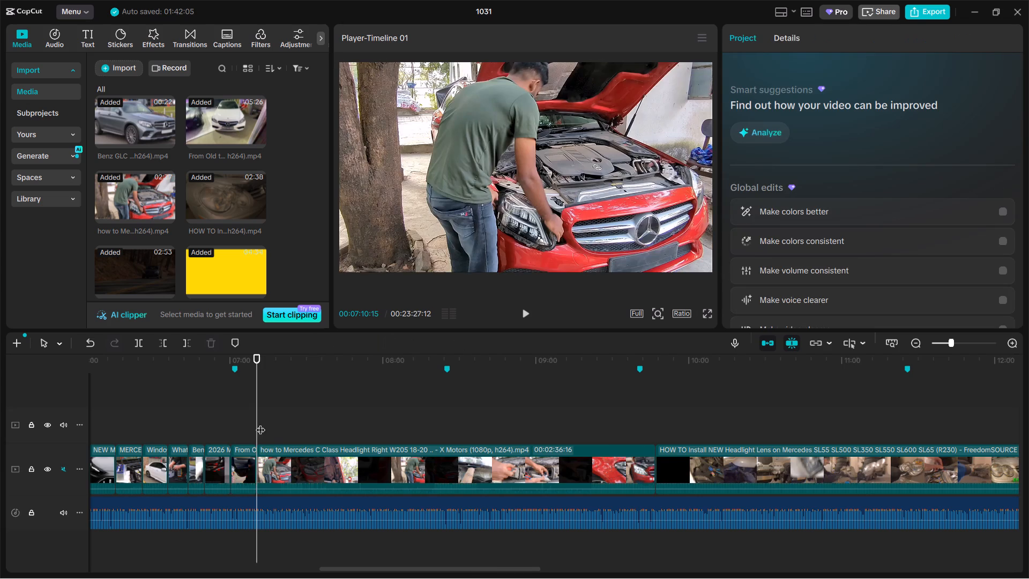
Split the "how to Mercedes C Class Headlight" clip at about 00:09:13 and delete the part before the cut.
drag(258, 421, 534, 428)
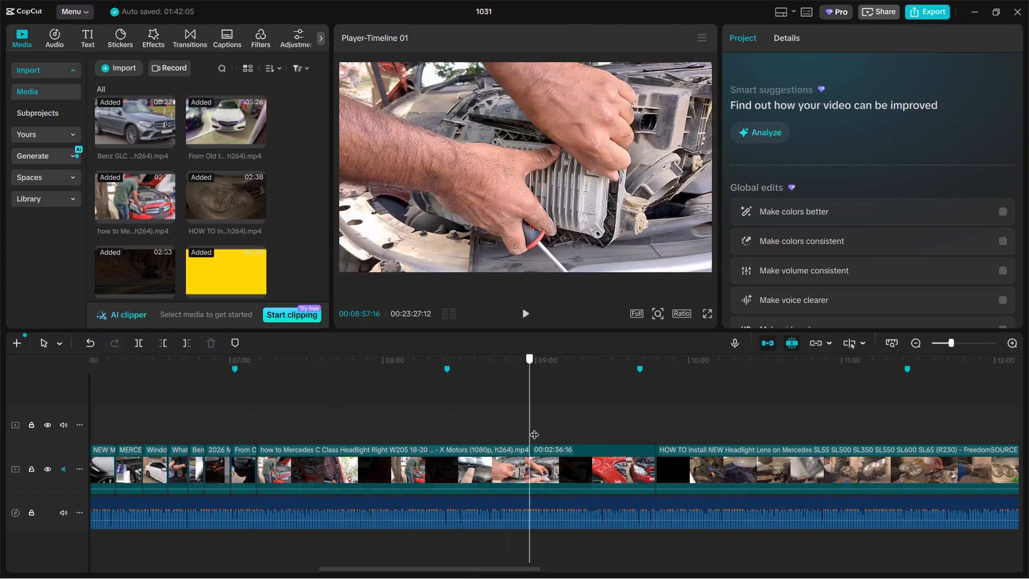
drag(534, 428, 569, 424)
click(574, 452)
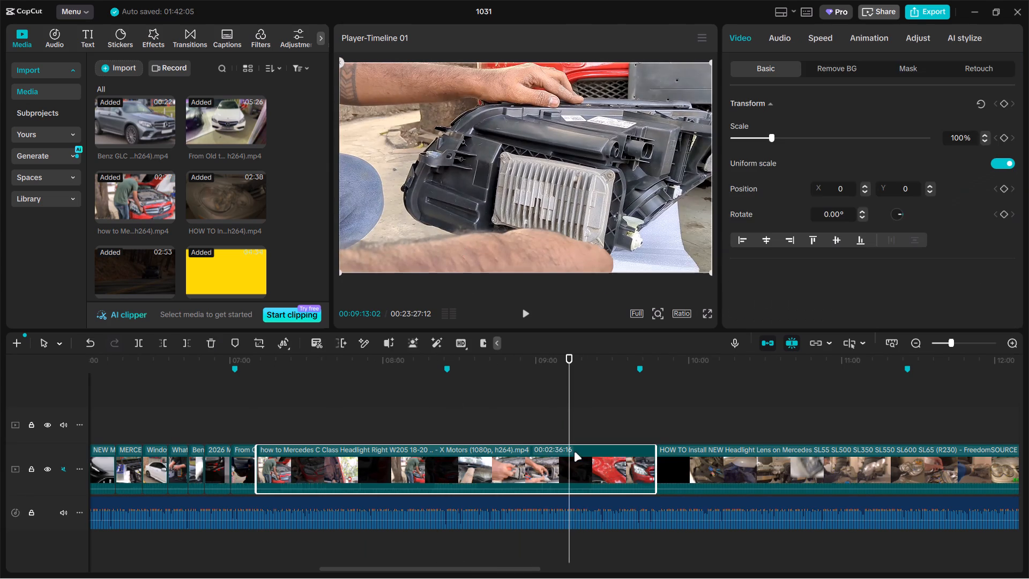
key(ctrl+b)
click(527, 461)
key(BackSpace)
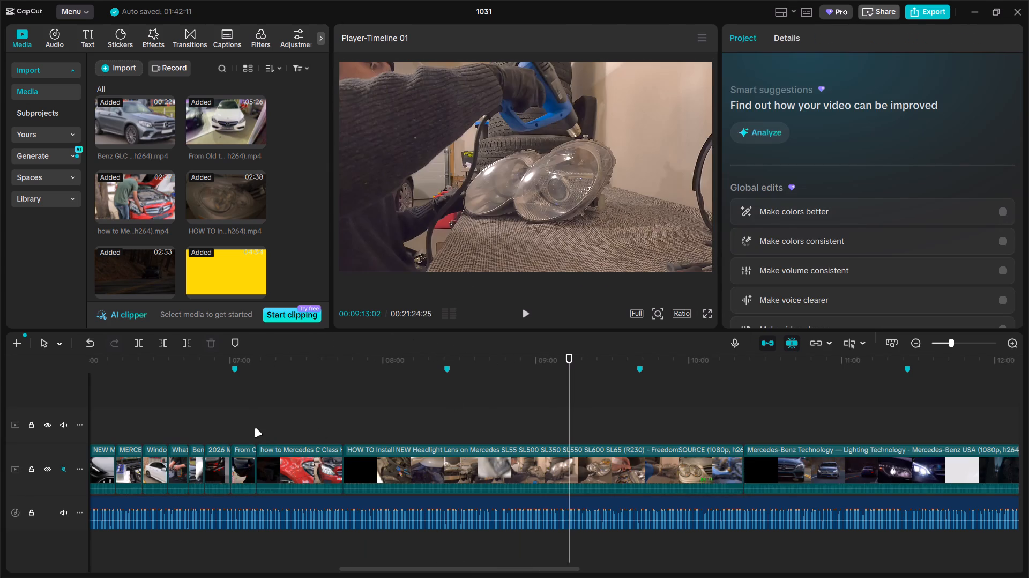
Split the "how to Mercedes C Class Headlight" clip at about 00:07:20 and delete the remainder after the cut.
click(253, 428)
drag(253, 428, 276, 422)
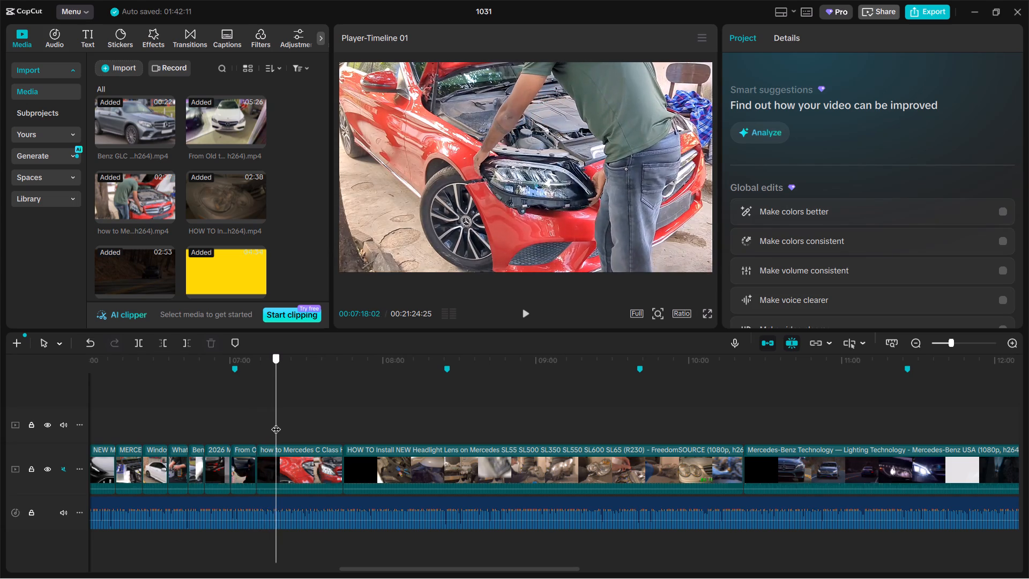
drag(276, 422, 281, 421)
click(303, 463)
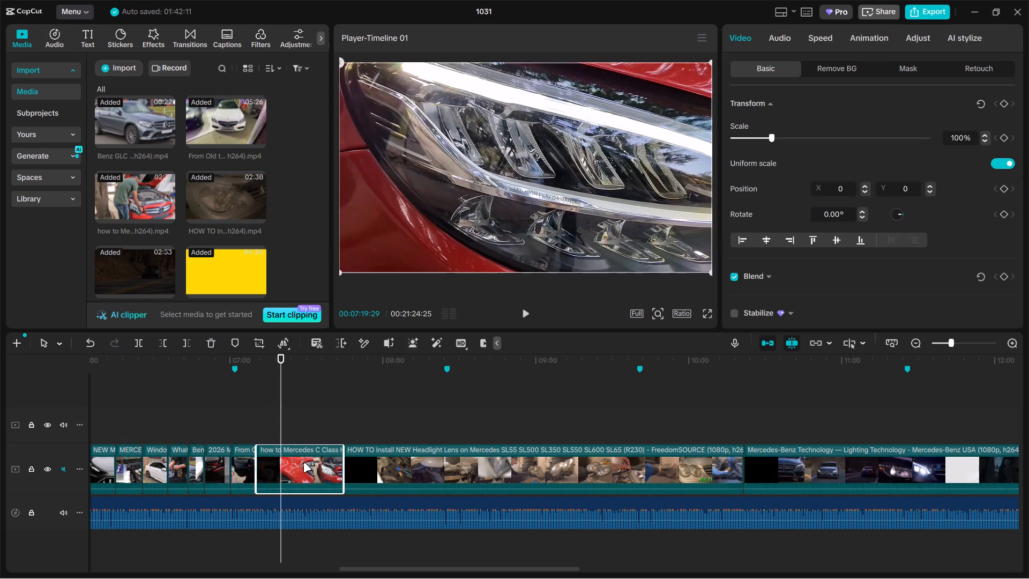
key(ctrl+b)
key(BackSpace)
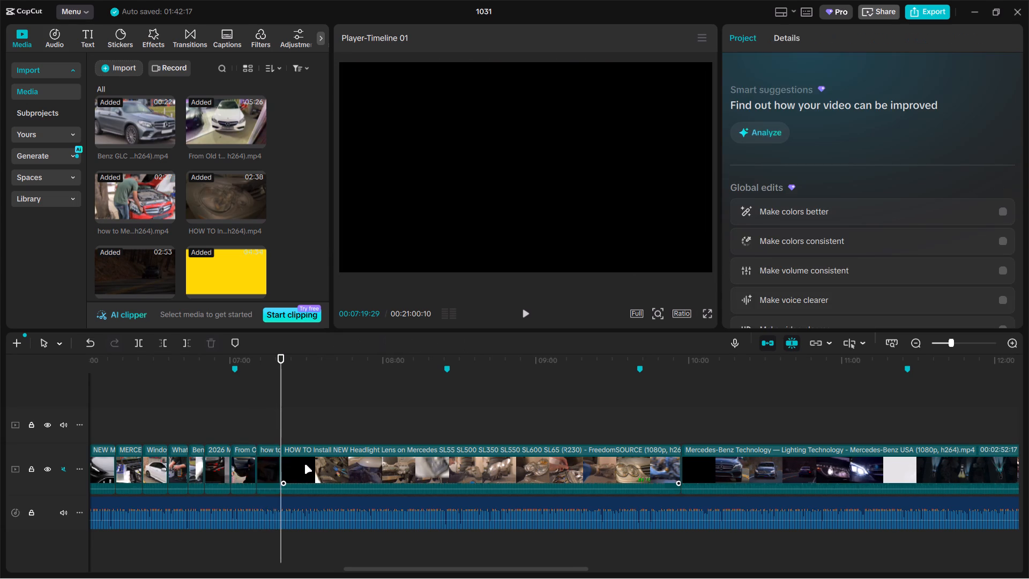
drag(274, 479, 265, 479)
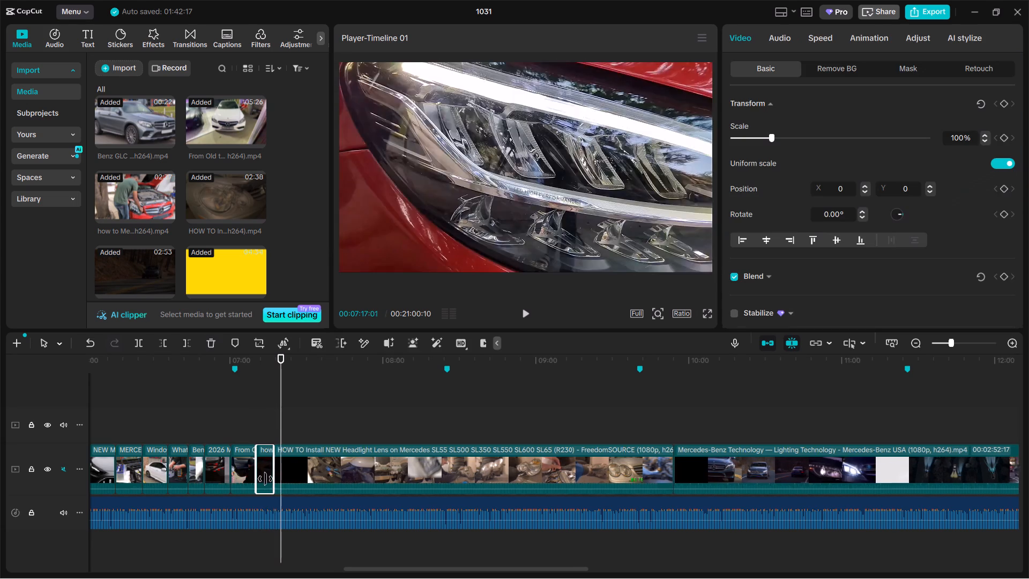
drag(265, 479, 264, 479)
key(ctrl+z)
Move the shortened C Class headlight clip ahead of the "From Old to Modern" clip, at the start of the section.
drag(268, 476, 227, 478)
Split the "HOW TO Install NEW Headlight Lens" clip at about 00:07:54 and delete the part before the cut.
drag(283, 429, 370, 422)
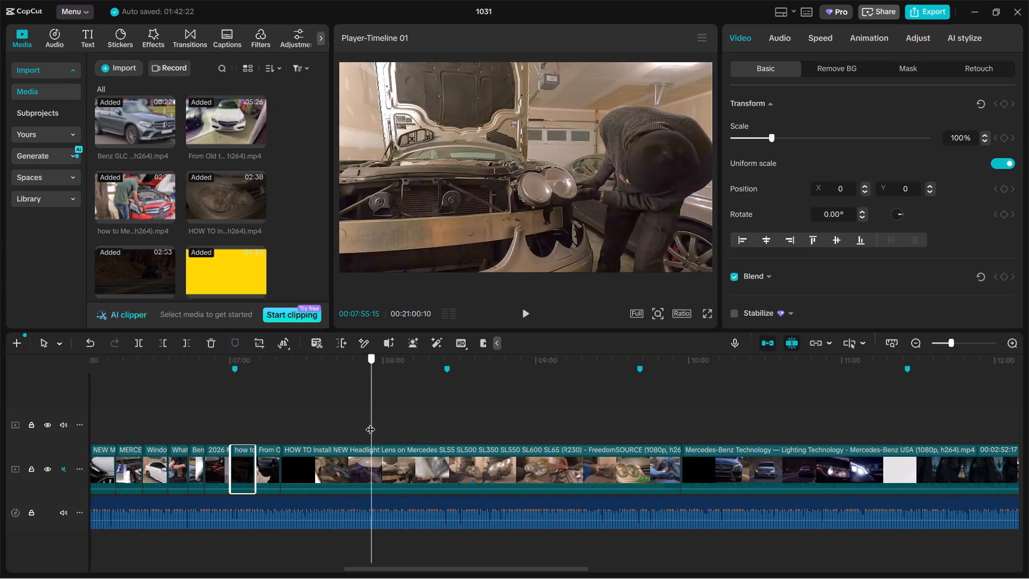
drag(370, 422, 369, 422)
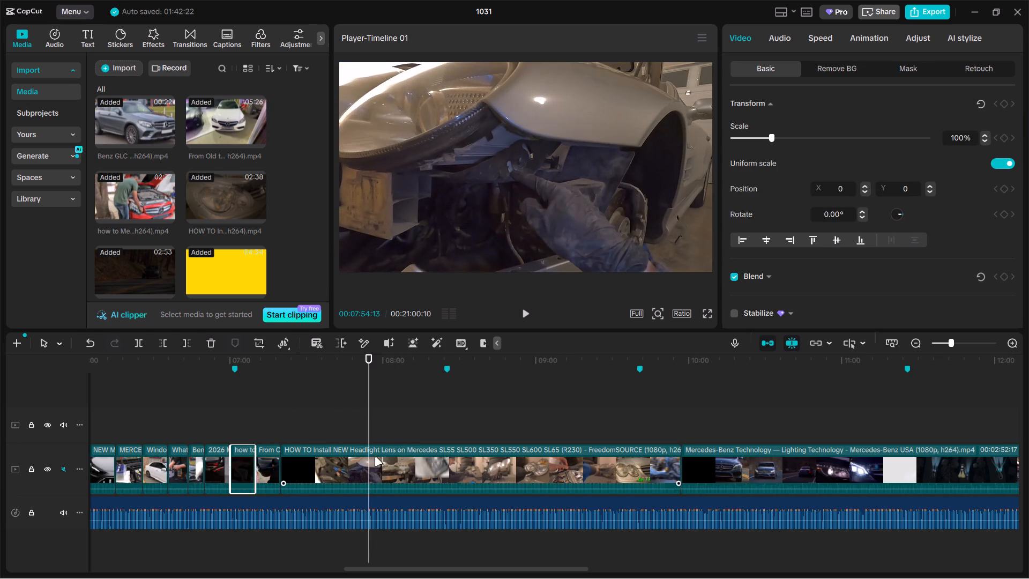
click(375, 459)
key(ctrl+b)
click(363, 463)
key(BackSpace)
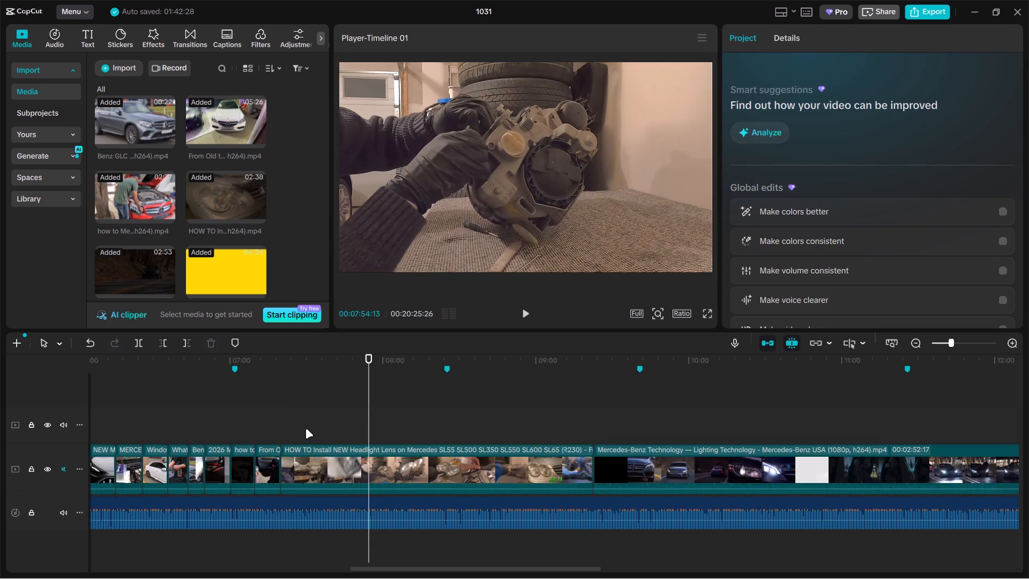
Split the "HOW TO Install NEW Headlight Lens" clip at about 00:07:30 and delete the remainder after the cut.
click(283, 429)
drag(282, 429, 302, 426)
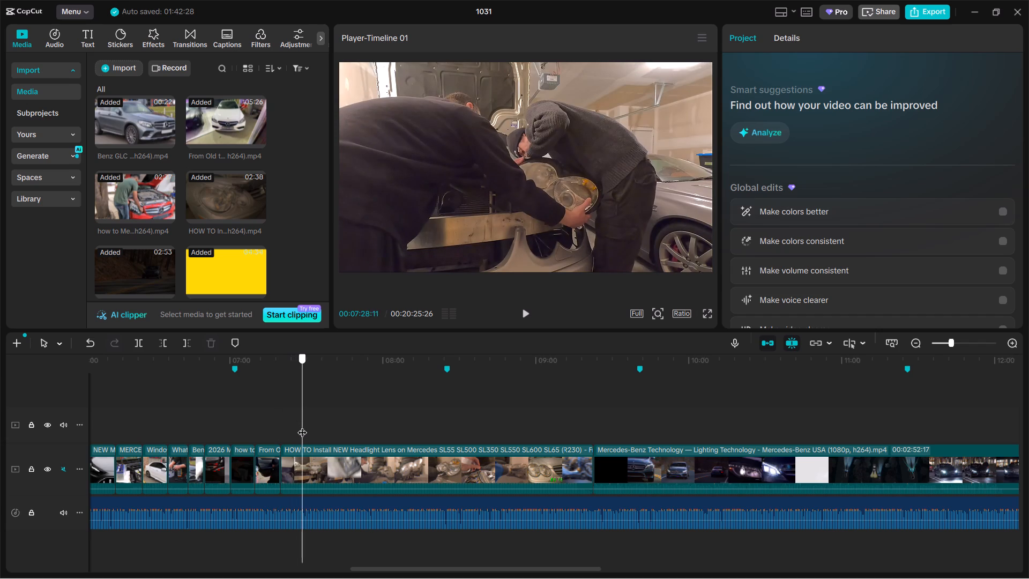
drag(302, 426, 305, 425)
click(326, 466)
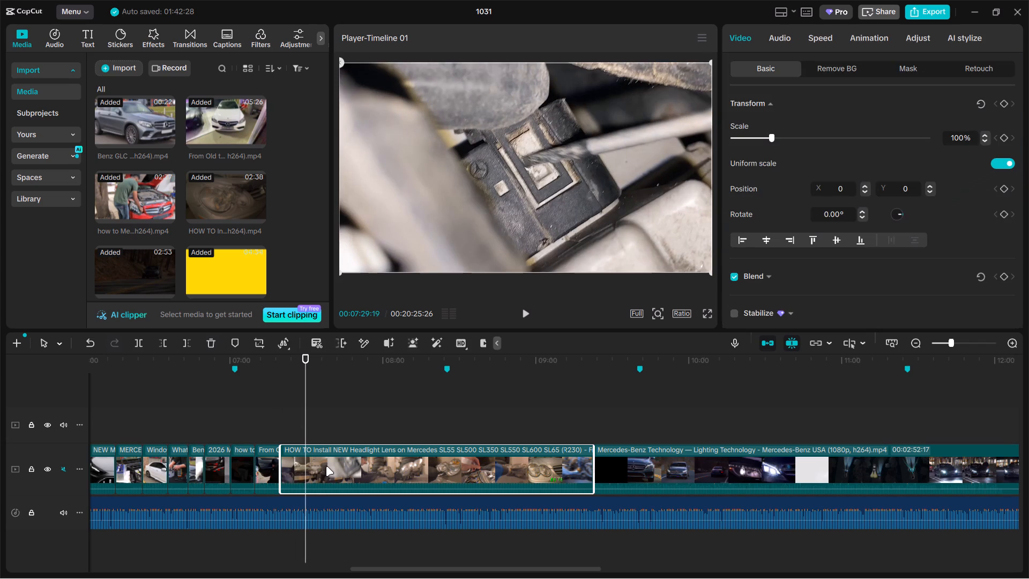
key(ctrl+b)
key(BackSpace)
Split the "Mercedes-Benz Technology — Lighting Technology" clip at about 00:08:04 and delete the part before the cut.
drag(309, 426, 375, 424)
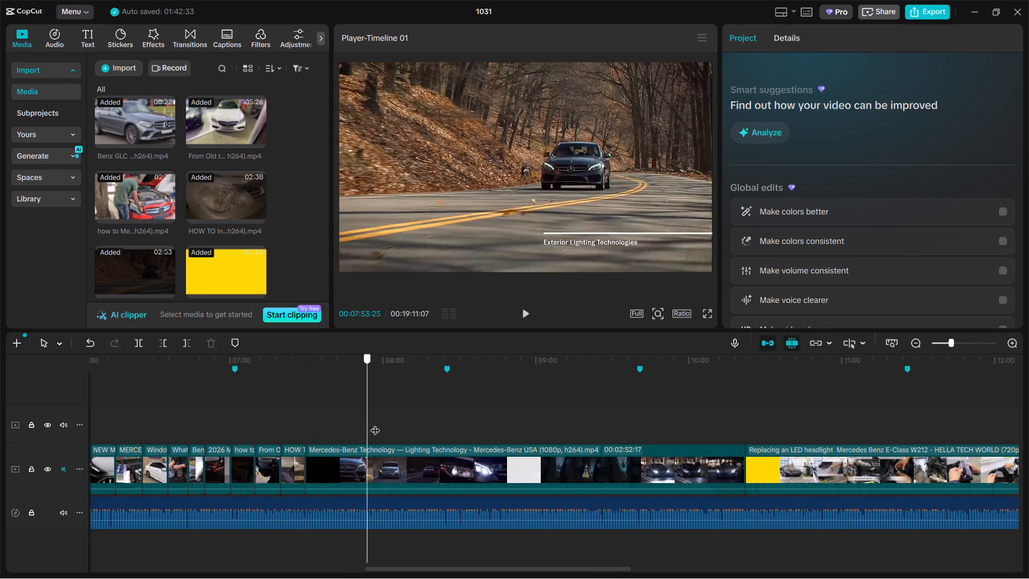
drag(375, 424, 392, 424)
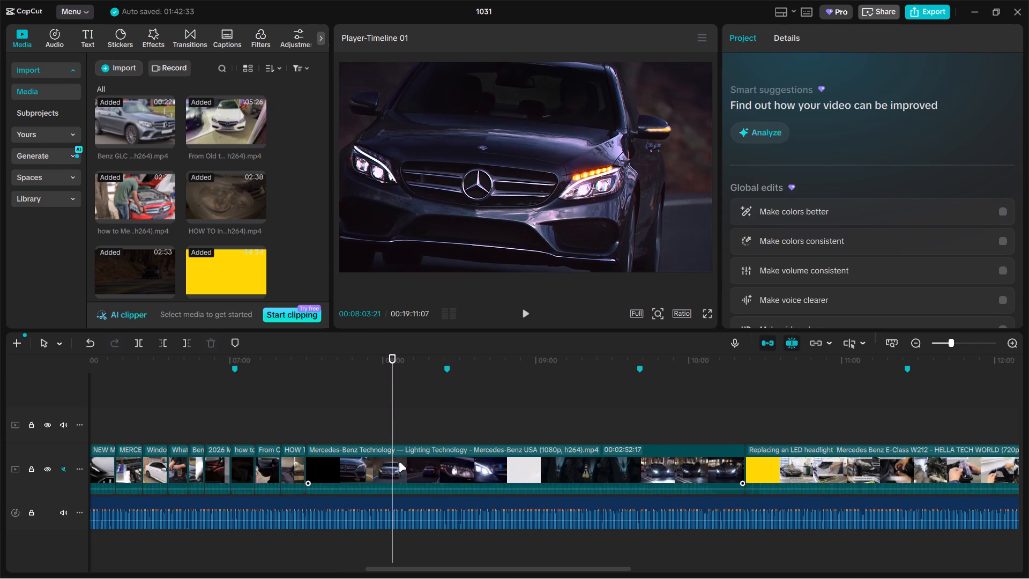
click(401, 467)
key(ctrl+b)
click(383, 468)
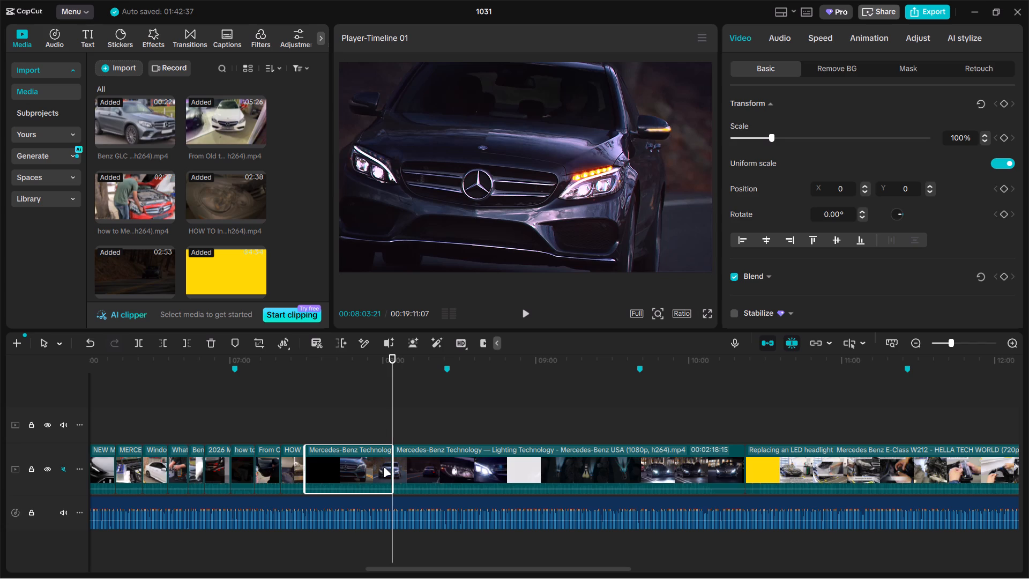
key(BackSpace)
Split the "Lighting Technology" clip at about 00:07:40 and delete the remainder after the cut.
click(304, 432)
drag(304, 432, 326, 427)
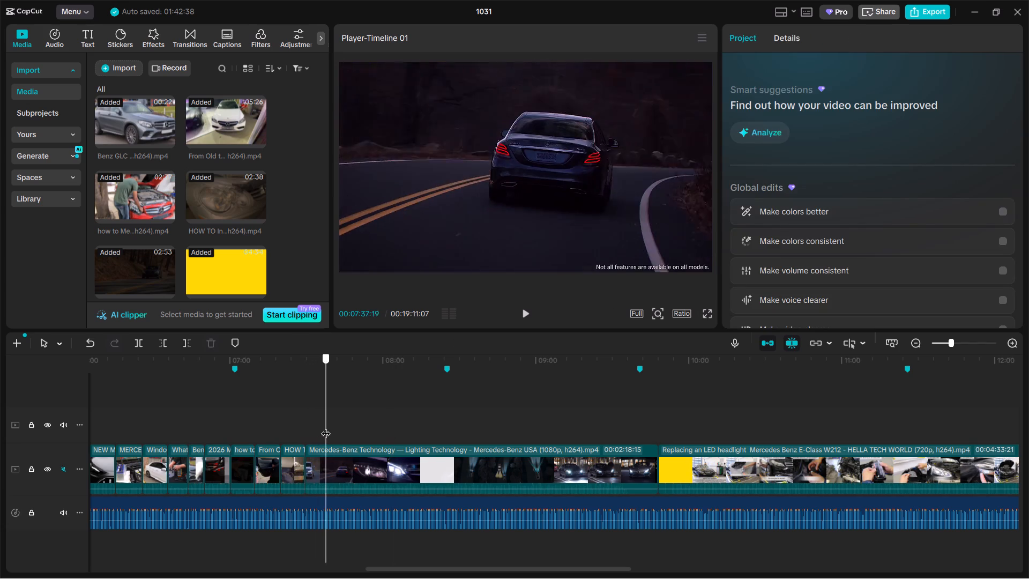
drag(326, 427, 332, 425)
click(348, 461)
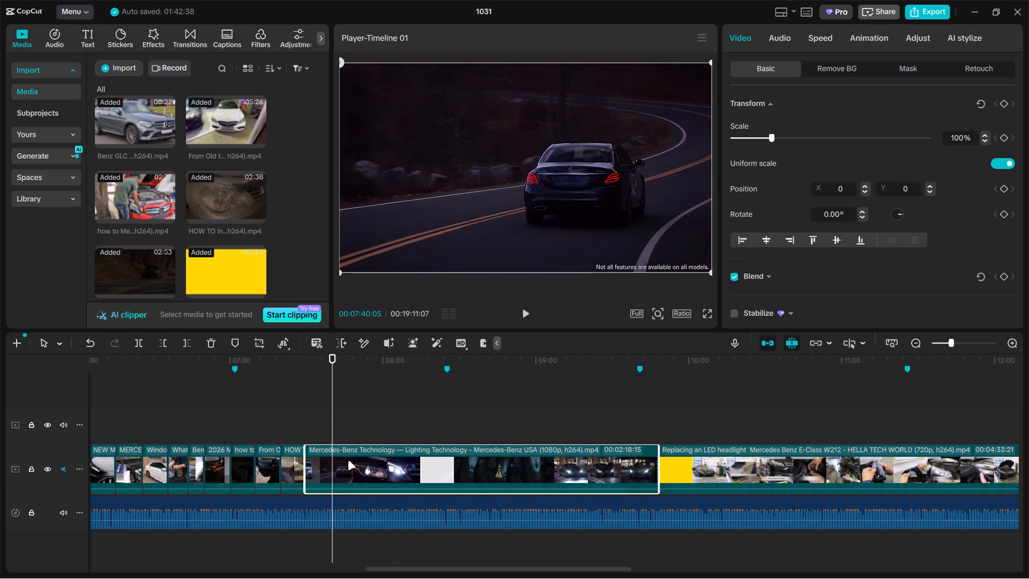
key(ctrl+b)
key(BackSpace)
Scale the shortened "Lighting Technology" night-road clip up slightly in the frame.
click(320, 435)
click(498, 217)
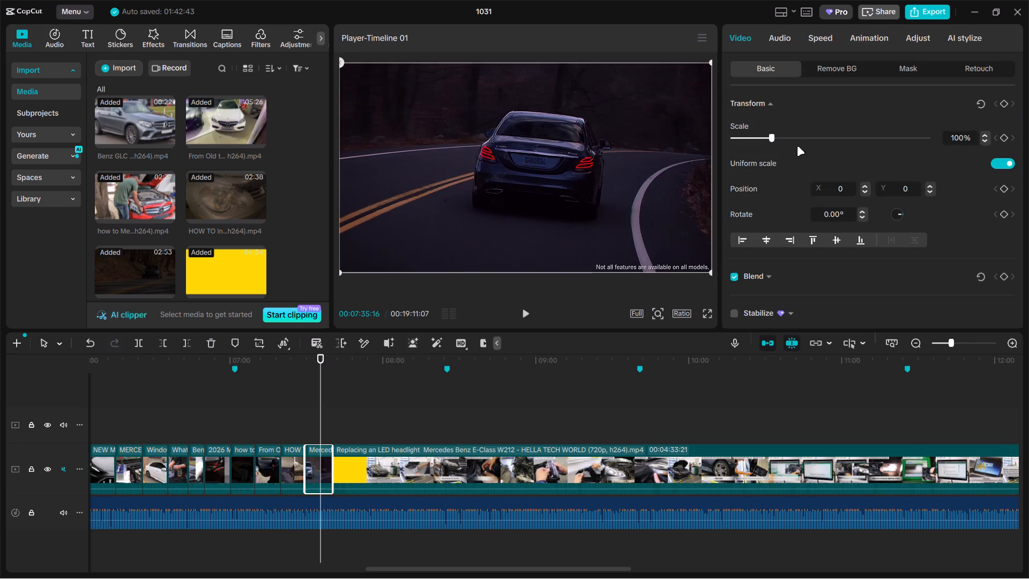
click(774, 136)
Split the "Replacing an LED headlight" HELLA clip at about 00:08:55 and delete the part before the cut.
click(406, 422)
drag(406, 424, 437, 422)
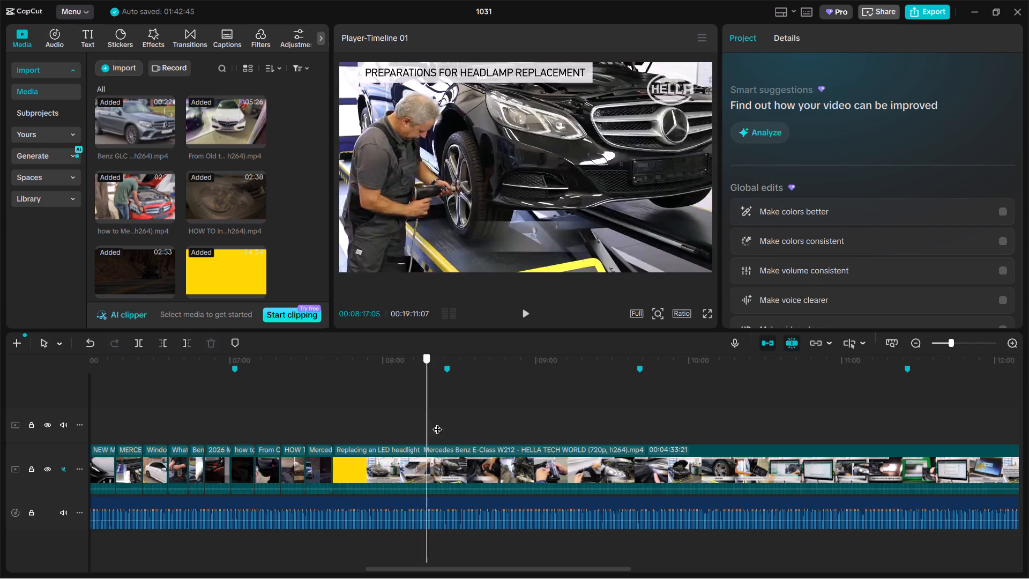
drag(437, 422, 540, 417)
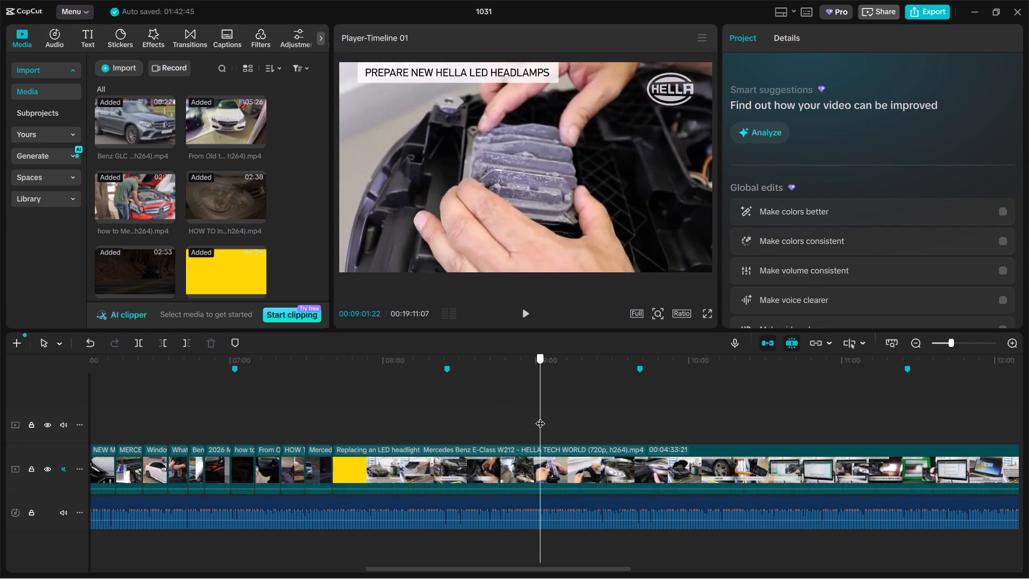
drag(540, 417, 525, 420)
click(523, 479)
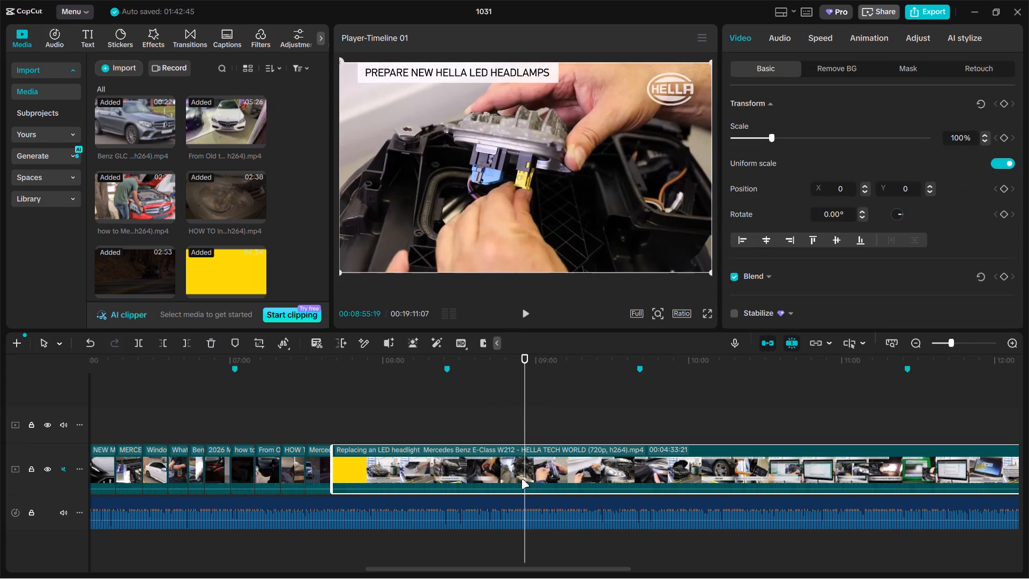
key(ctrl+b)
click(484, 470)
key(BackSpace)
Split the "Replacing an LED headlight" clip at about 00:07:51 and delete the remainder after the cut.
click(349, 422)
drag(348, 423, 361, 420)
click(370, 459)
key(ctrl+b)
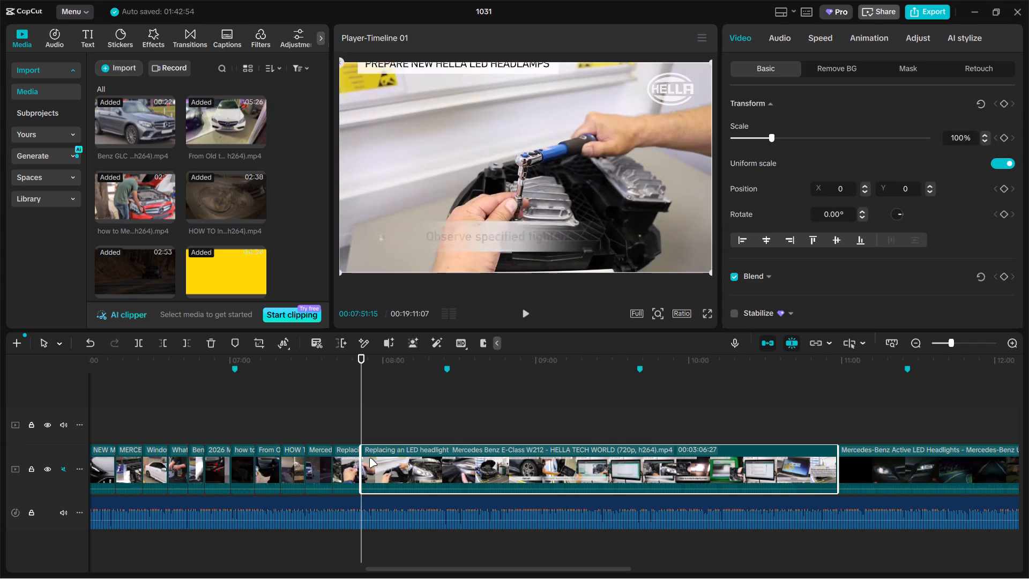
key(BackSpace)
Scale the shortened "Replacing an LED headlight" clip up above 100% in the frame.
click(347, 432)
click(521, 207)
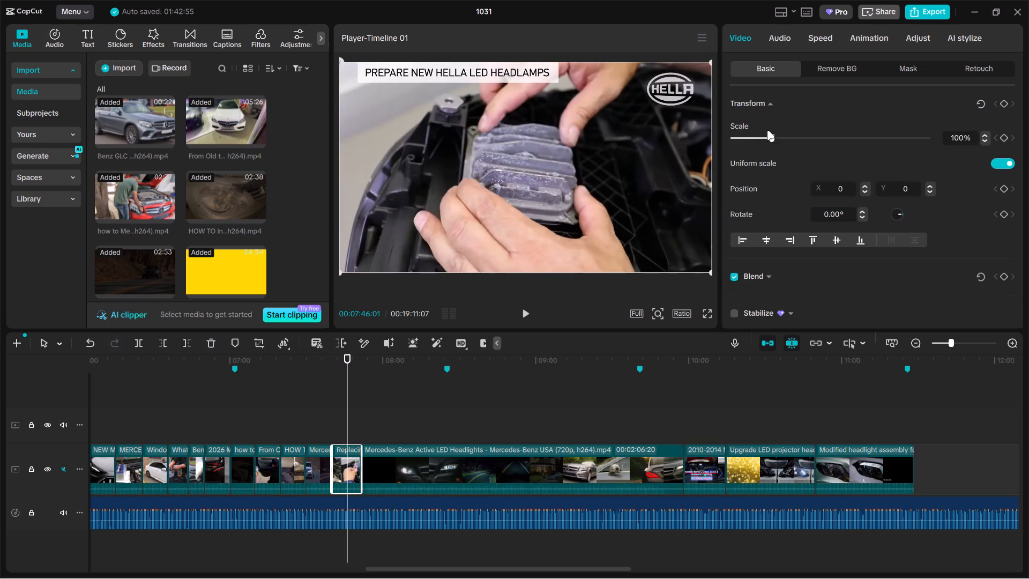
drag(769, 133, 792, 135)
Split the "Mercedes-Benz Active LED Headlights" clip at about 00:08:18 and delete the part before the cut.
click(430, 402)
drag(431, 403, 442, 403)
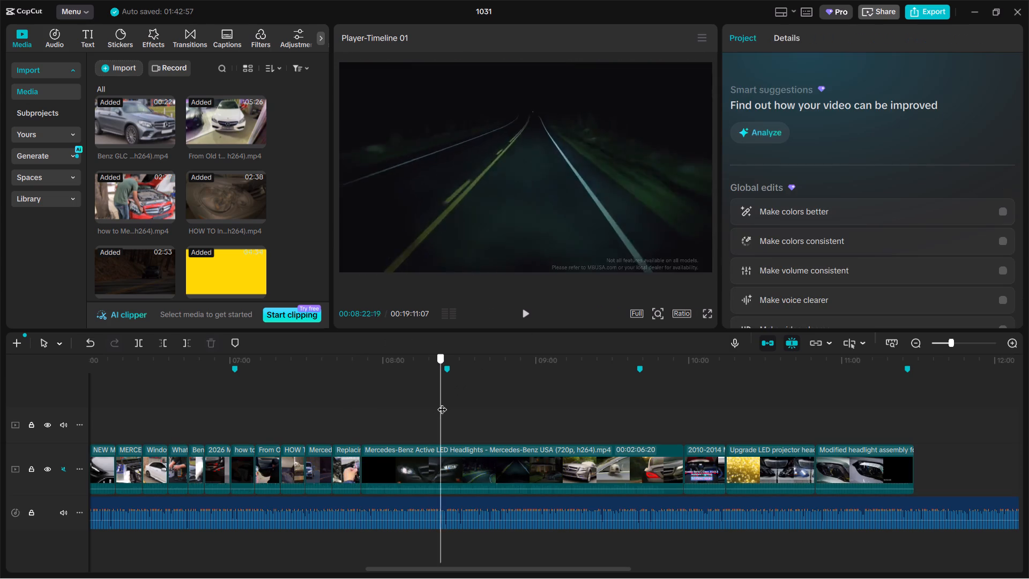
drag(442, 403, 429, 410)
click(429, 458)
key(ctrl+b)
click(407, 461)
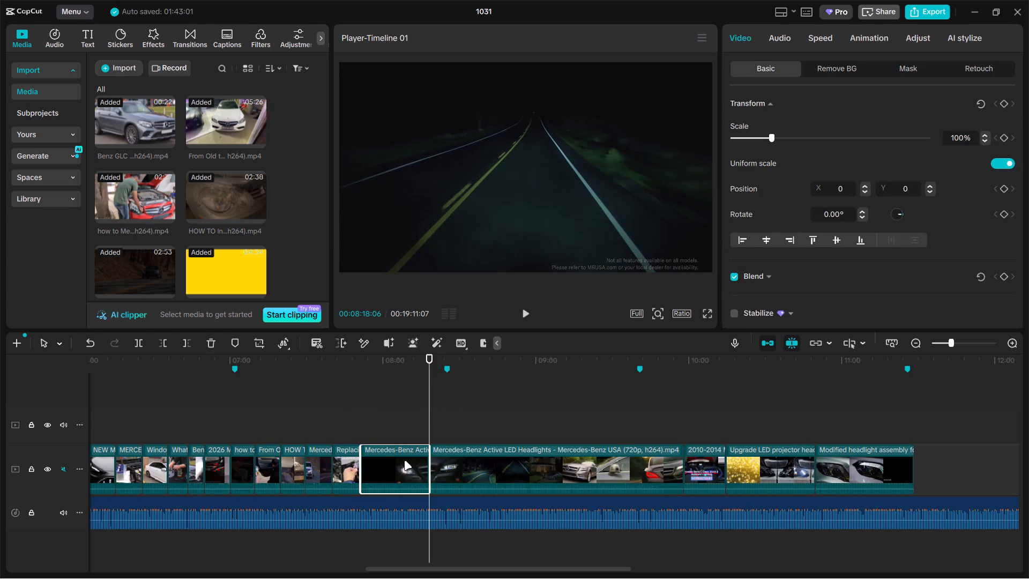
key(BackSpace)
Split the "Active LED Headlights" clip at about 00:08:02 and delete the remainder after the cut.
click(360, 419)
drag(360, 419, 381, 414)
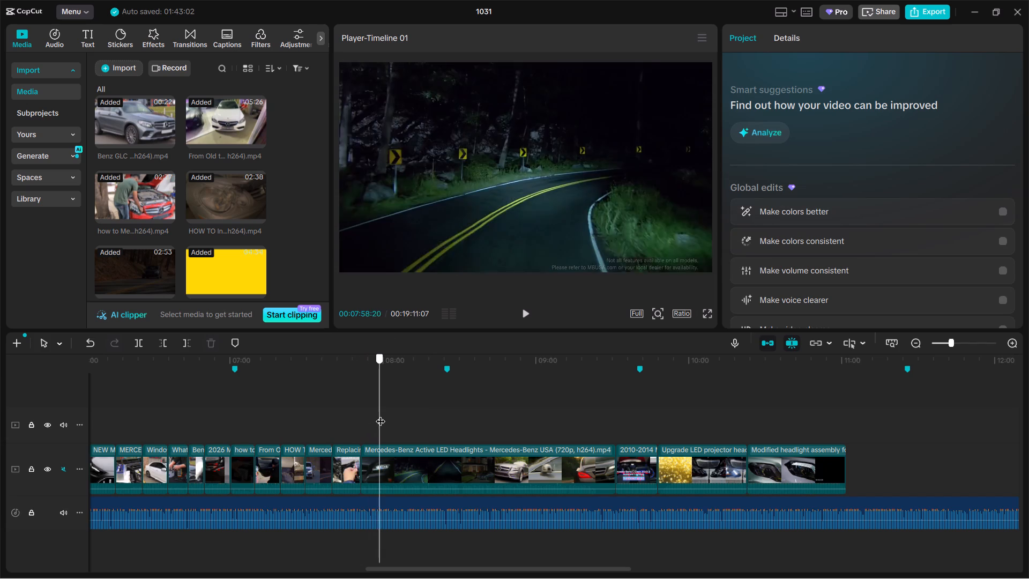
drag(381, 414, 387, 414)
click(407, 483)
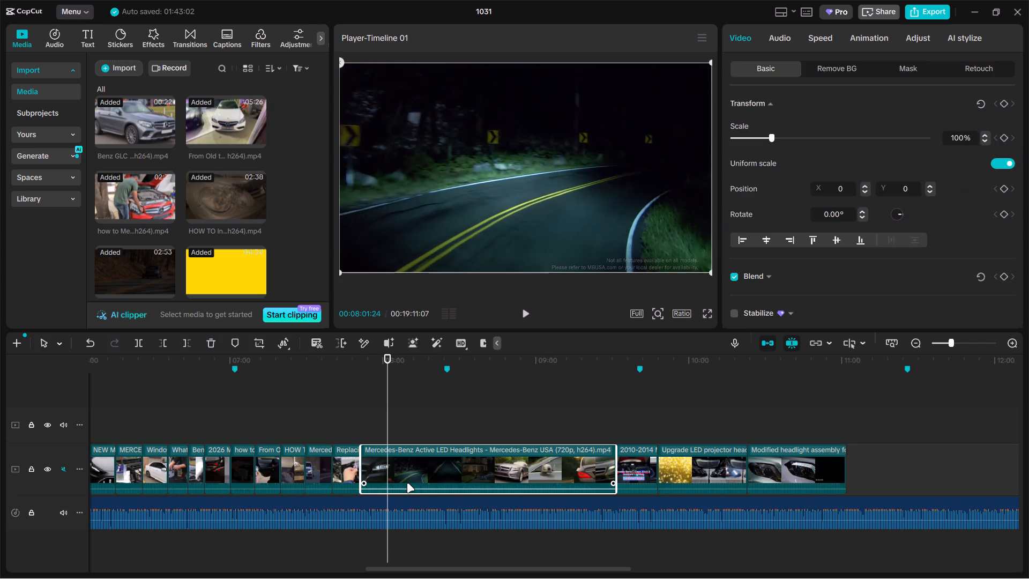
key(ctrl+b)
key(BackSpace)
Shorten the end of the "2010-2014" C Class ambient lighting clip so it finishes at about 00:08:10.
drag(391, 424, 397, 422)
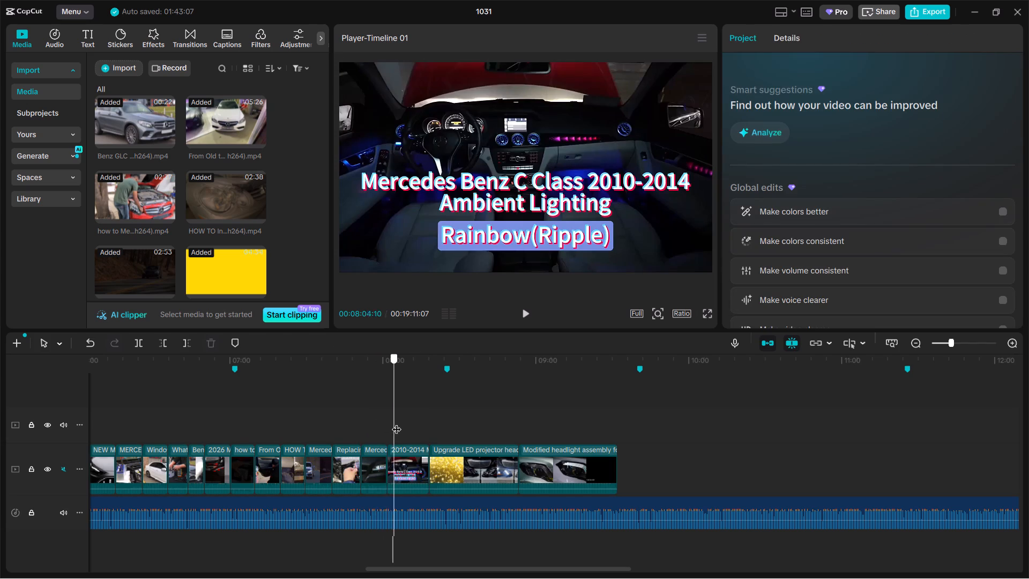
drag(397, 422, 410, 420)
click(415, 466)
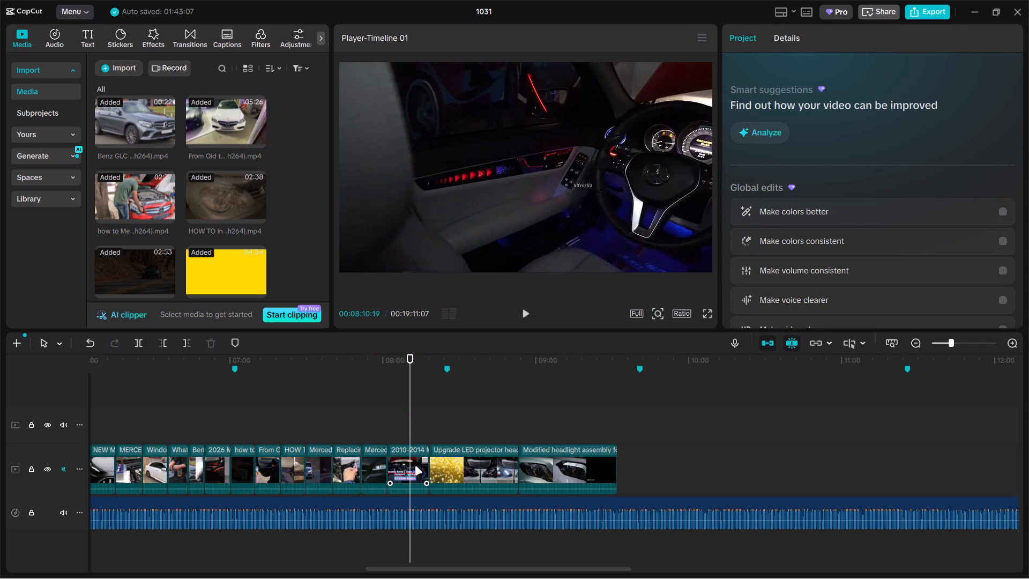
drag(427, 463, 407, 460)
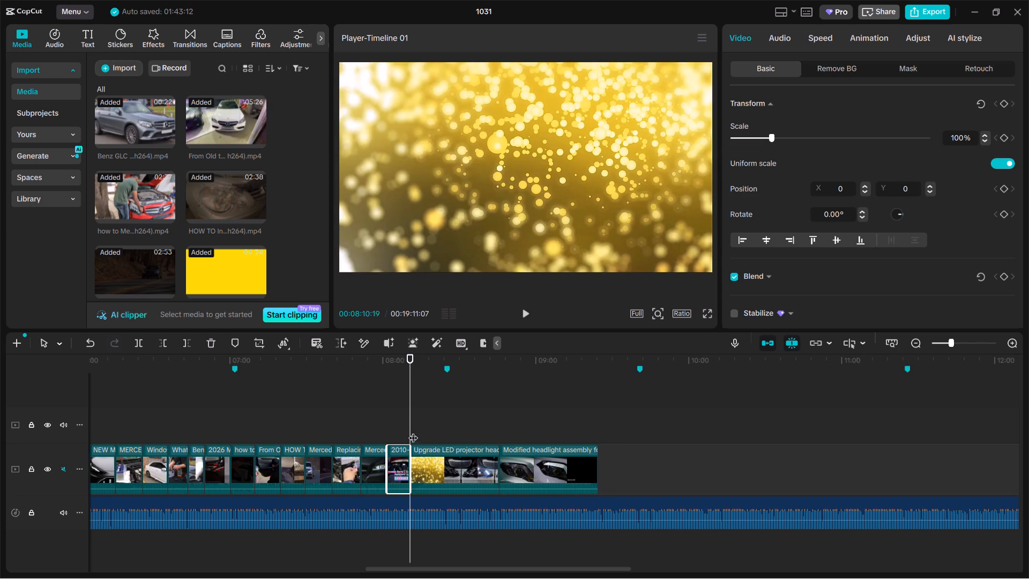
Trim about 9 seconds, including the gold-sparkle intro, off the start of the "Upgrade LED projector headlight" clip.
drag(413, 430, 427, 427)
click(430, 465)
drag(411, 463, 430, 456)
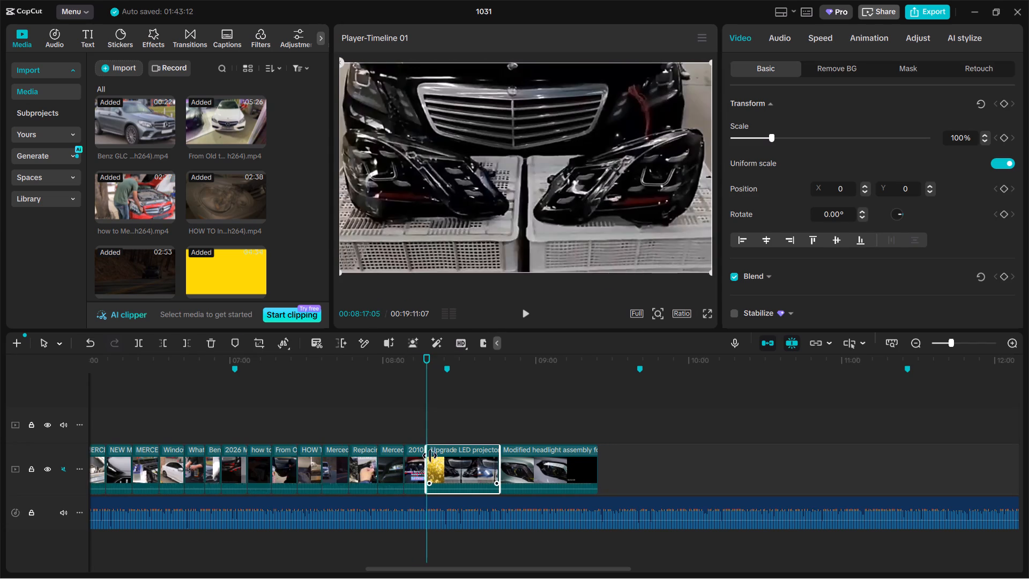
drag(430, 456, 435, 455)
click(413, 432)
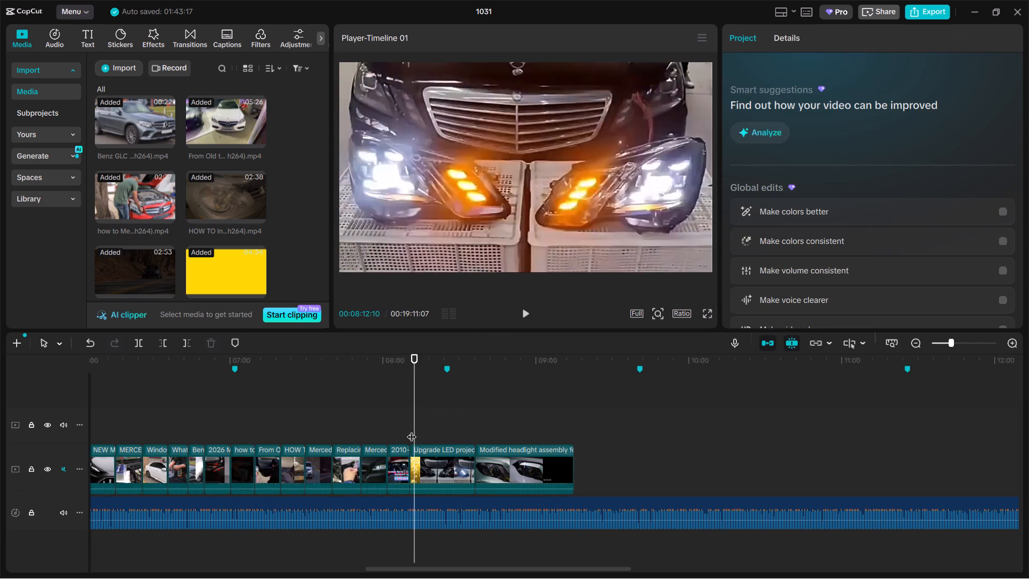
Shorten the end of the "Upgrade LED projector headlight" clip so it finishes at about 00:08:21.
drag(412, 430, 437, 429)
click(440, 463)
drag(476, 454, 437, 455)
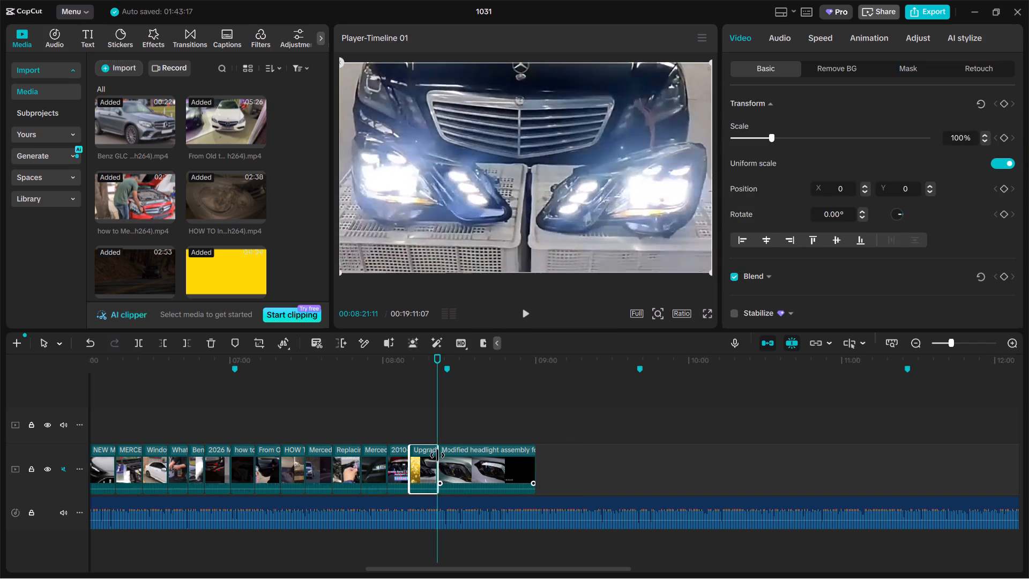
drag(437, 455, 436, 455)
Shorten the end of the "Modified headlight assembly" clip so it finishes at about 00:08:32.
drag(437, 435, 468, 429)
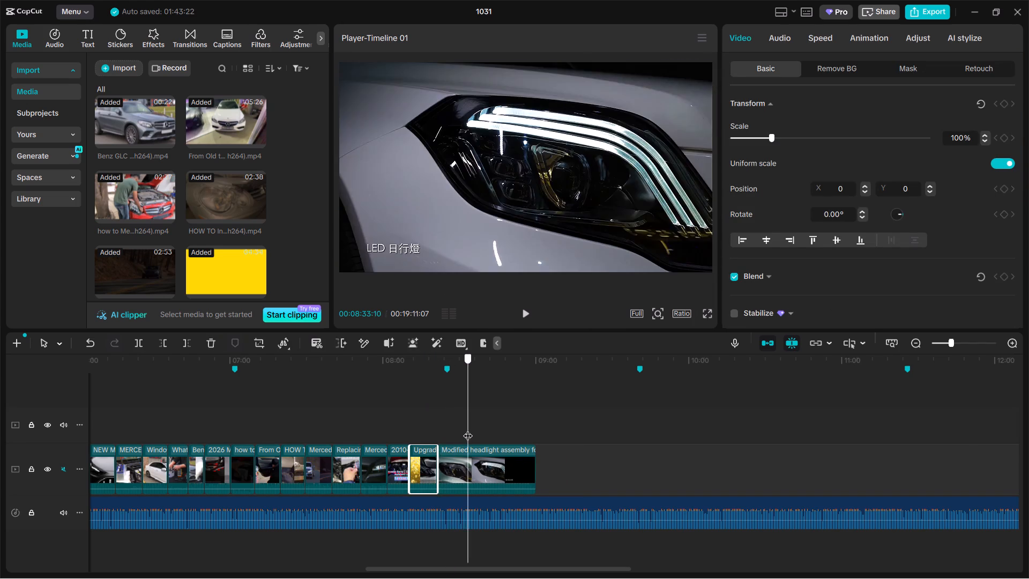
drag(468, 429, 466, 431)
click(468, 466)
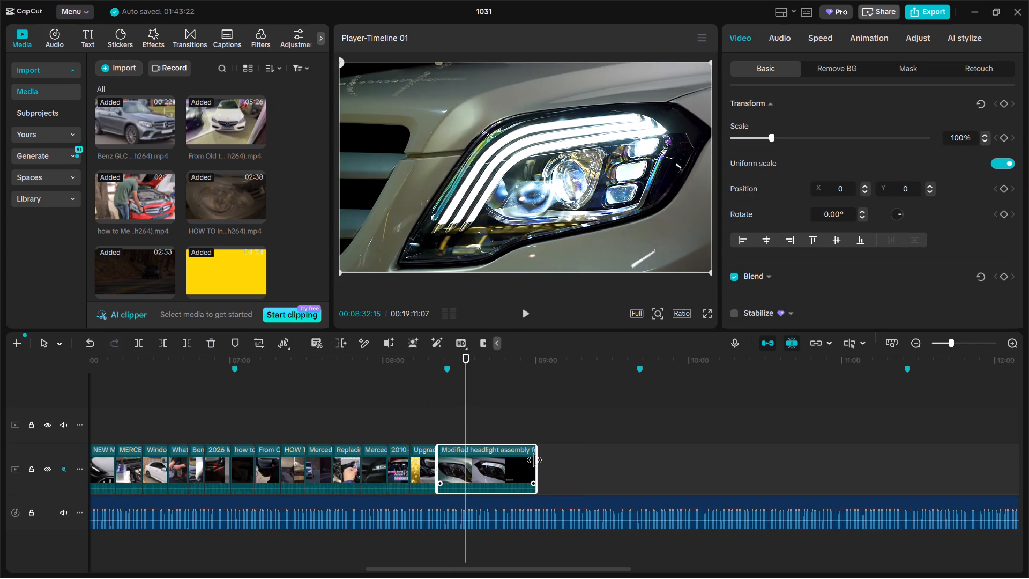
drag(535, 460, 463, 463)
Scale the "Modified headlight assembly" clip up to about 141%.
click(454, 438)
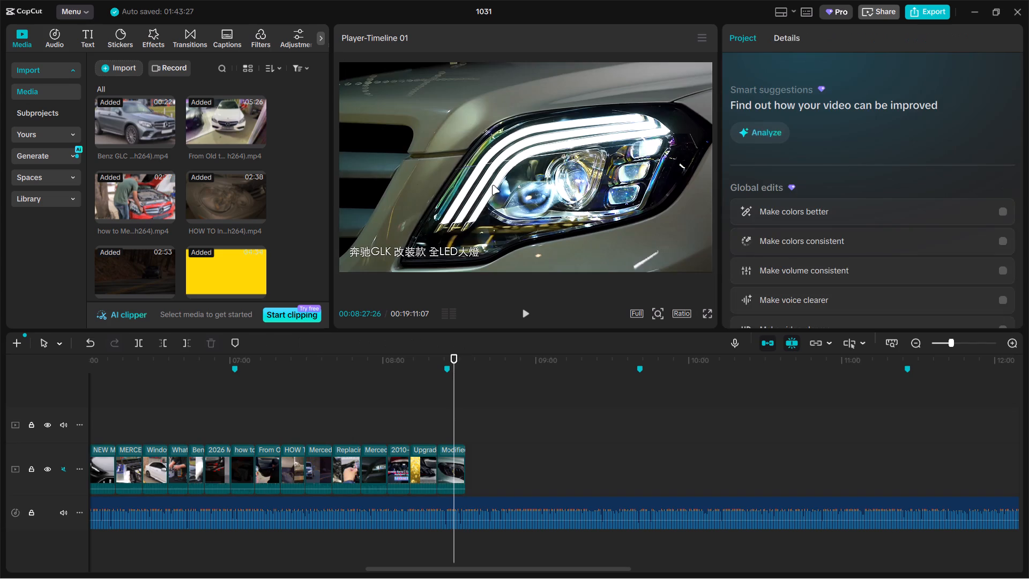
click(492, 185)
drag(772, 138, 788, 136)
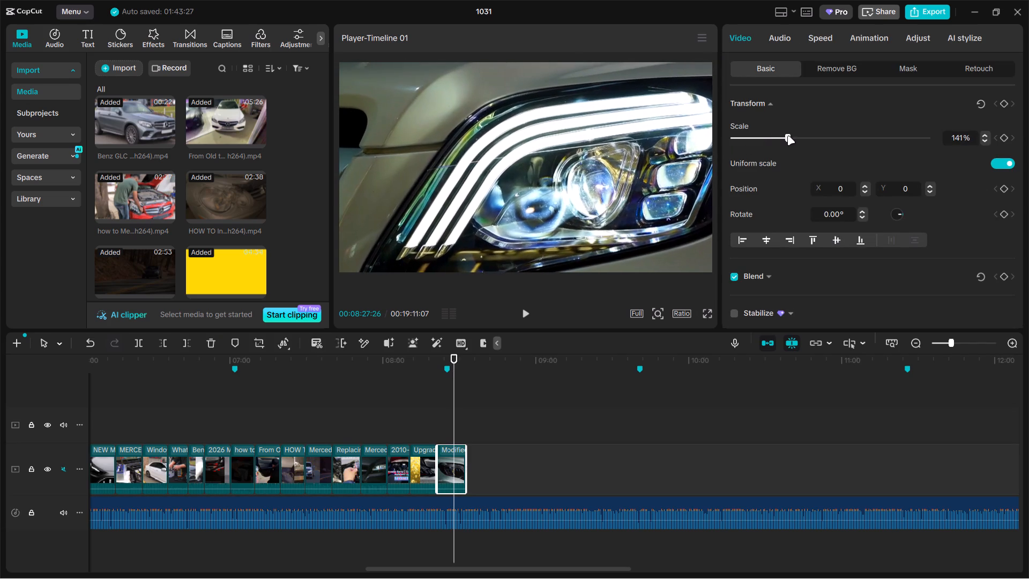
Scale the "2010-2014" C Class ambient lighting clip to about 199% and reposition it to about X 1007, Y 858.
click(429, 428)
drag(428, 428, 426, 421)
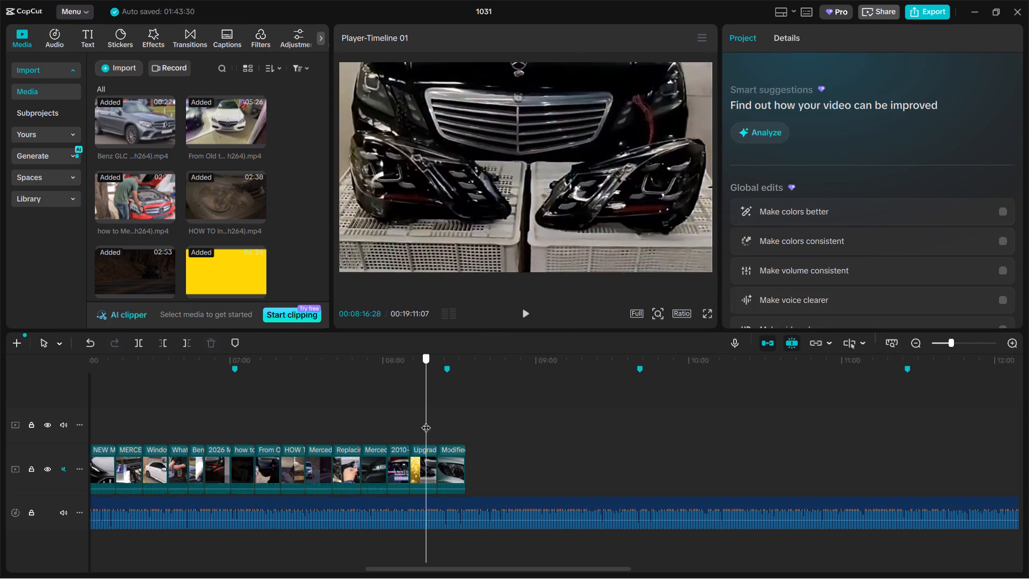
drag(426, 421, 391, 421)
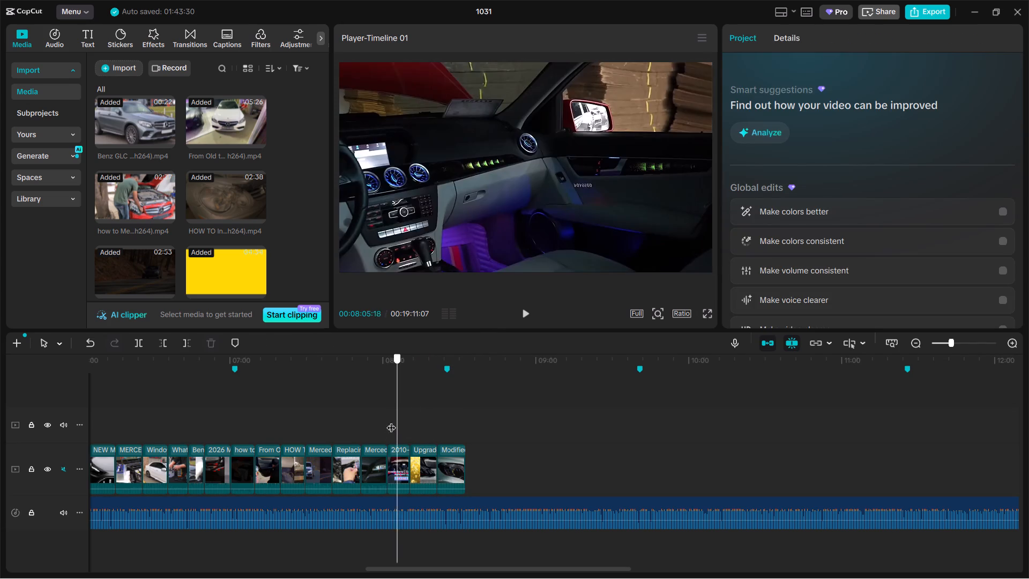
drag(391, 421, 393, 416)
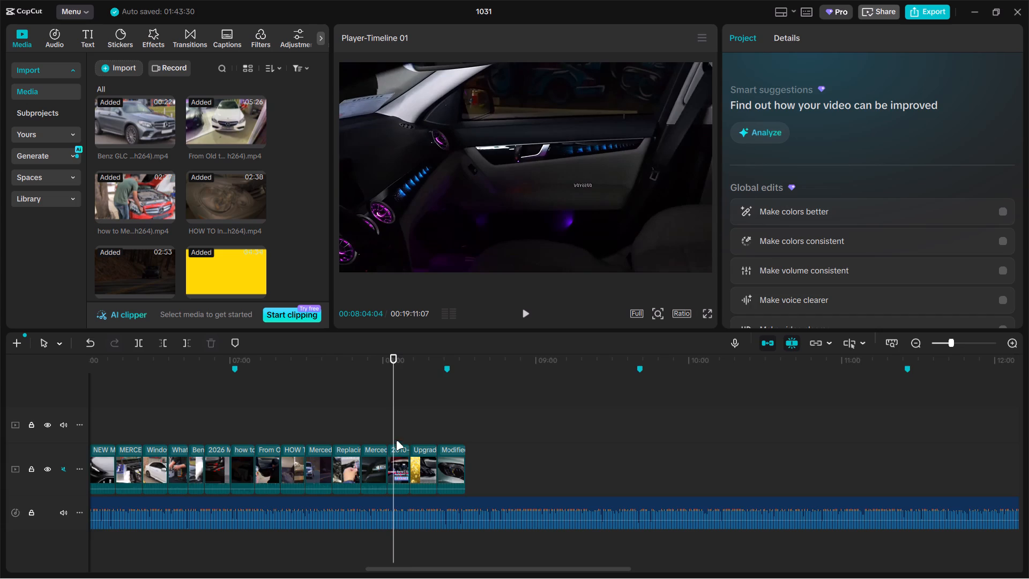
ctrl+scroll(398, 445, up, 5)
click(398, 456)
click(384, 457)
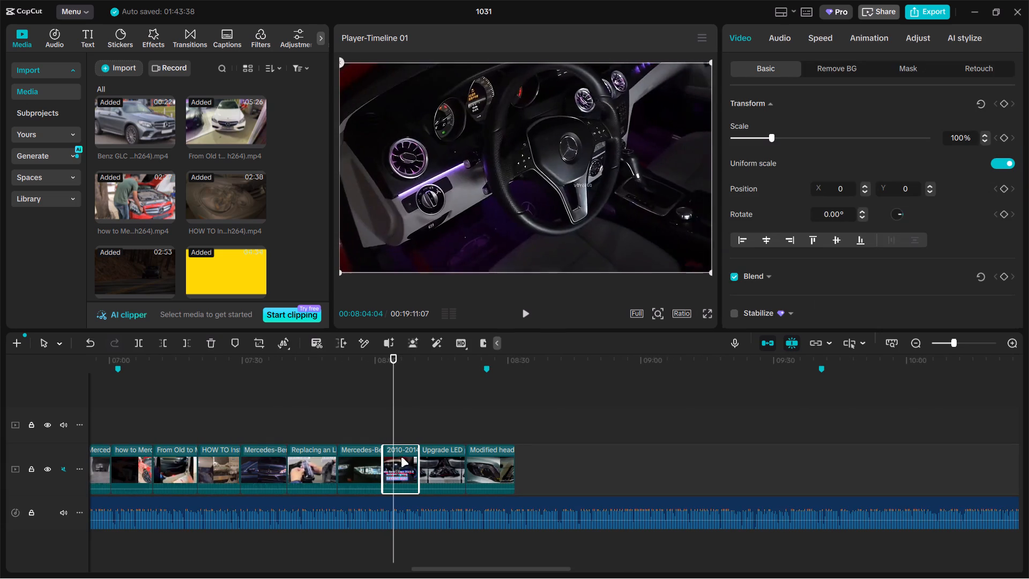
click(406, 437)
drag(404, 432, 392, 432)
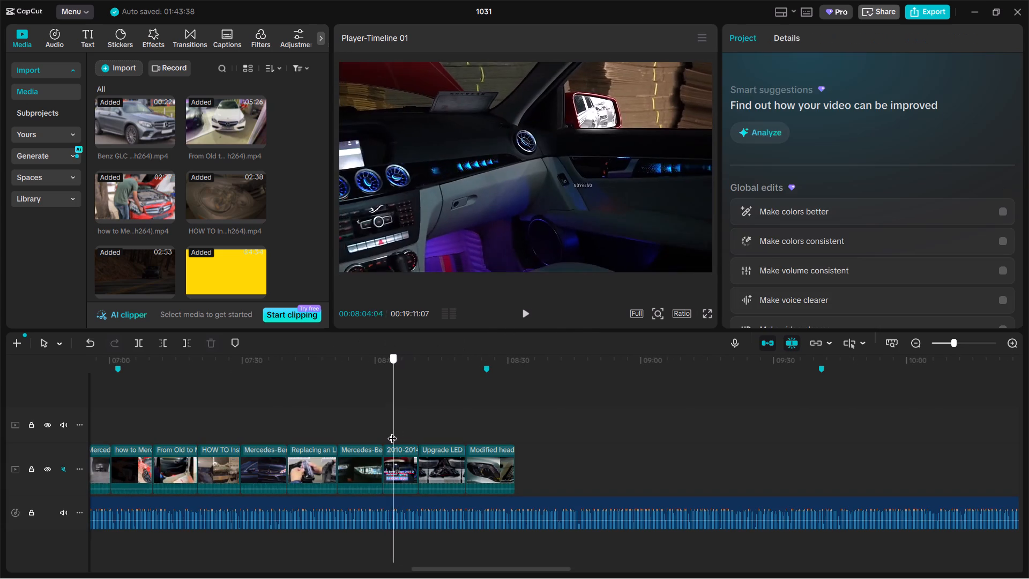
drag(392, 432, 398, 429)
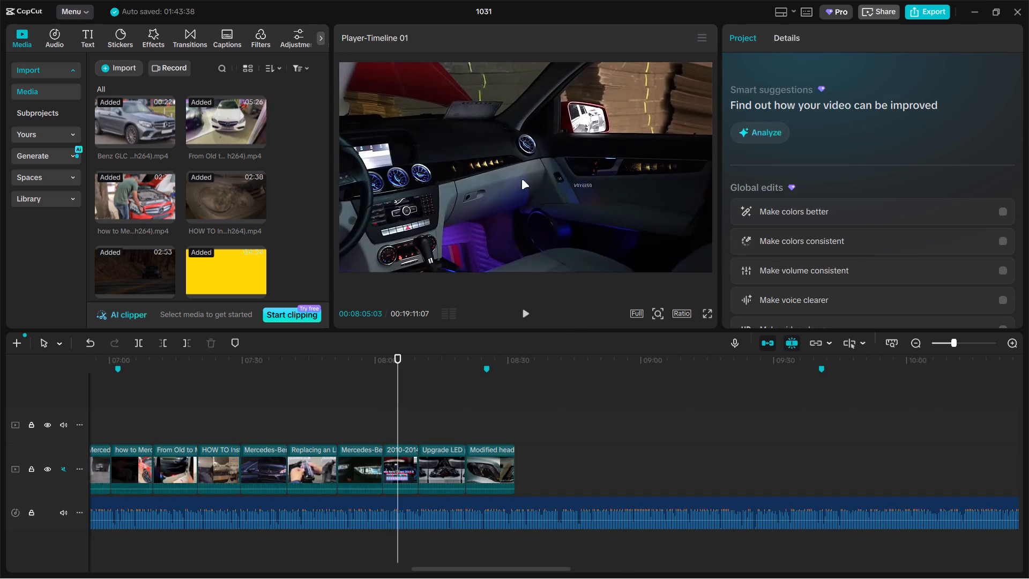
click(528, 164)
drag(784, 137, 810, 132)
drag(629, 208, 702, 93)
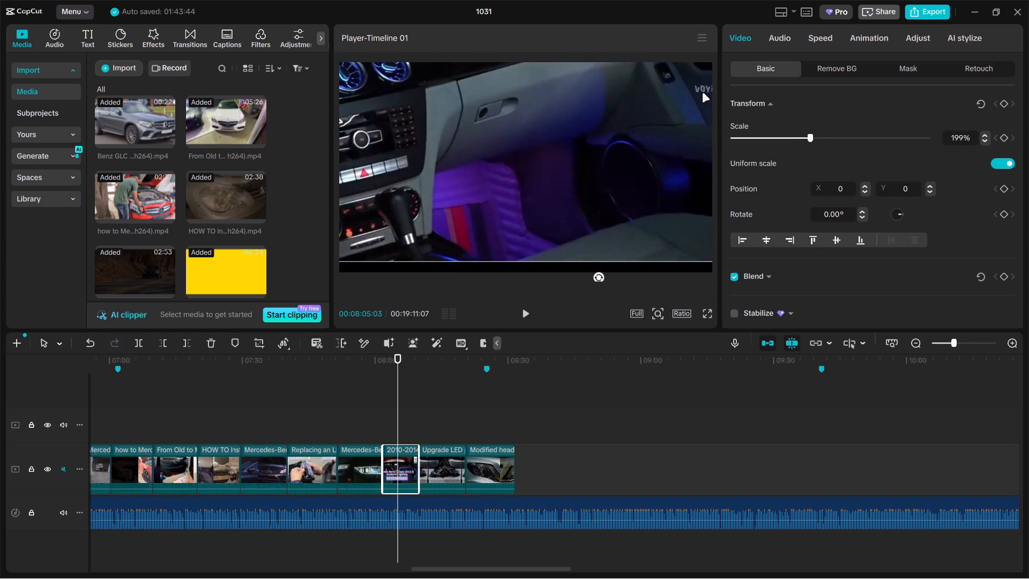
drag(702, 93, 727, 124)
Scale the "Mercedes-Benz Active LED Headlights" clip up to about 116%.
drag(395, 424, 397, 422)
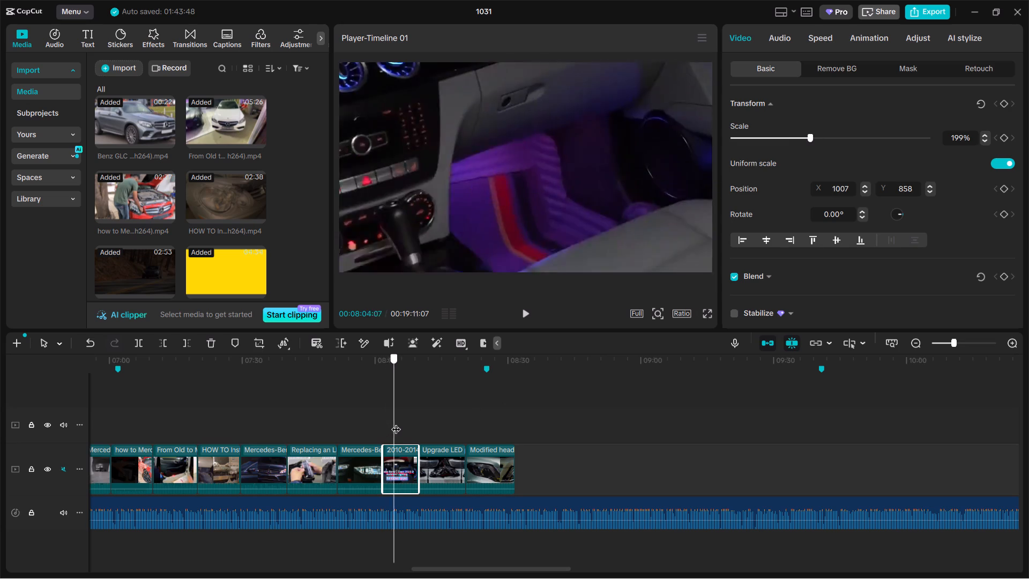
drag(397, 422, 345, 427)
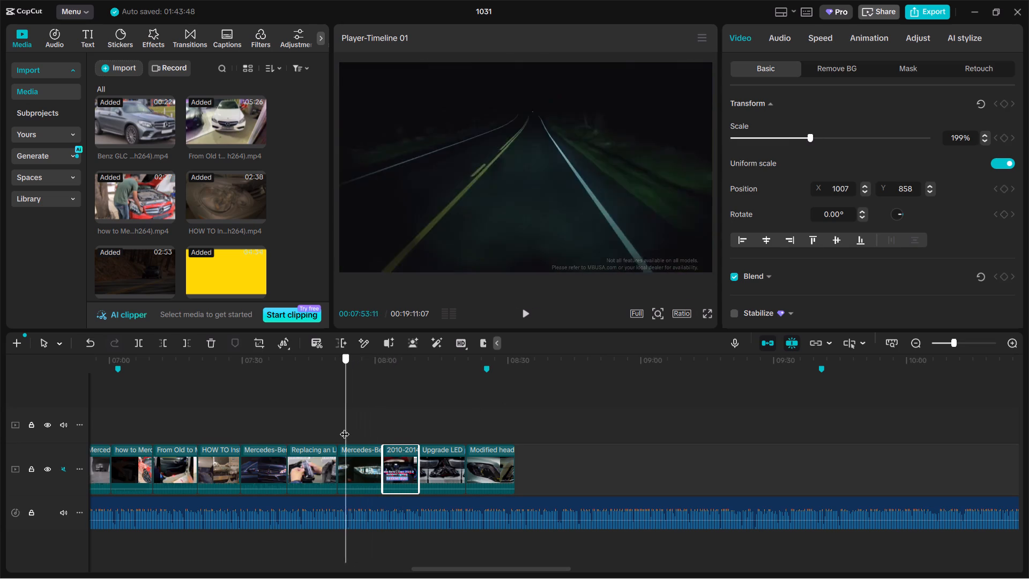
drag(345, 427, 355, 423)
click(530, 192)
drag(770, 135, 777, 134)
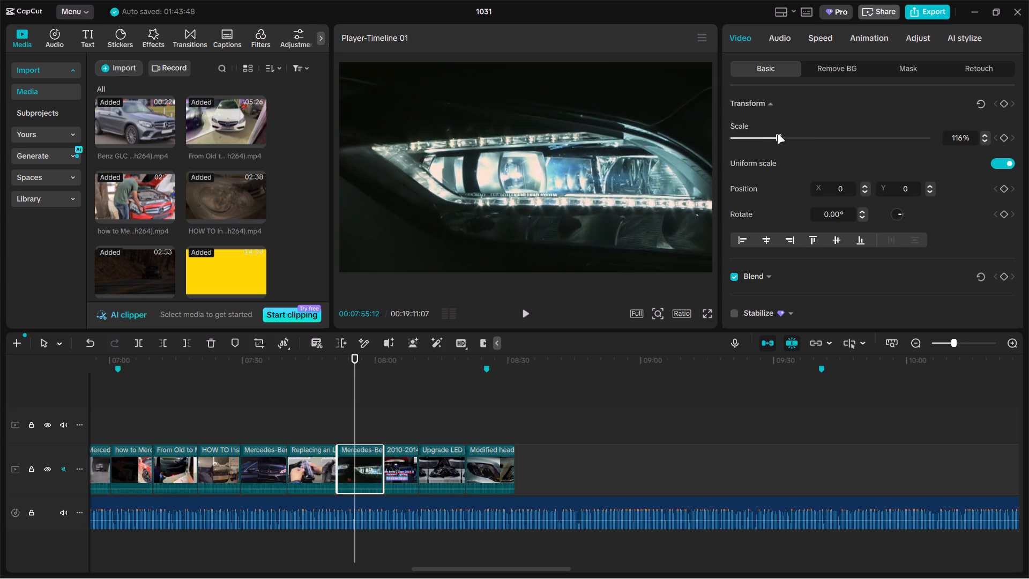
drag(777, 134, 778, 133)
Select the clips from "how to Mercedes C Class Headlight" through "Modified headlight assembly" and shorten them together to end at about 00:08:26.
click(303, 430)
ctrl+scroll(303, 430, down, 2)
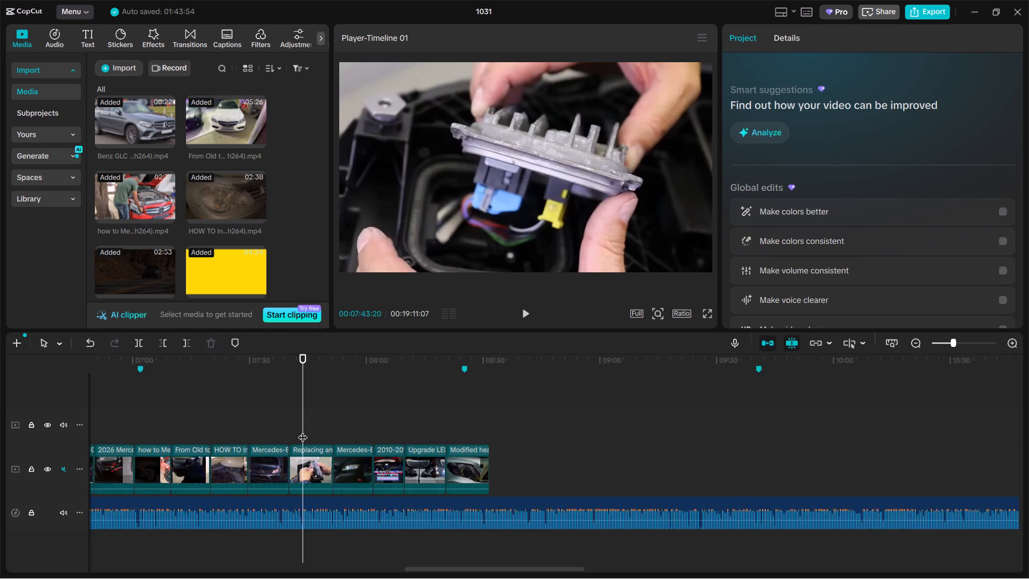
ctrl+scroll(303, 430, down, 2)
drag(187, 430, 481, 479)
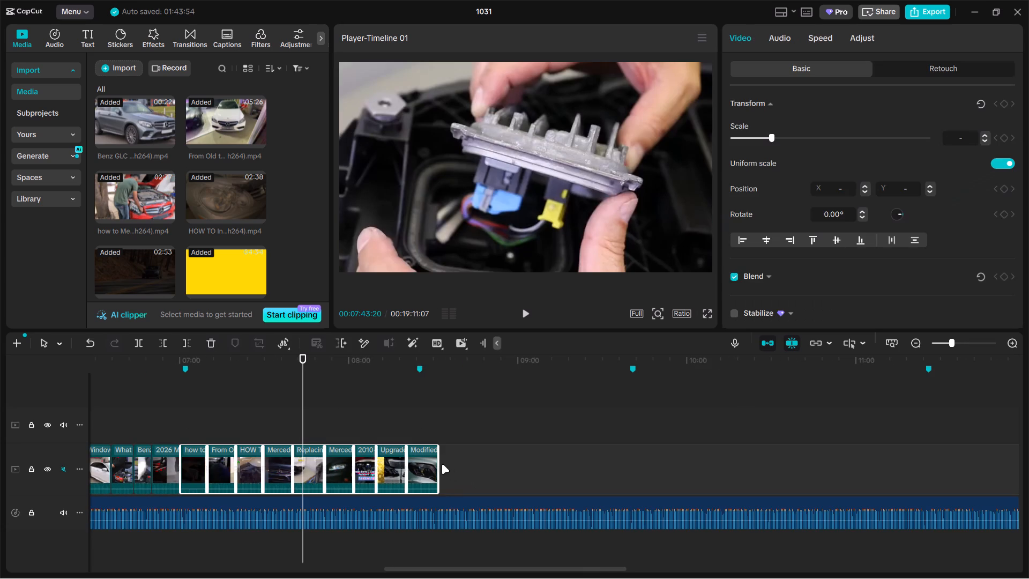
drag(439, 463, 434, 463)
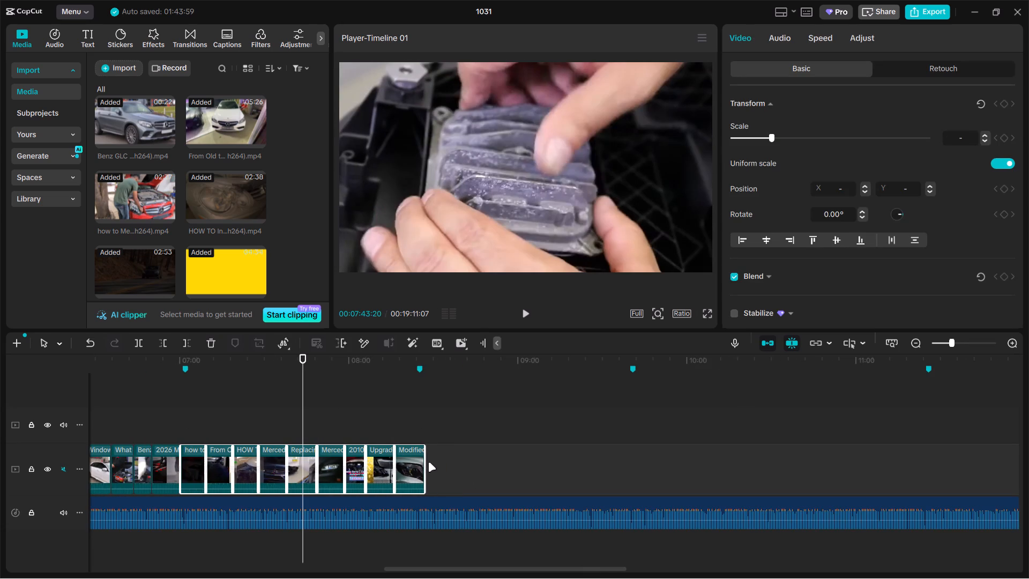
click(425, 461)
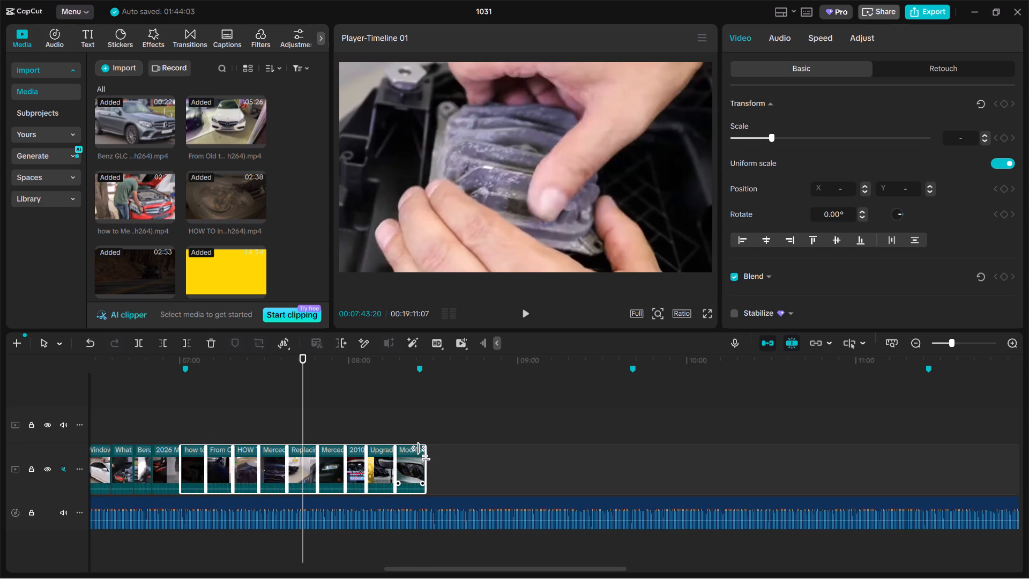
ctrl+scroll(423, 453, up, 3)
drag(472, 465, 466, 466)
click(446, 463)
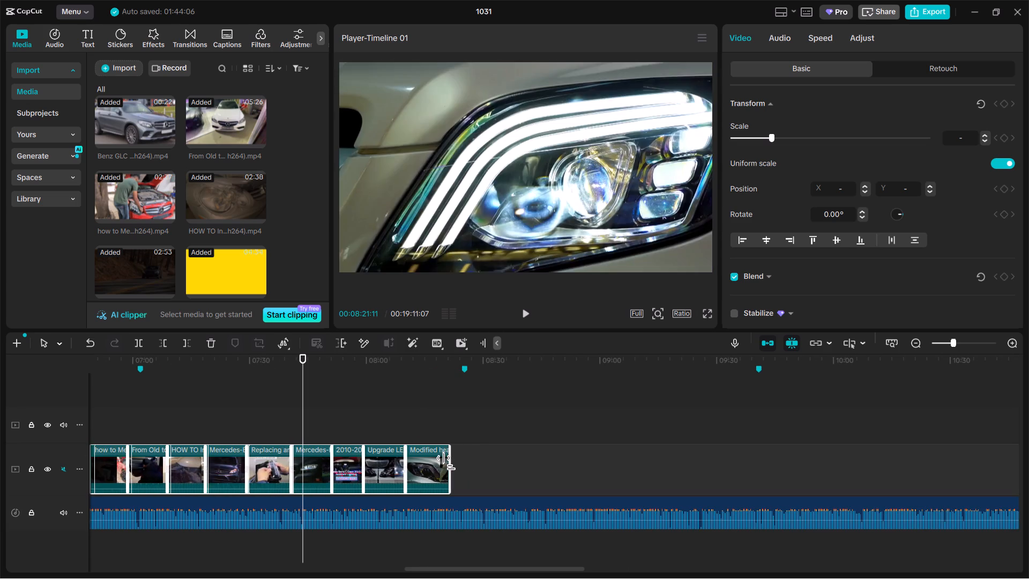
click(496, 461)
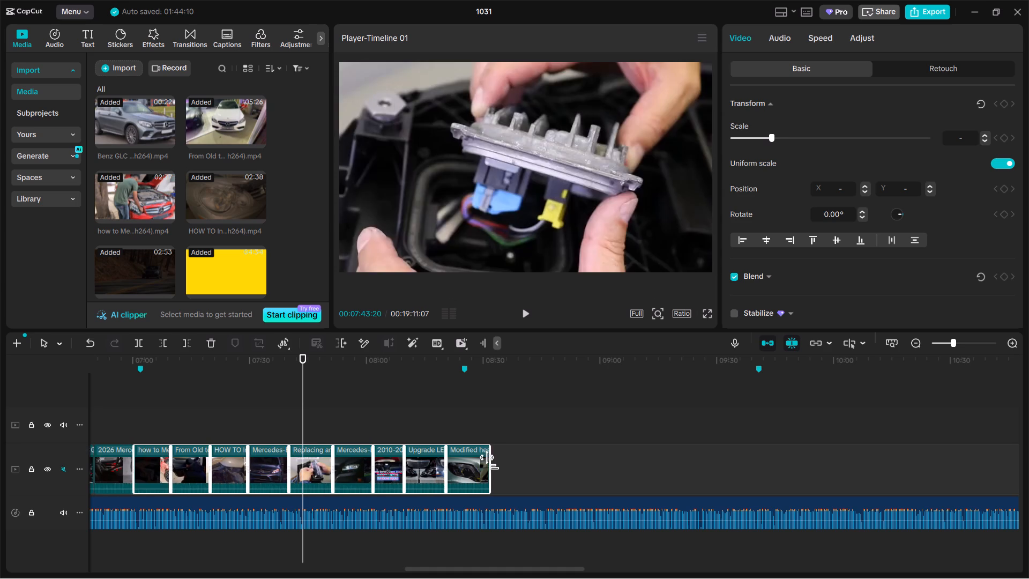
click(489, 462)
click(475, 462)
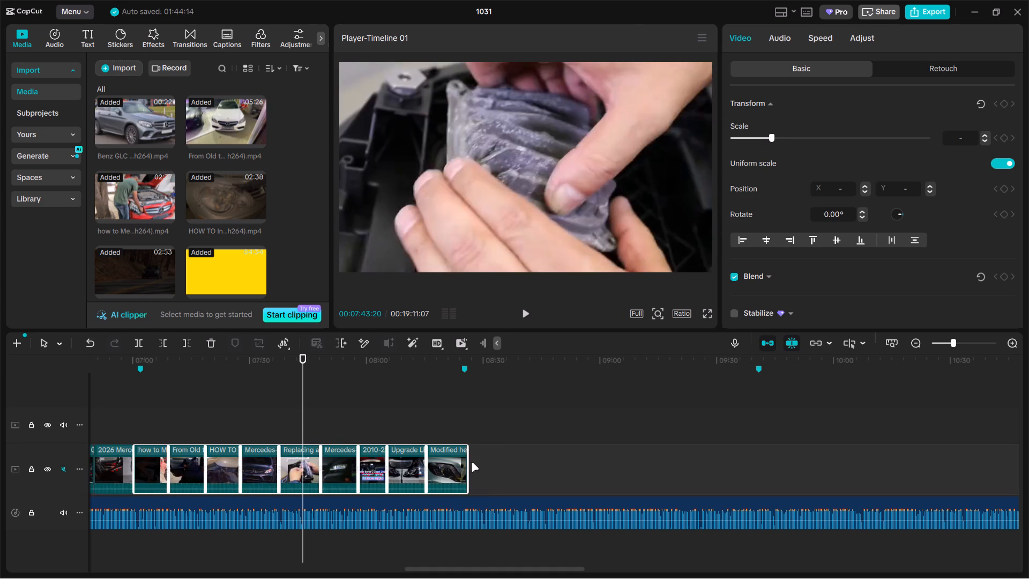
Trim the end of the "Modified headlight assembly" clip to the section marker at about 00:08:25 and play back the ending.
click(439, 421)
drag(439, 421, 457, 419)
click(457, 450)
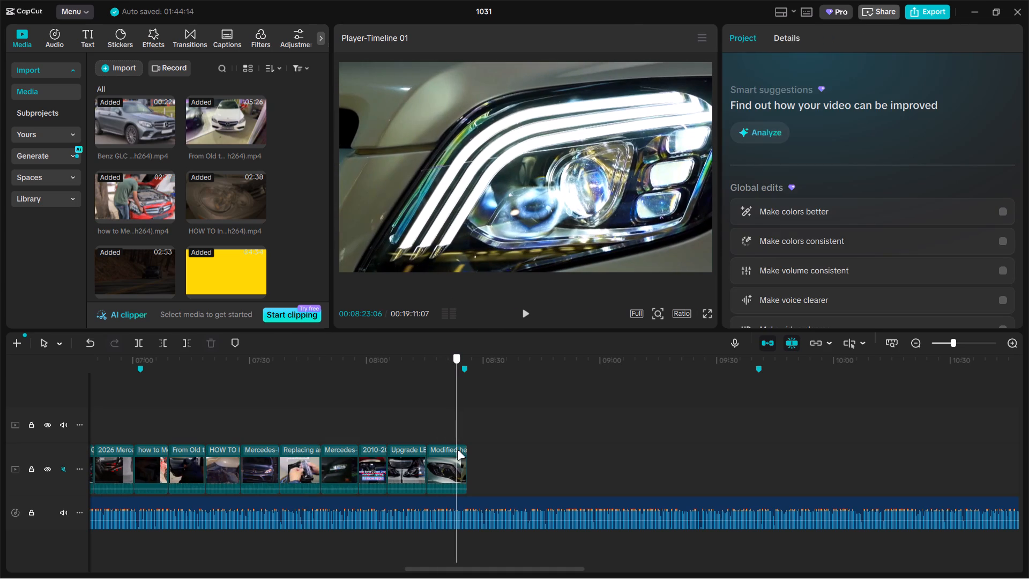
drag(467, 455, 462, 455)
key(space)
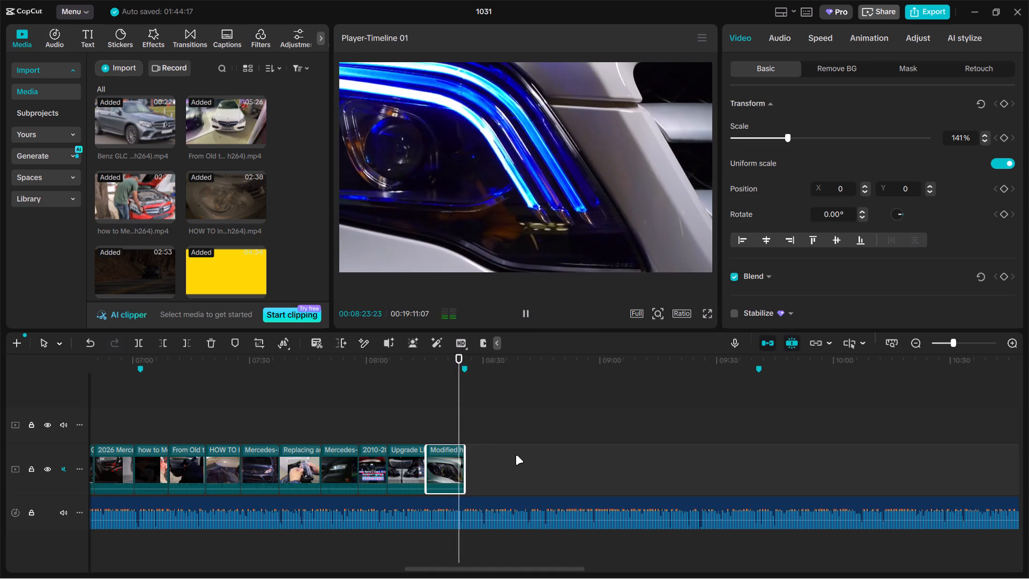
ctrl+scroll(516, 455, down, 4)
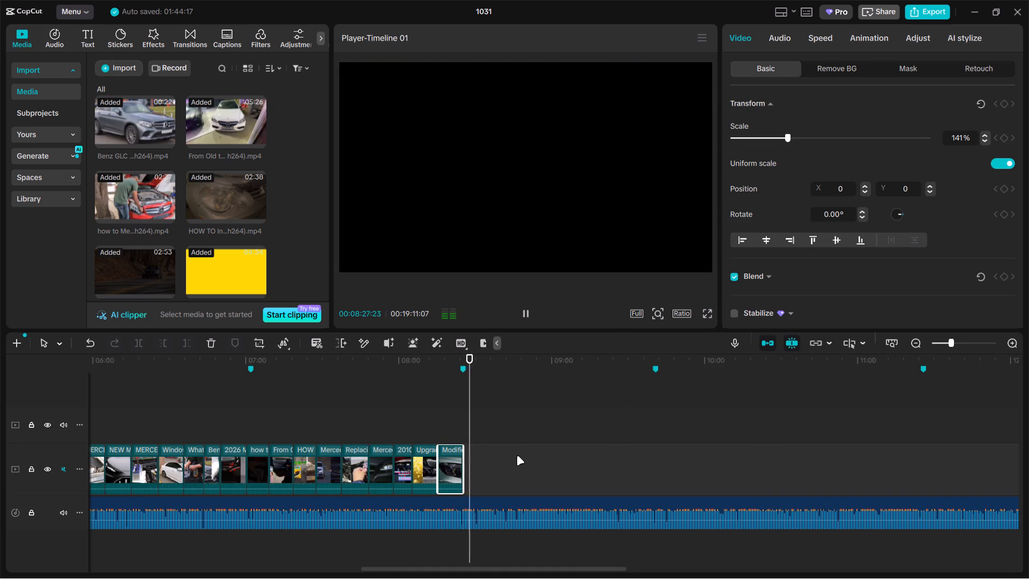
key(space)
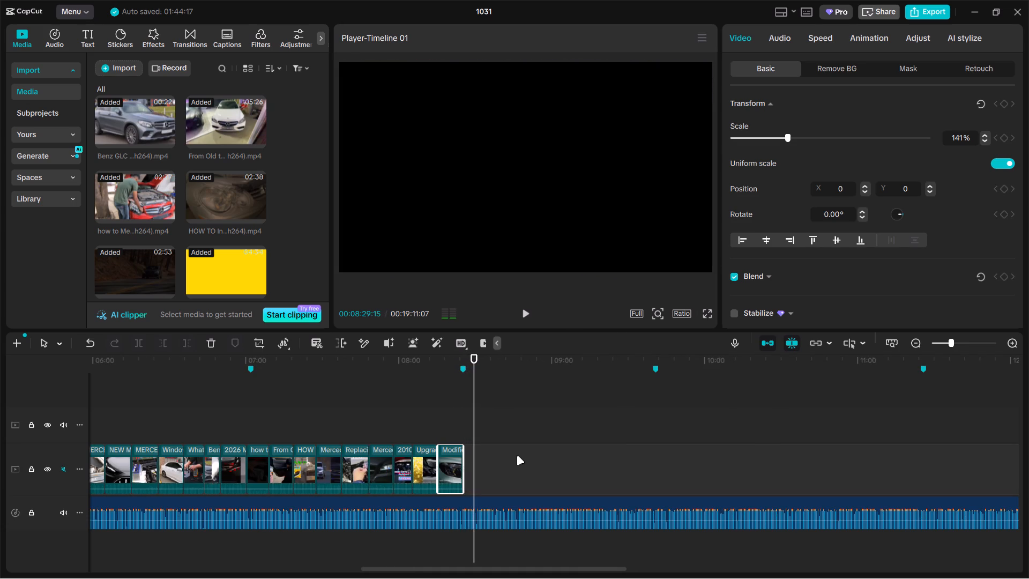
Import all the videos from the EDIT > 04 folder into the project media.
ctrl+scroll(517, 456, down, 4)
click(529, 447)
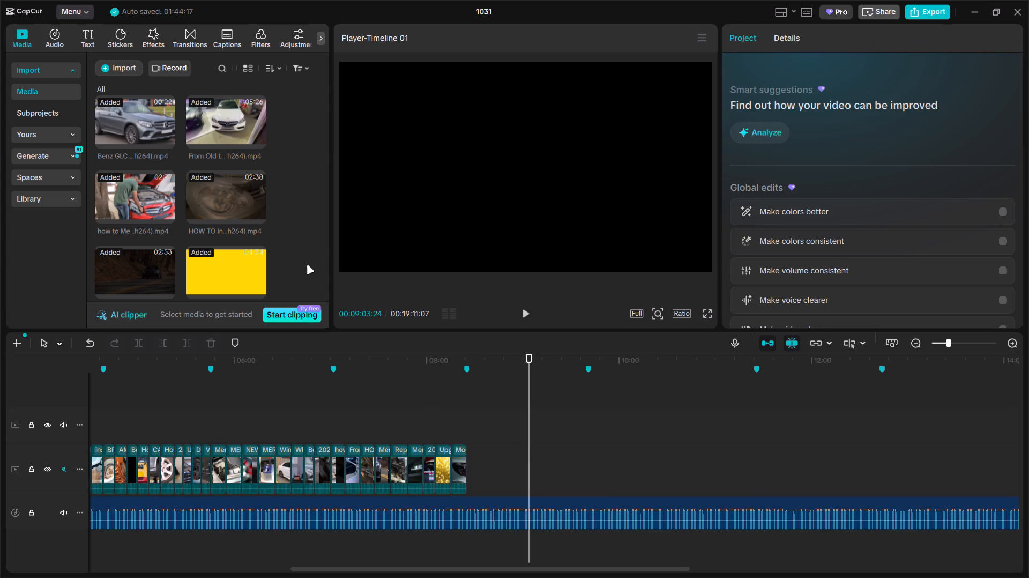
click(127, 68)
click(176, 97)
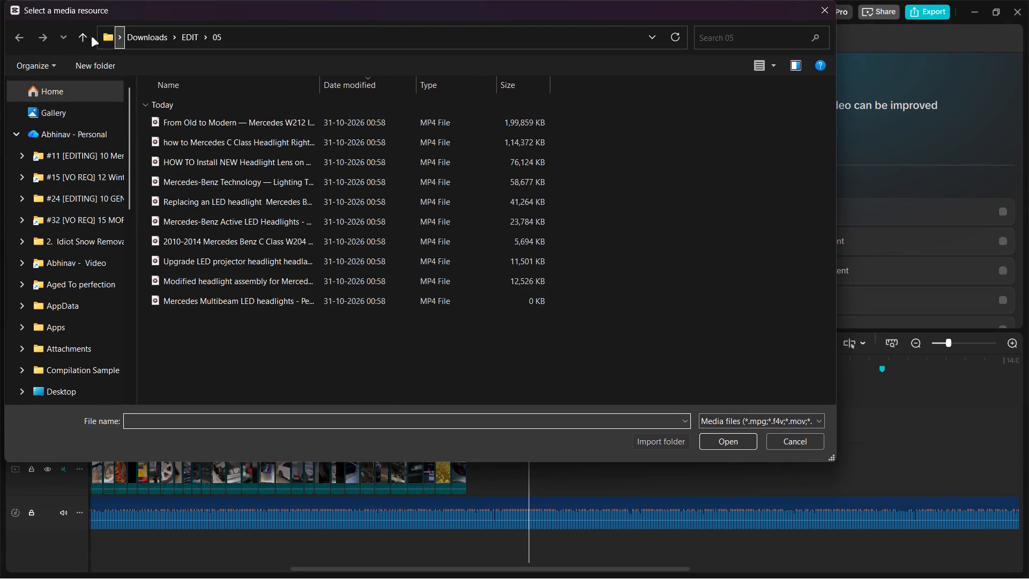
click(84, 34)
double_click(213, 256)
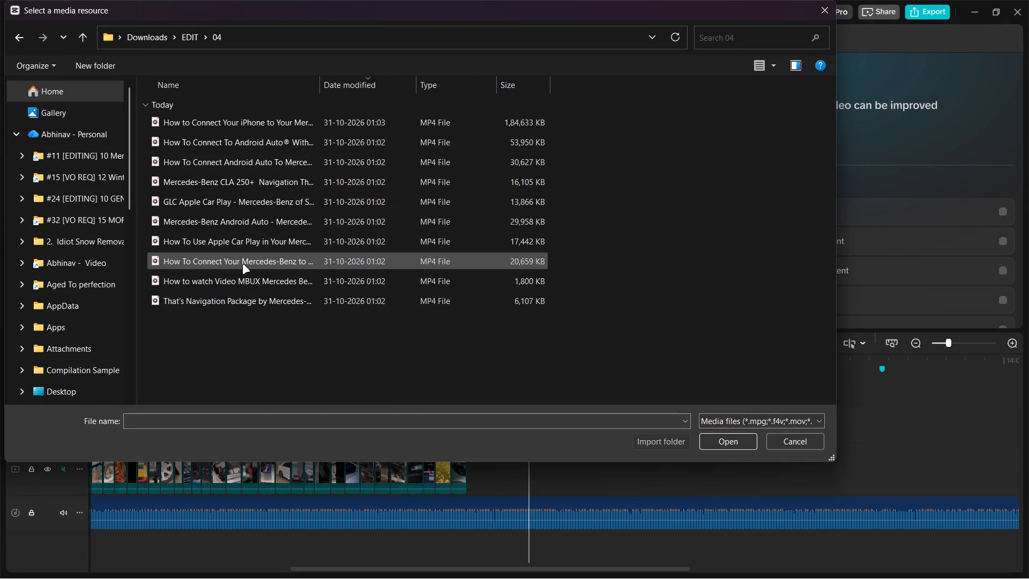
key(ctrl+a)
key(Return)
Place the newly imported connectivity and navigation videos on the main video track directly after the "Modified headlight assembly" clip.
drag(124, 124, 505, 404)
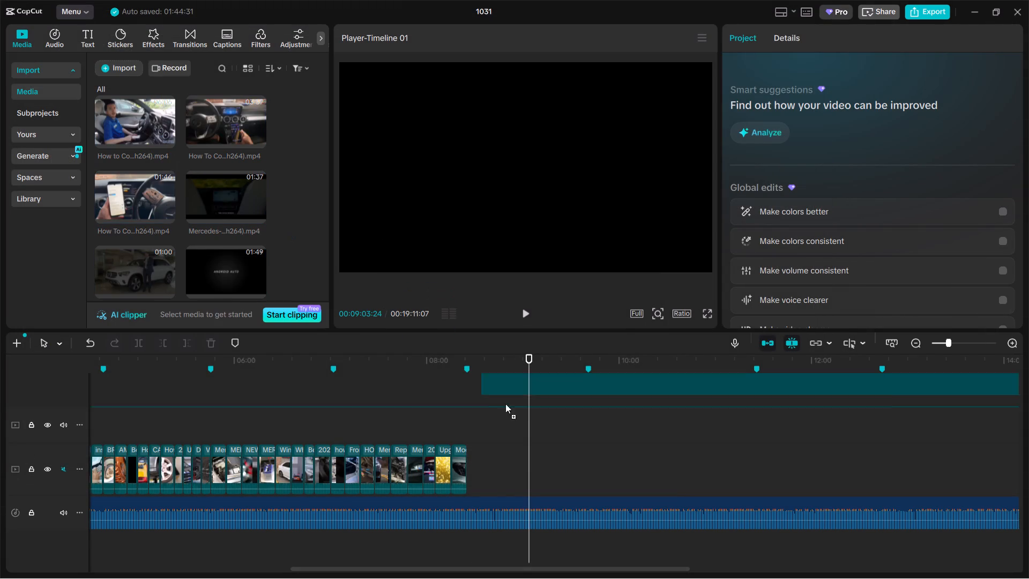
drag(505, 404, 536, 463)
Split the "How to Connect Your iPhone to Your Mercedes-Benz with Apple CarPlay" clip at about 00:09:54 and delete the part before the split.
click(546, 426)
drag(546, 426, 650, 430)
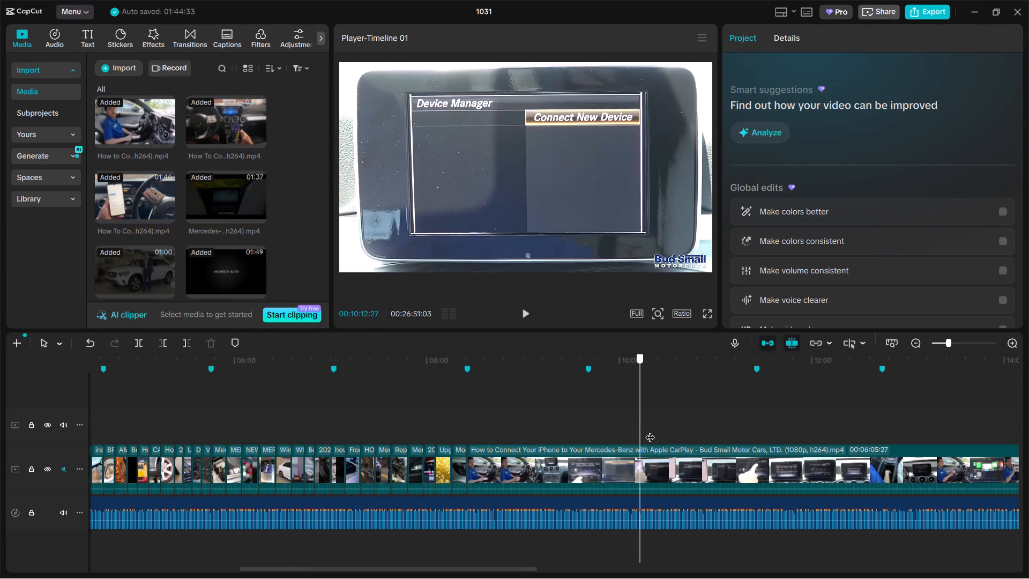
drag(650, 430, 734, 430)
click(722, 437)
ctrl+scroll(708, 440, down, 4)
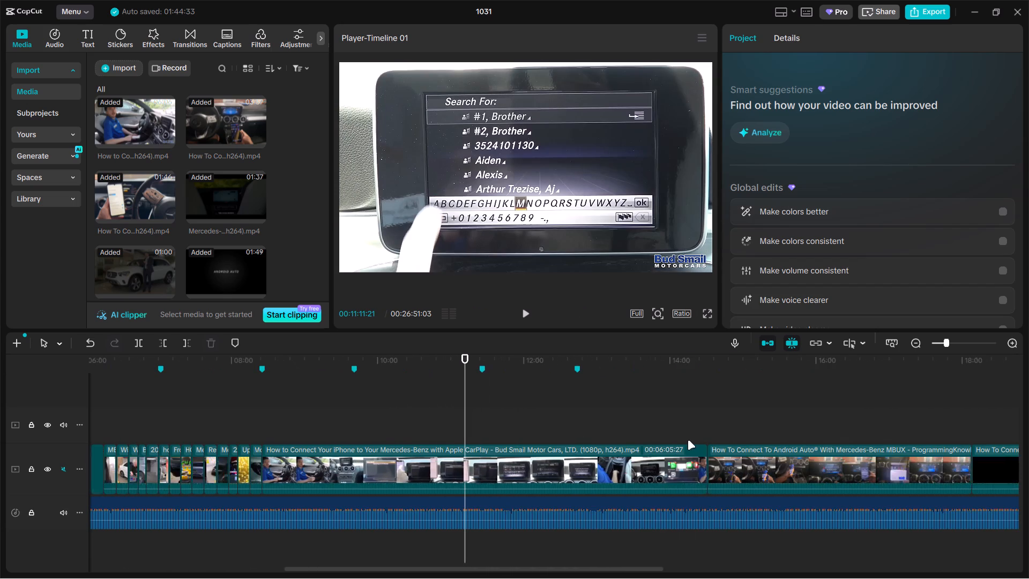
click(427, 430)
drag(427, 430, 392, 428)
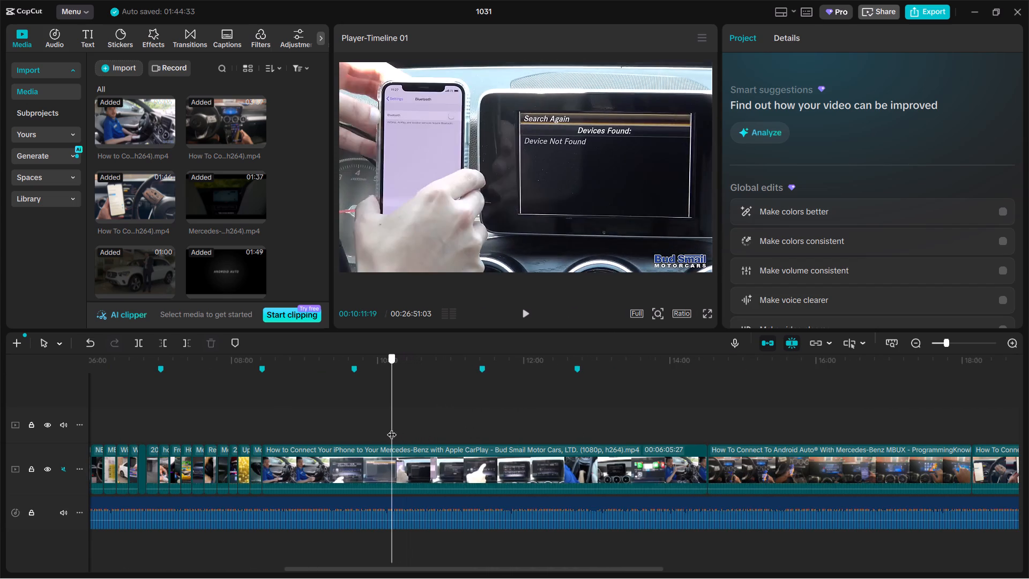
drag(392, 428, 376, 426)
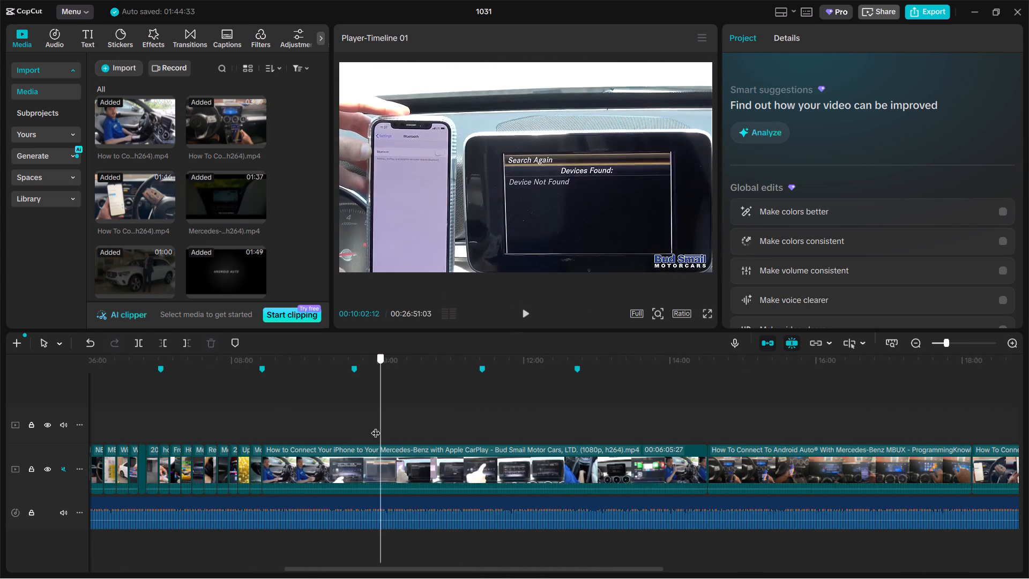
drag(376, 426, 371, 426)
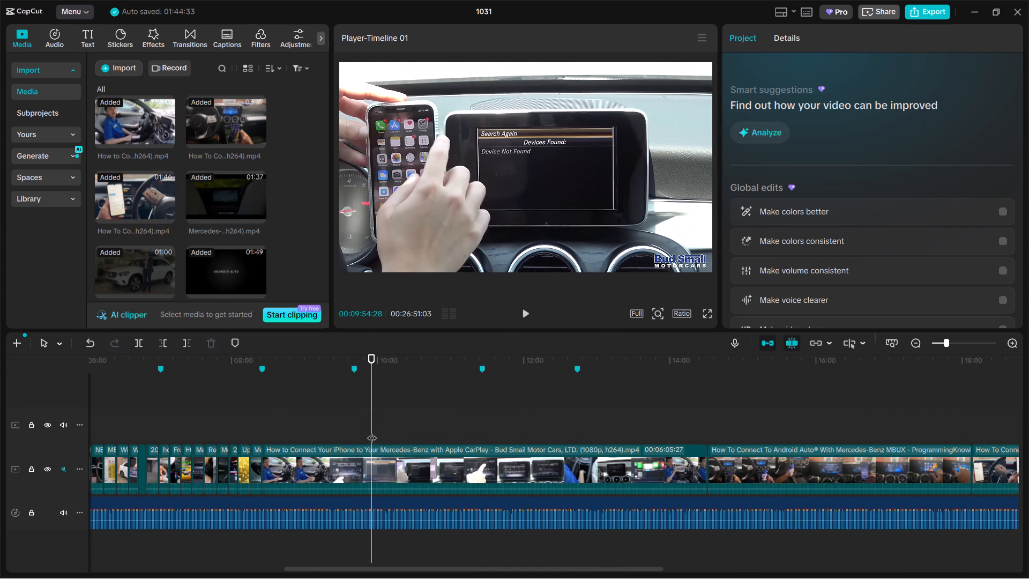
click(391, 484)
key(ctrl+b)
click(350, 459)
key(BackSpace)
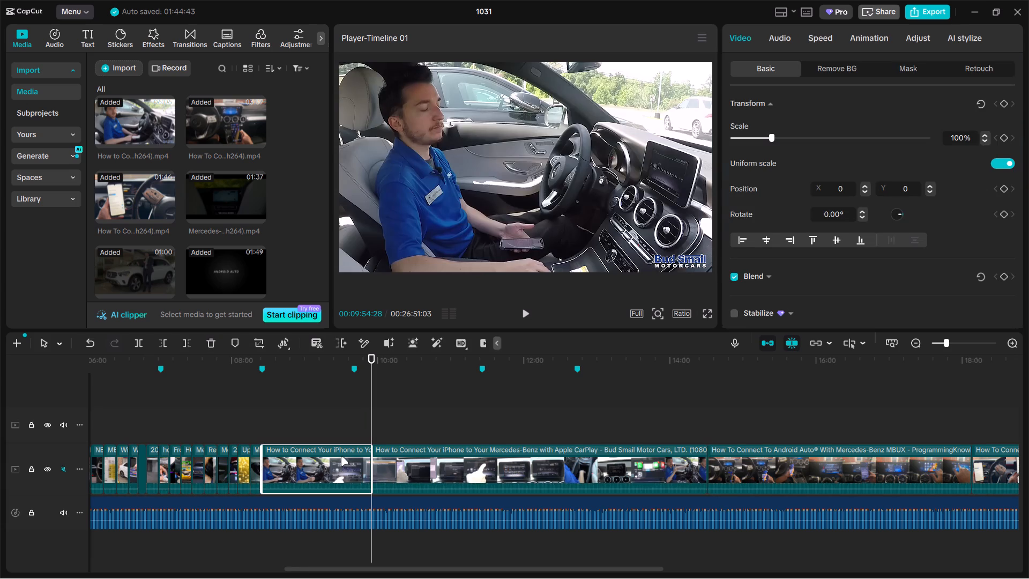
Cut the remaining iPhone CarPlay clip at about 00:08:35 and delete everything after the cut.
double_click(270, 422)
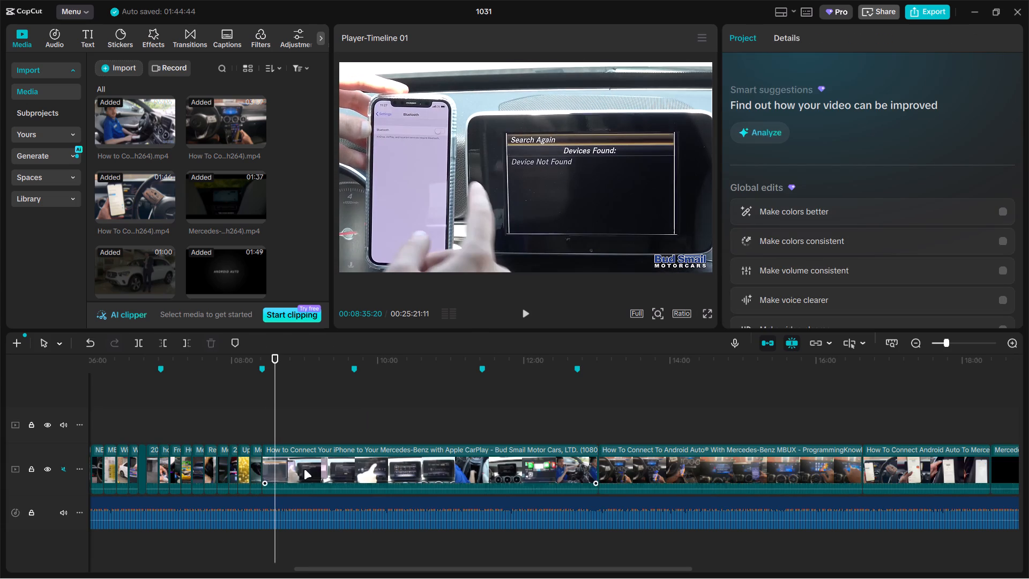
click(304, 470)
key(ctrl+b)
key(BackSpace)
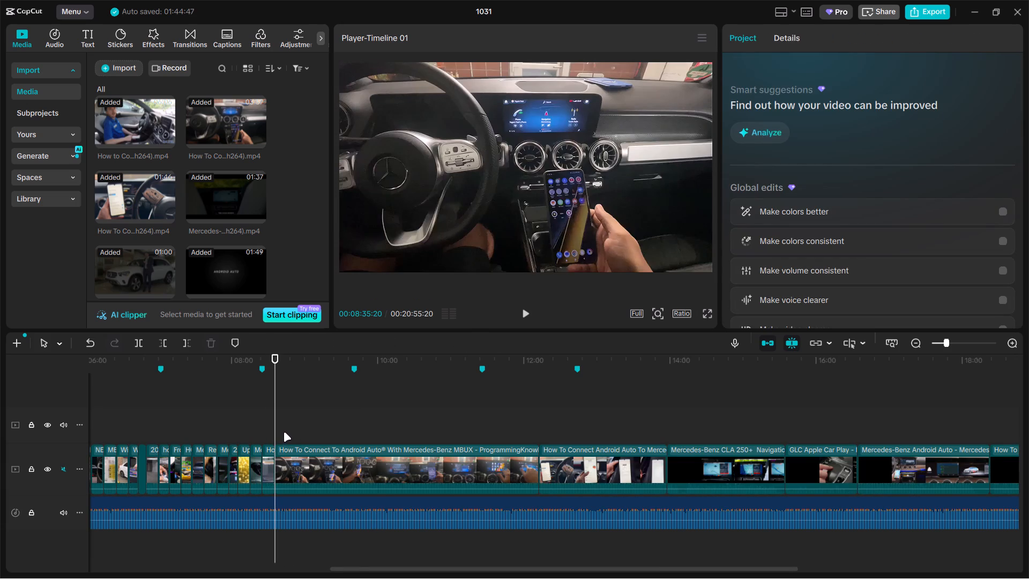
Remove the opening of the Android Auto with Mercedes-Benz MBUX clip up to about 00:10:12, and cut the remainder to end at about 00:08:45.
ctrl+scroll(282, 432, up, 4)
drag(277, 427, 293, 426)
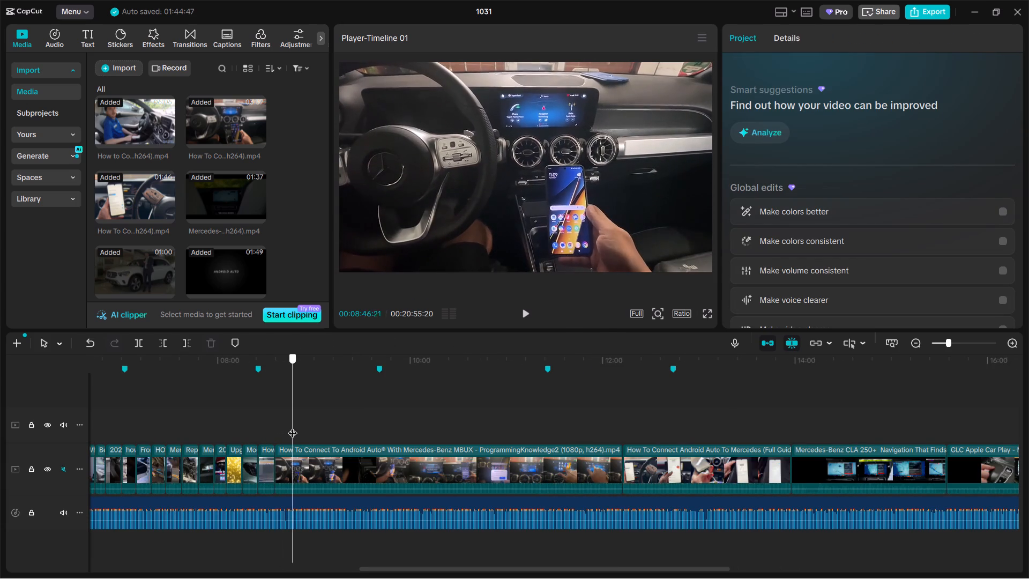
drag(293, 426, 435, 423)
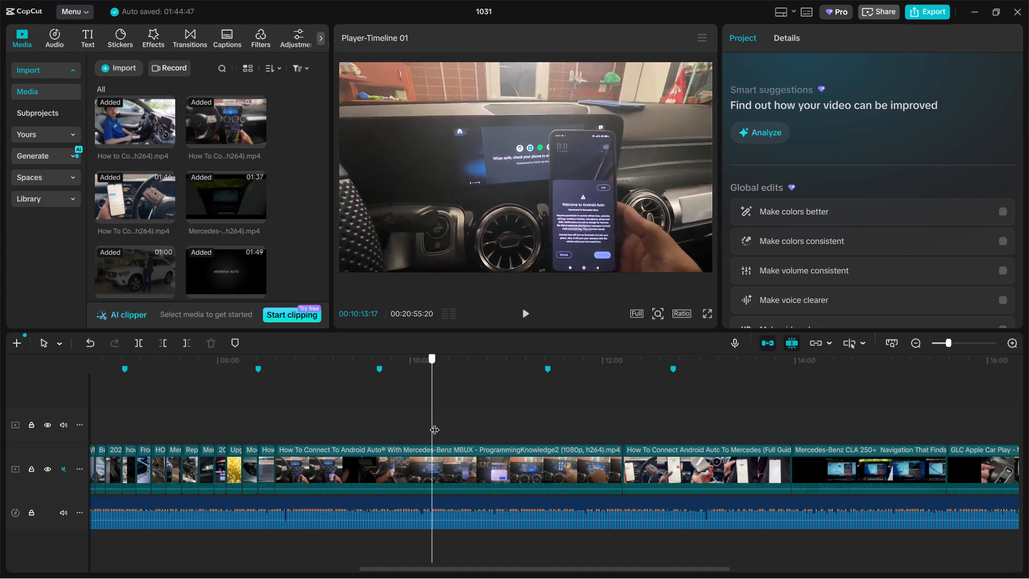
drag(435, 423, 430, 426)
click(430, 468)
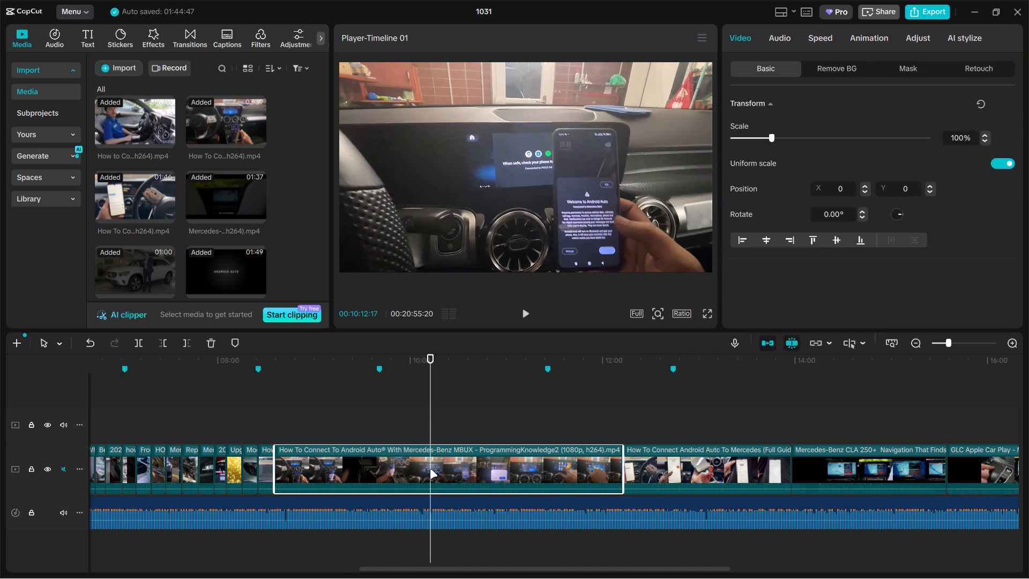
key(ctrl+b)
click(406, 463)
key(BackSpace)
double_click(291, 425)
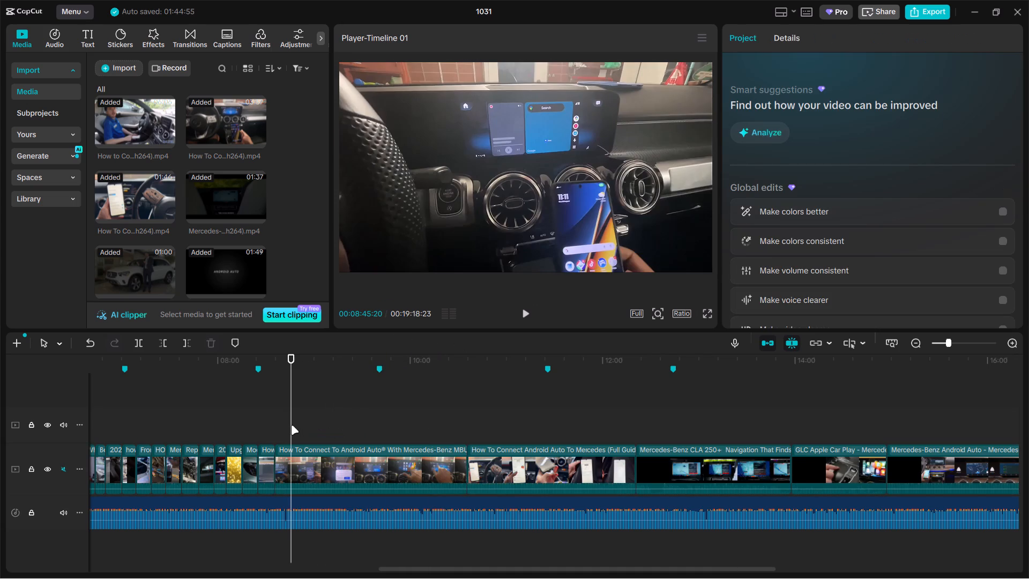
click(314, 466)
key(ctrl+b)
key(BackSpace)
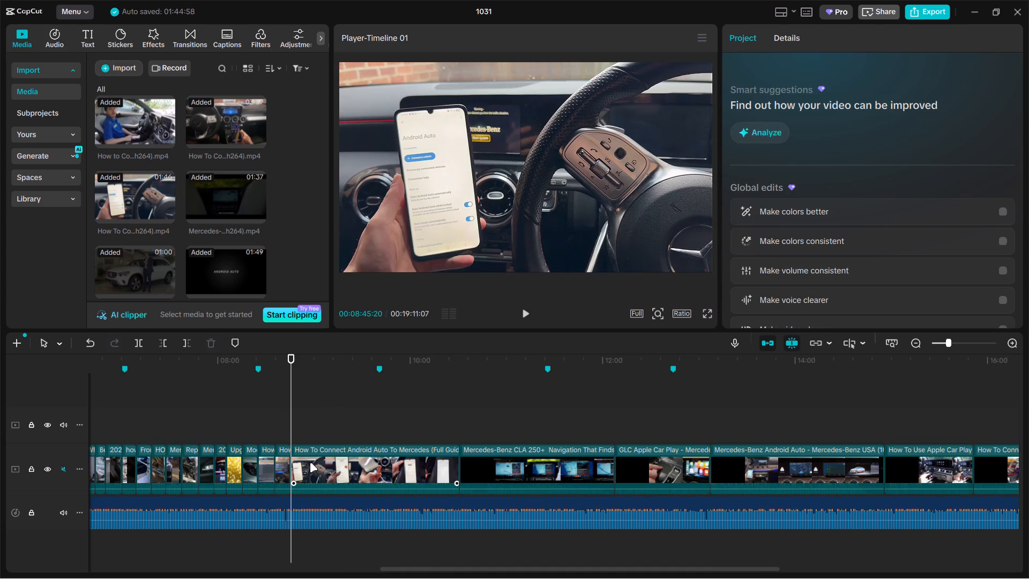
Move the shortened Android Auto MBUX clip ahead of the iPhone CarPlay clip, to the start of the connectivity section.
ctrl+scroll(310, 463, up, 5)
drag(279, 466, 245, 467)
Cut the "How To Connect Android Auto To Mercedes (Full Guide)" clip at about 00:08:56 and delete the rest of it.
drag(289, 431, 292, 429)
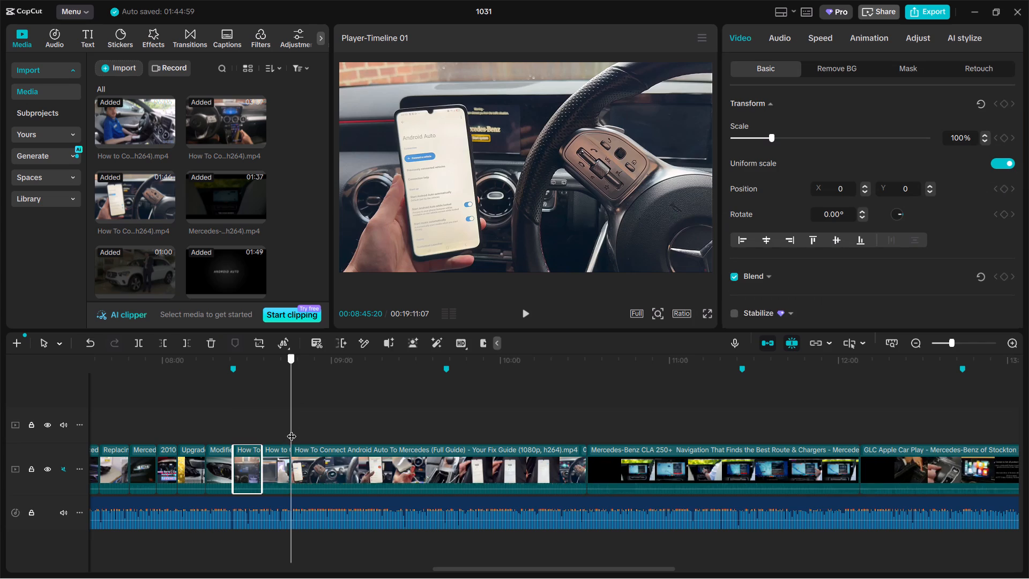
drag(292, 429, 322, 426)
click(336, 464)
key(ctrl+b)
key(BackSpace)
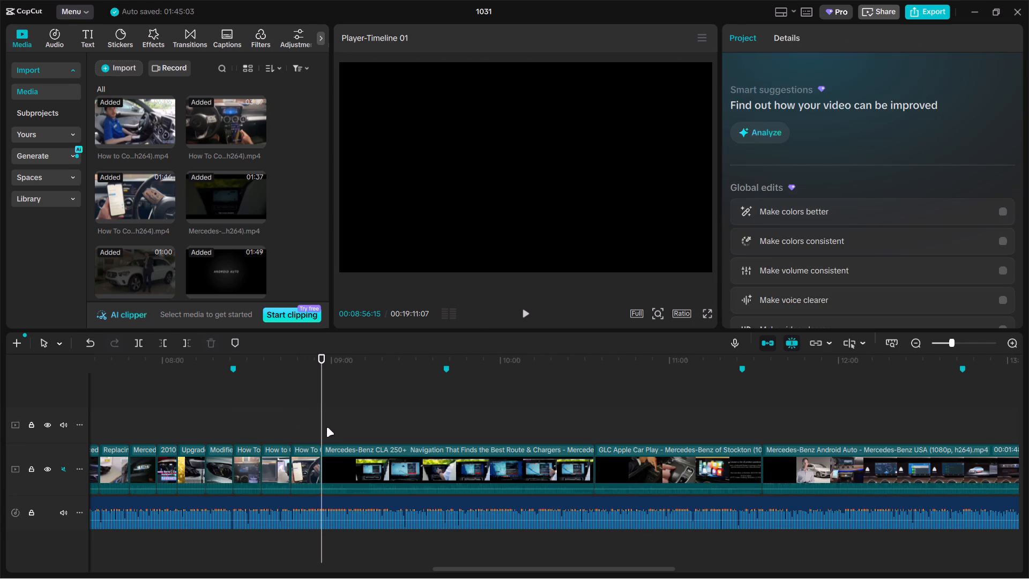
Remove the opening of the Mercedes-Benz CLA 250+ navigation clip up to about 00:09:27, and cut the remainder to end at about 00:09:06.
drag(323, 426, 409, 436)
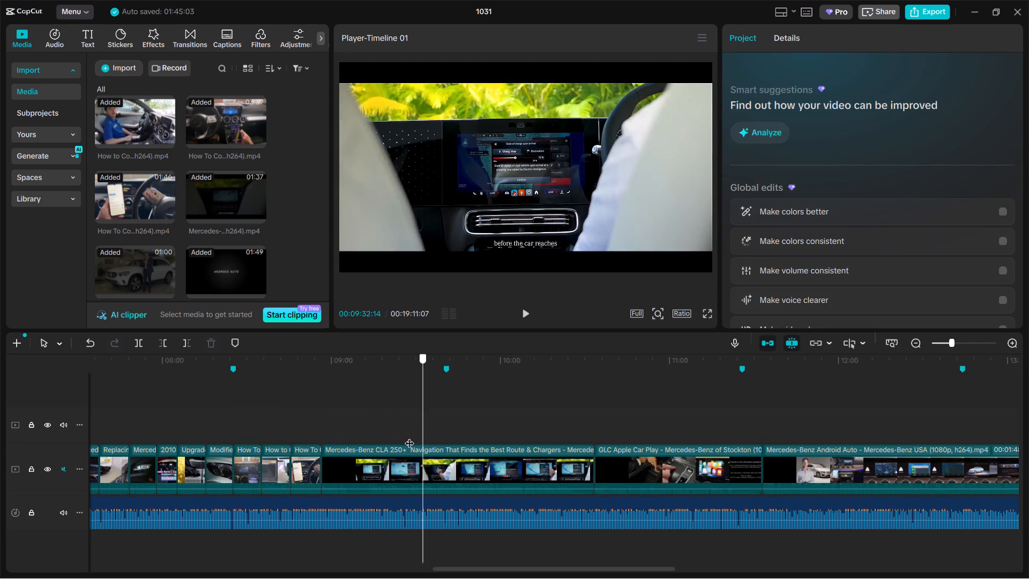
drag(409, 436, 408, 436)
click(414, 479)
key(ctrl+b)
click(375, 464)
key(BackSpace)
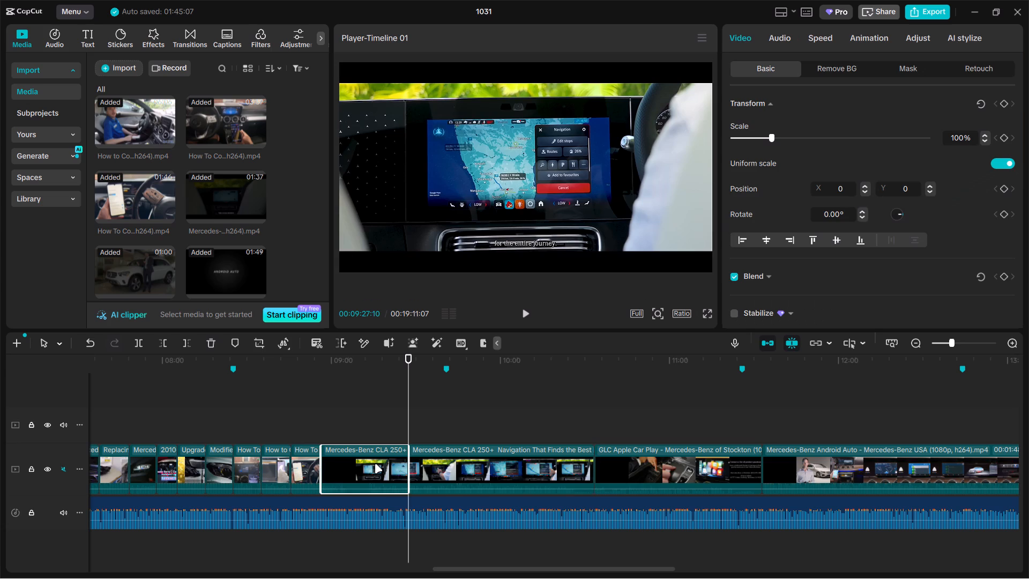
click(359, 434)
drag(359, 434, 351, 434)
click(363, 472)
key(ctrl+b)
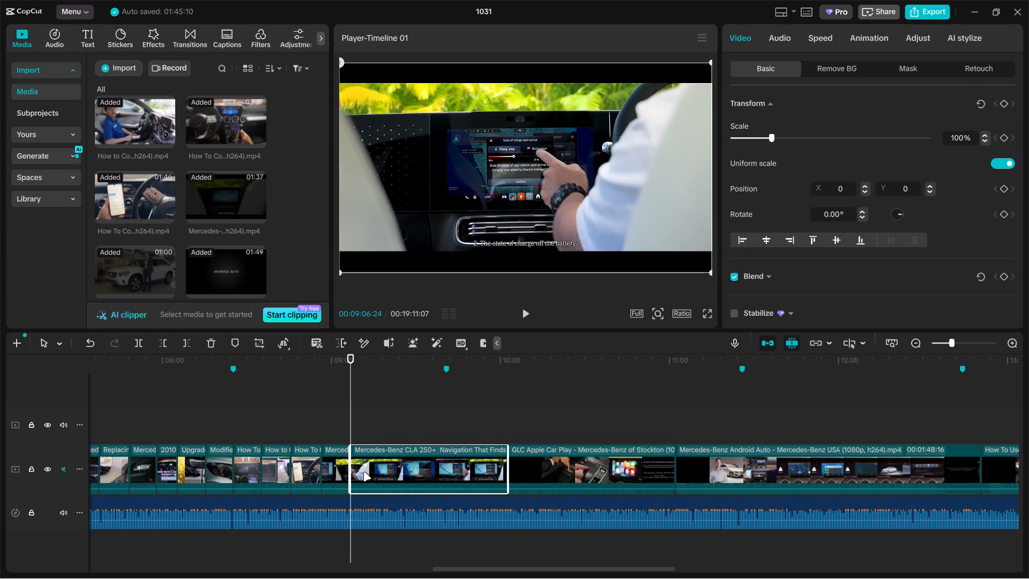
key(BackSpace)
Trim the start of the "GLC Apple Car Play" clip so that it opens on the shot of the phone and charging cable.
drag(351, 430, 403, 426)
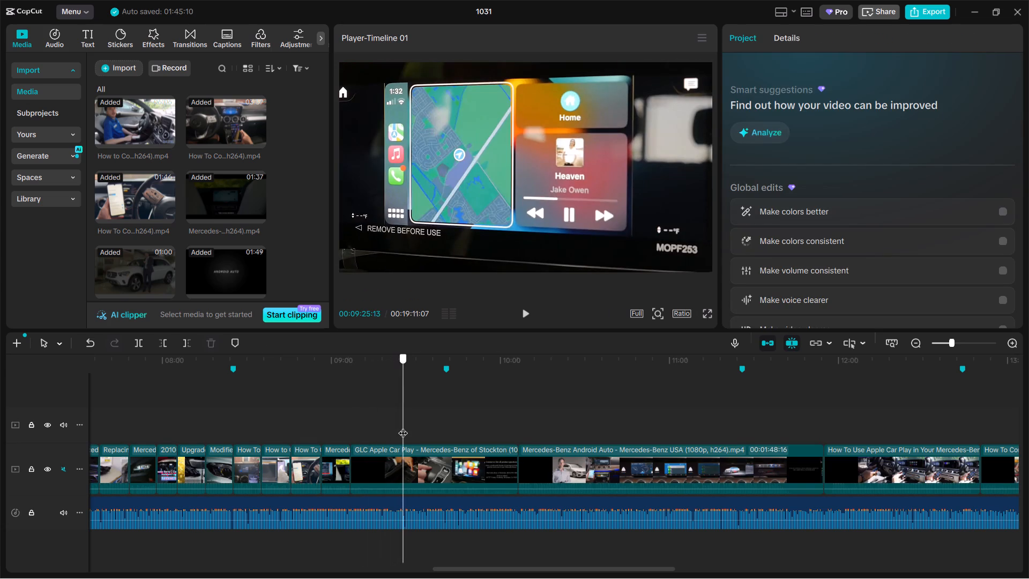
drag(403, 426, 472, 422)
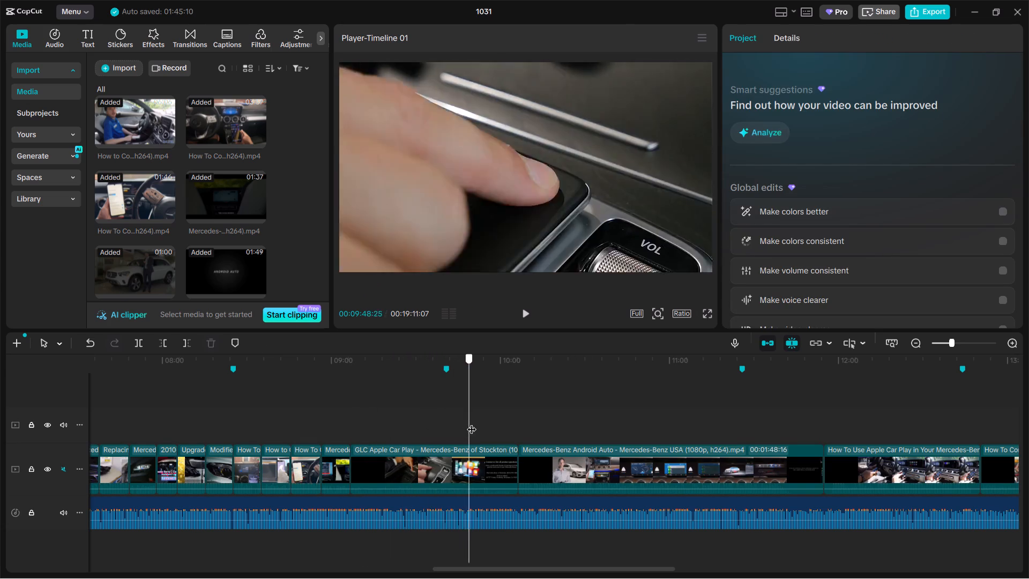
drag(472, 422, 401, 426)
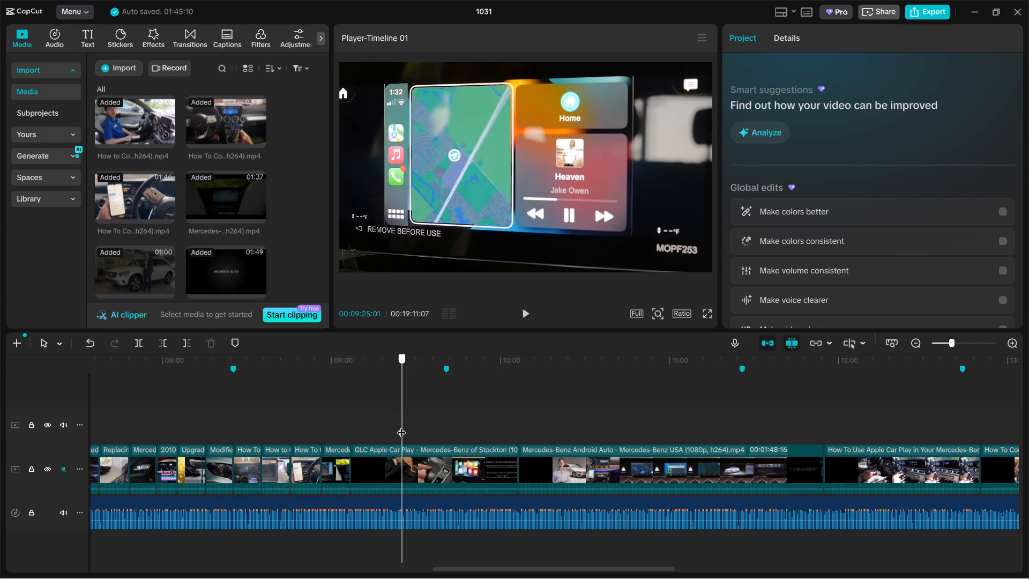
drag(401, 426, 374, 426)
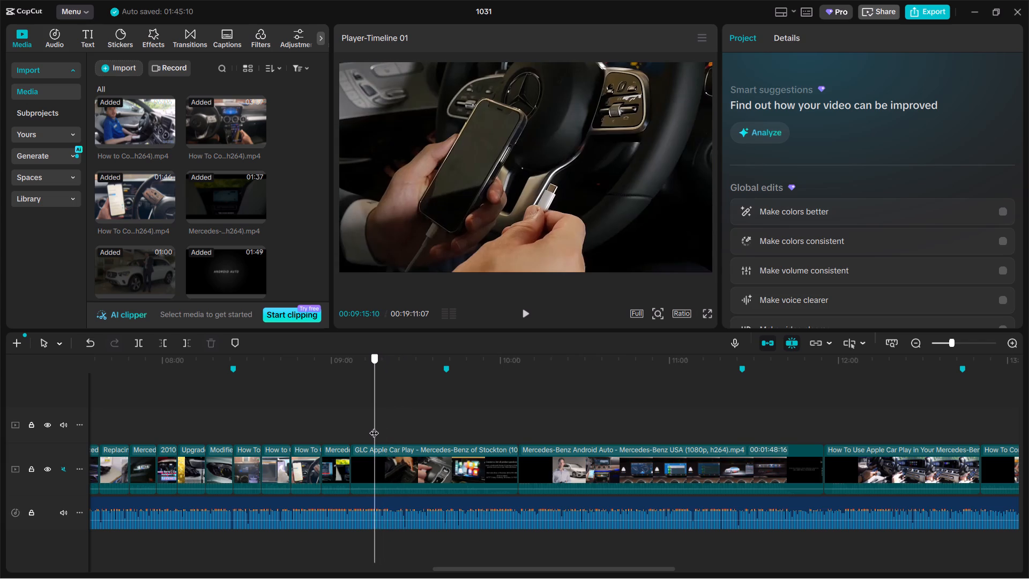
drag(374, 426, 368, 427)
click(367, 462)
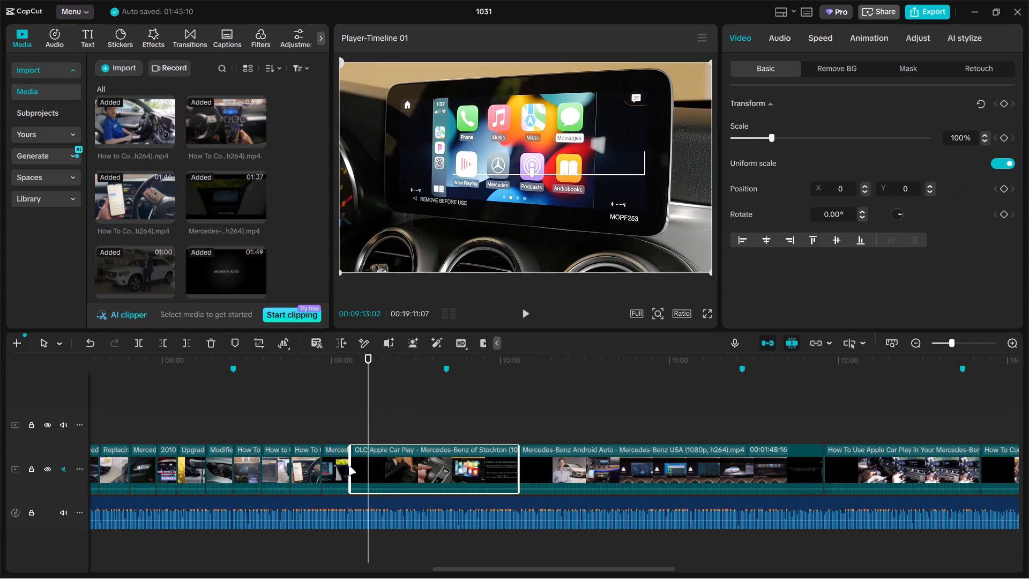
drag(348, 466, 369, 457)
click(348, 432)
drag(348, 431, 350, 430)
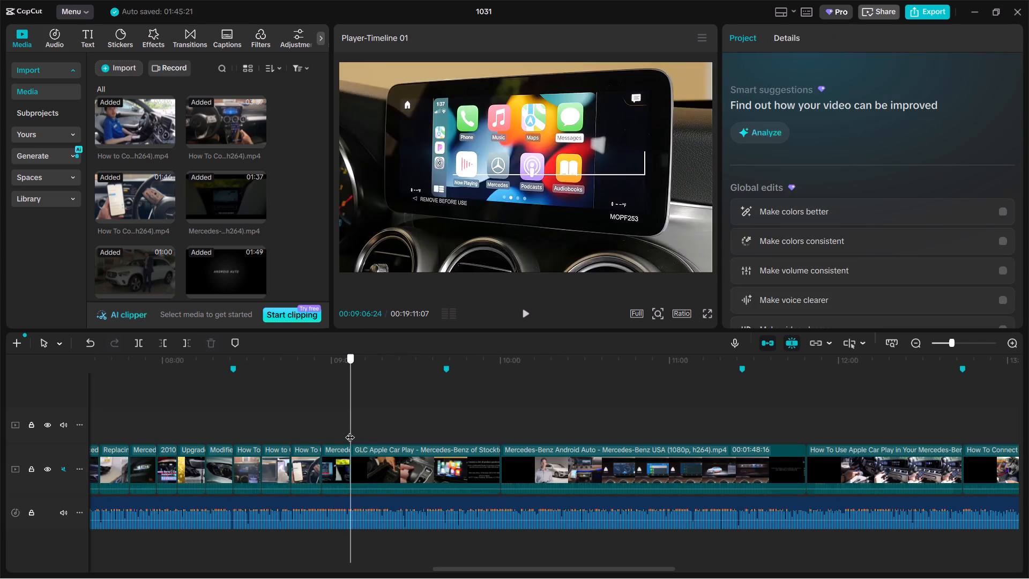
drag(350, 430, 374, 426)
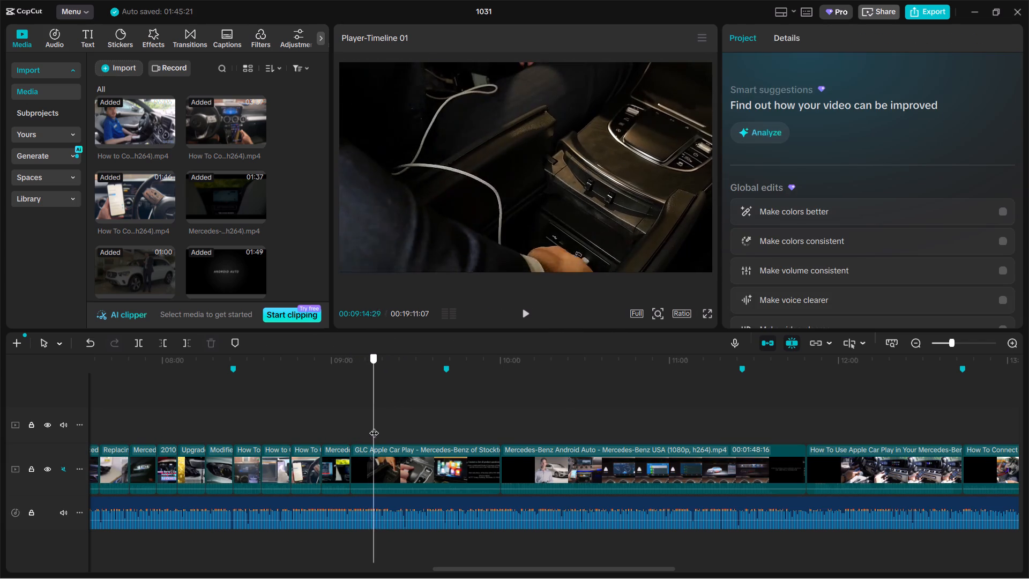
drag(374, 426, 377, 426)
click(382, 463)
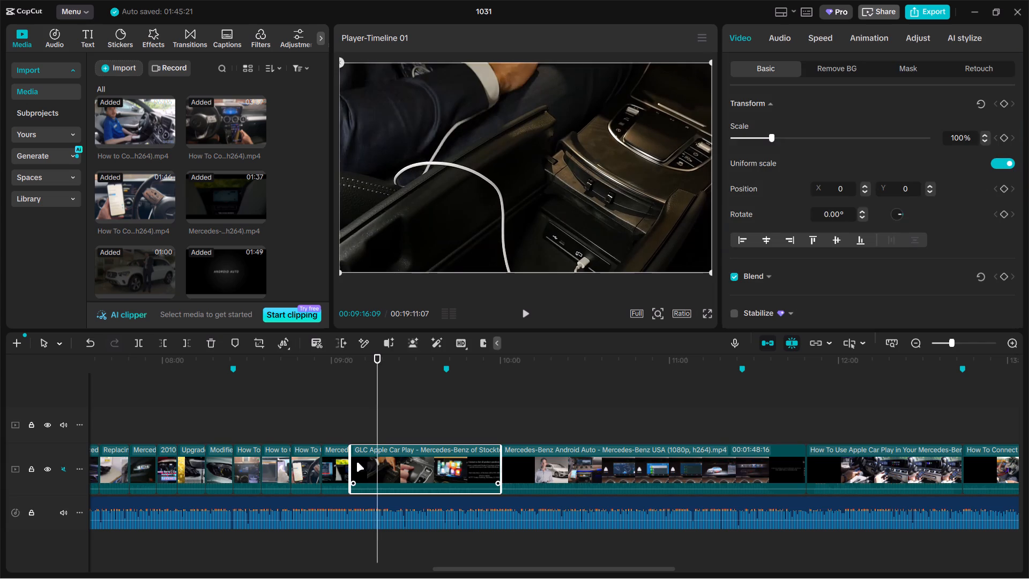
drag(353, 461, 360, 456)
Set the playback speed of the "GLC Apple Car Play" clip to 1.4x.
click(813, 35)
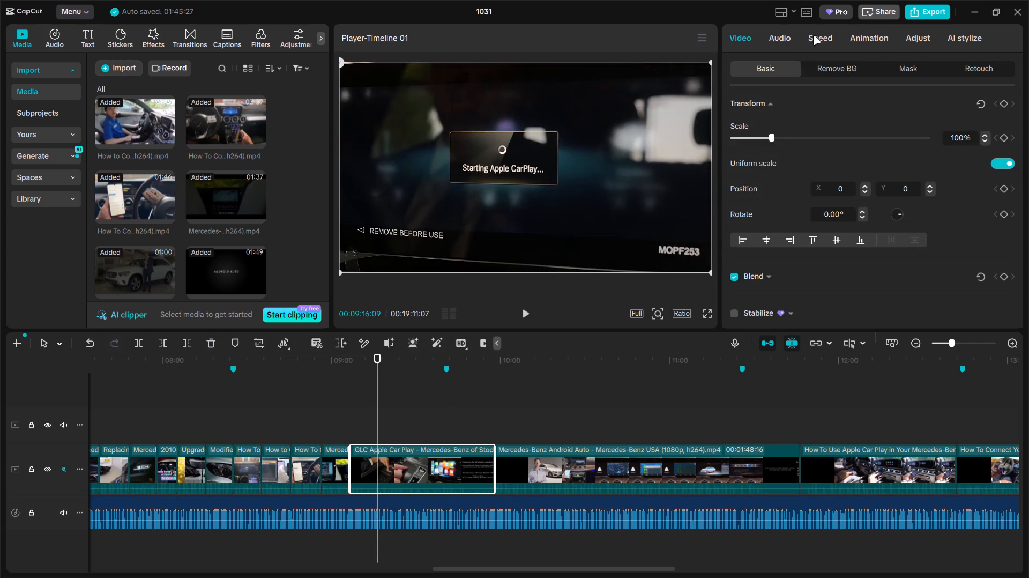
click(791, 122)
Cut the sped-up "GLC Apple Car Play" clip at about 00:09:16 and delete the part after the cut.
click(348, 427)
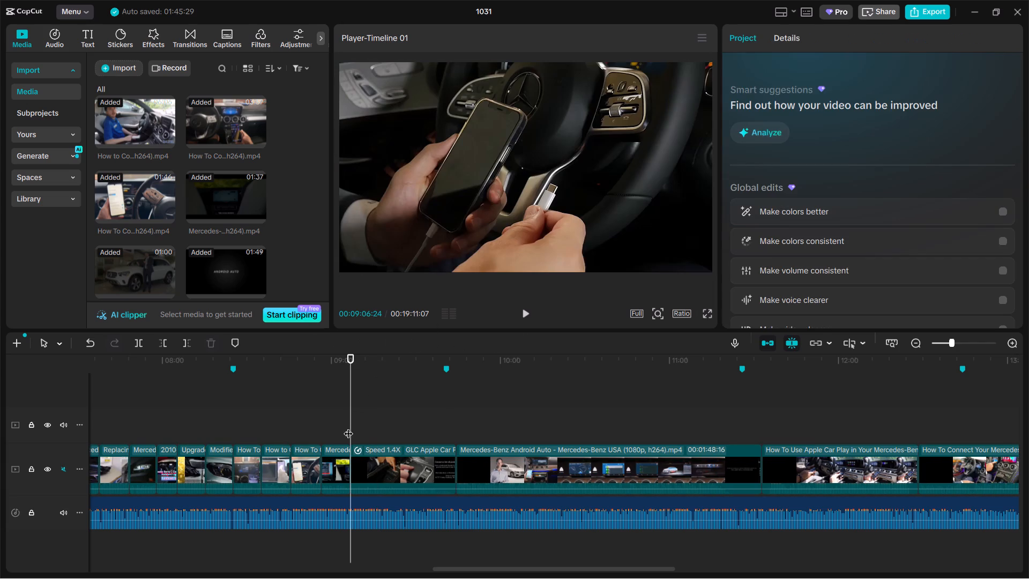
drag(351, 426, 370, 423)
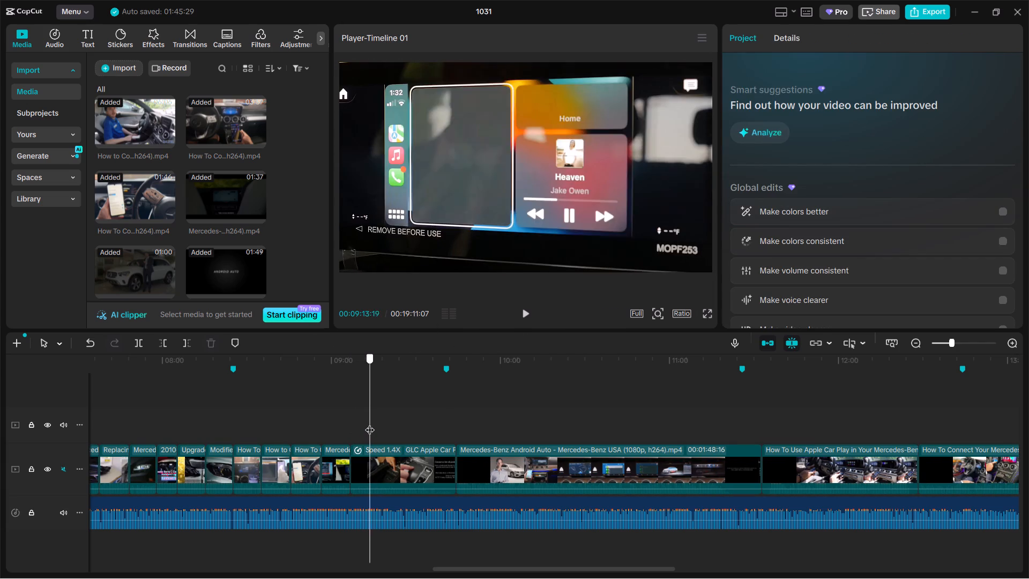
drag(370, 423, 378, 421)
click(404, 458)
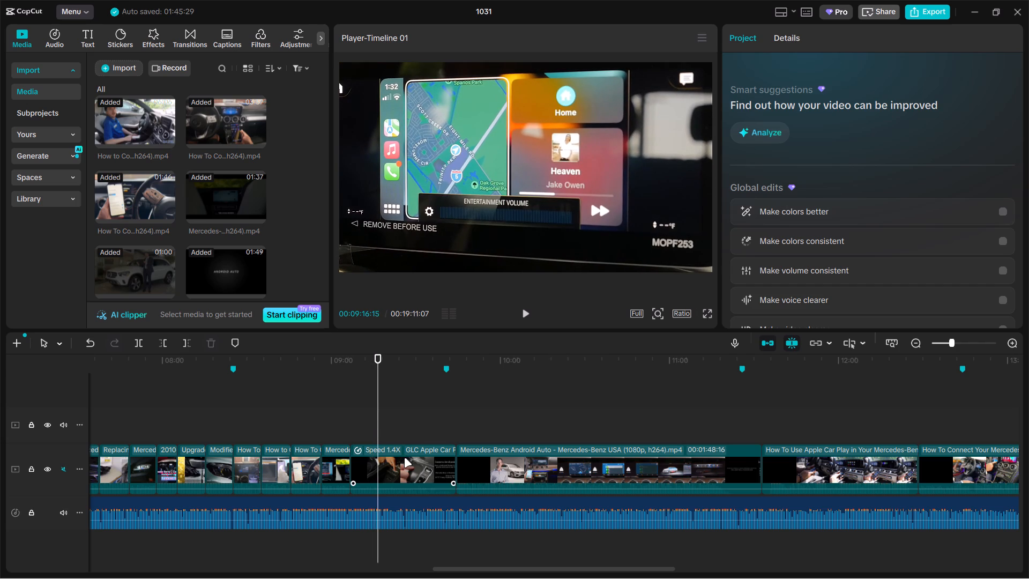
key(ctrl+b)
key(BackSpace)
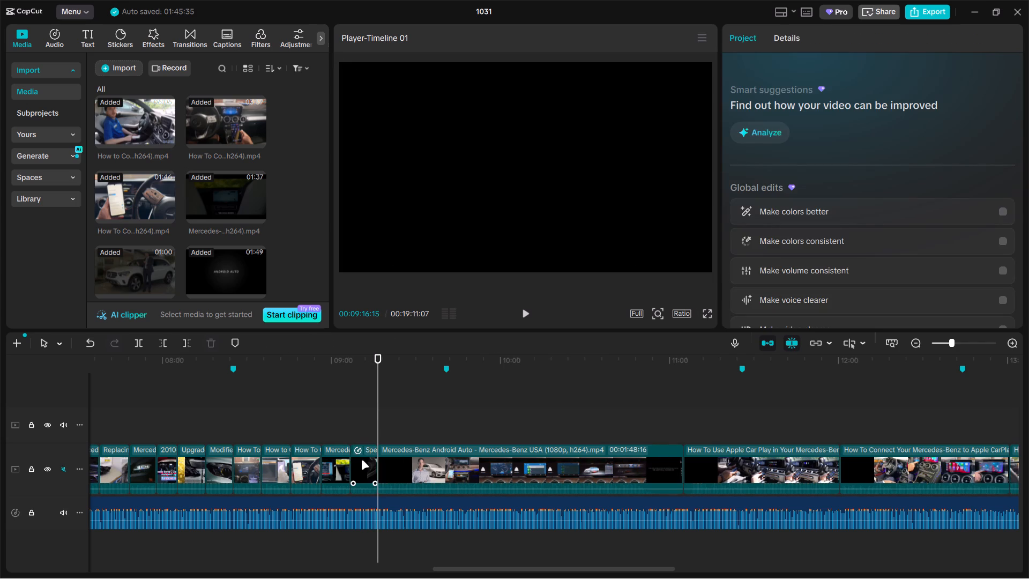
Move the sped-up "GLC Apple Car Play" clip to the start of the connectivity section, directly after the modified headlight clip.
drag(361, 460, 237, 465)
Remove the opening of the Mercedes-Benz USA Android Auto clip up to about 00:09:56, and cut the remainder to end at about 00:09:23.
drag(378, 418, 427, 417)
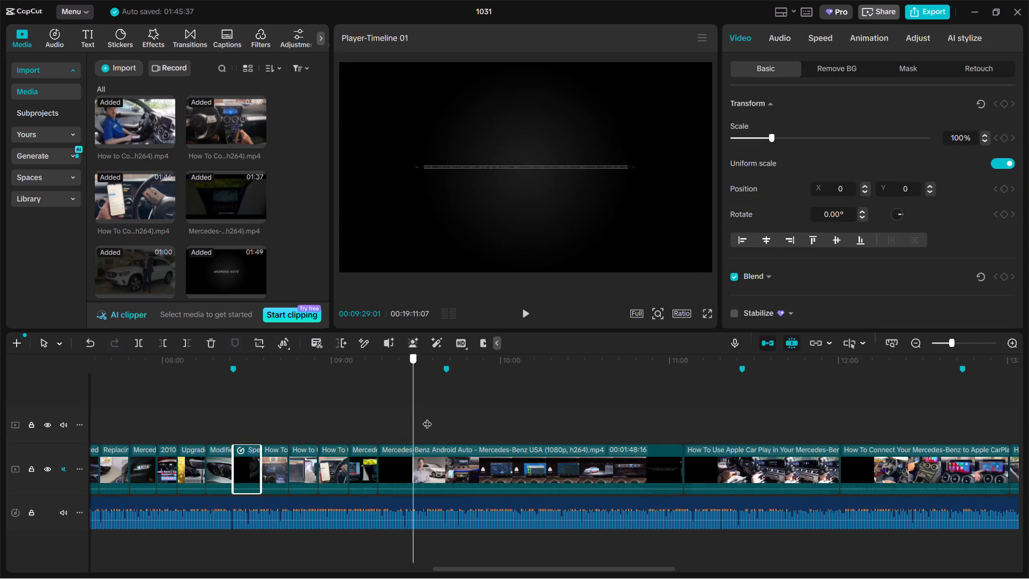
drag(427, 417, 490, 419)
click(492, 465)
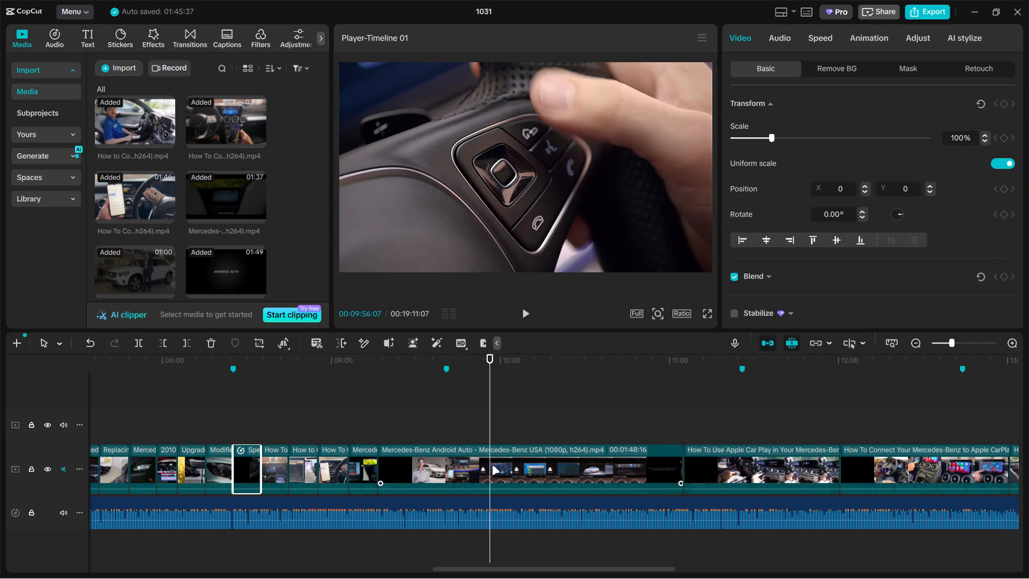
key(ctrl+b)
click(466, 461)
key(BackSpace)
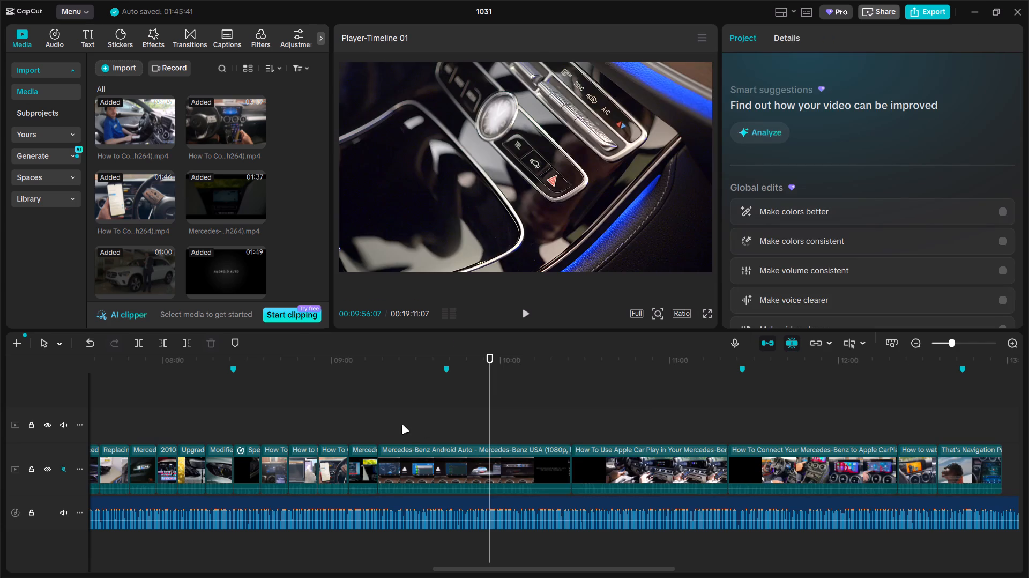
click(398, 425)
click(414, 455)
key(ctrl+b)
key(BackSpace)
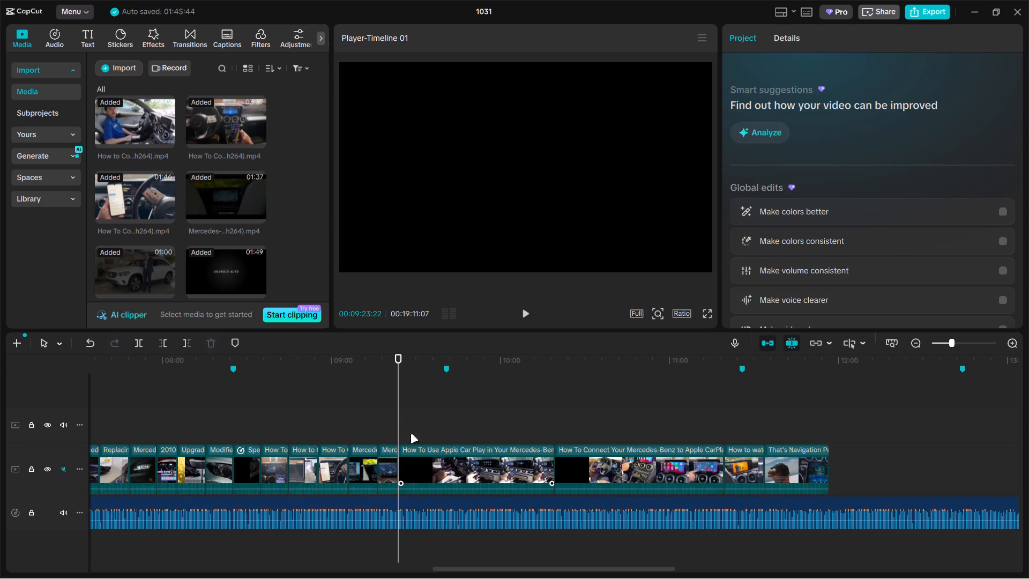
Remove the opening of the "How To Use Apple Car Play in Your Mercedes-Benz" clip up to about 00:09:51, and cut the remainder to end at about 00:09:33.
drag(396, 409, 480, 409)
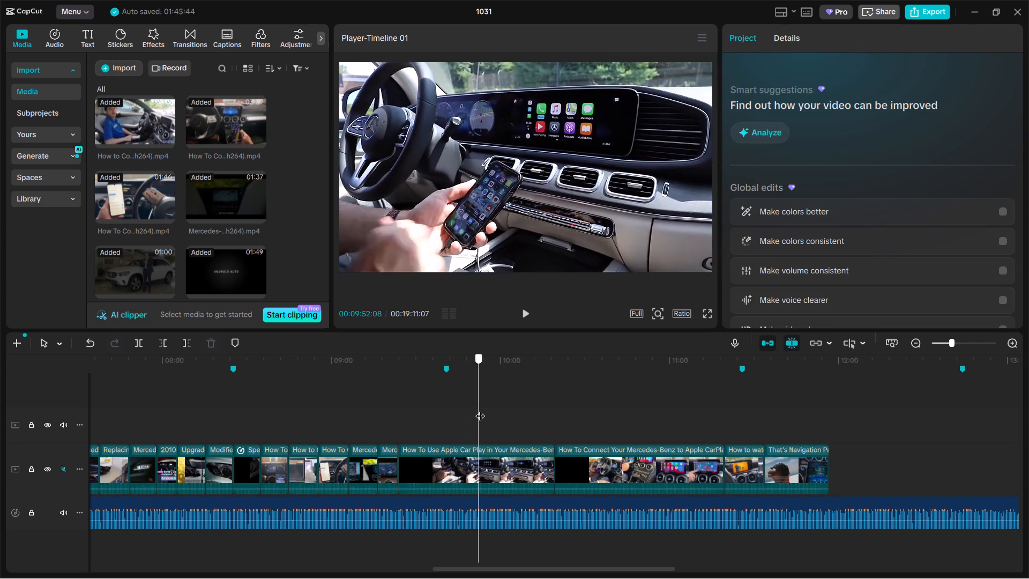
drag(480, 409, 475, 410)
click(481, 458)
key(ctrl+b)
click(444, 454)
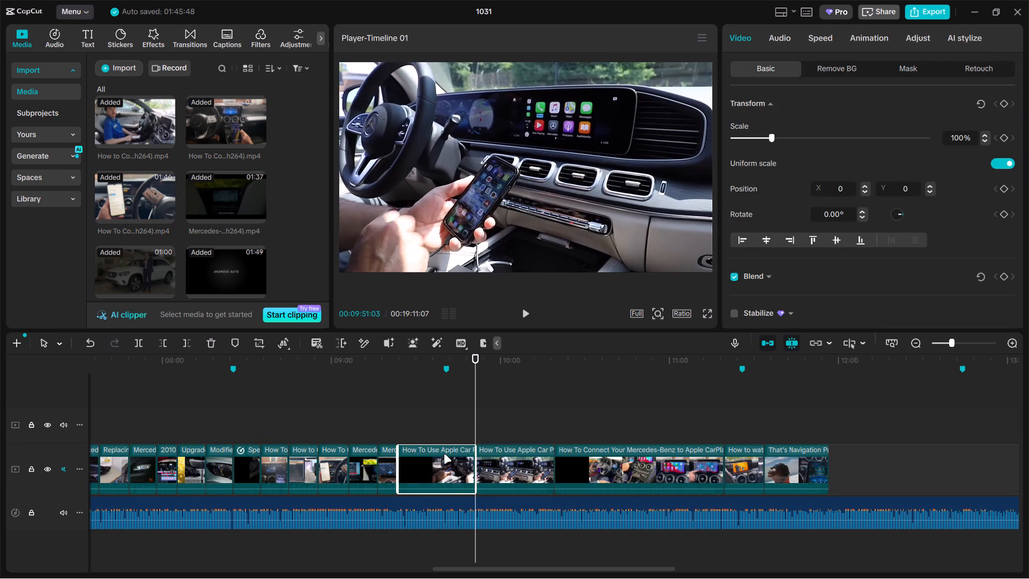
key(BackSpace)
double_click(426, 419)
click(434, 451)
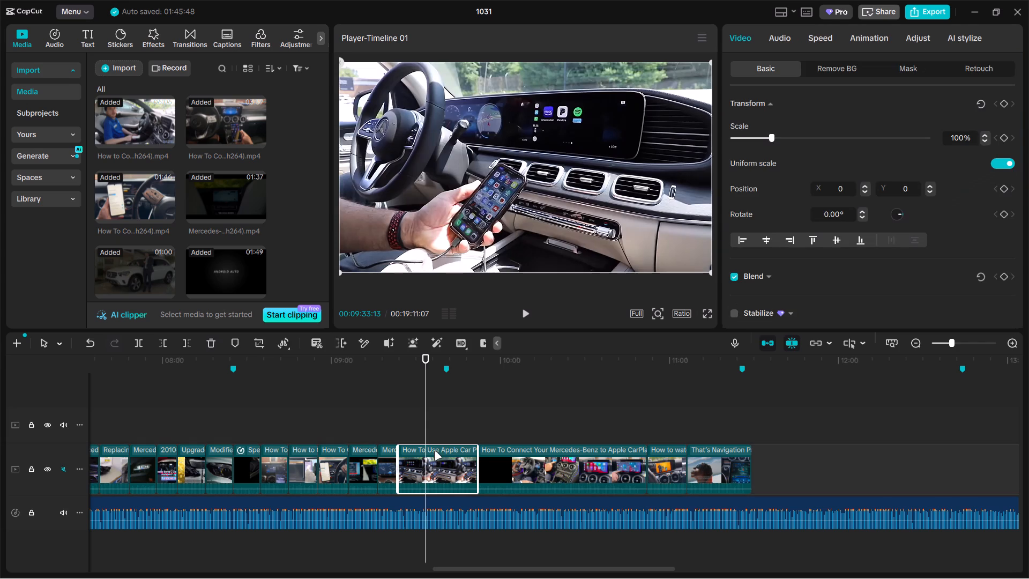
key(ctrl+b)
key(BackSpace)
Move the shortened "How To Use Apple Car Play" clip directly after the sped-up "GLC Apple Car Play" clip.
drag(411, 457, 264, 467)
Trim about 16 seconds off the start of the "How To Connect Your Mercedes-Benz to Apple CarPlay" clip and cut it to end at the 00:09:40 marker.
drag(428, 425, 486, 429)
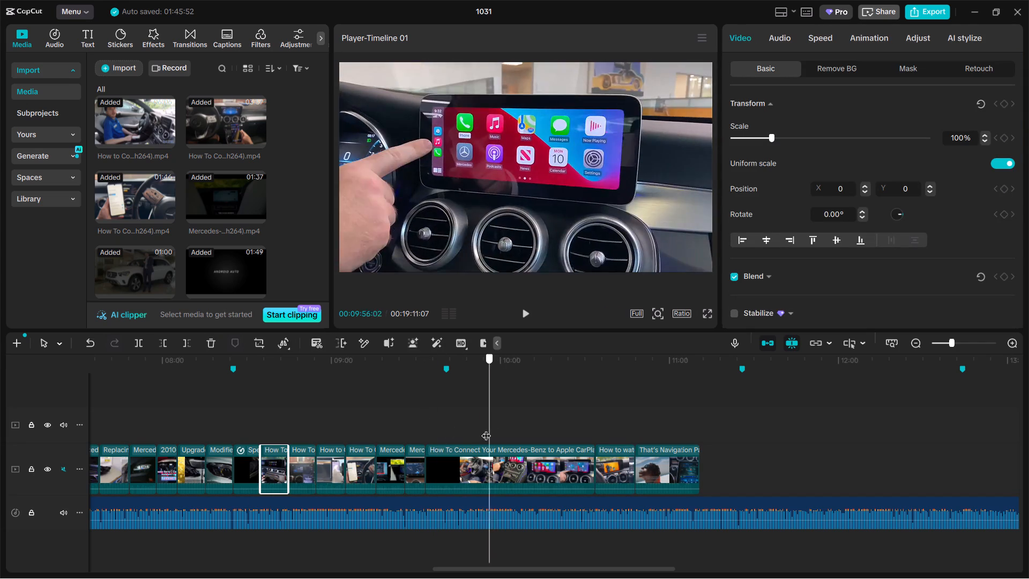
drag(486, 429, 479, 432)
click(478, 464)
drag(422, 460, 459, 460)
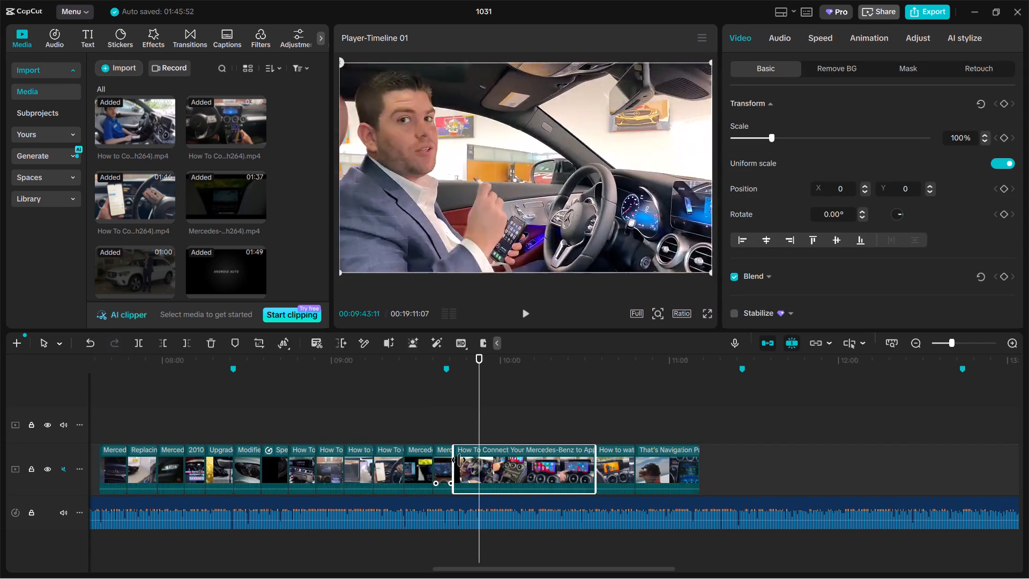
drag(459, 460, 471, 459)
click(426, 428)
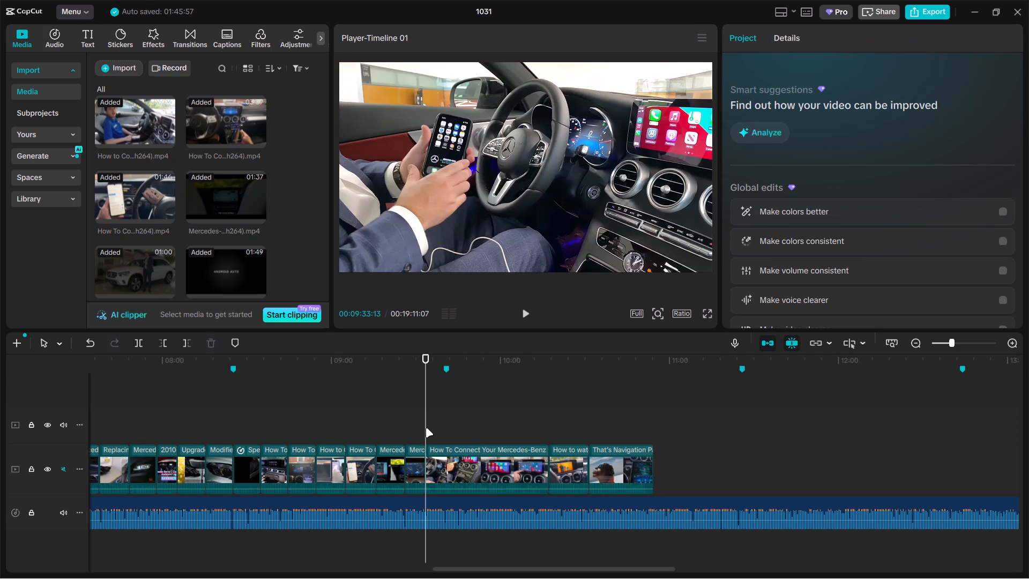
drag(426, 428, 444, 426)
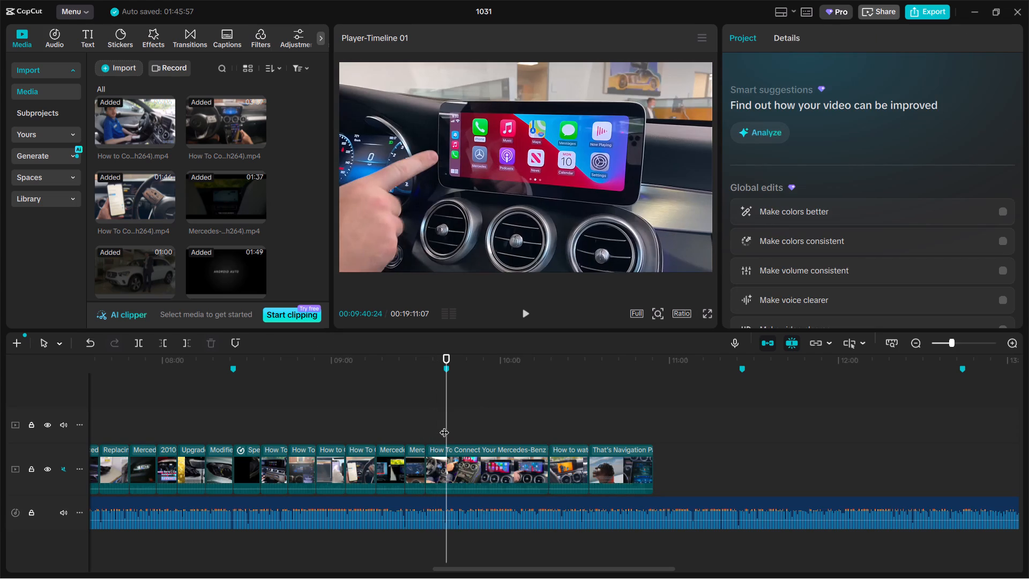
click(465, 461)
key(ctrl+b)
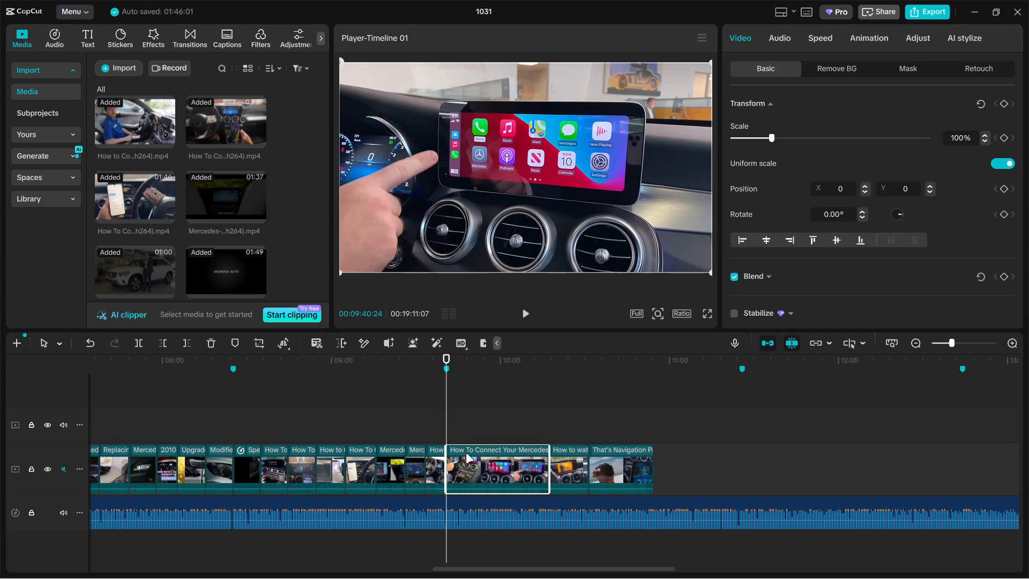
key(BackSpace)
Slightly shorten the ends of the Bluetooth pairing clip at about 00:09:00 and of the "How To" clip just before it.
click(320, 418)
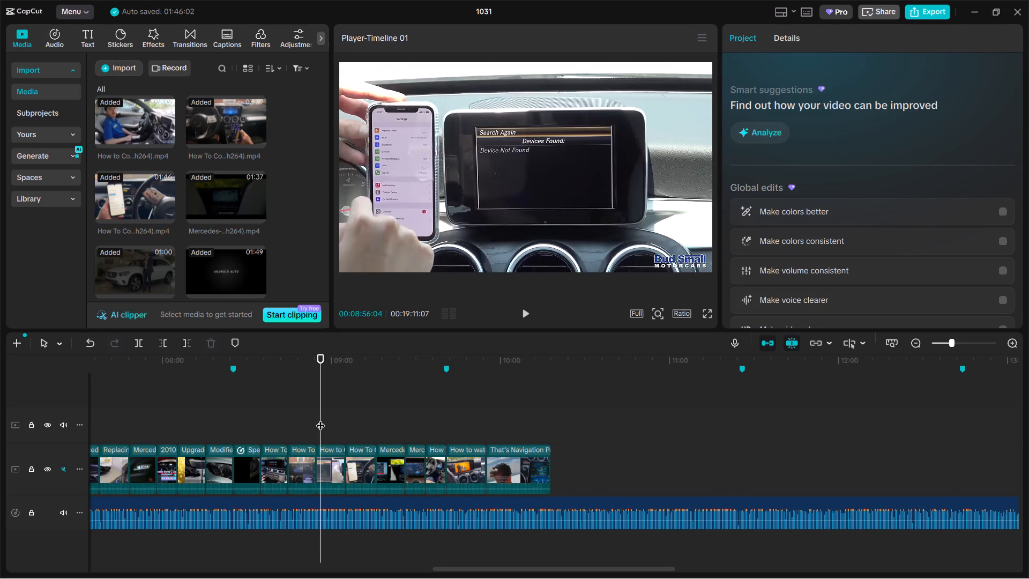
drag(320, 419, 330, 418)
click(338, 458)
drag(346, 458, 338, 458)
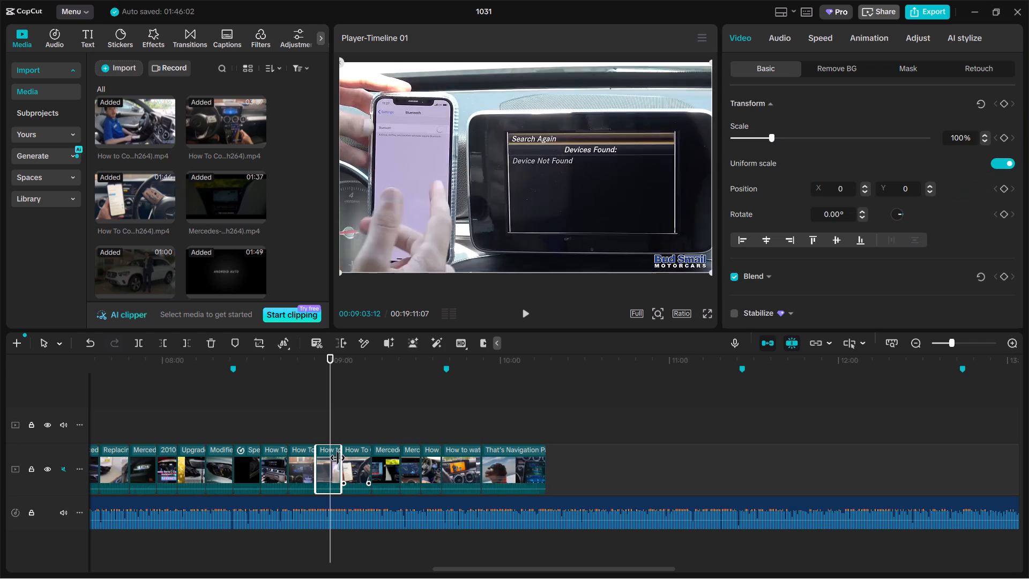
drag(338, 458, 337, 458)
click(299, 432)
click(307, 456)
drag(314, 458, 309, 458)
Move the "That's Navigation" clip from the end of the main track to the track above, starting at about 00:04:50.
click(432, 435)
drag(432, 435, 450, 430)
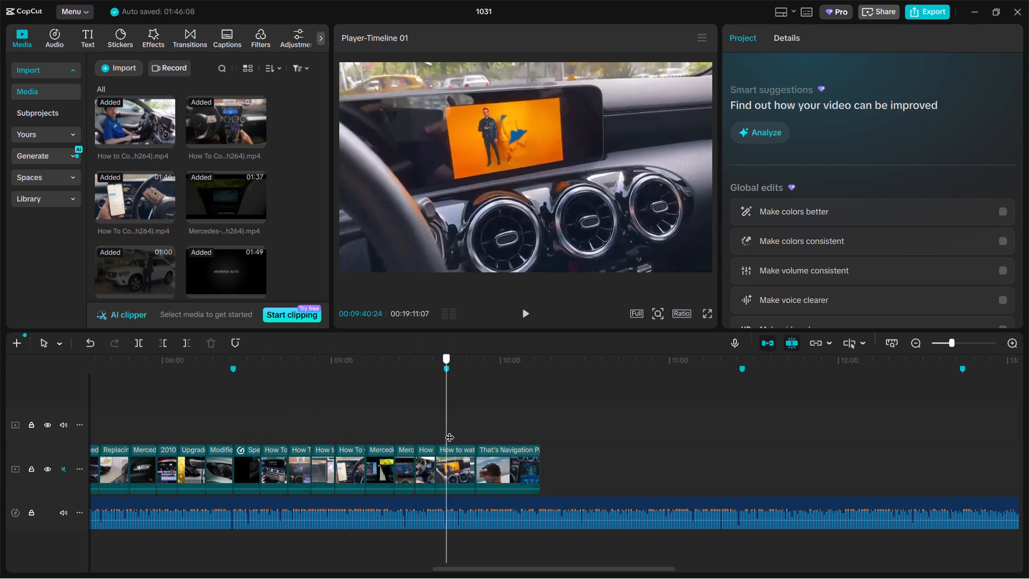
drag(450, 430, 513, 429)
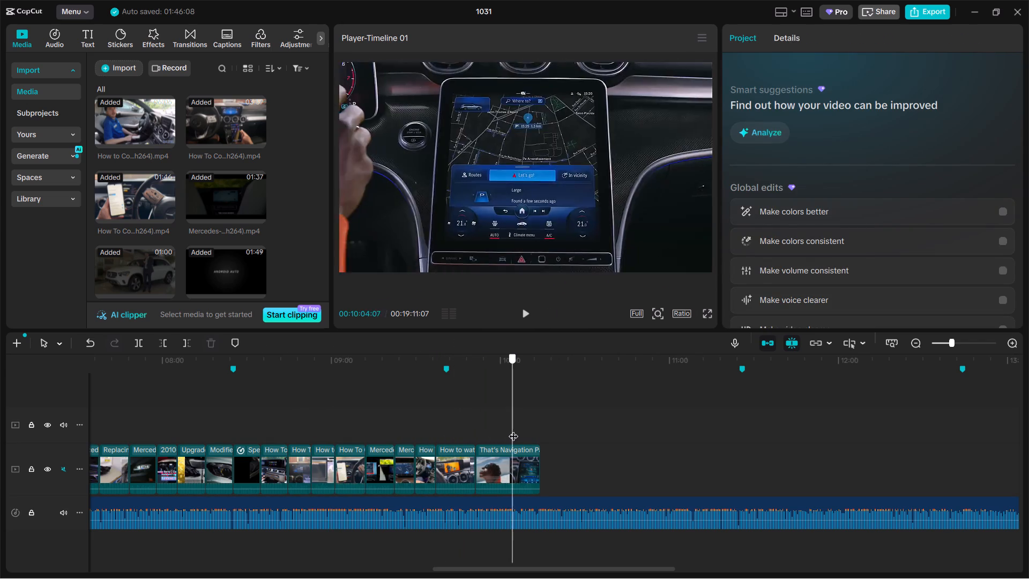
drag(513, 429, 519, 428)
click(519, 429)
drag(524, 464, 98, 407)
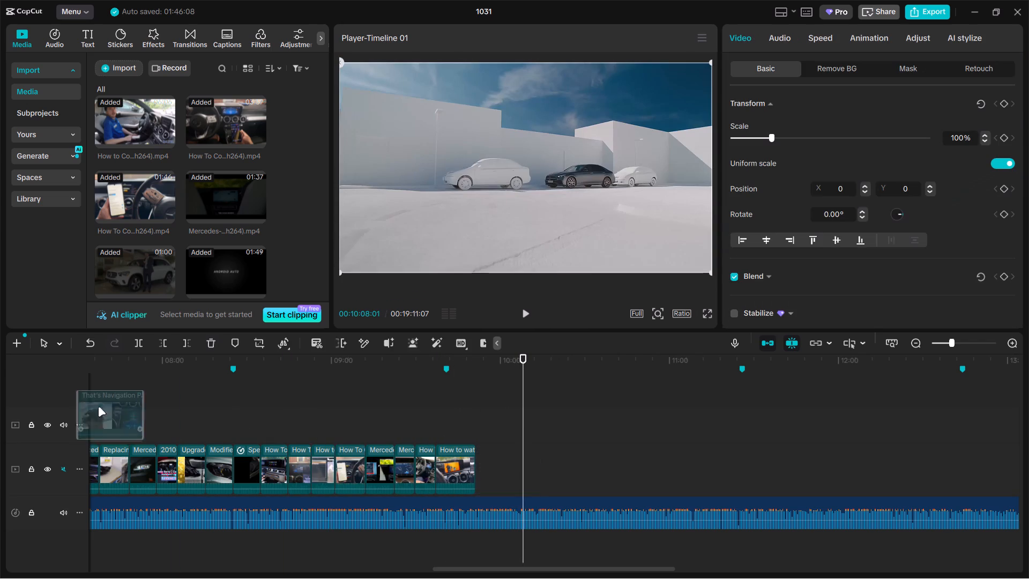
drag(98, 407, 282, 414)
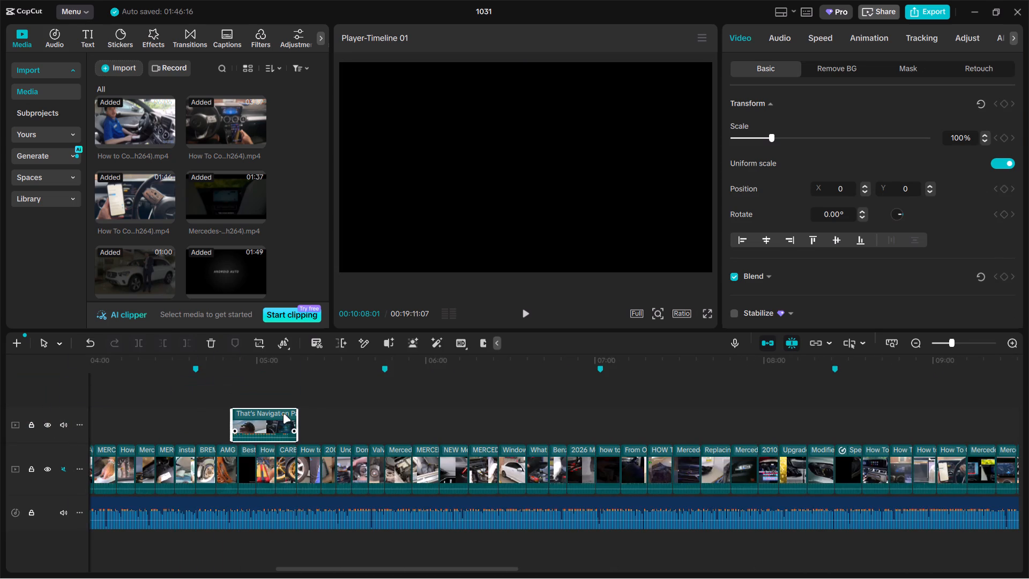
ctrl+scroll(376, 407, down, 4)
drag(378, 410, 632, 448)
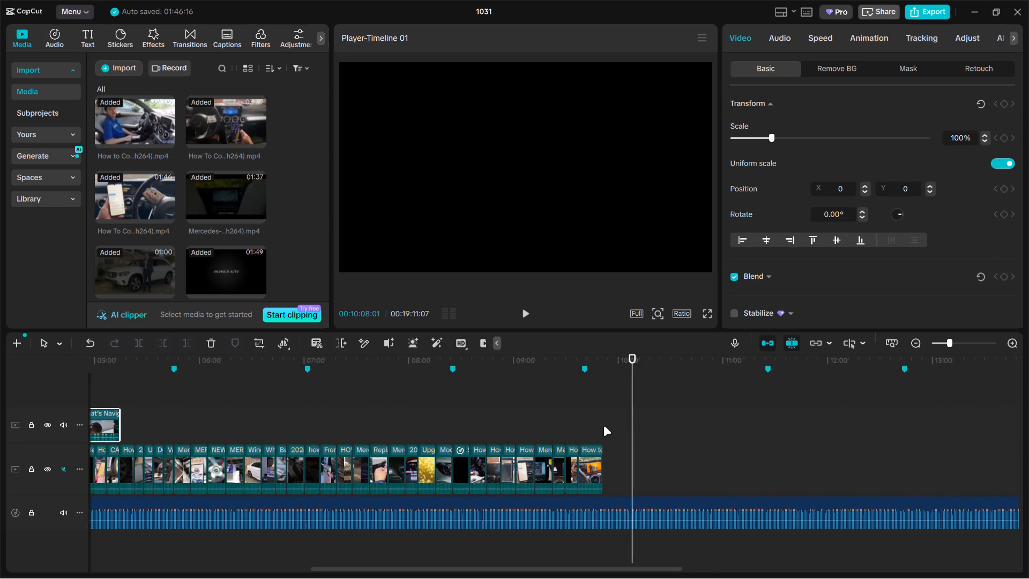
Trim off the opening of the last clip, "How to watch", and shorten its end to the section marker at about 00:09:40.
ctrl+click(591, 426)
ctrl+scroll(589, 426, up, 7)
drag(588, 428, 583, 429)
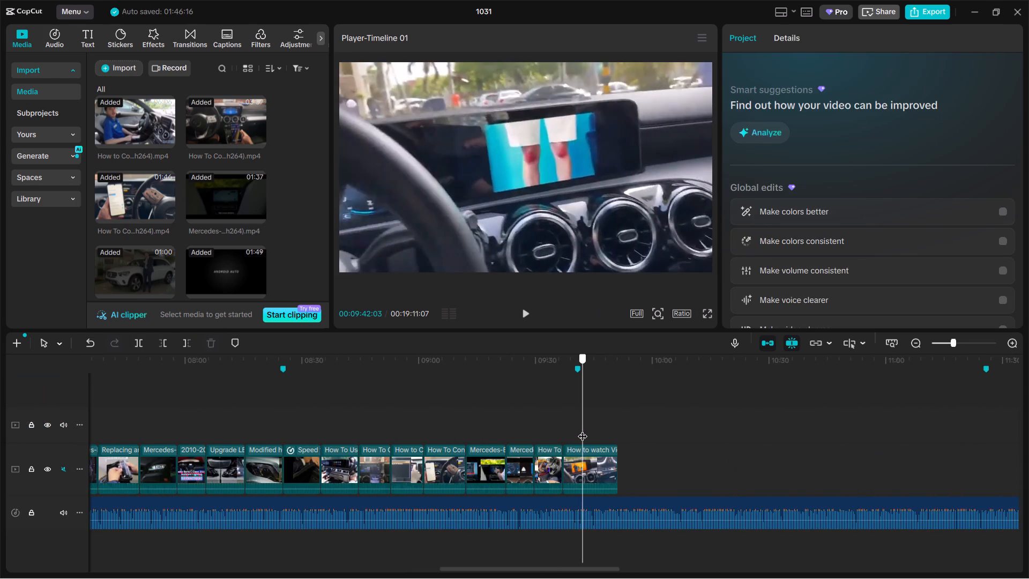
drag(583, 429, 596, 426)
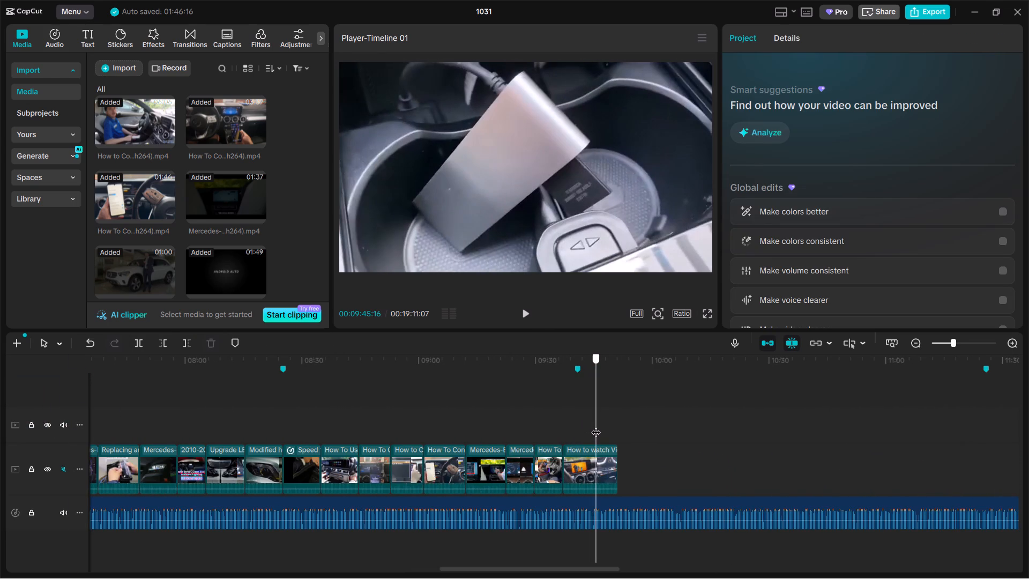
drag(596, 426, 593, 426)
click(584, 460)
drag(563, 461, 585, 459)
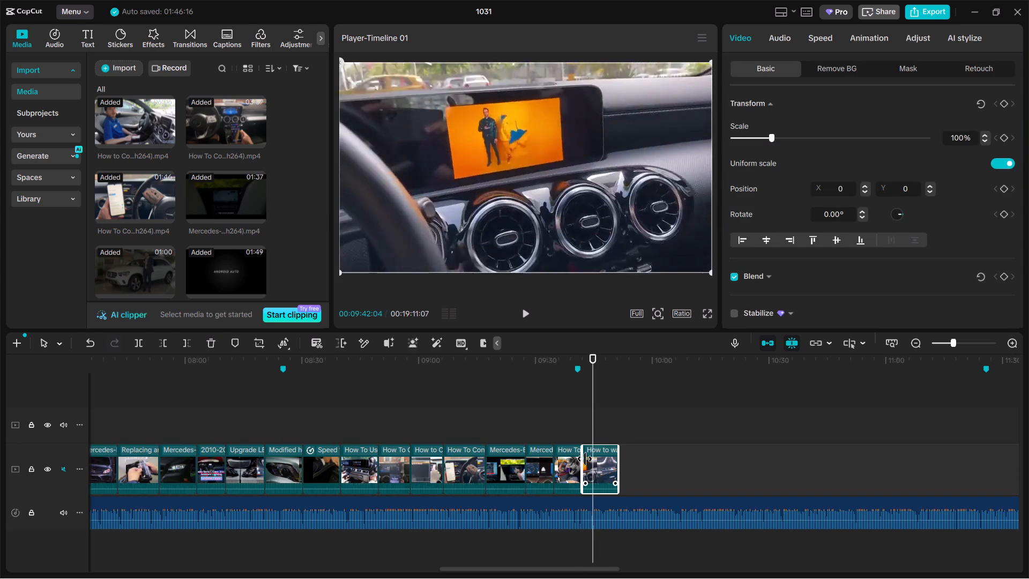
drag(585, 459, 592, 459)
drag(589, 459, 578, 463)
Trim about 2 seconds off the end of the phone-pairing "How To Con" clip at about 00:09:06.
click(444, 428)
click(446, 457)
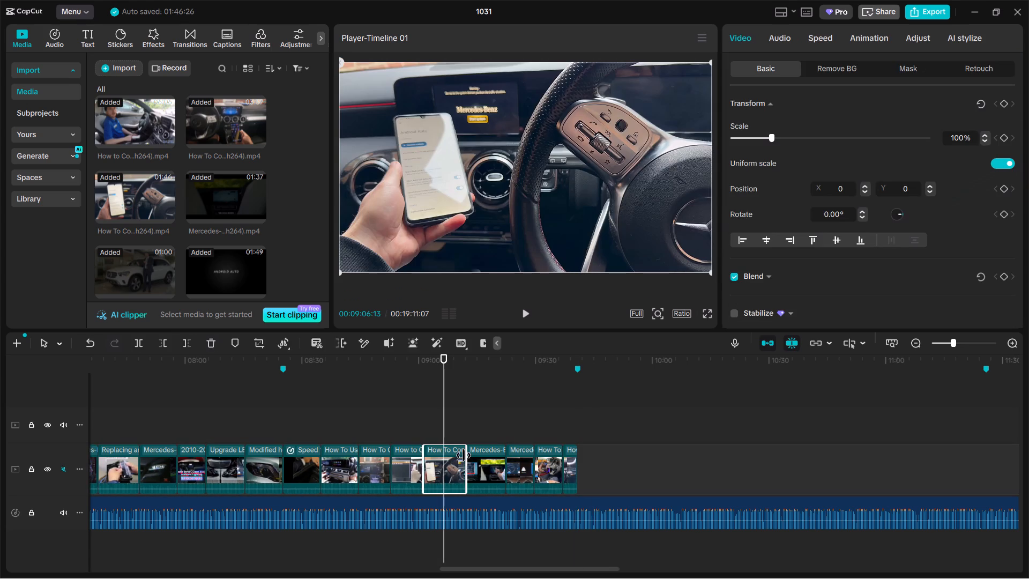
drag(464, 455, 457, 455)
Lengthen the last clip, "How to watch", and align its end with the section marker at about 00:09:40.
click(568, 453)
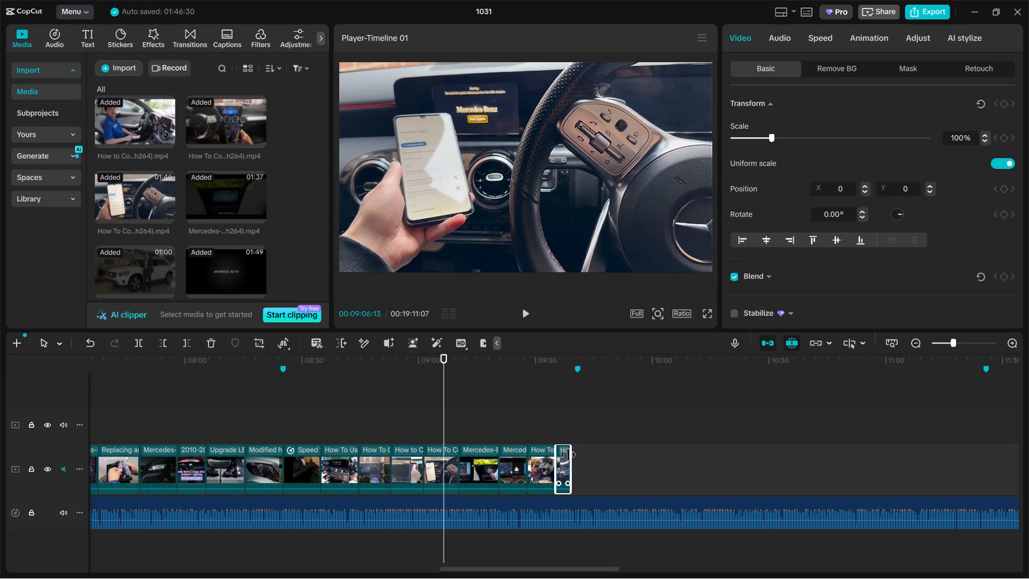
drag(568, 455, 581, 455)
click(569, 424)
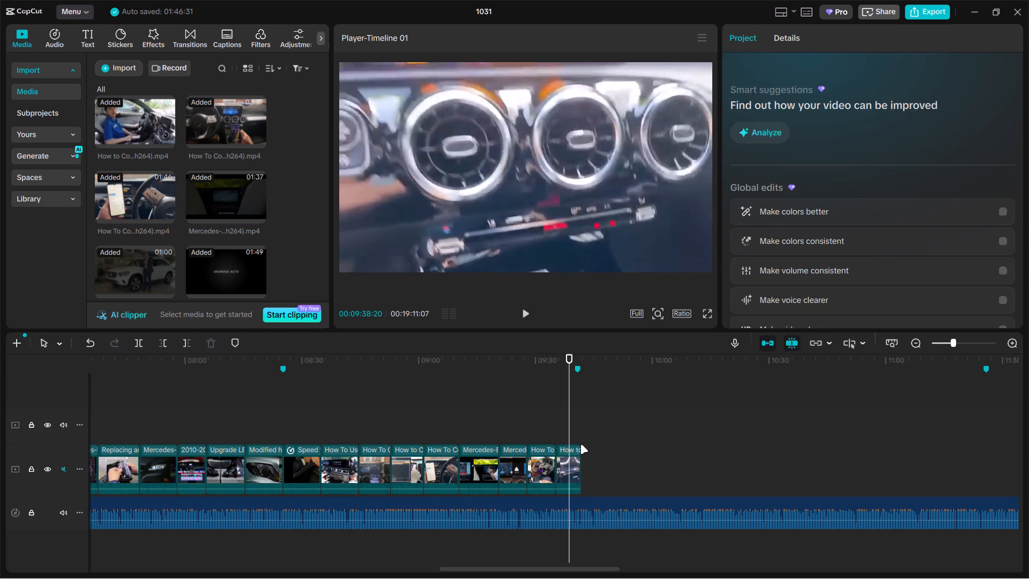
click(580, 455)
drag(580, 456, 595, 455)
drag(583, 460, 598, 459)
click(555, 461)
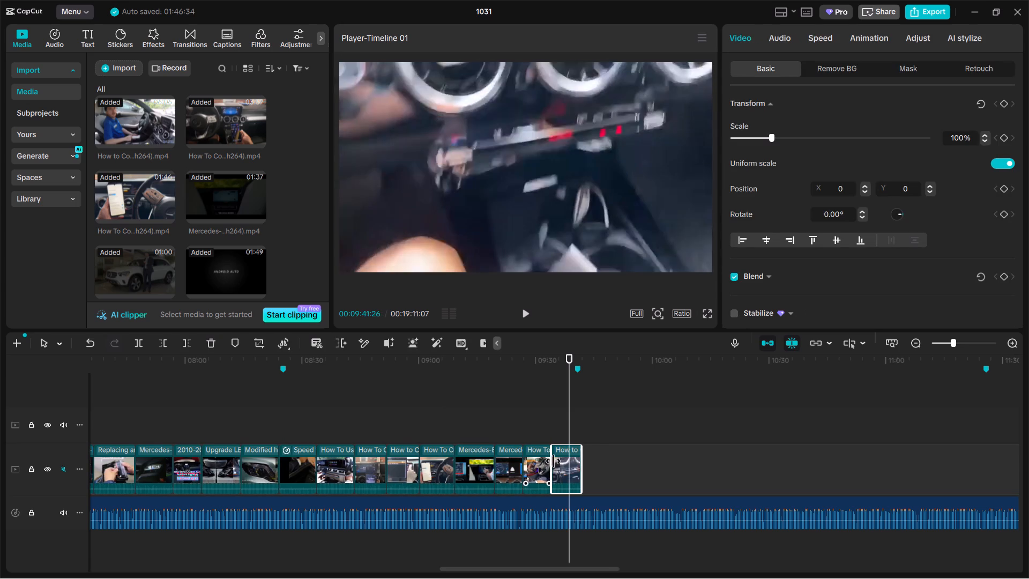
drag(586, 458, 577, 458)
Scrub back through the connectivity section from its last clip to the section start at about 00:08:25 to check the assembled clips.
click(545, 425)
drag(522, 432, 487, 435)
drag(450, 433, 424, 436)
drag(371, 433, 353, 433)
drag(317, 434, 304, 434)
click(285, 434)
drag(289, 430, 336, 424)
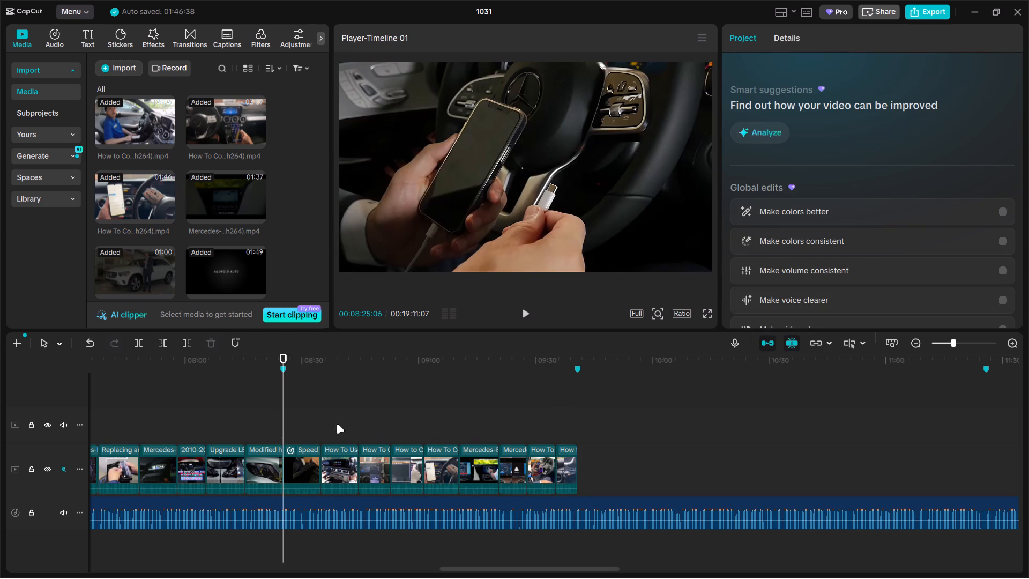
click(337, 424)
Scale up the letterboxed Mercedes navigation clip at about 00:09:14 beyond 100%.
drag(337, 424, 490, 424)
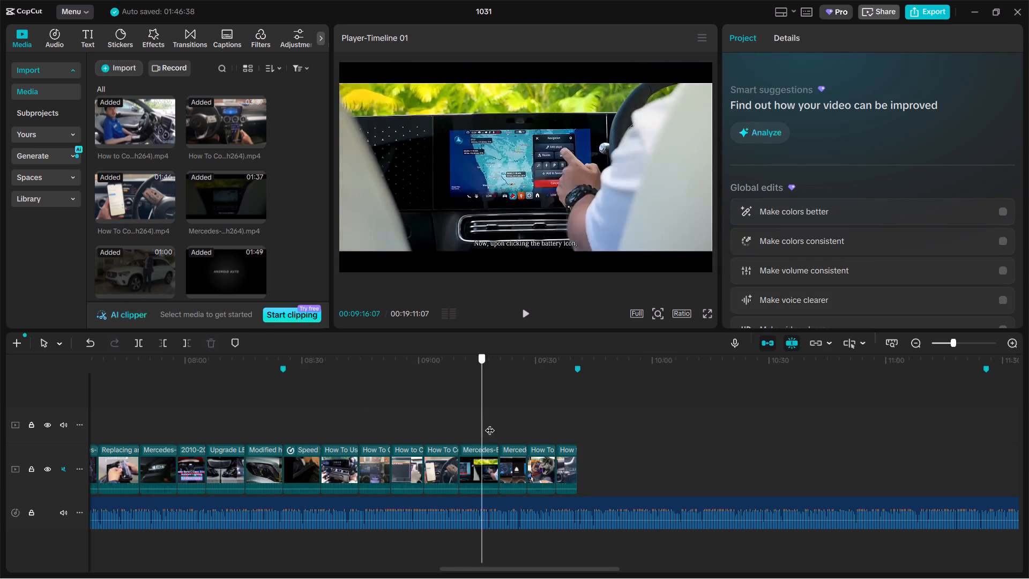
drag(490, 424, 473, 427)
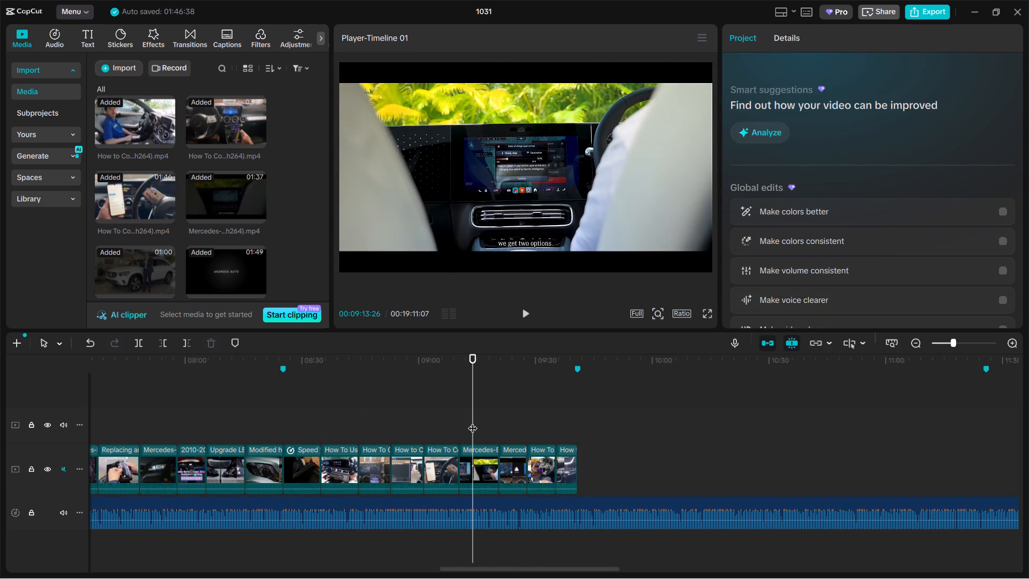
click(583, 163)
click(485, 450)
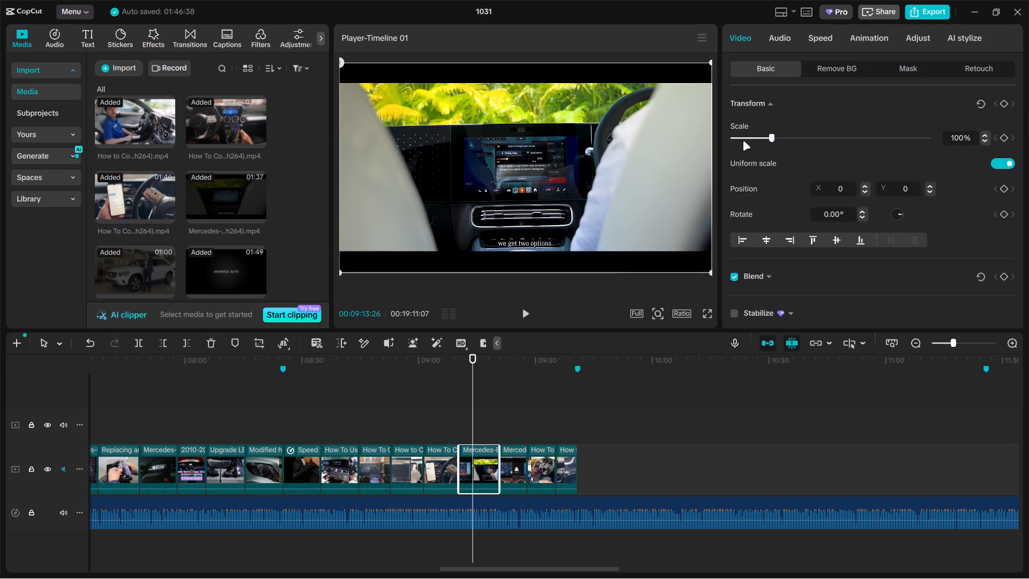
drag(769, 140, 791, 138)
Play the voiceover from about 00:09:40 to hear how the next section begins.
click(528, 404)
drag(528, 406, 563, 407)
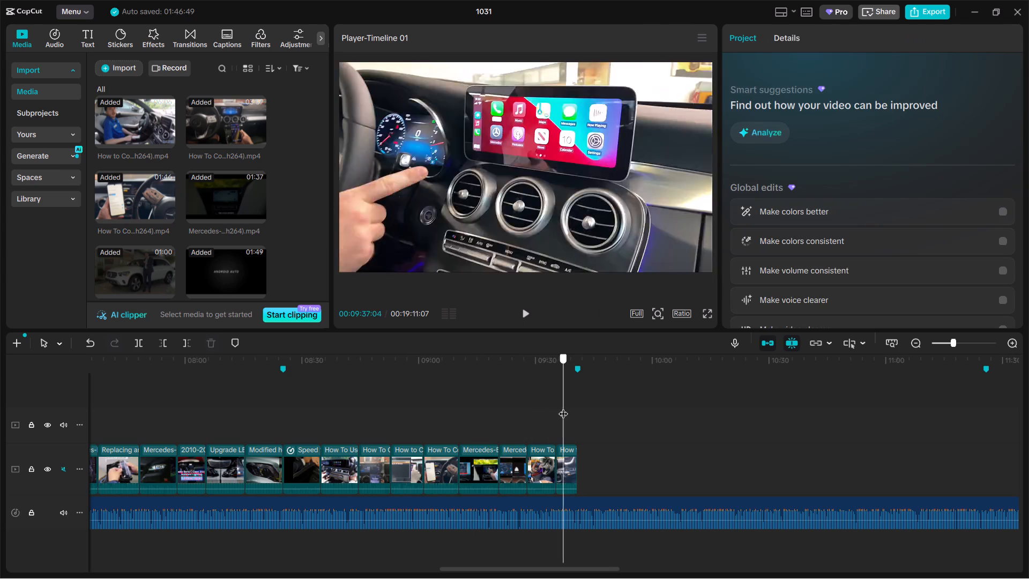
drag(563, 407, 572, 407)
key(space)
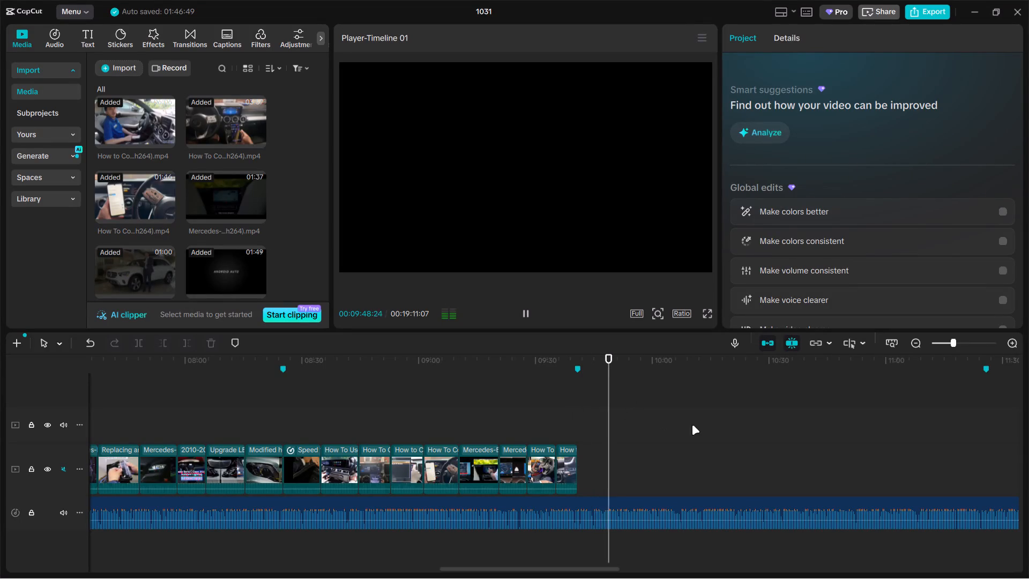
key(space)
Import all the media files from the "03" subfolder of the EDIT folder.
click(107, 70)
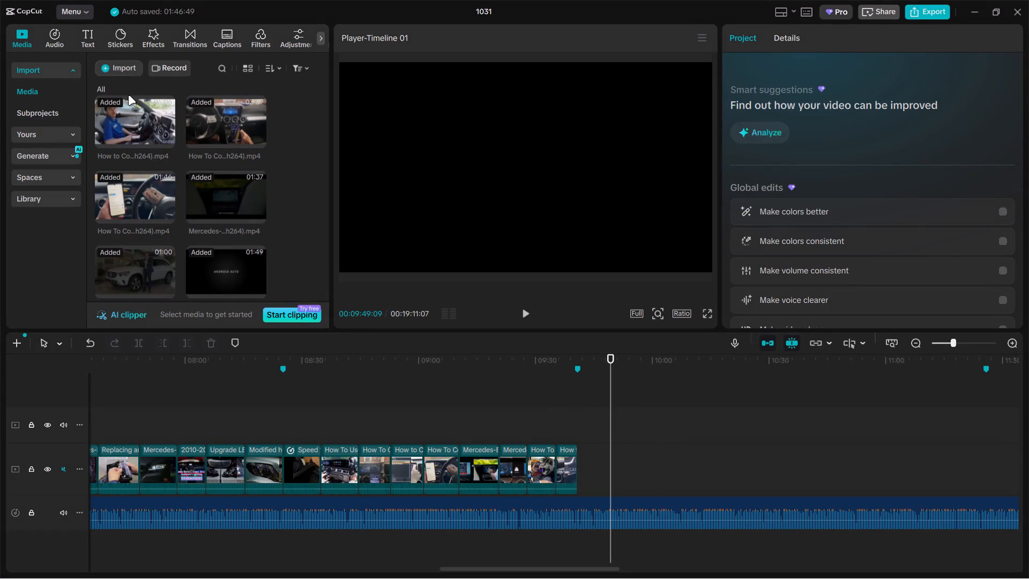
click(128, 95)
click(77, 37)
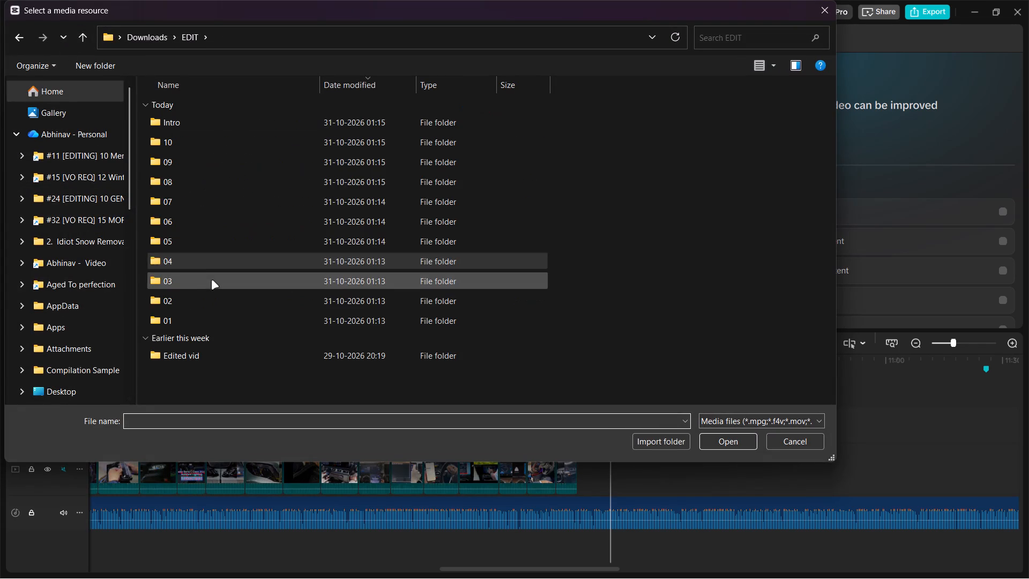
double_click(211, 280)
key(ctrl+a)
key(Return)
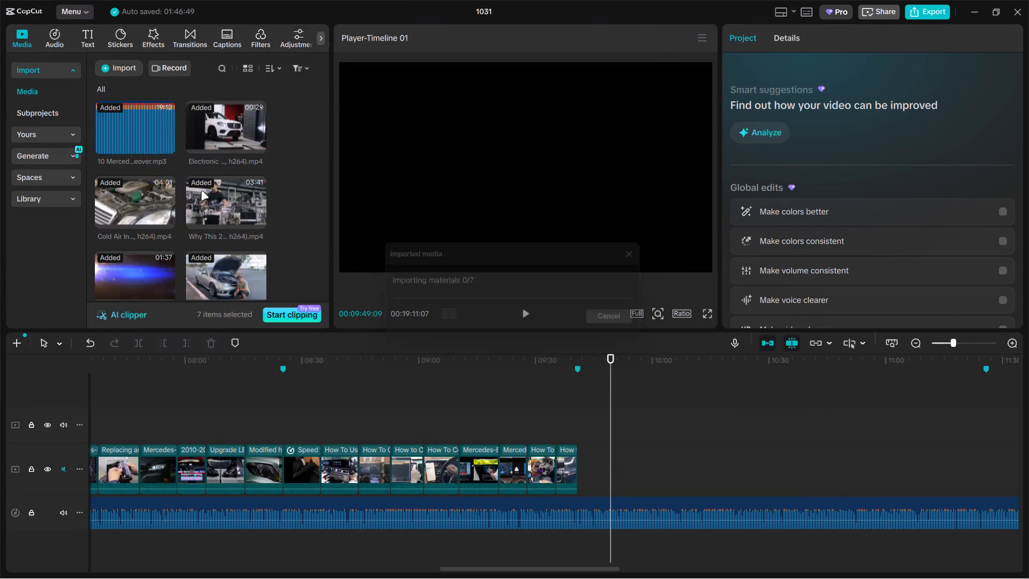
Append the seven newly imported clips to the main video track, directly after the "How to watch" clip at about 00:09:40.
drag(155, 121, 611, 468)
drag(606, 462, 607, 461)
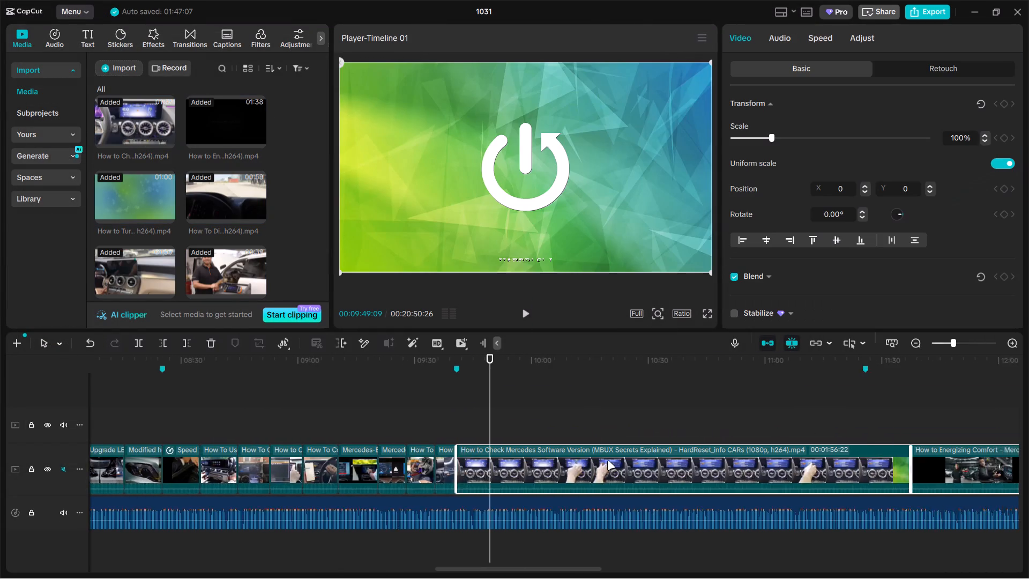
drag(607, 461, 603, 456)
Cut the "How to Check Mercedes Software Version" clip at about 00:10:09 and delete the part before the cut.
click(281, 403)
drag(281, 404, 317, 404)
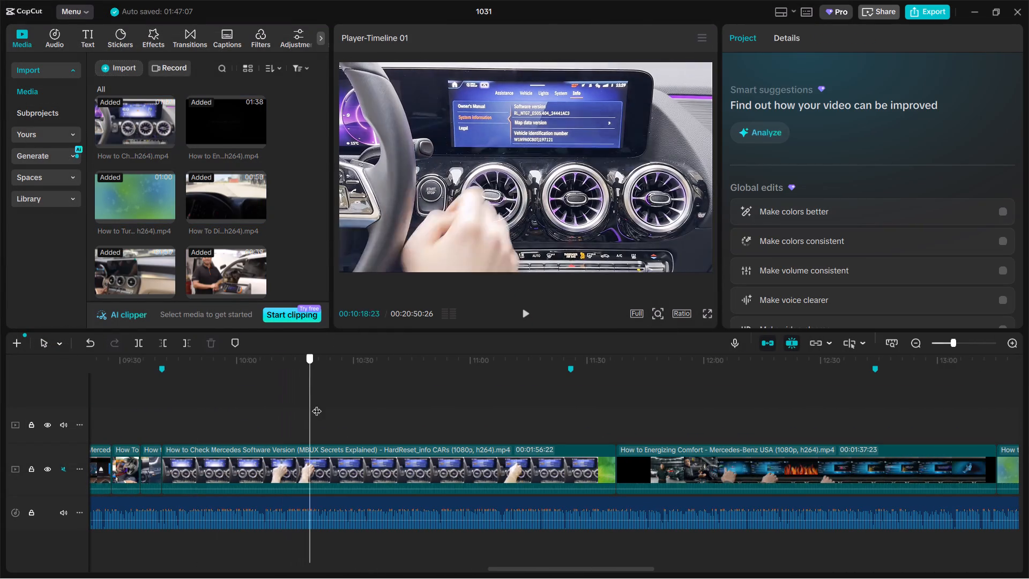
drag(317, 404, 274, 406)
click(288, 471)
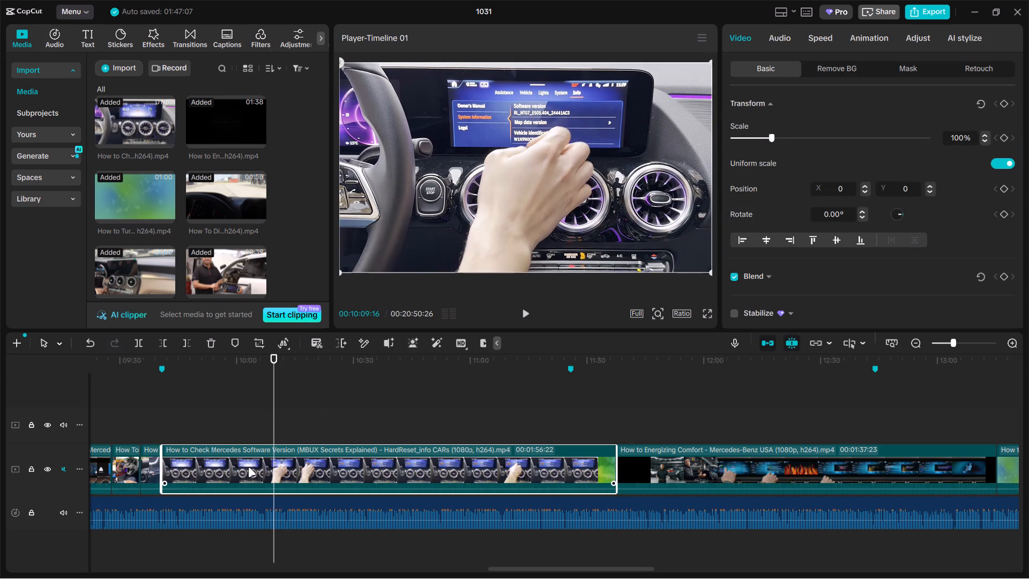
key(ctrl+b)
click(226, 472)
key(BackSpace)
Cut the "How to Check Mercedes Software Version" clip at 00:09:50 and delete the part after the cut.
click(198, 433)
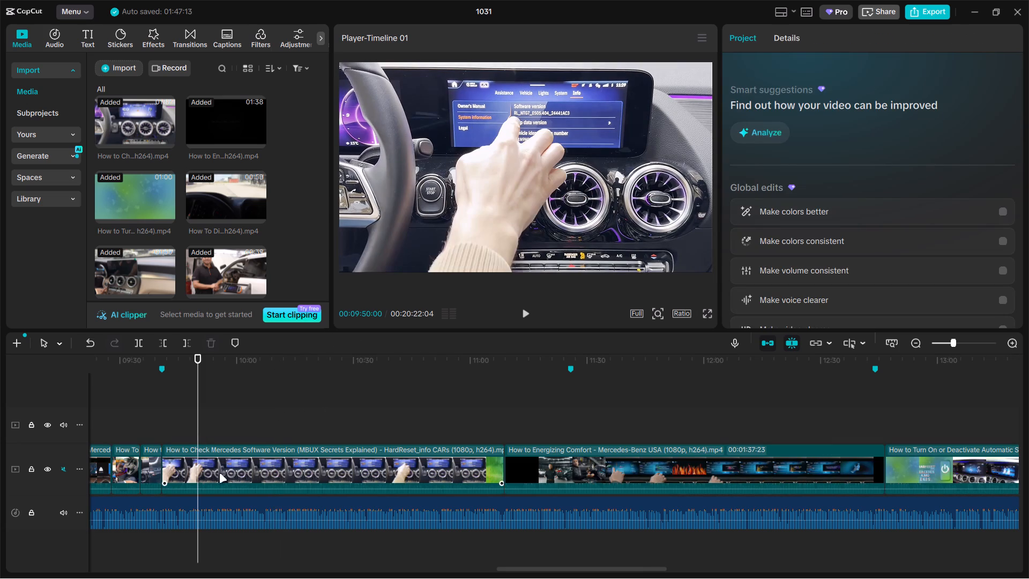
click(221, 481)
key(ctrl+b)
key(BackSpace)
Cut the "How to Energizing Comfort" clip at about 00:10:33 and delete the part before the cut.
drag(200, 425, 244, 434)
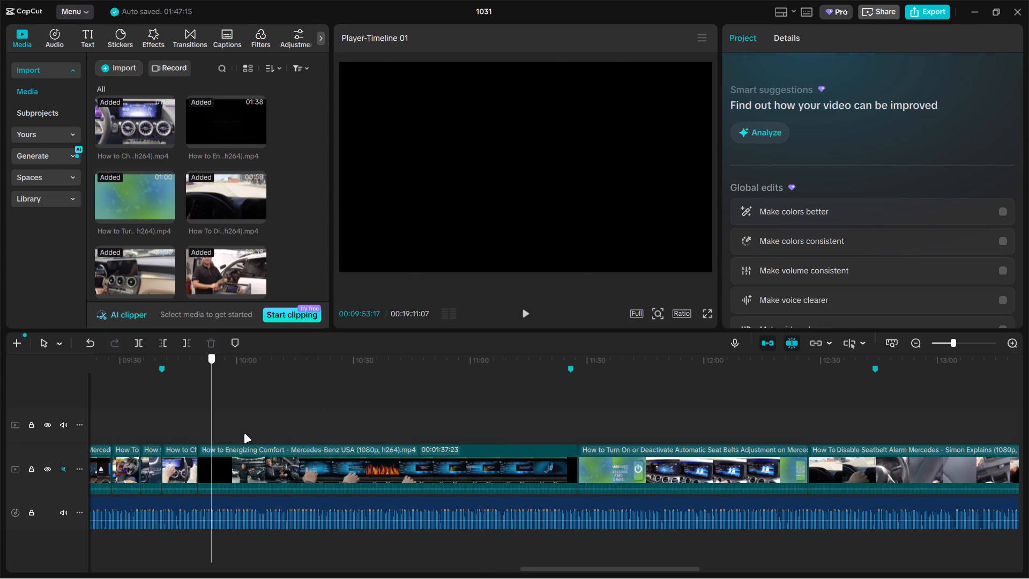
drag(244, 434, 398, 445)
click(368, 496)
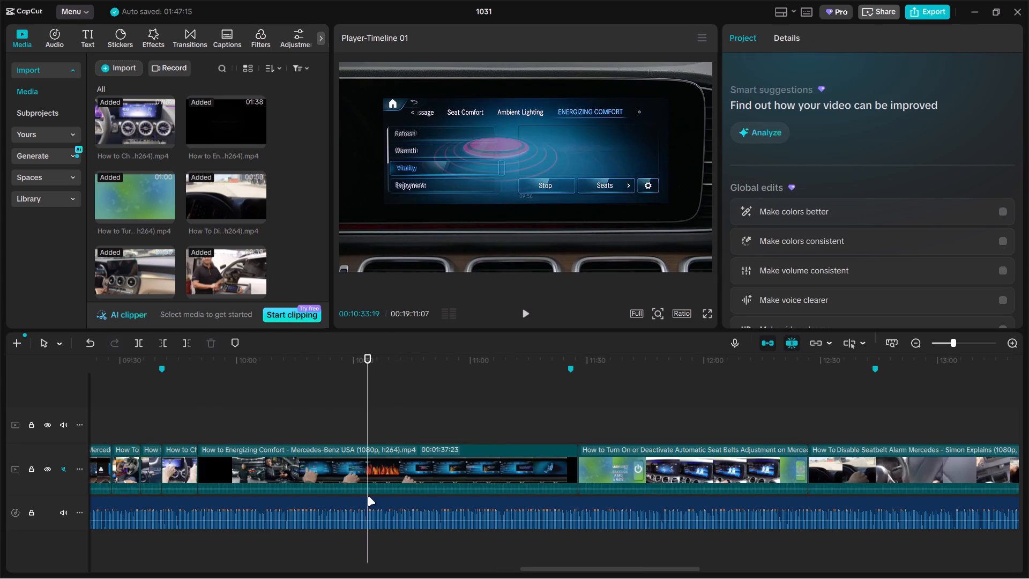
key(ctrl+b)
click(371, 482)
click(330, 458)
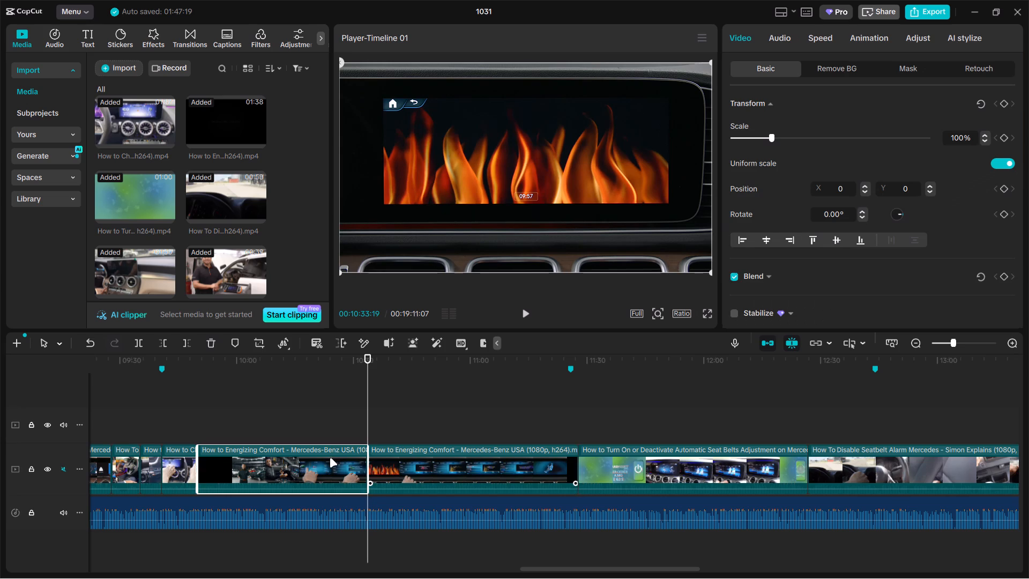
key(BackSpace)
Cut the remaining "How to Energizing Comfort" clip at about 00:09:59 and delete the part after the cut.
click(201, 420)
drag(201, 420, 234, 420)
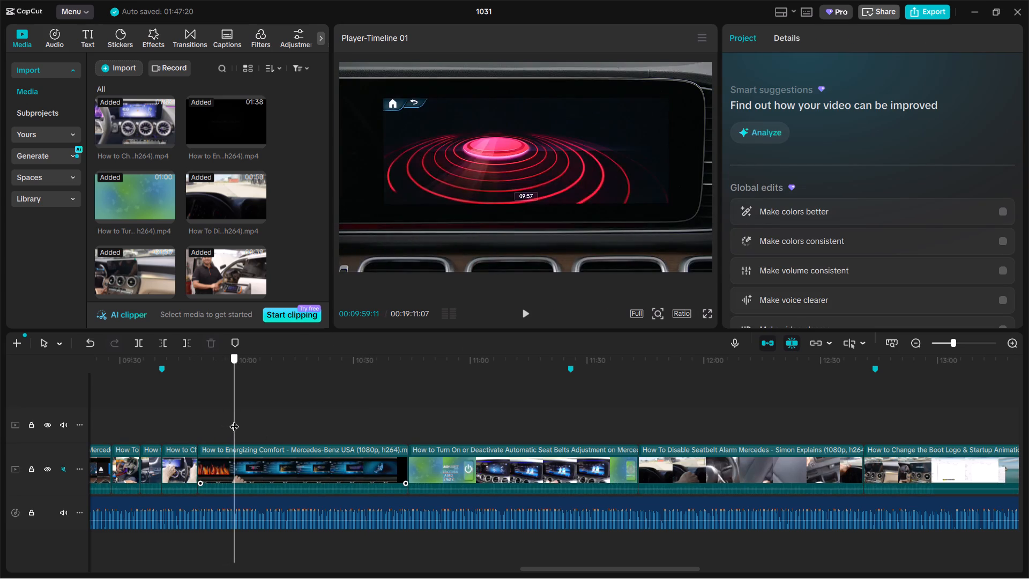
drag(234, 420, 233, 420)
click(242, 470)
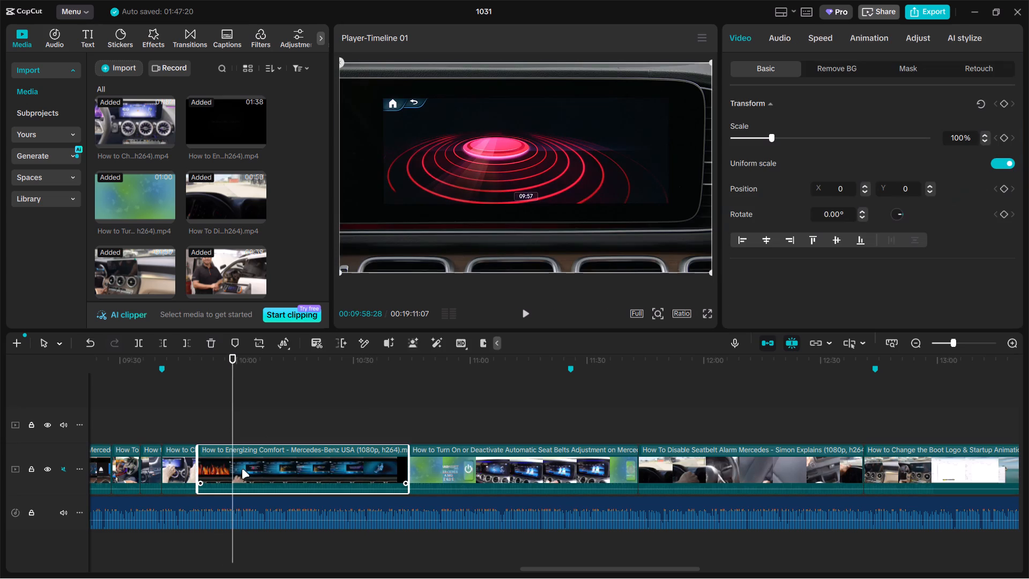
key(ctrl+b)
key(BackSpace)
Cut the "How to Turn On or Deactivate Automatic Seat Belts Adjustment" clip at about 00:10:18 and delete the part before the cut.
drag(234, 422, 309, 439)
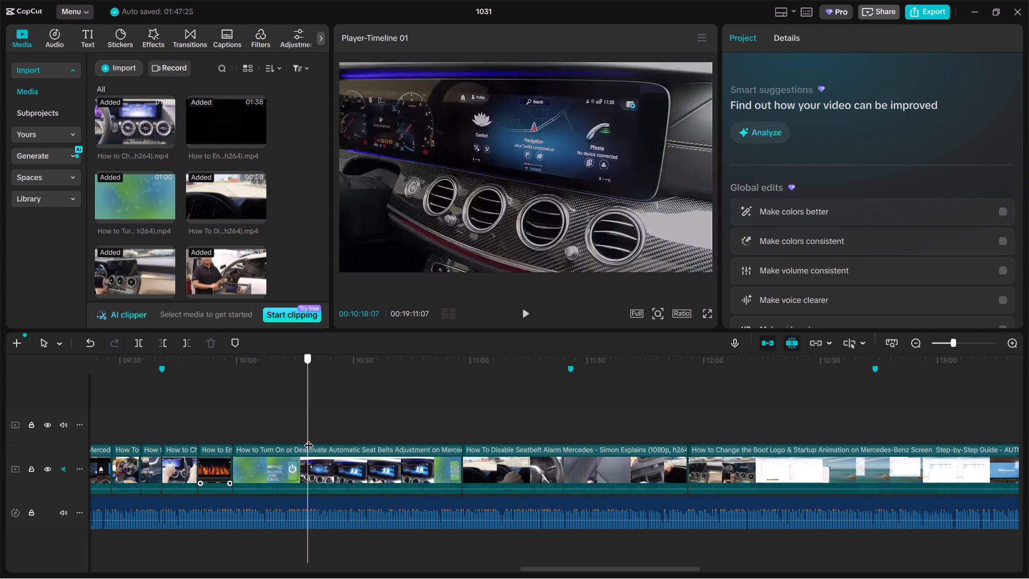
drag(309, 439, 307, 440)
click(303, 478)
key(ctrl+b)
click(280, 468)
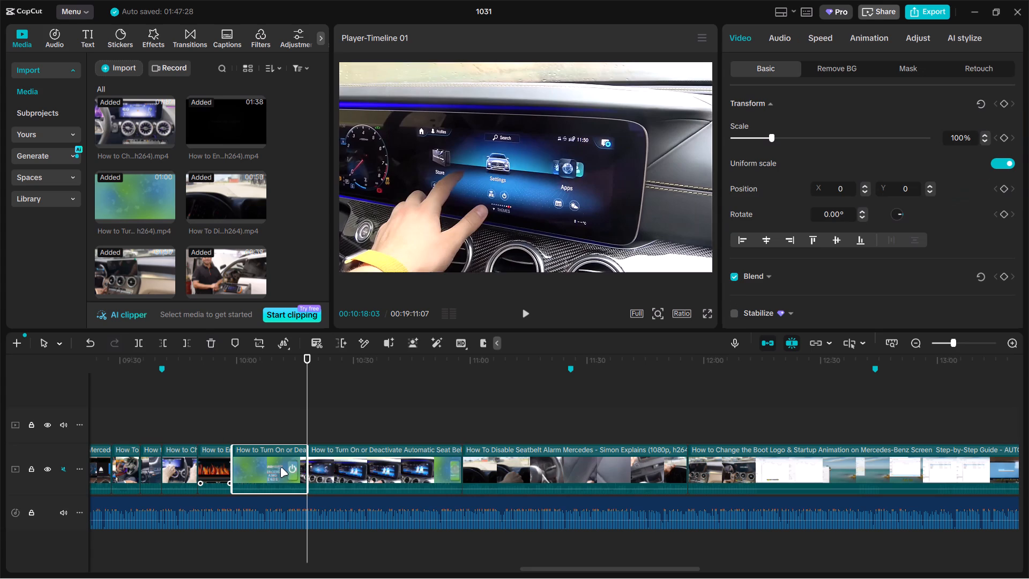
key(BackSpace)
Cut the remaining seat belts adjustment clip at about 00:10:07 and delete the part after the cut.
click(257, 425)
drag(257, 425, 265, 425)
click(282, 464)
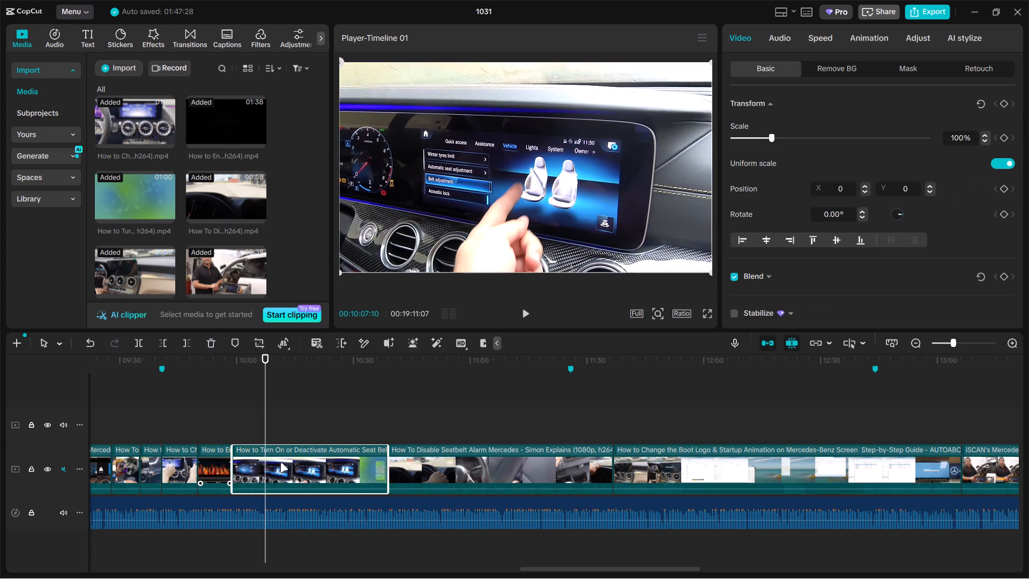
key(ctrl+b)
key(BackSpace)
Skim the "How To Disable Seatbelt Alarm Mercedes" clip, cut it at about 00:10:47 and delete the part before the cut.
drag(269, 426, 335, 435)
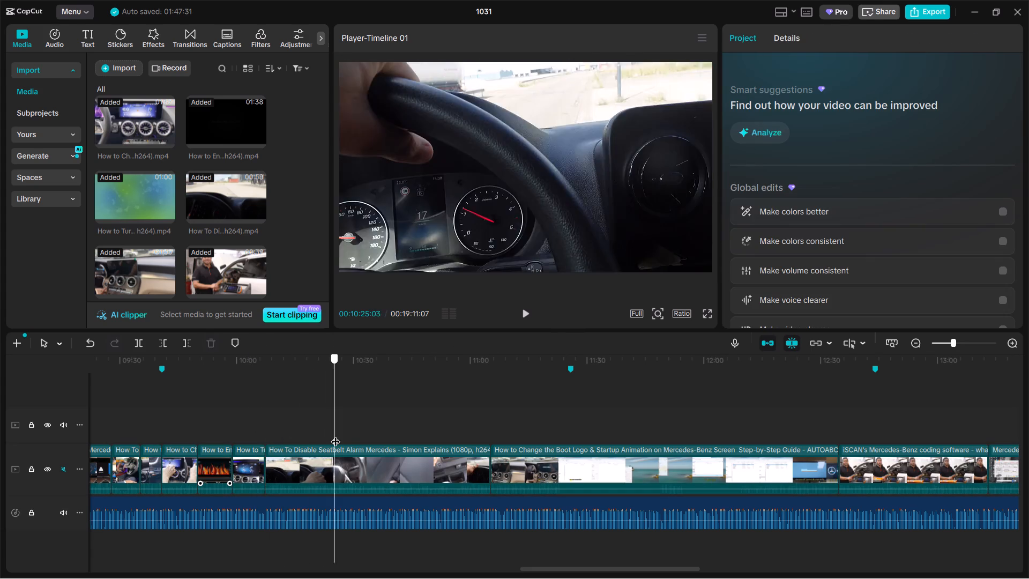
drag(335, 435, 354, 435)
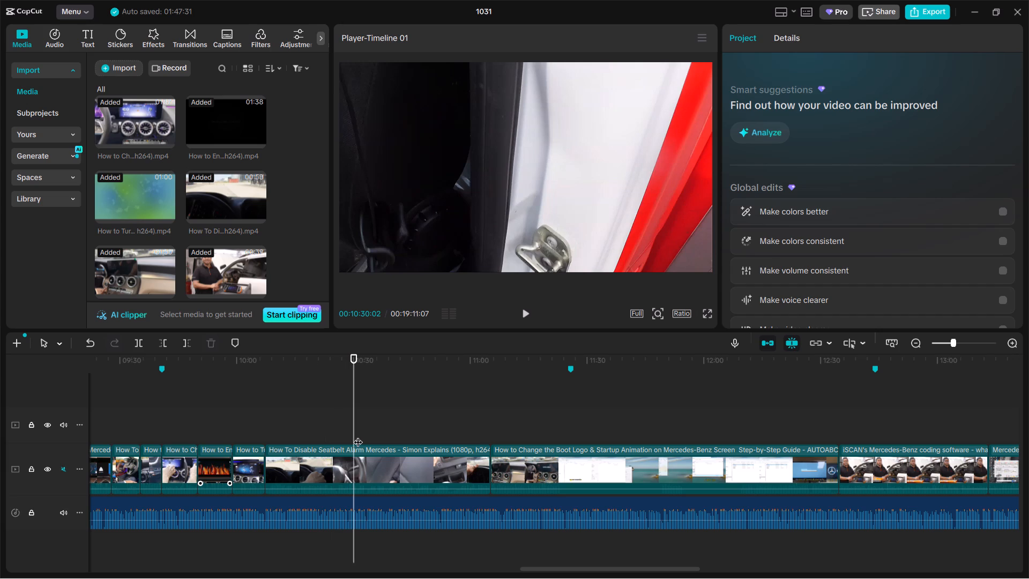
drag(355, 418, 360, 418)
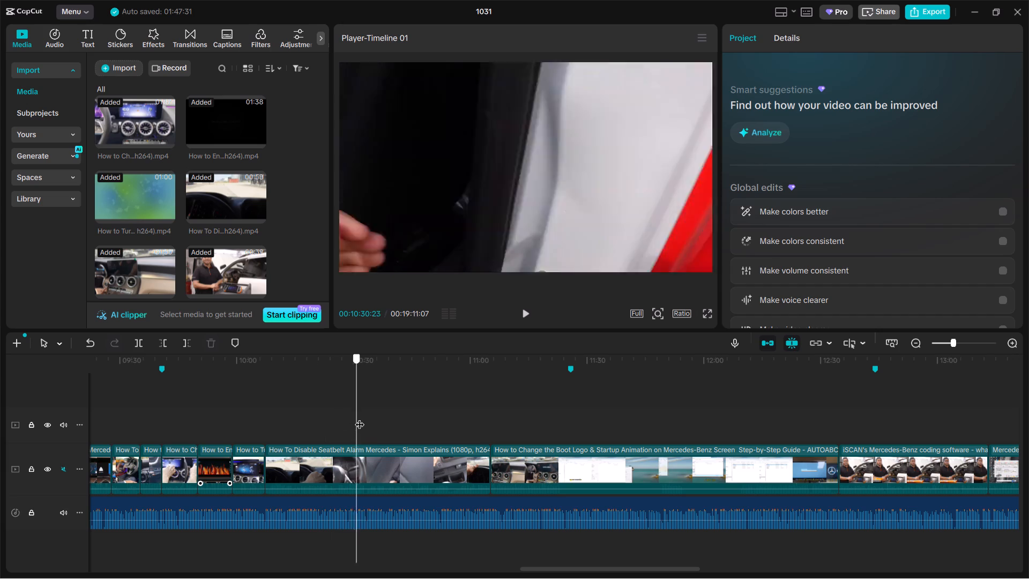
drag(360, 418, 423, 417)
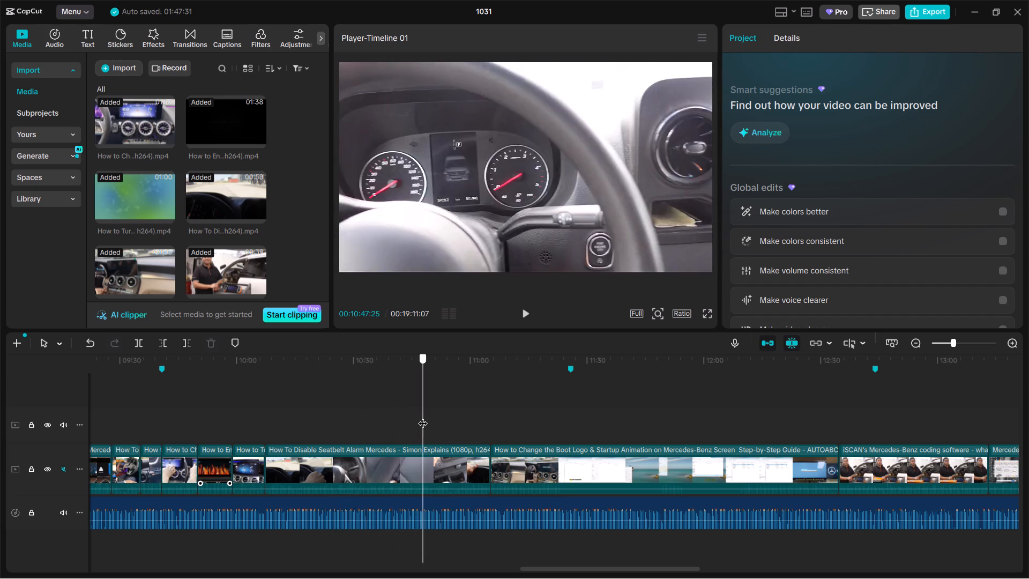
drag(423, 417, 422, 415)
click(431, 478)
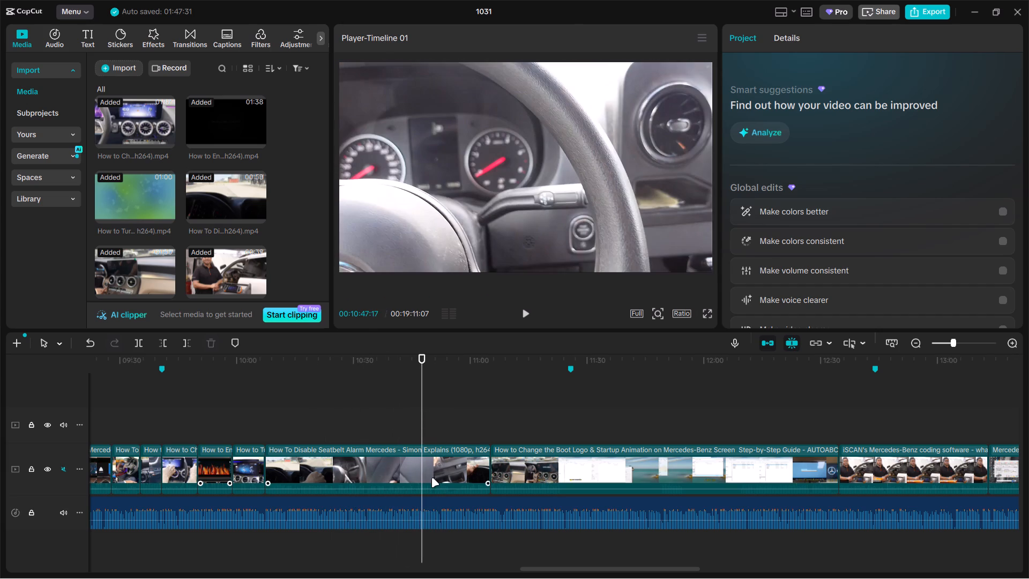
key(ctrl+b)
click(376, 460)
key(BackSpace)
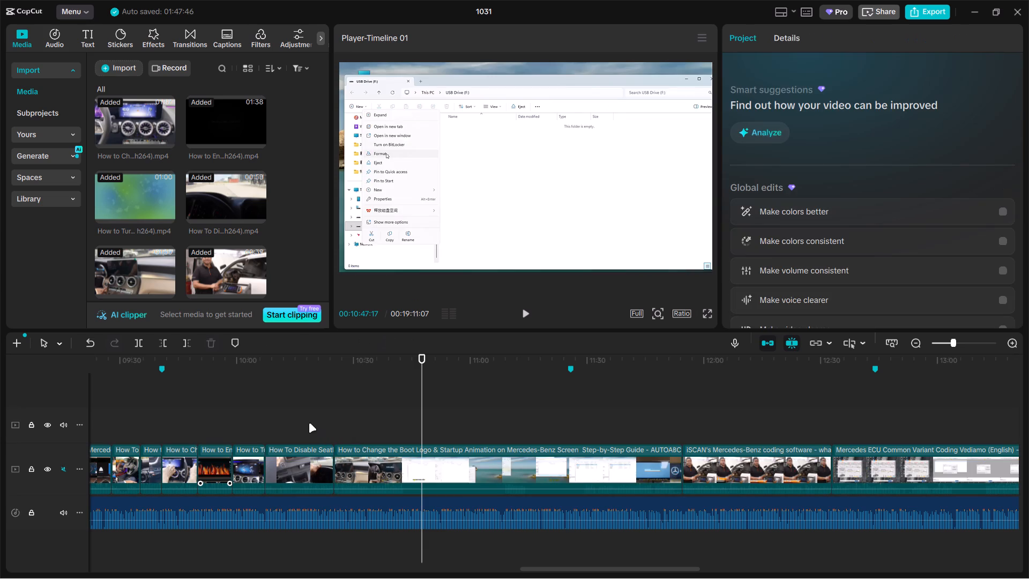
Cut the remaining seatbelt alarm clip at about 00:10:17, delete the rest, and shorten its end to about 00:10:15.
click(292, 425)
drag(294, 435, 304, 432)
click(311, 464)
key(ctrl+b)
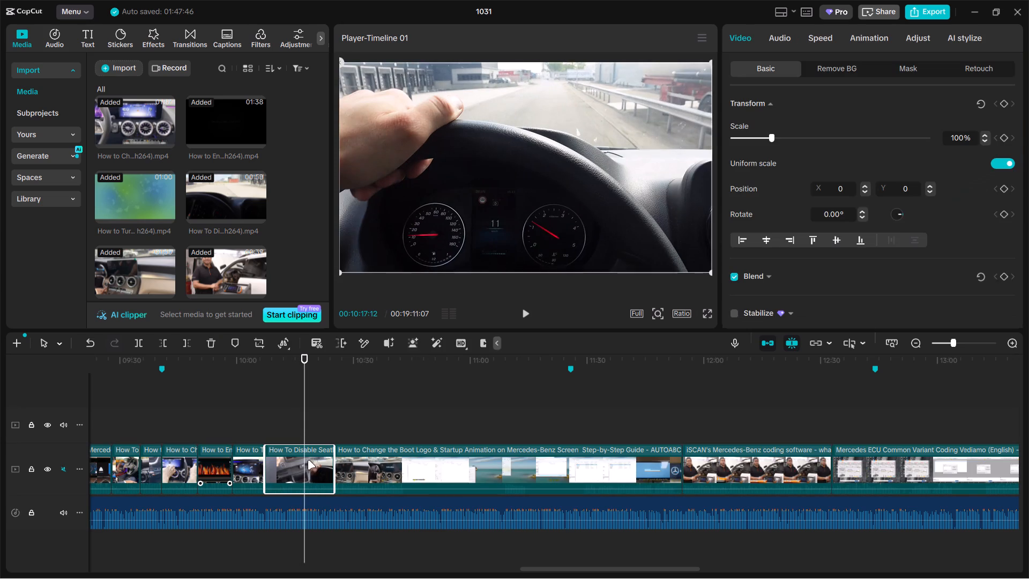
key(BackSpace)
click(293, 458)
drag(303, 461, 295, 461)
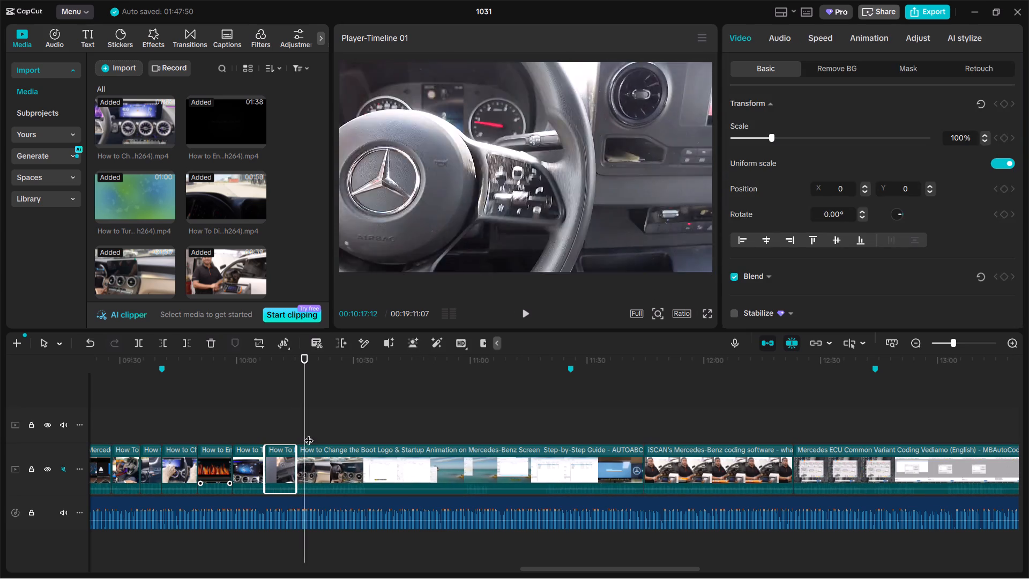
Skim the "How to Change the Boot Logo & Startup Animation" clip, cut it at about 00:11:24 and delete the part before the cut.
click(309, 433)
drag(325, 432, 355, 430)
drag(353, 428, 422, 426)
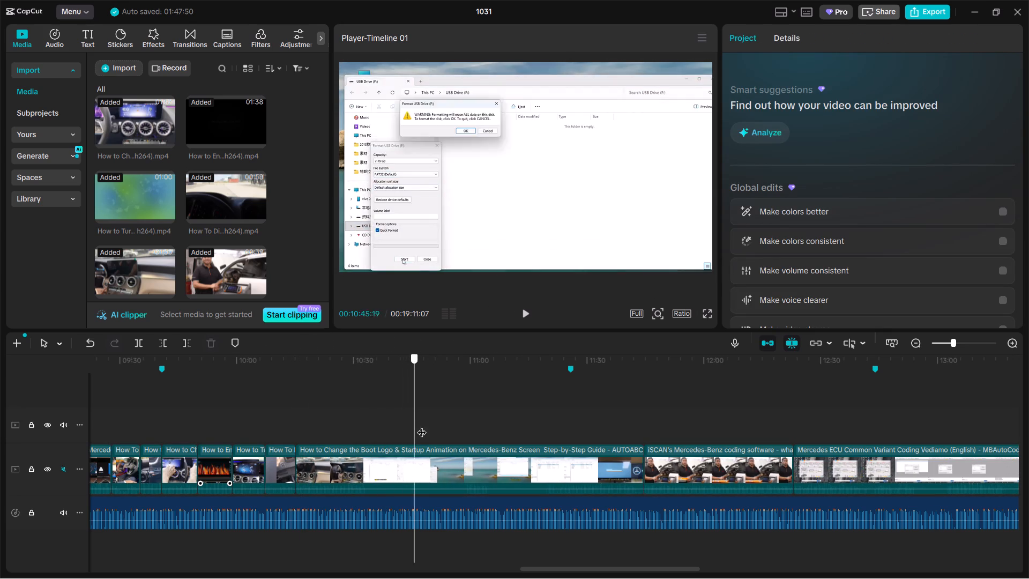
drag(422, 426, 583, 428)
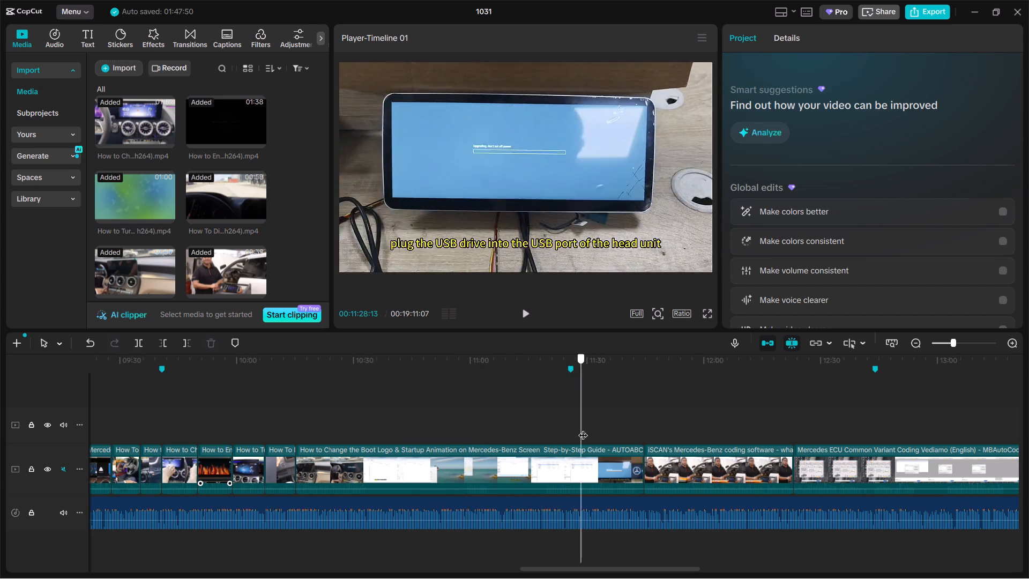
drag(583, 428, 565, 432)
click(548, 472)
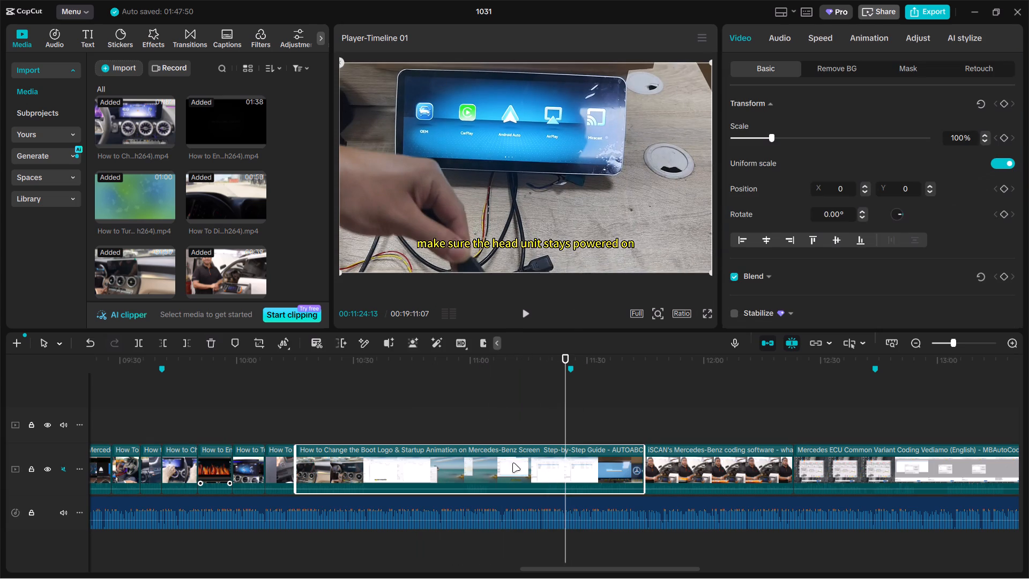
key(ctrl+b)
click(494, 458)
key(BackSpace)
Cut the remaining boot logo clip at about 00:10:24 and delete the part after the cut.
click(338, 422)
drag(338, 422, 334, 423)
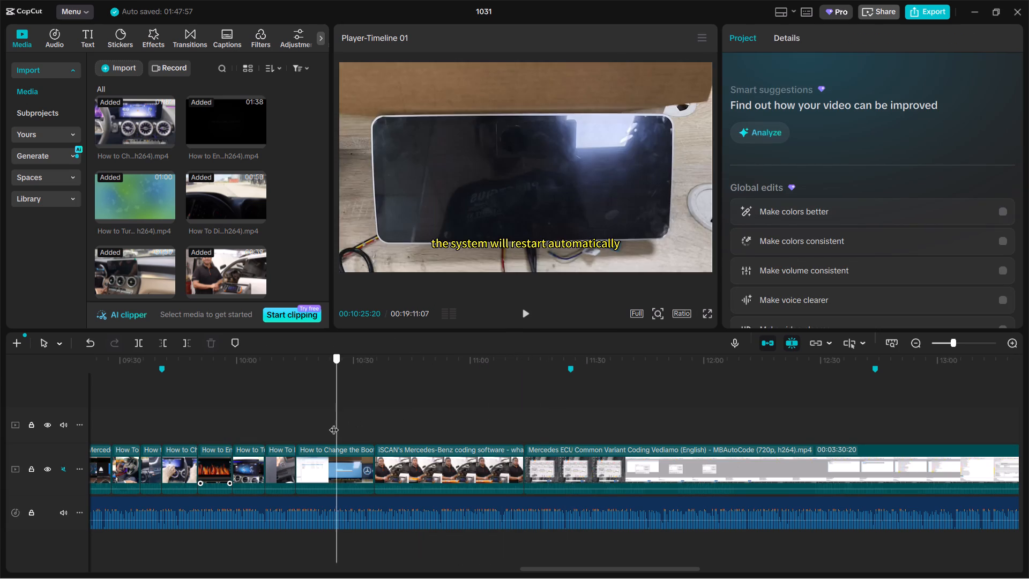
drag(334, 423, 331, 424)
click(344, 454)
key(ctrl+b)
key(BackSpace)
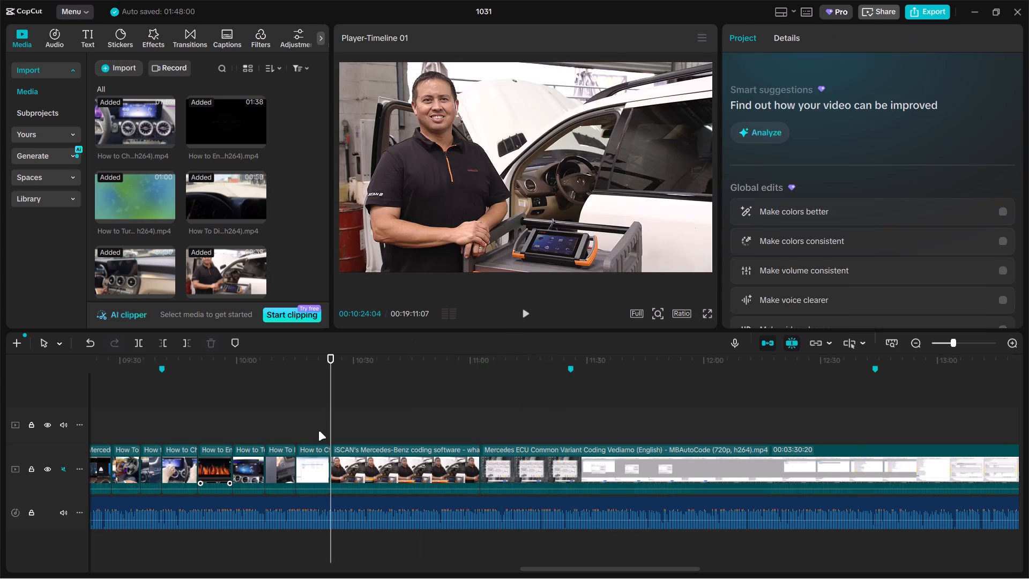
Enlarge the boot logo clip to a scale of 154% so its burned-in subtitles fall outside the frame.
click(310, 426)
click(489, 131)
drag(776, 142, 790, 138)
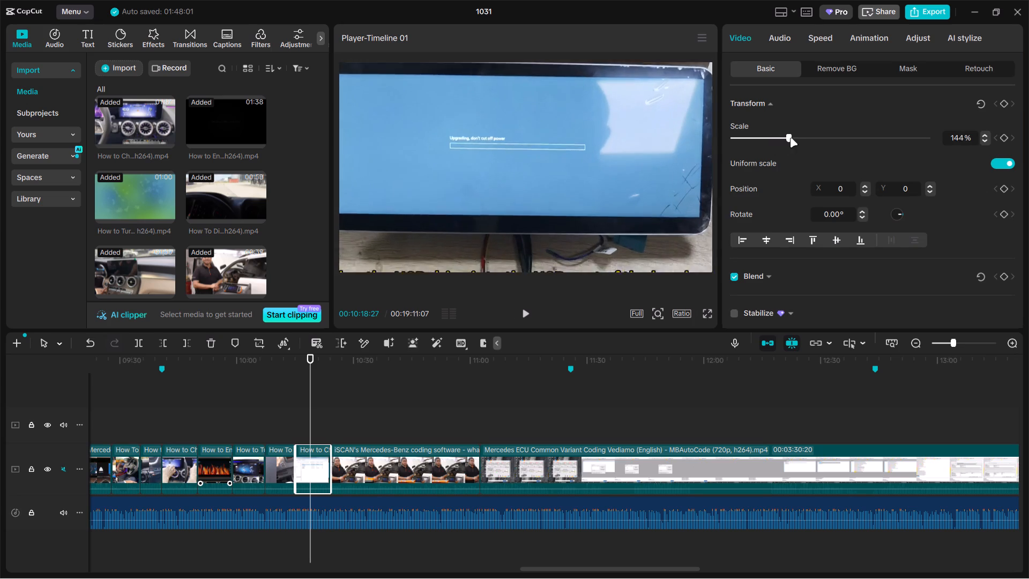
drag(790, 138, 793, 136)
drag(638, 173, 638, 182)
Skim through the "iSCAN's Mercedes-Benz coding software" clip and delete it from the main video track.
ctrl+scroll(502, 413, down, 6)
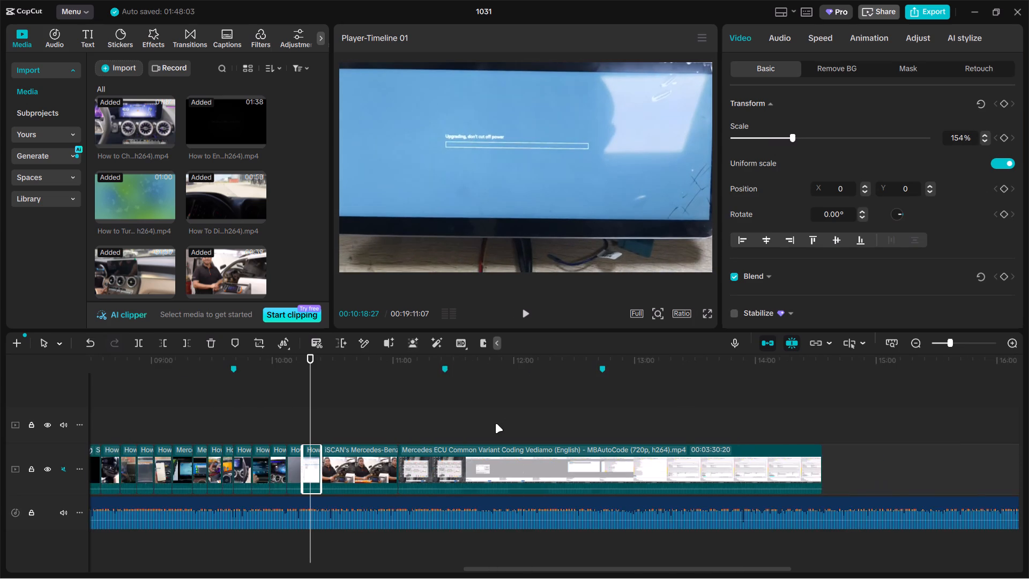
ctrl+scroll(495, 424, down, 4)
ctrl+scroll(494, 424, up, 12)
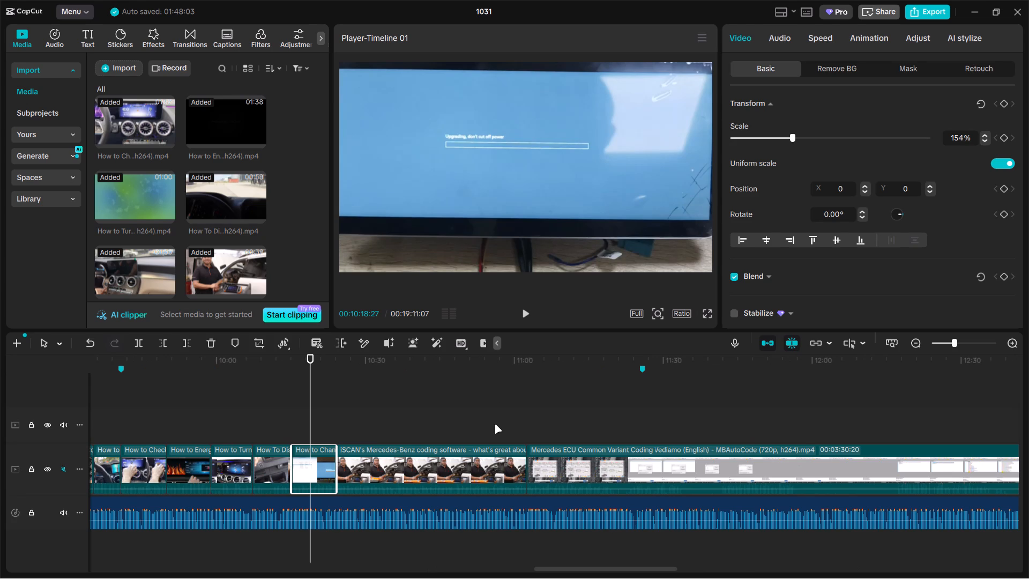
click(347, 423)
drag(347, 423, 516, 406)
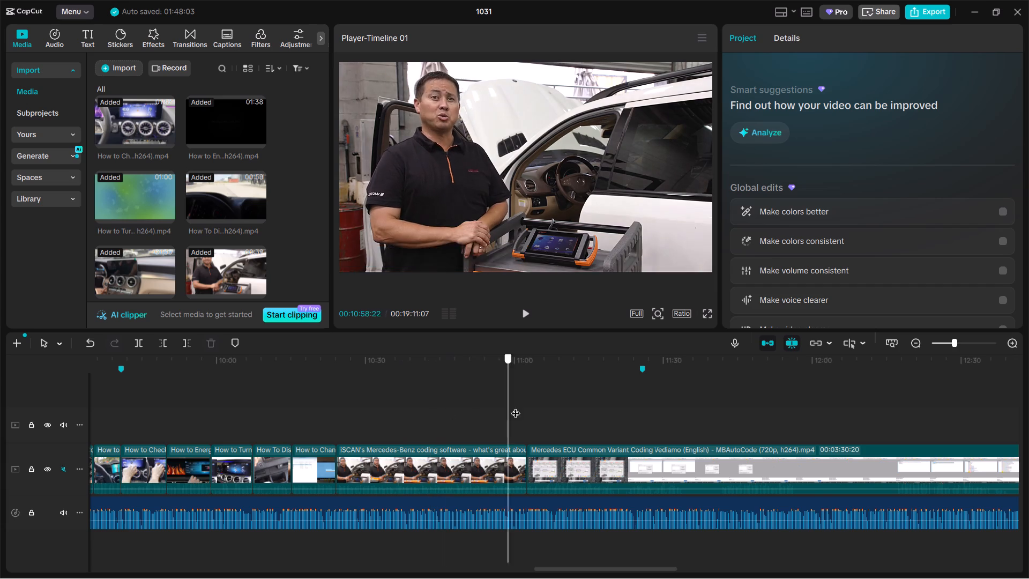
drag(516, 406, 336, 418)
click(380, 467)
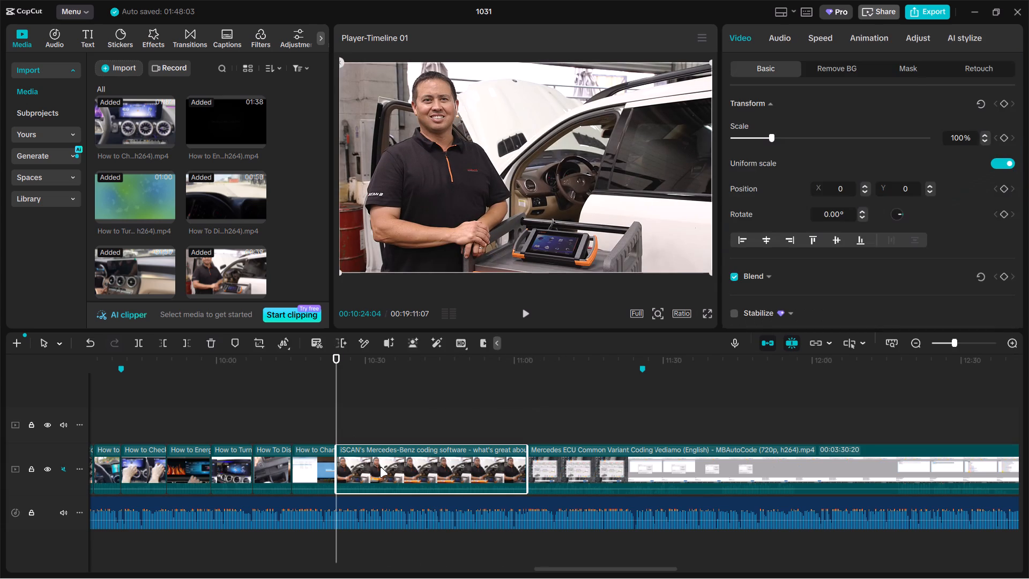
key(BackSpace)
Skim through the "Mercedes ECU Common Variant Coding Vediamo" clip and delete it from the main video track.
drag(336, 416, 420, 410)
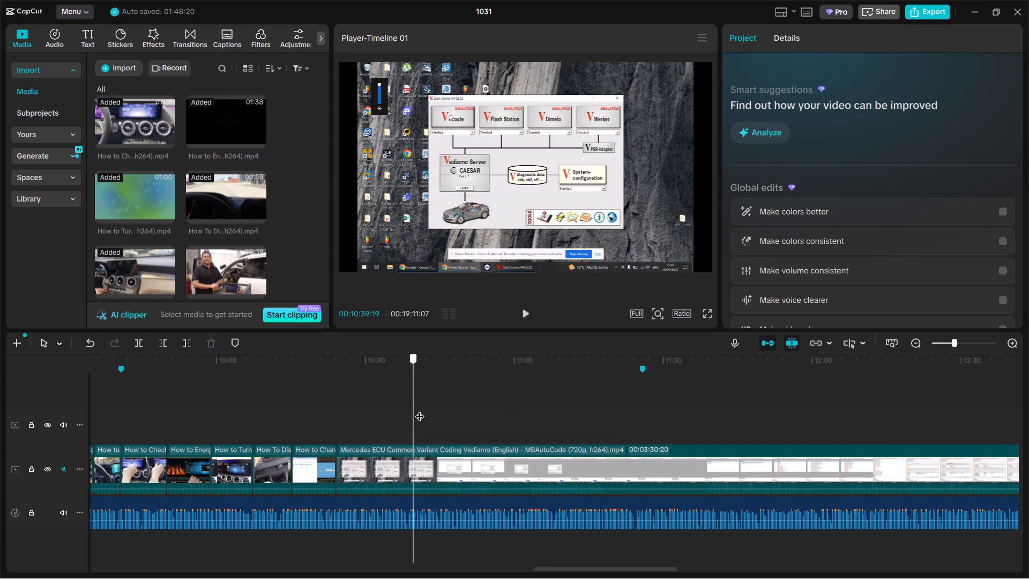
drag(420, 410, 601, 413)
ctrl+scroll(600, 423, down, 10)
drag(583, 444, 628, 429)
click(626, 429)
drag(626, 429, 654, 429)
click(600, 484)
key(BackSpace)
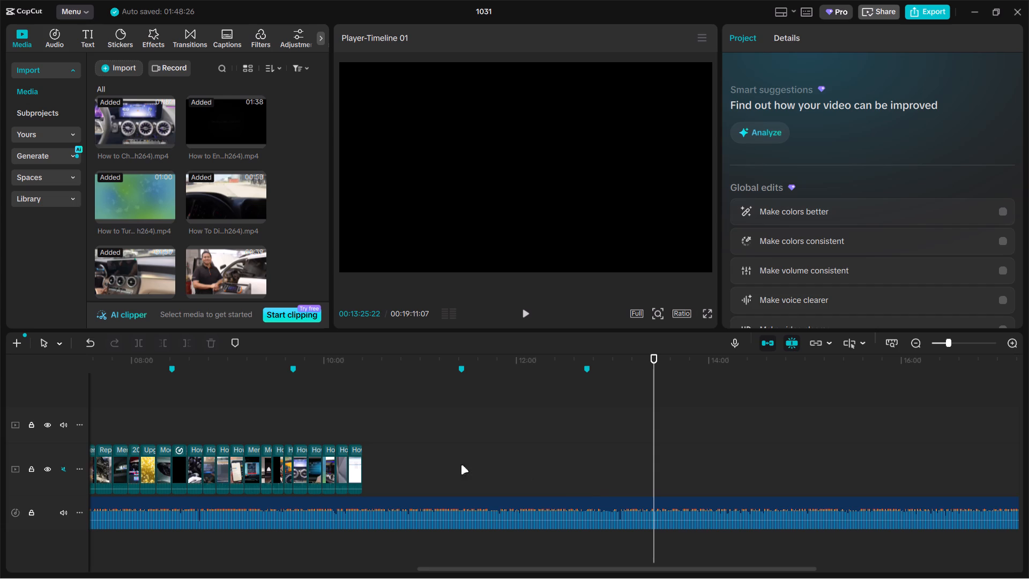
Move both clips from the overlay track to the end of the main video track, at about 00:10:24.
click(211, 424)
drag(211, 424, 19, 400)
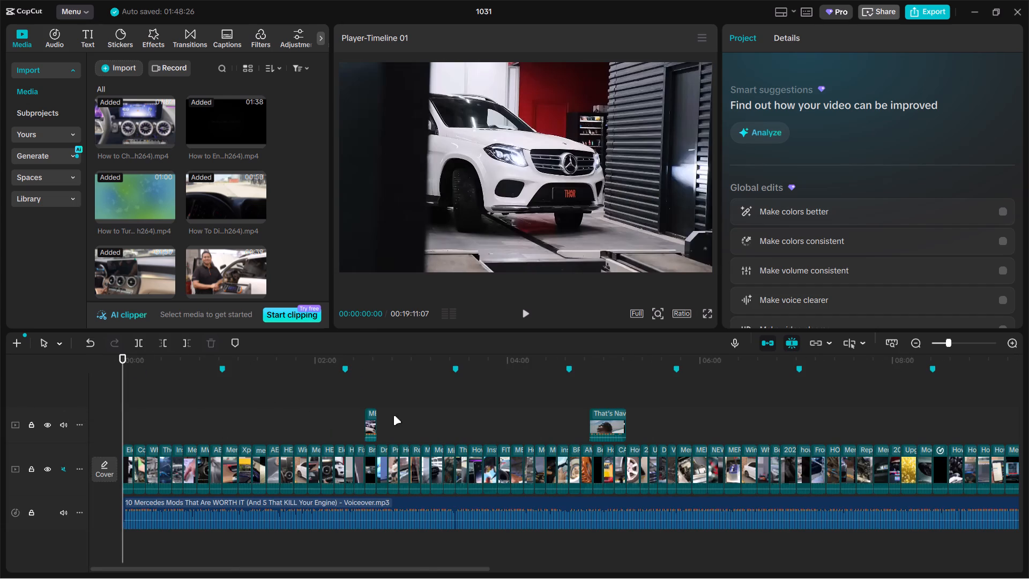
drag(354, 415, 429, 427)
ctrl+scroll(411, 425, up, 4)
ctrl+scroll(412, 425, down, 2)
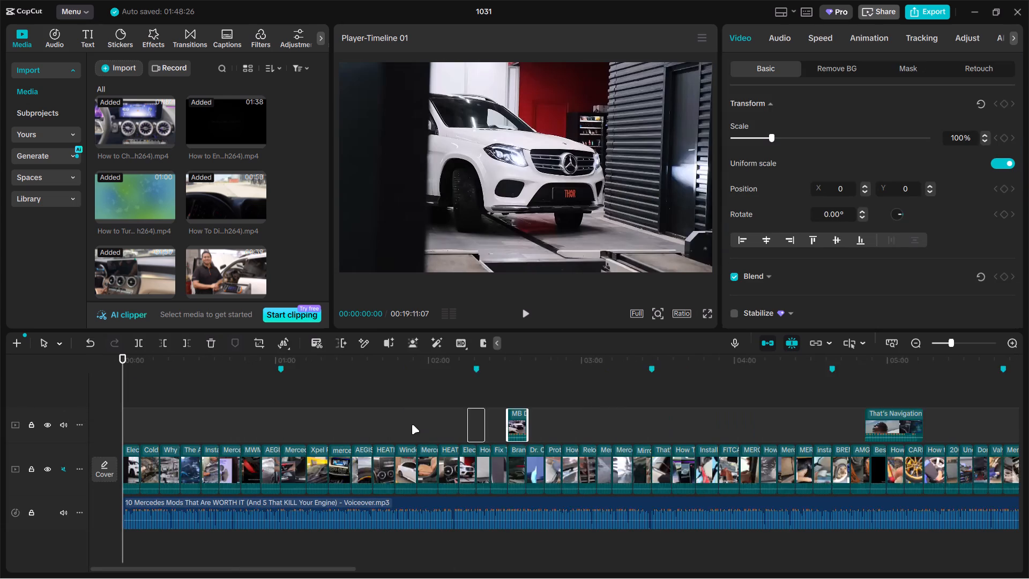
ctrl+scroll(412, 425, down, 9)
ctrl+drag(378, 412, 457, 422)
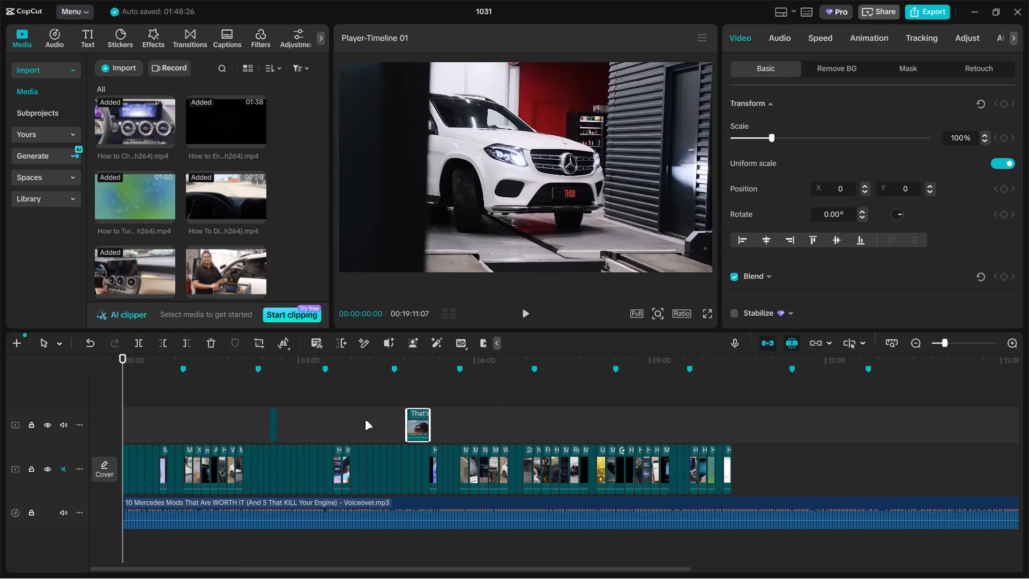
drag(240, 418, 513, 429)
drag(408, 417, 658, 440)
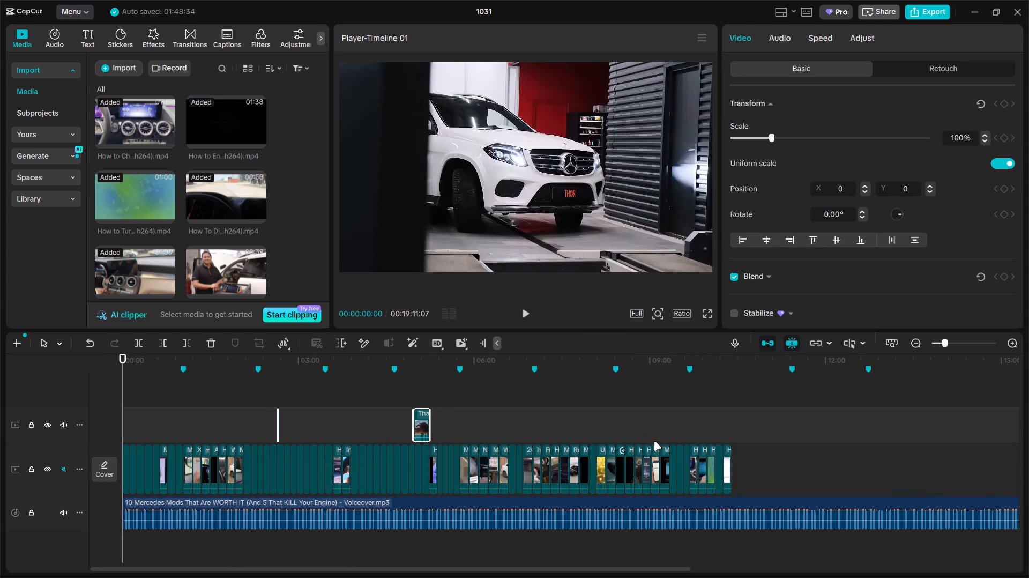
key(ctrl+z)
drag(416, 415, 1028, 474)
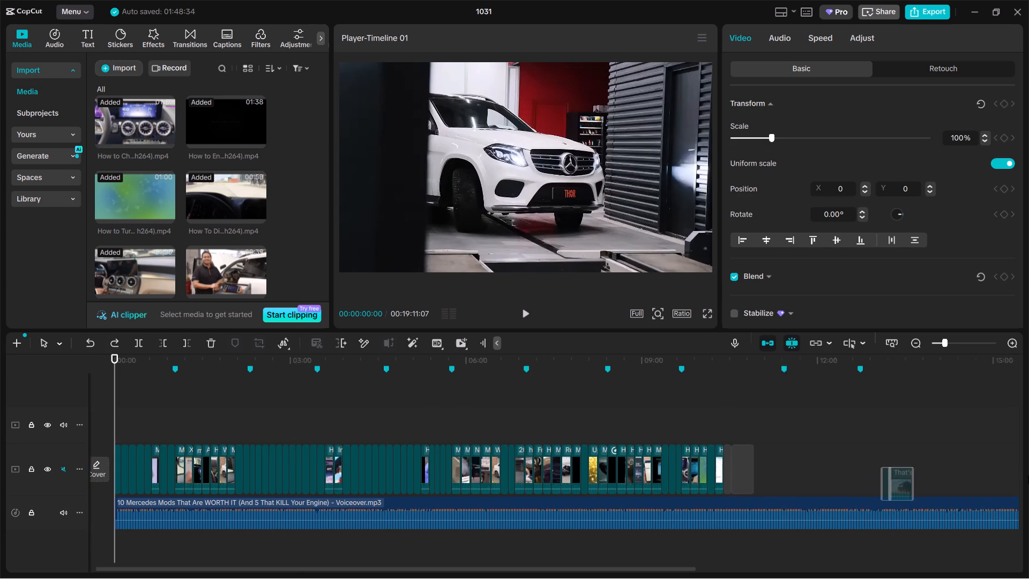
drag(1028, 474, 866, 459)
click(591, 426)
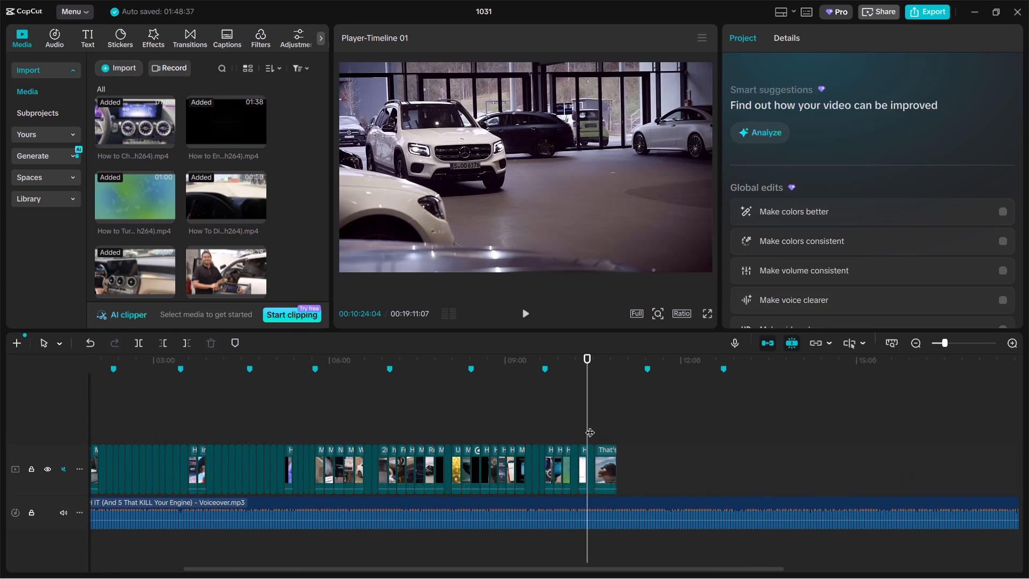
Skim the last two clips on the main track and trim the start of "That's Navigation Package" to the in-car navigation shot at about 00:10:44.
ctrl+scroll(590, 426, up, 11)
key(space)
ctrl+scroll(647, 422, up, 5)
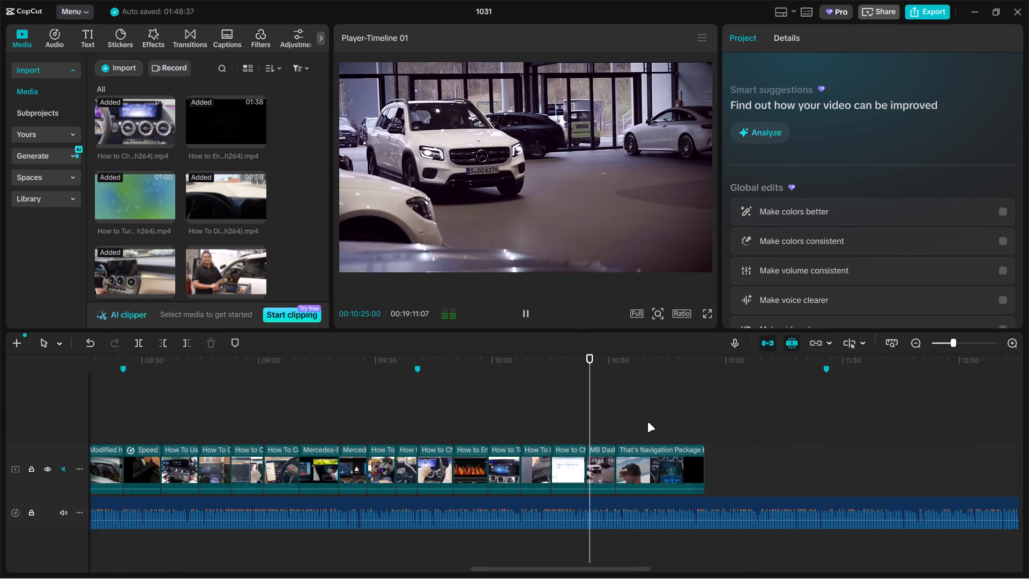
click(612, 428)
drag(612, 428, 661, 420)
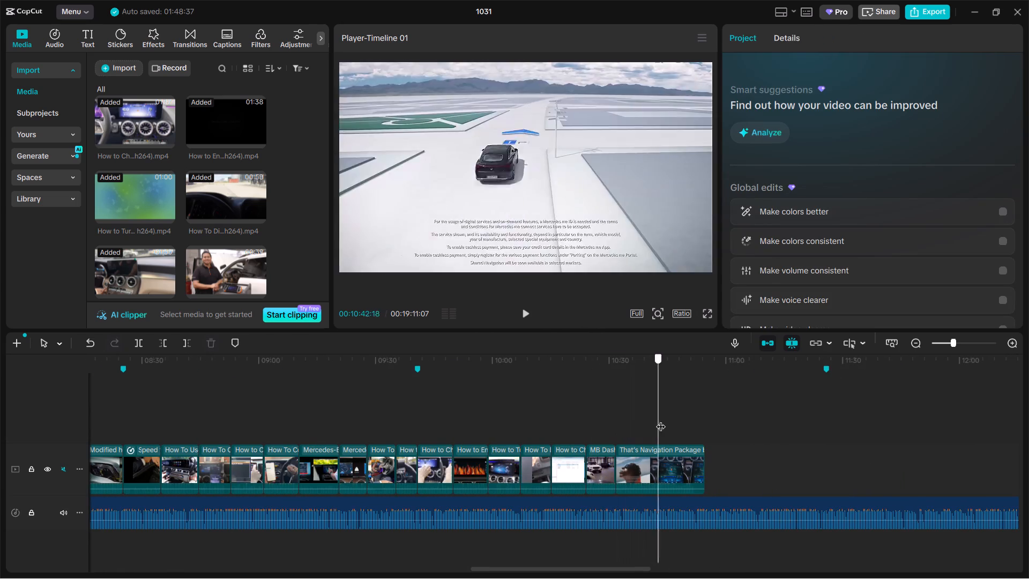
drag(661, 420, 667, 420)
click(659, 468)
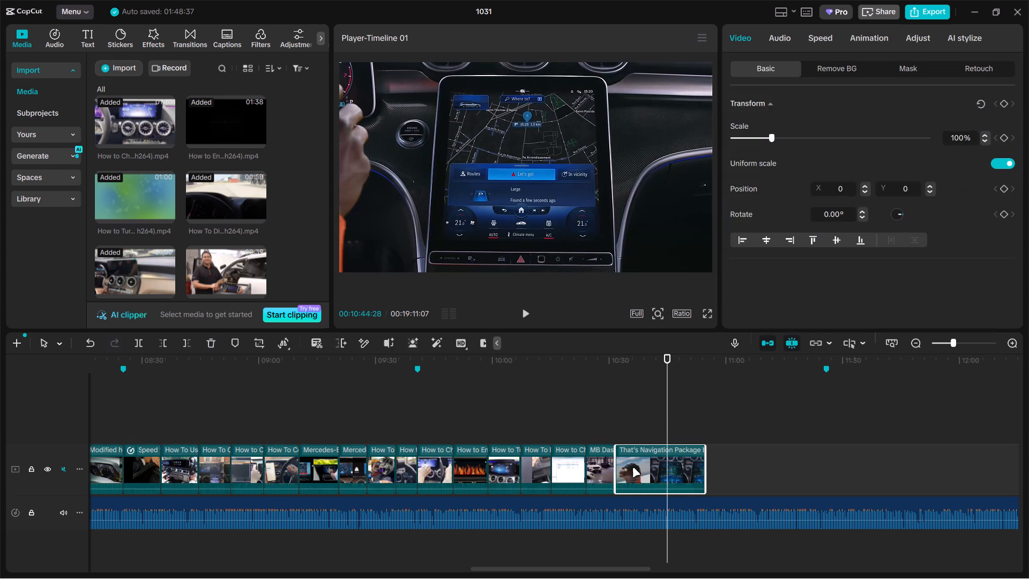
drag(616, 464, 666, 457)
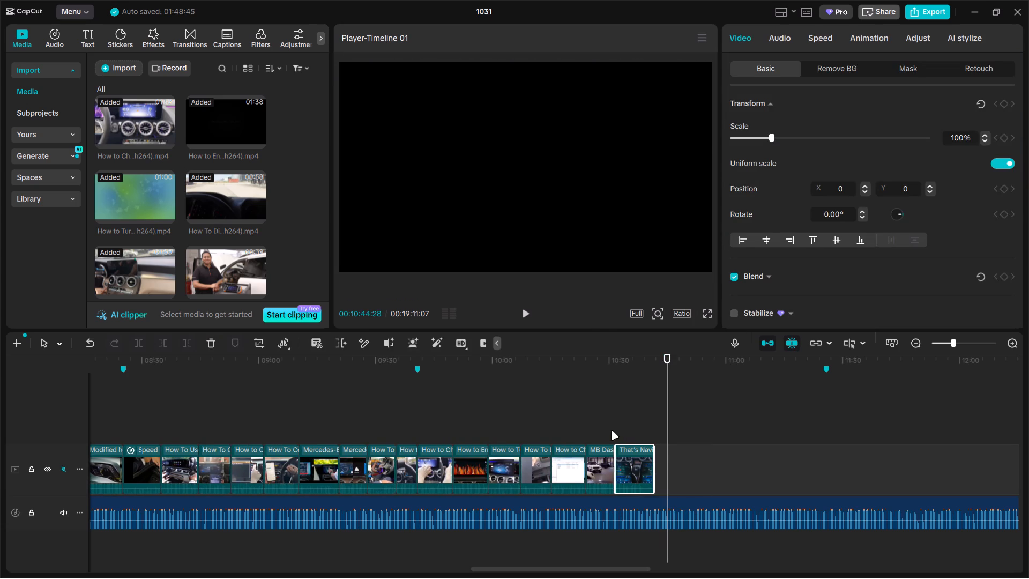
Trim the end of the "That's Navigation Package" clip back to about 00:10:35, and extend its start by about 3 seconds.
click(611, 430)
drag(611, 430, 631, 428)
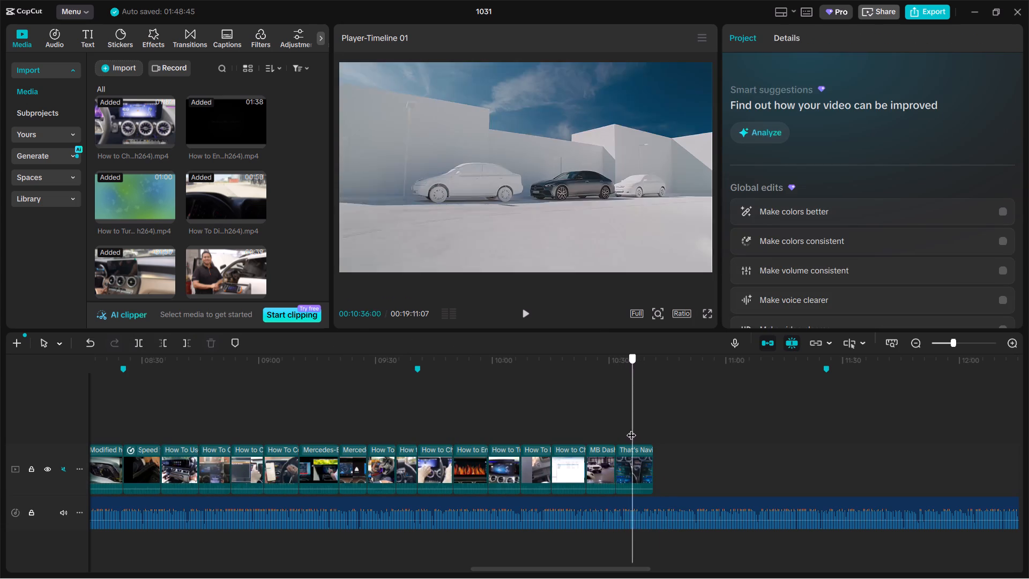
drag(631, 428, 631, 429)
click(630, 477)
drag(655, 471, 630, 470)
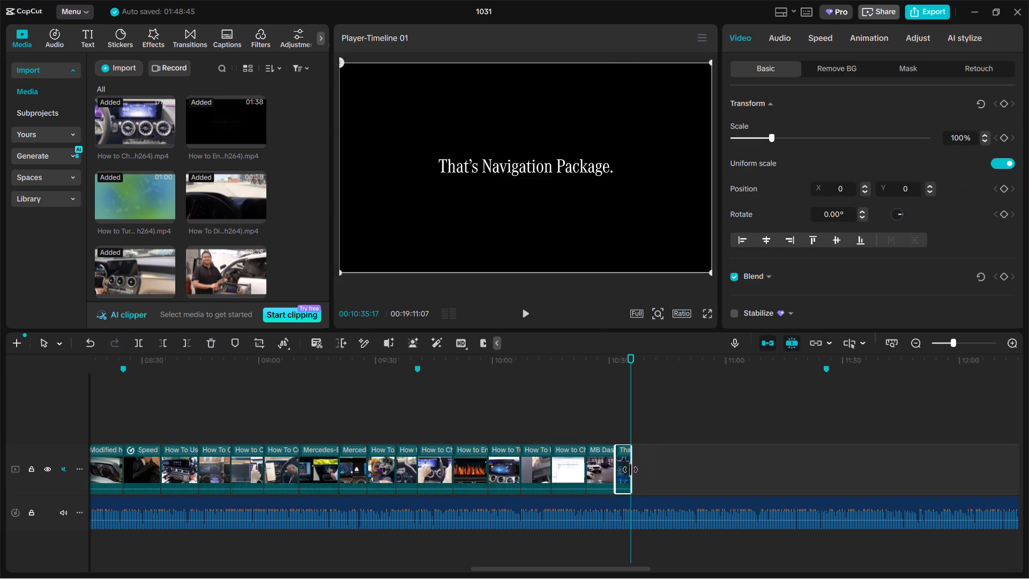
drag(630, 470, 629, 470)
drag(617, 463, 609, 463)
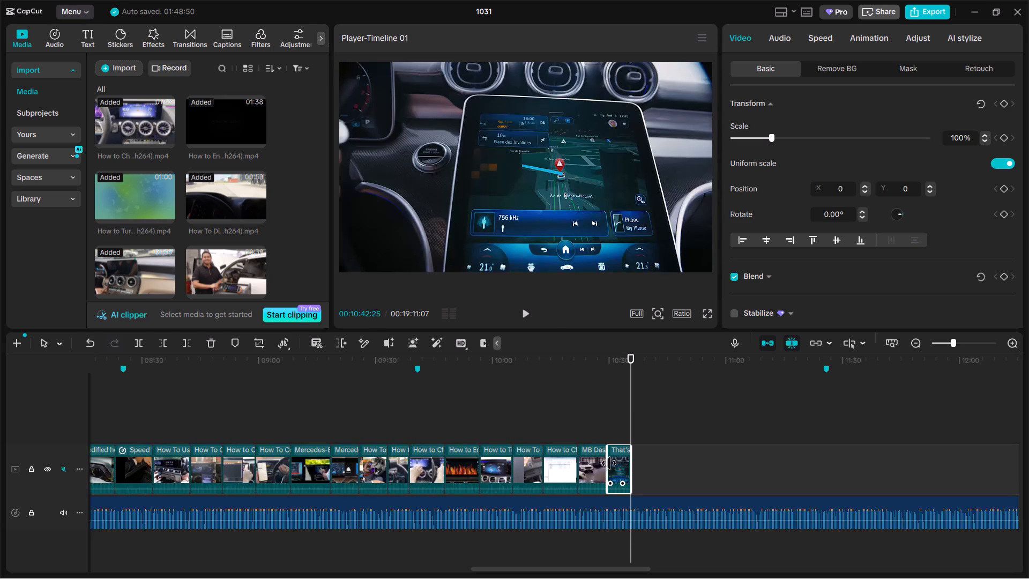
drag(609, 463, 606, 463)
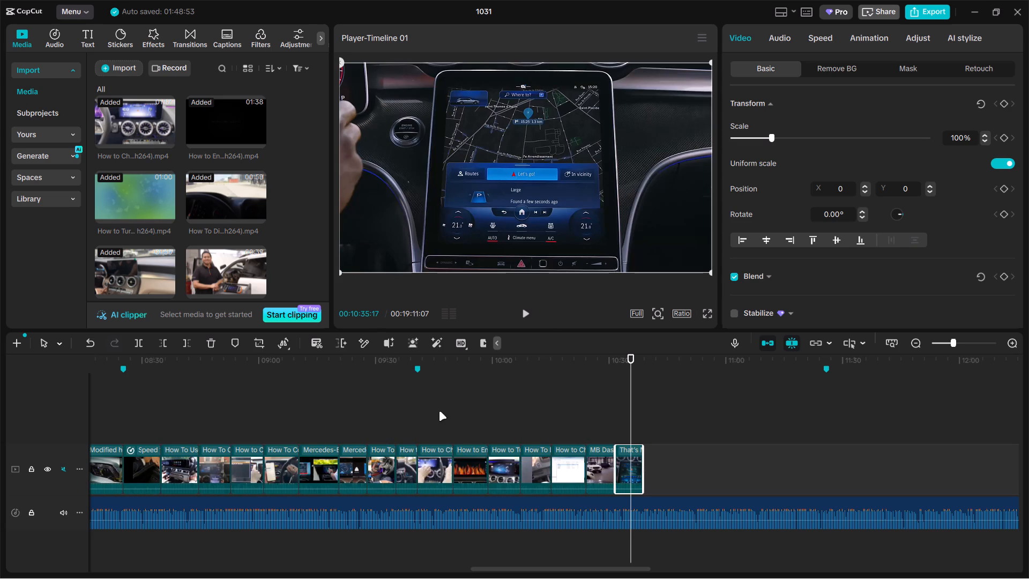
Lengthen the seven clips after the 00:09:41 marker together so the last one ends at about 00:10:56.
drag(430, 417, 747, 487)
drag(646, 467, 652, 465)
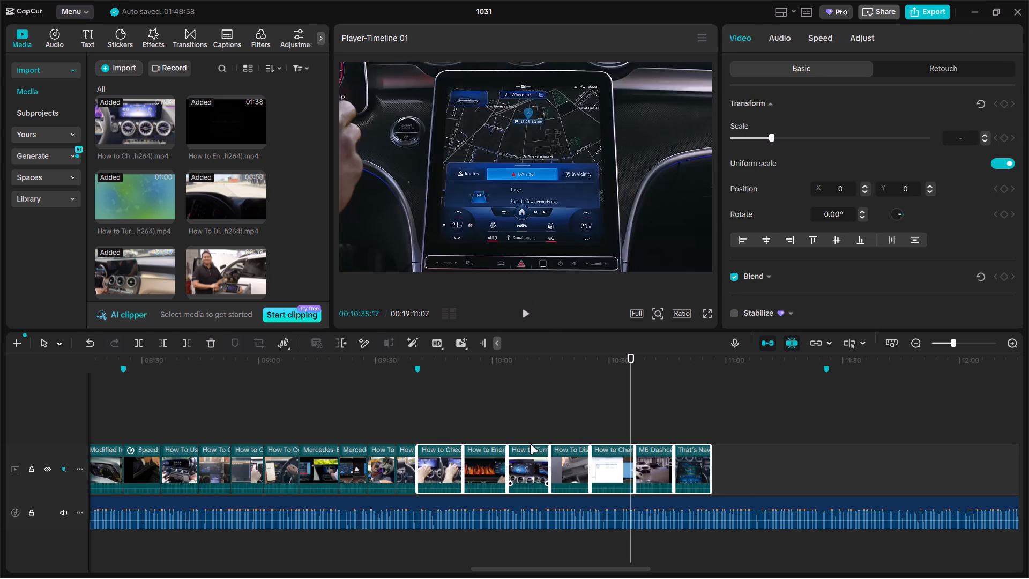
Check the cut after the flames clip, and shorten the same seven clips together so they end at about 00:10:54.
click(468, 424)
drag(467, 424, 470, 423)
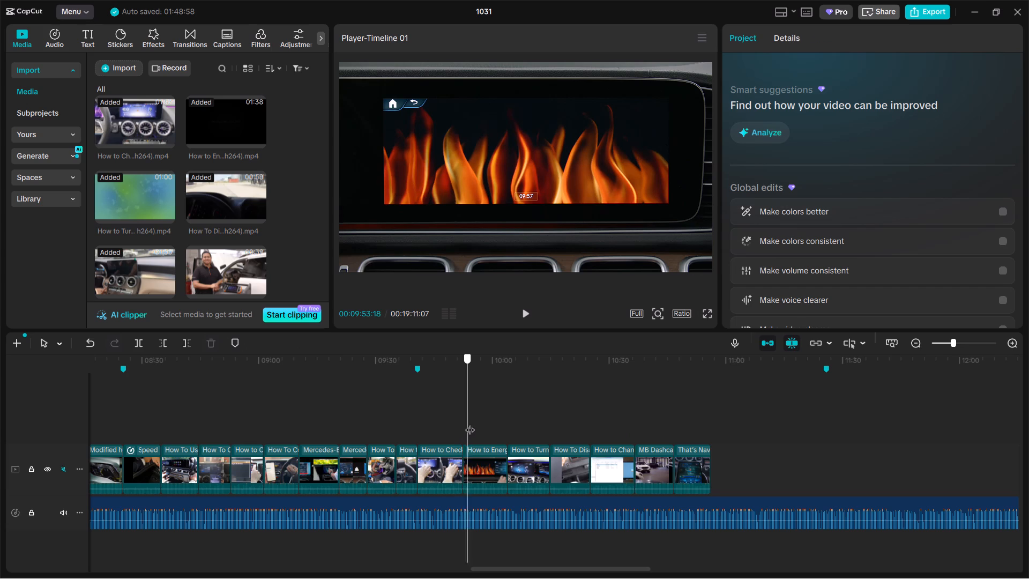
drag(470, 423, 504, 422)
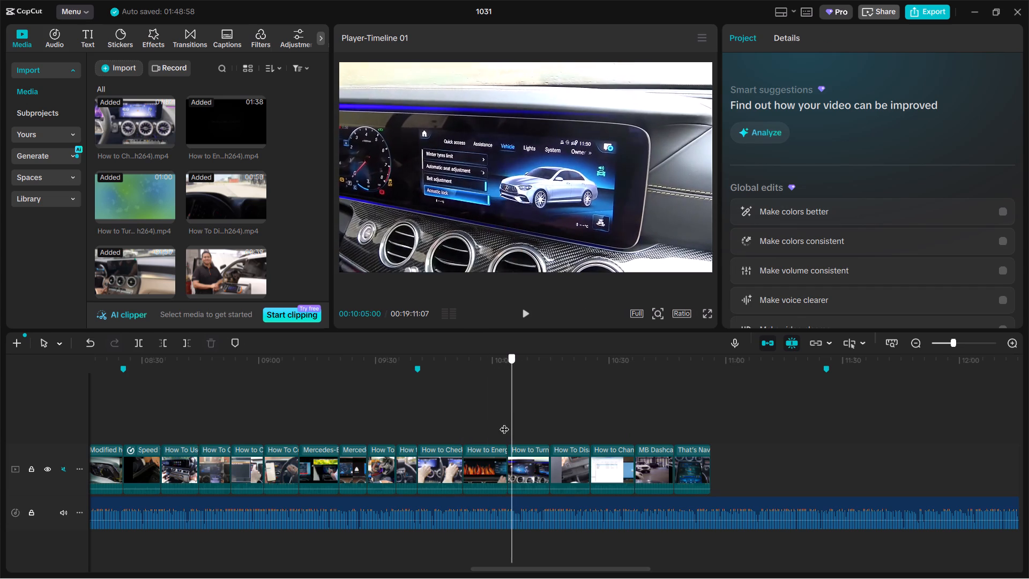
drag(504, 422, 470, 426)
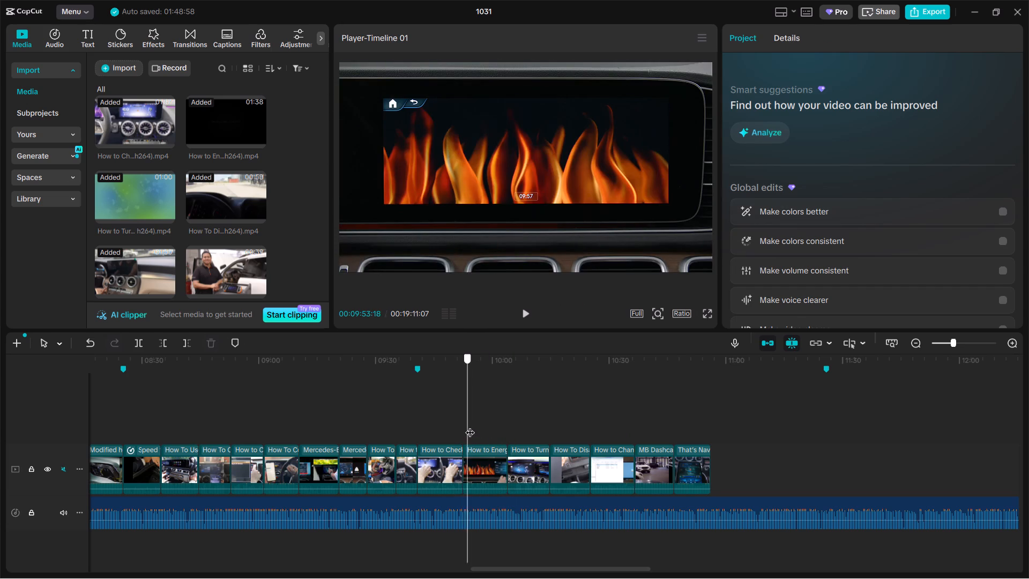
drag(470, 426, 502, 423)
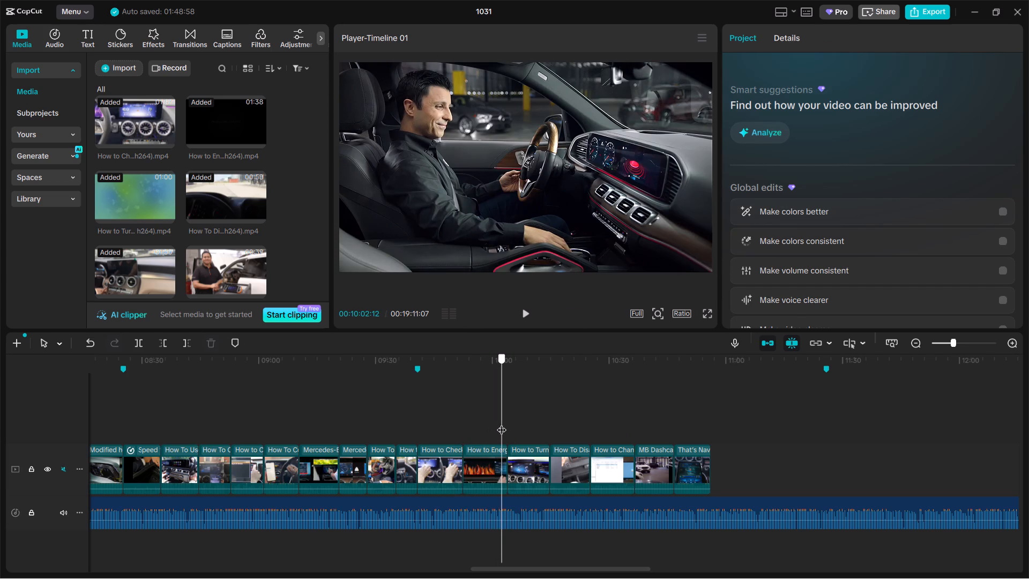
drag(502, 423, 506, 422)
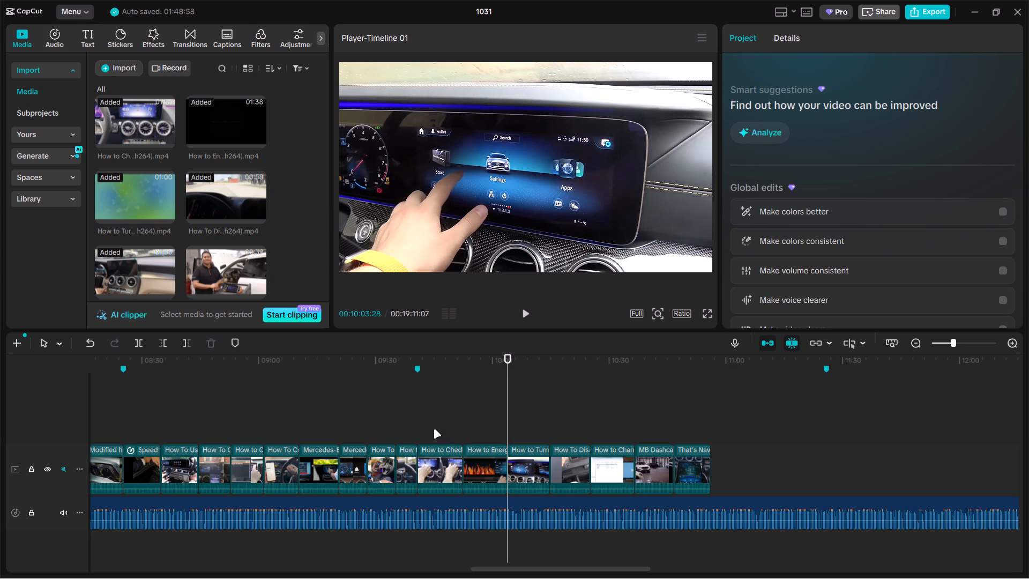
drag(437, 428, 710, 468)
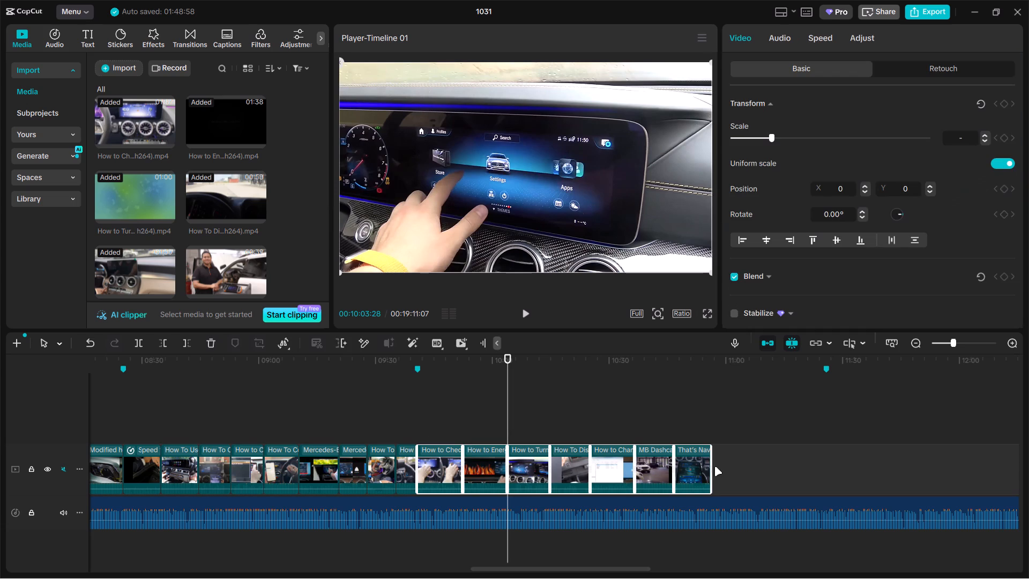
click(713, 466)
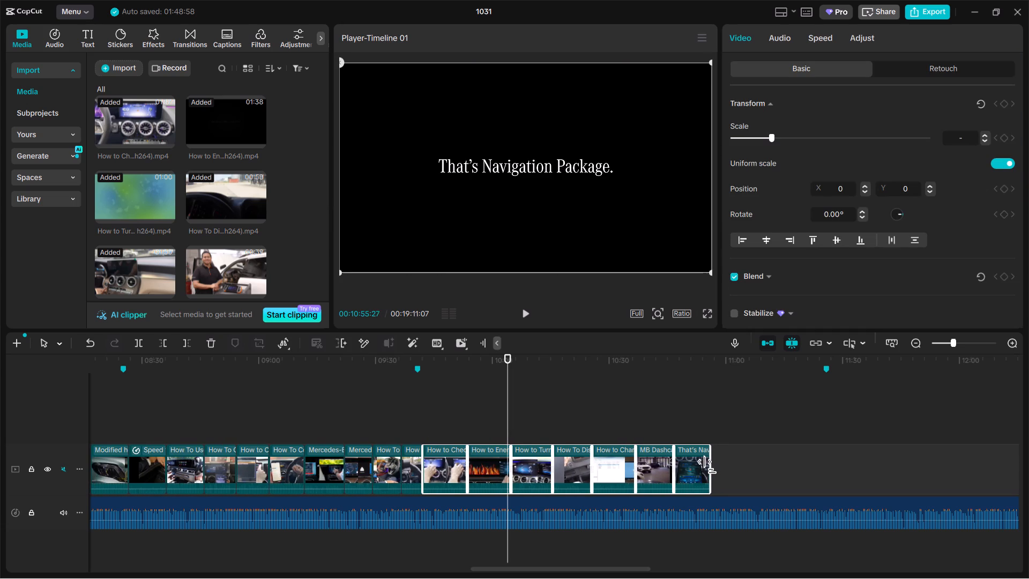
Shorten the same seven clips together again to end at about 00:10:51, and check the cut after the flames clip.
click(460, 430)
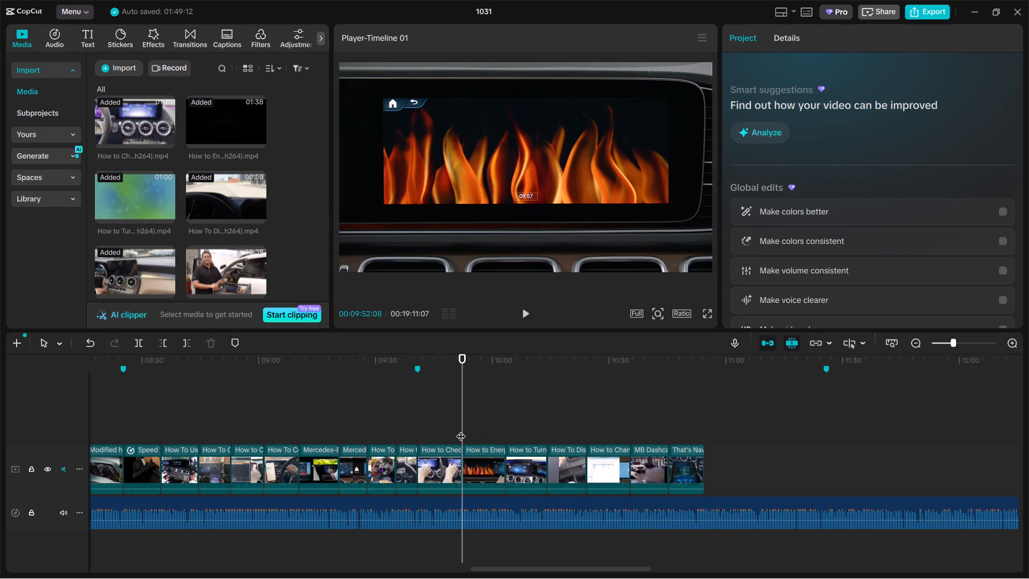
drag(461, 429, 512, 427)
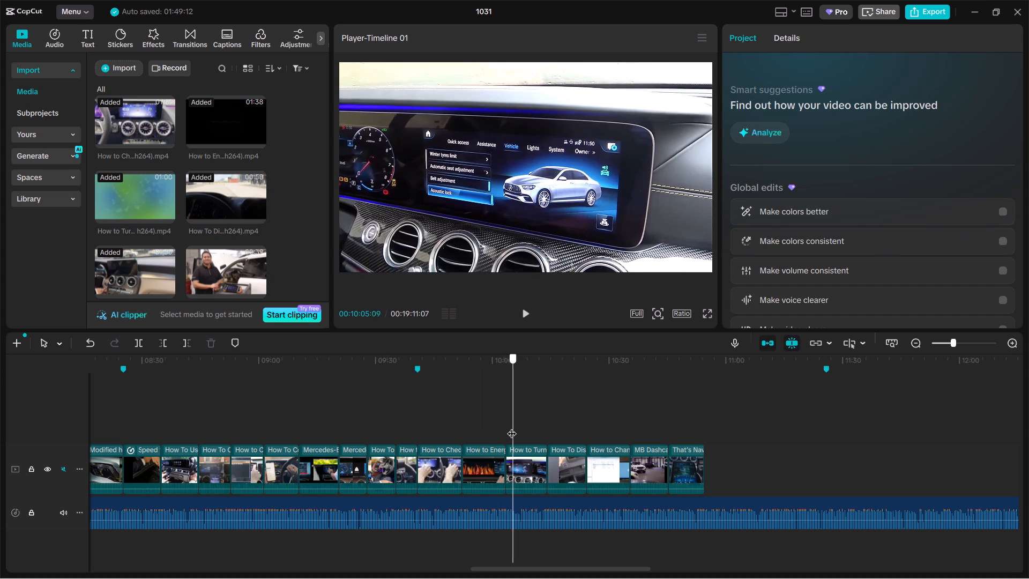
drag(512, 427, 505, 427)
drag(453, 429, 789, 488)
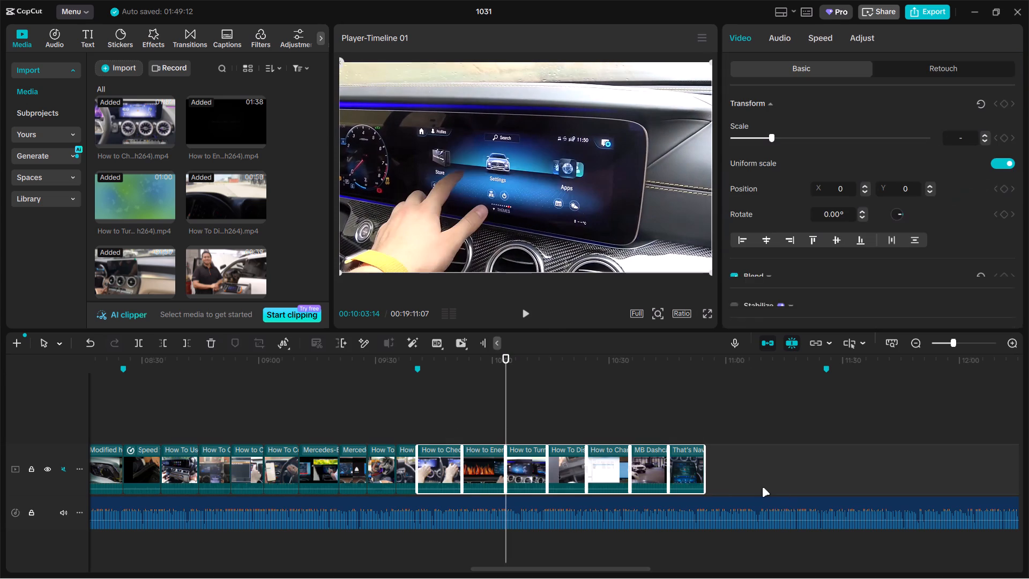
drag(706, 466, 701, 466)
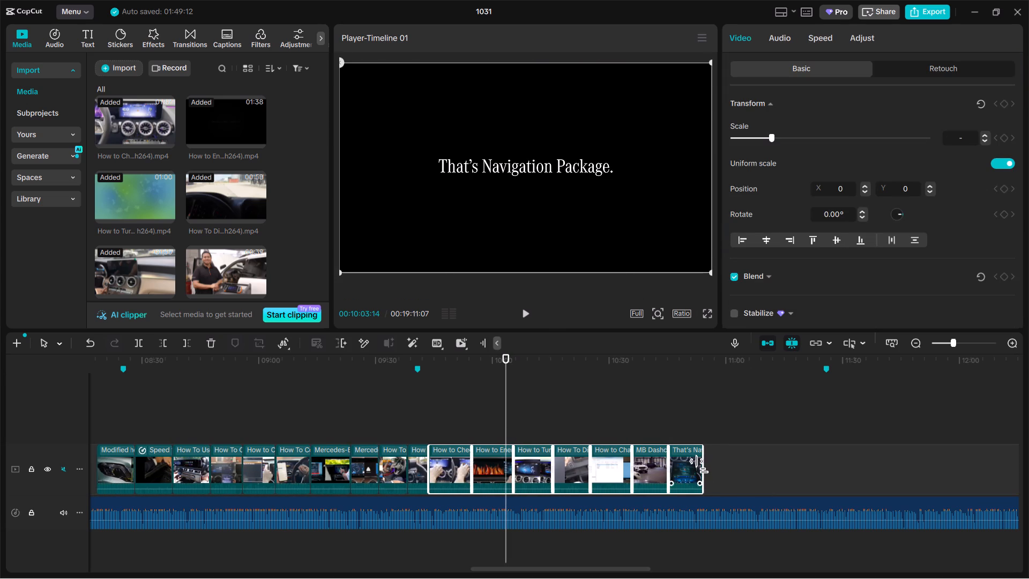
click(472, 421)
drag(472, 421, 461, 421)
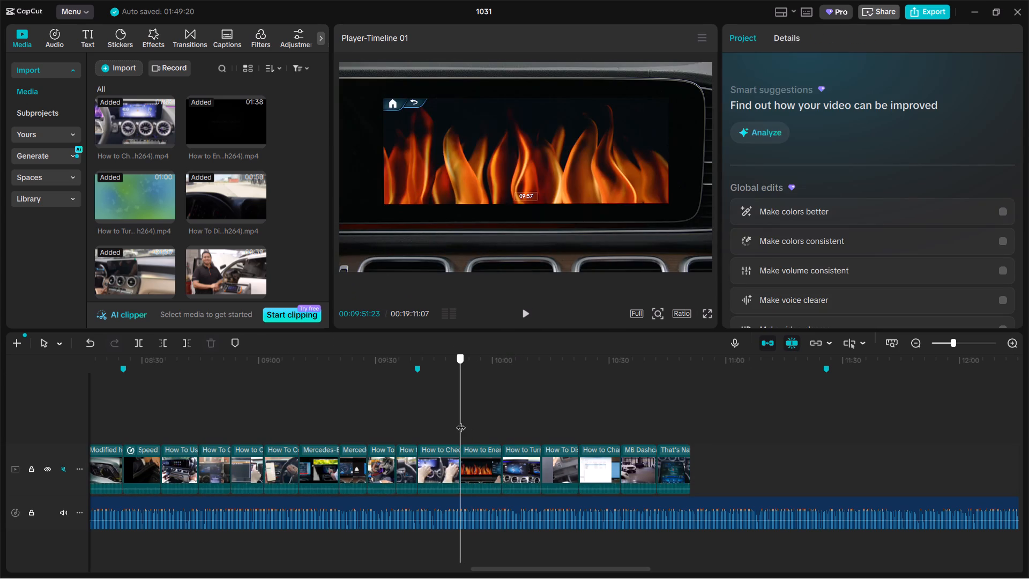
drag(461, 421, 520, 418)
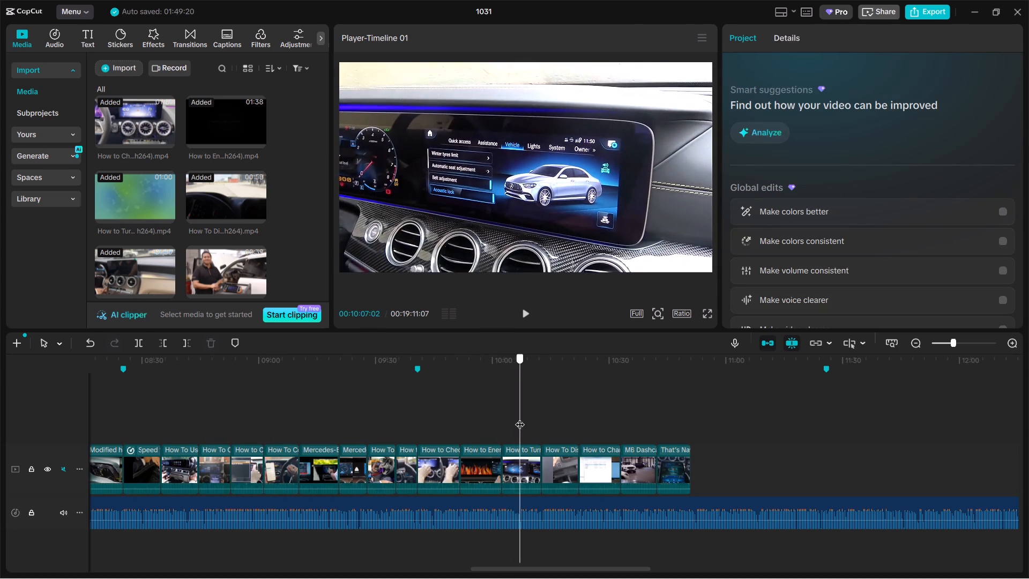
drag(520, 418, 503, 422)
Skim the earlier clips on the main track between about 00:02:12 and 00:02:48.
ctrl+scroll(543, 427, down, 7)
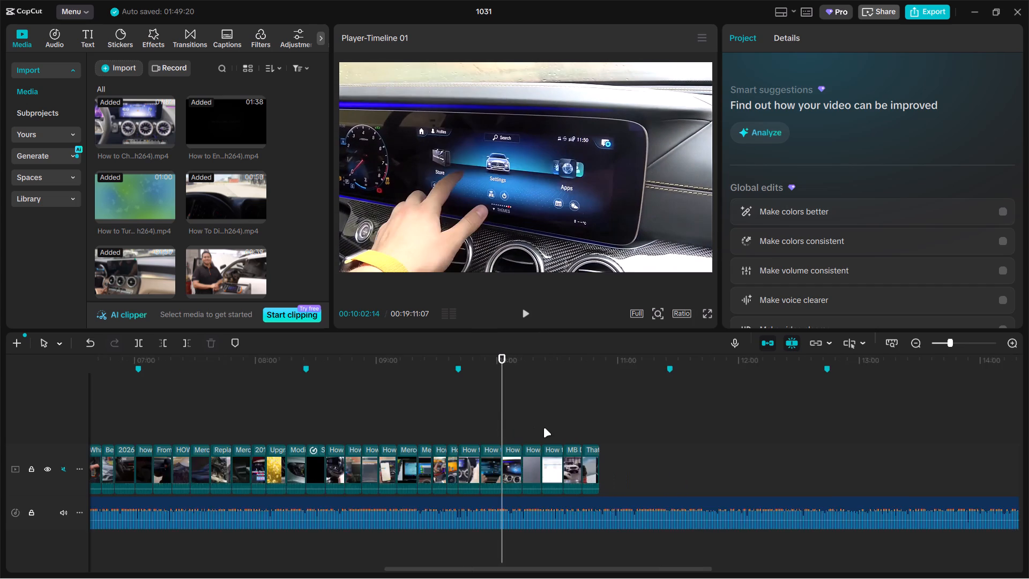
ctrl+scroll(543, 428, down, 12)
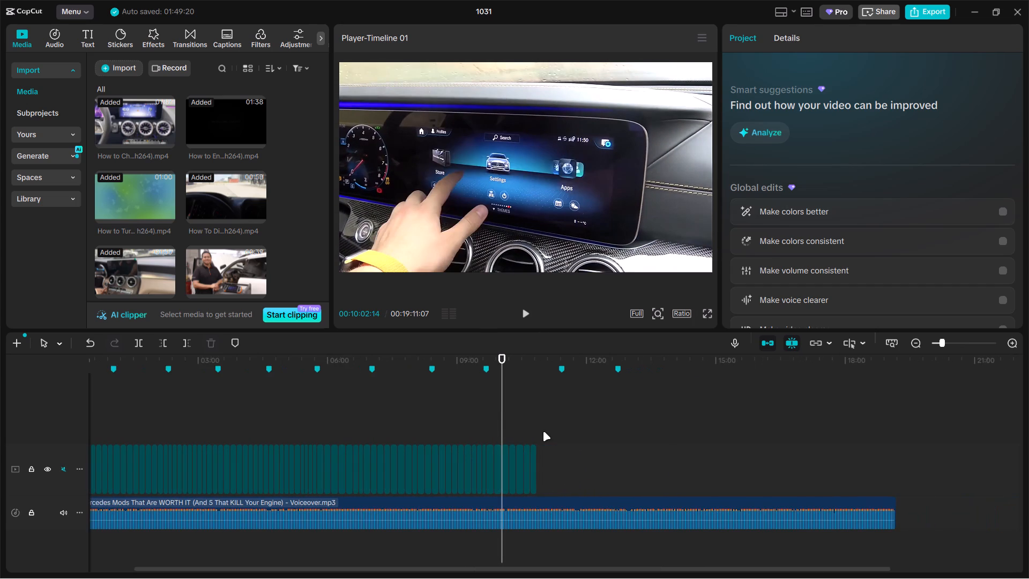
ctrl+scroll(538, 433, up, 1)
triple_click(225, 411)
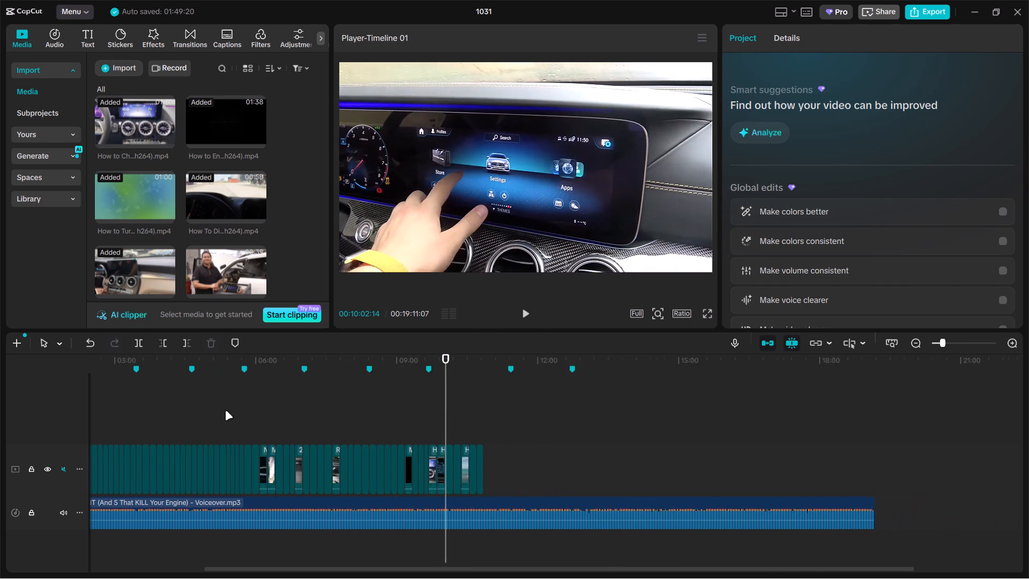
click(225, 411)
ctrl+scroll(224, 411, up, 10)
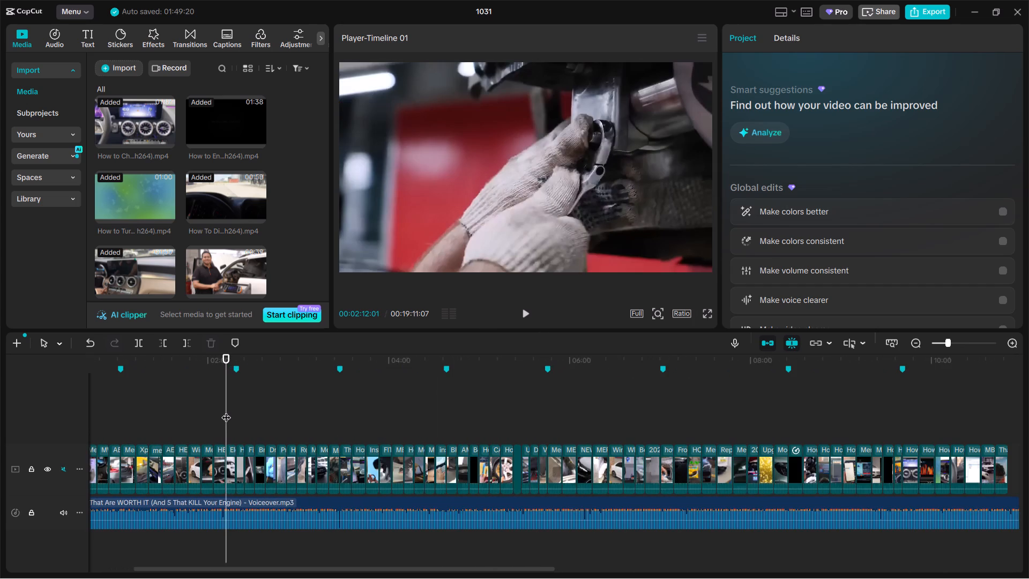
drag(229, 411, 234, 412)
ctrl+scroll(234, 412, up, 5)
drag(234, 412, 228, 415)
click(228, 463)
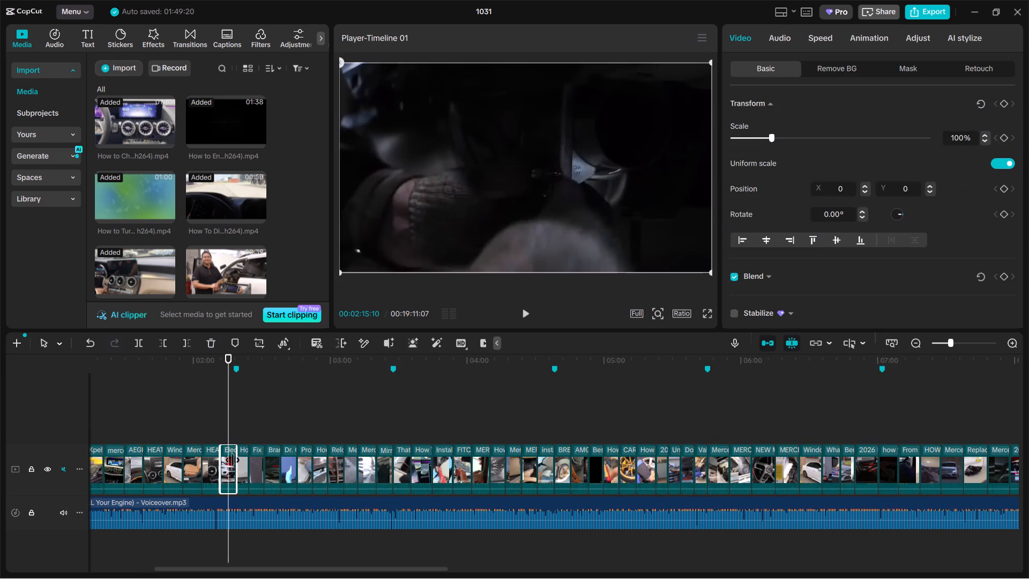
click(289, 431)
drag(289, 431, 307, 426)
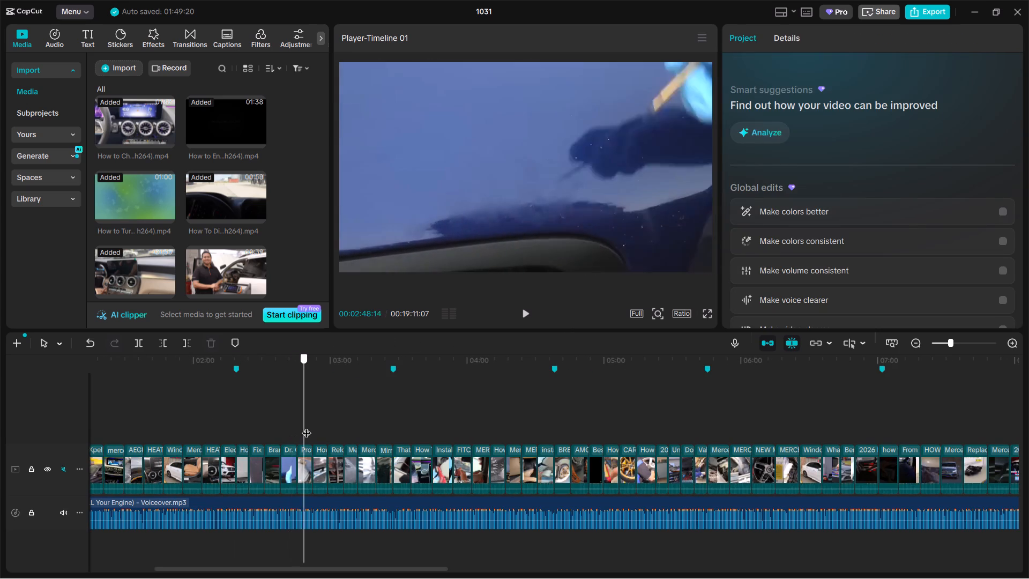
drag(307, 426, 304, 429)
click(299, 466)
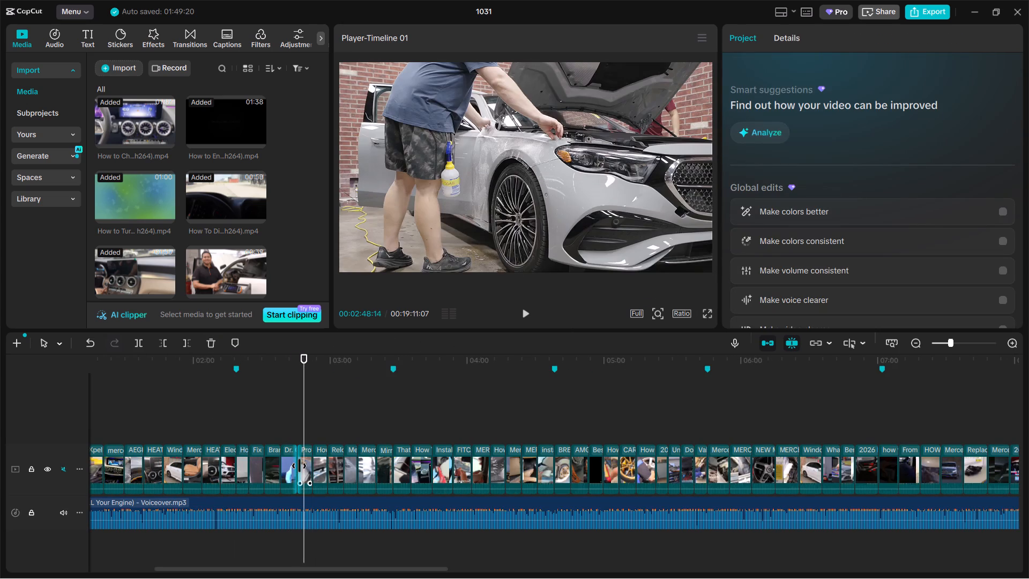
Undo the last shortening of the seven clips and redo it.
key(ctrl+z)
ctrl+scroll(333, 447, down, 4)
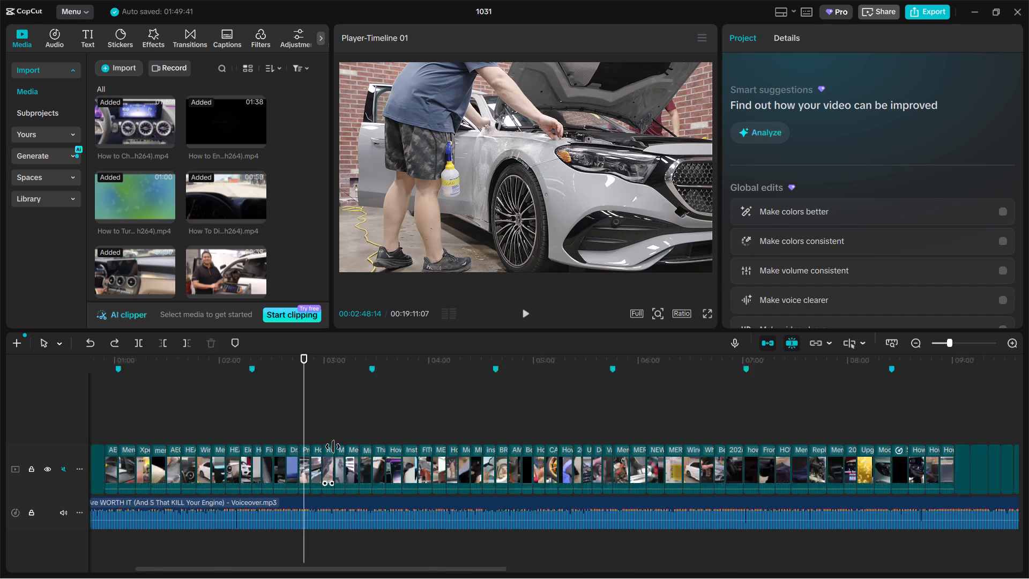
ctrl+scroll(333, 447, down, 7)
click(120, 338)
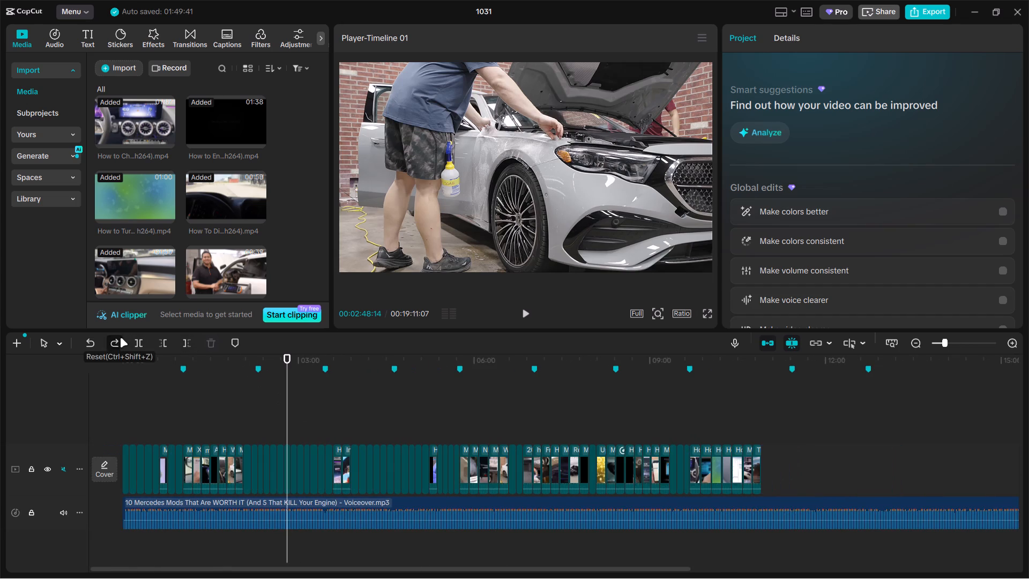
Select the car-wrapping, dashcam-screen, dashboard-gauges and gold-wheel clips between about 00:02:48 and 00:05:11 together and copy them.
ctrl+scroll(183, 410, up, 12)
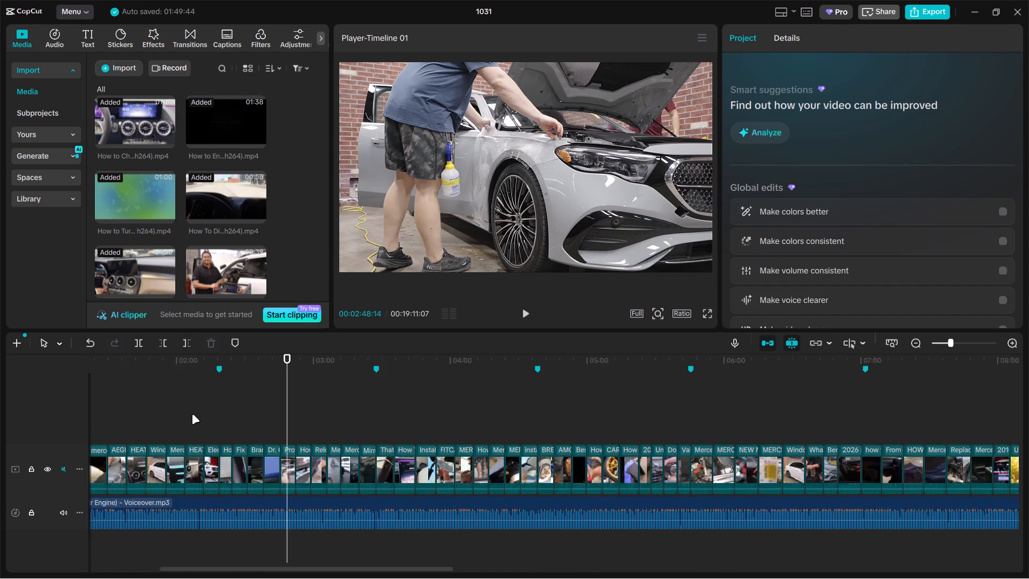
ctrl+scroll(192, 414, up, 5)
ctrl+click(285, 454)
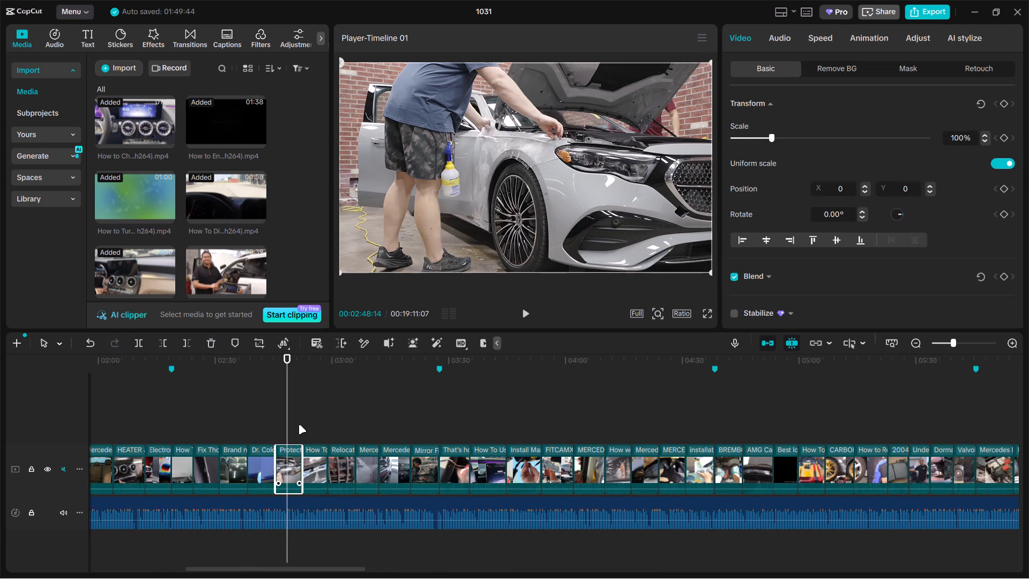
drag(287, 415, 496, 427)
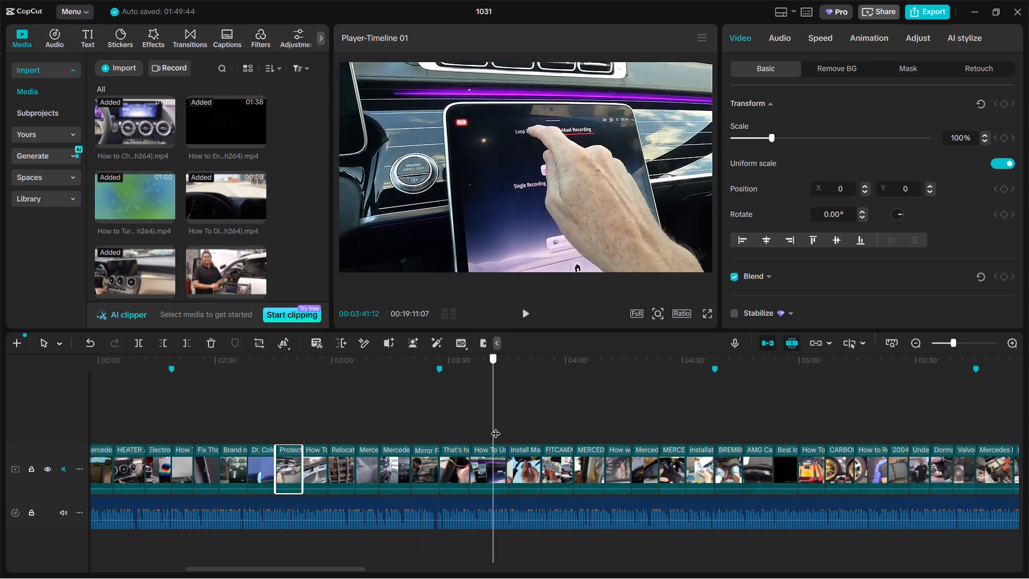
drag(496, 427, 495, 428)
ctrl+click(494, 468)
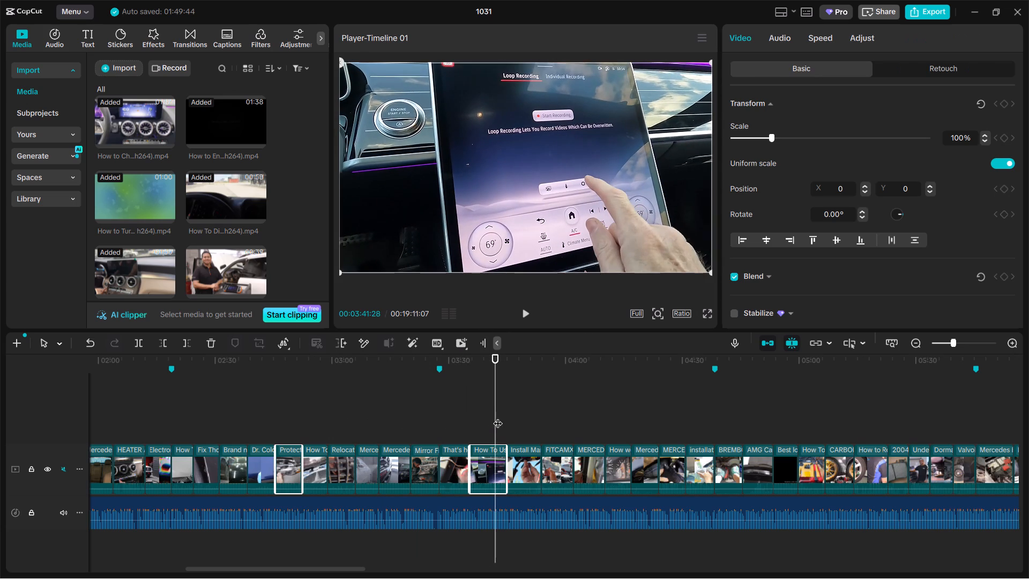
drag(498, 417, 617, 422)
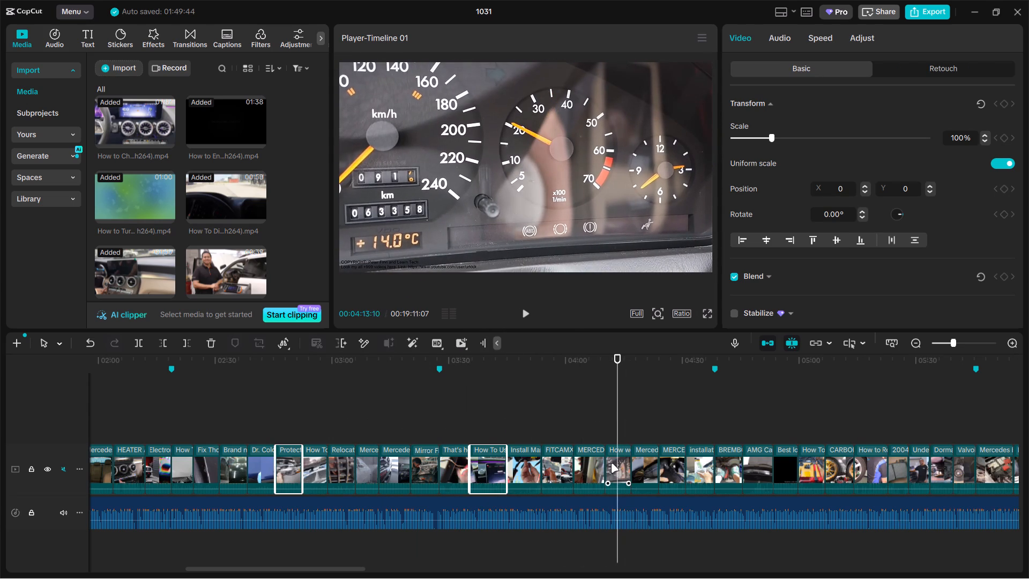
ctrl+click(611, 463)
drag(620, 420, 881, 425)
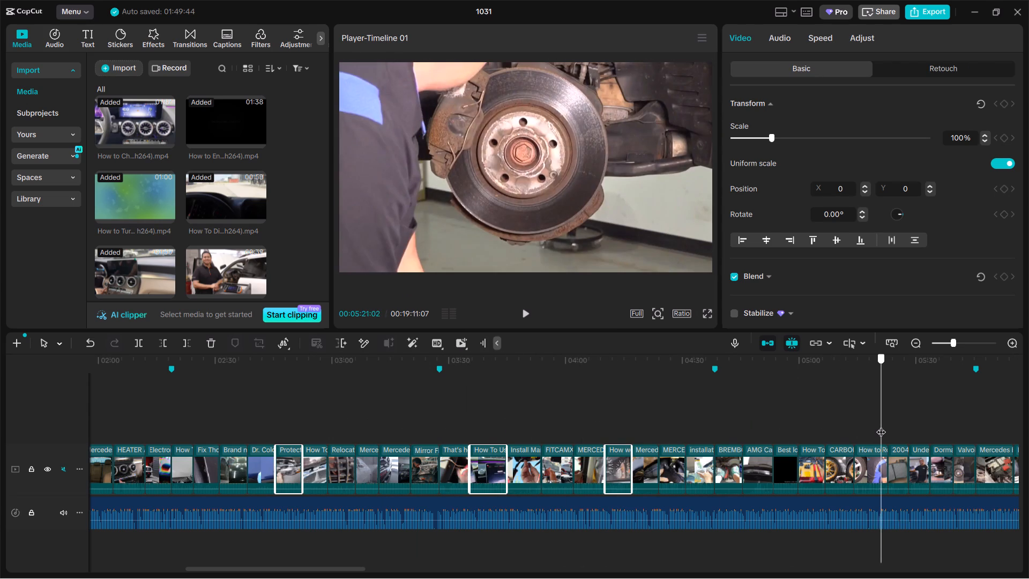
drag(881, 425, 851, 435)
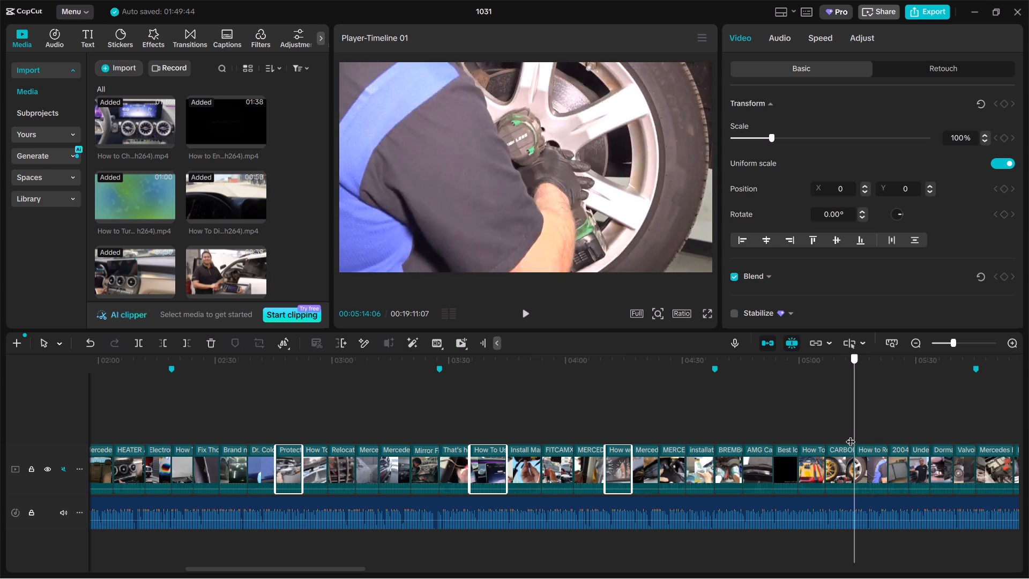
drag(851, 435, 845, 436)
ctrl+click(832, 469)
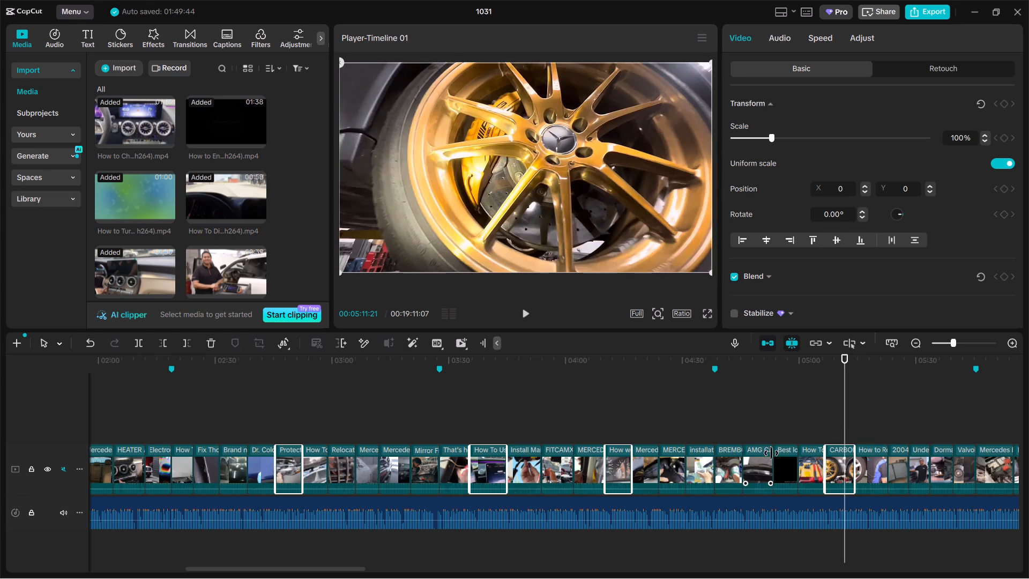
key(ctrl+c)
Paste the four copied clips and append them to the end of the main track, after the navigation clip.
ctrl+scroll(769, 452, down, 11)
ctrl+click(769, 452)
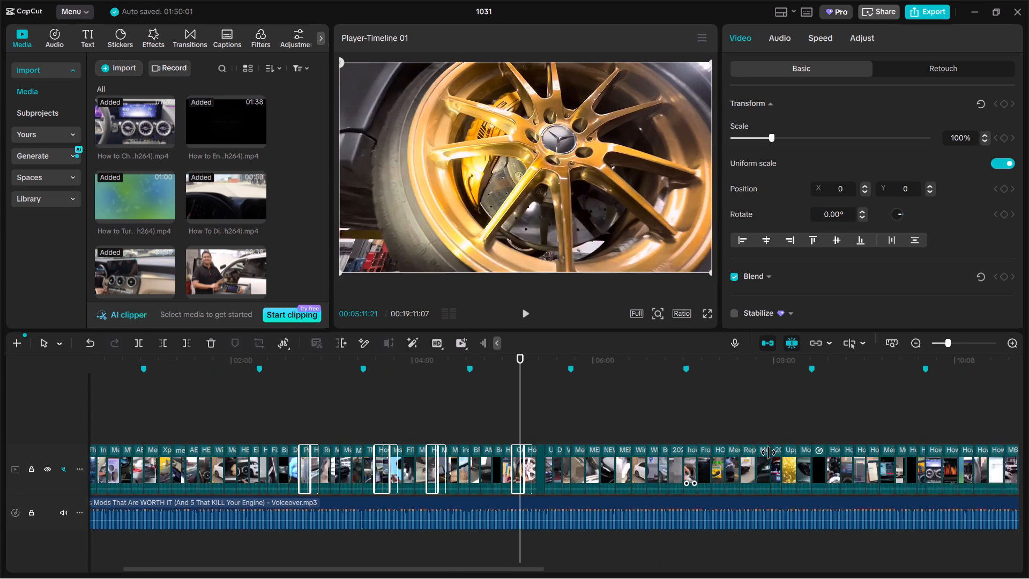
click(684, 421)
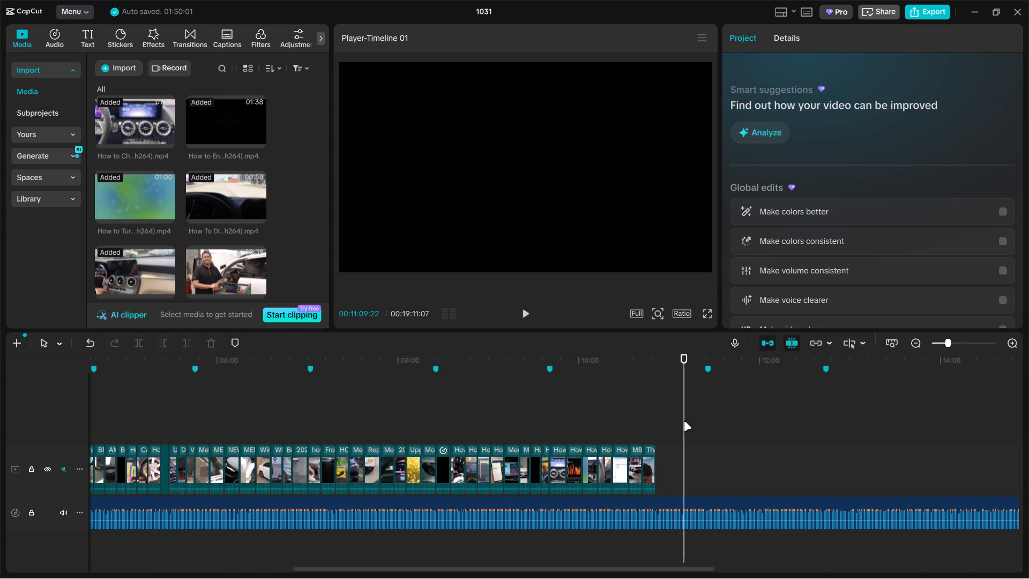
key(ctrl+v)
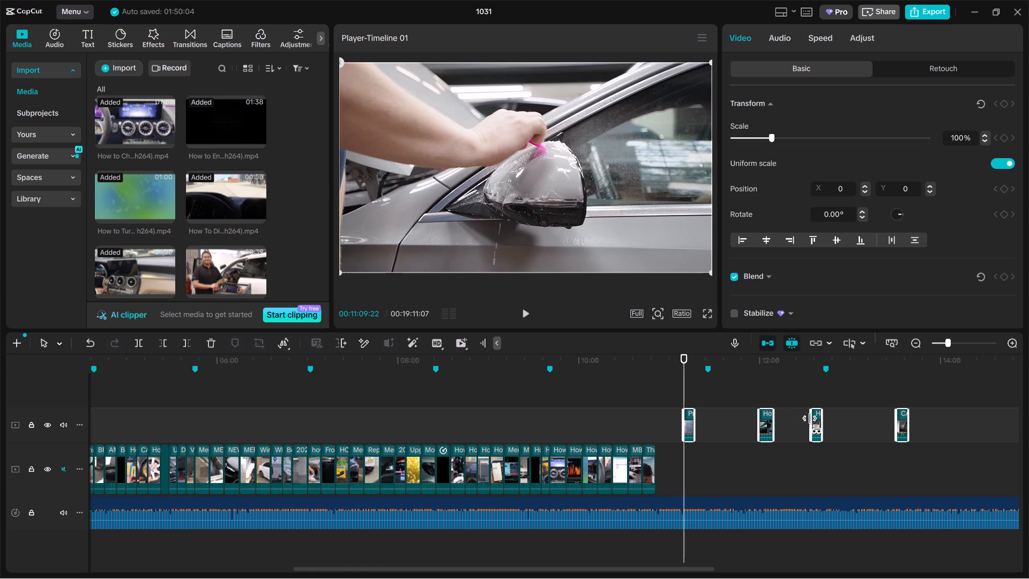
ctrl+scroll(799, 432, up, 6)
drag(822, 419, 818, 461)
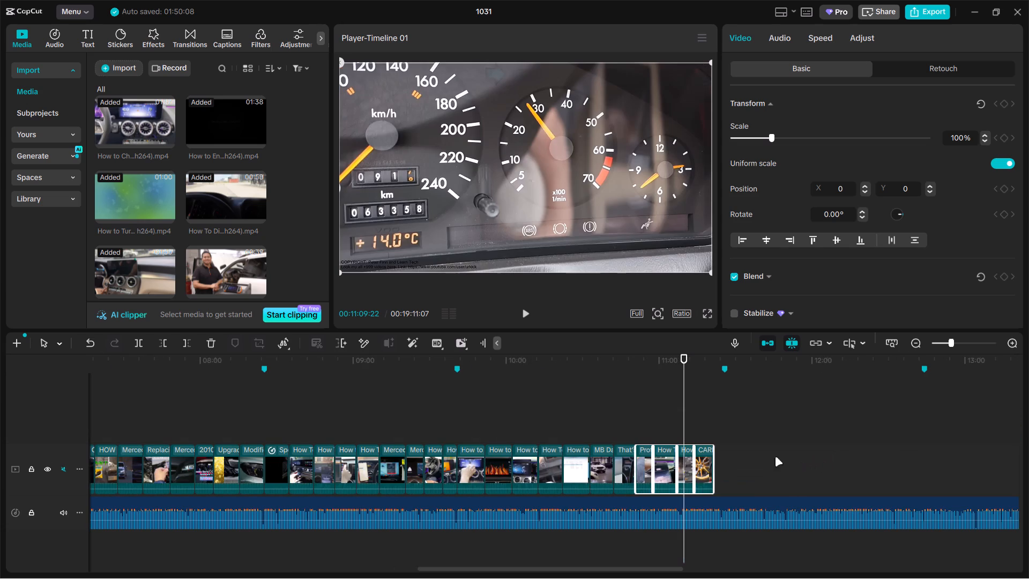
Extend the end of the pasted car-wrapping clip and trim its start so it shows later footage and ends at about 00:10:59.
ctrl+scroll(750, 452, up, 5)
click(611, 433)
click(613, 458)
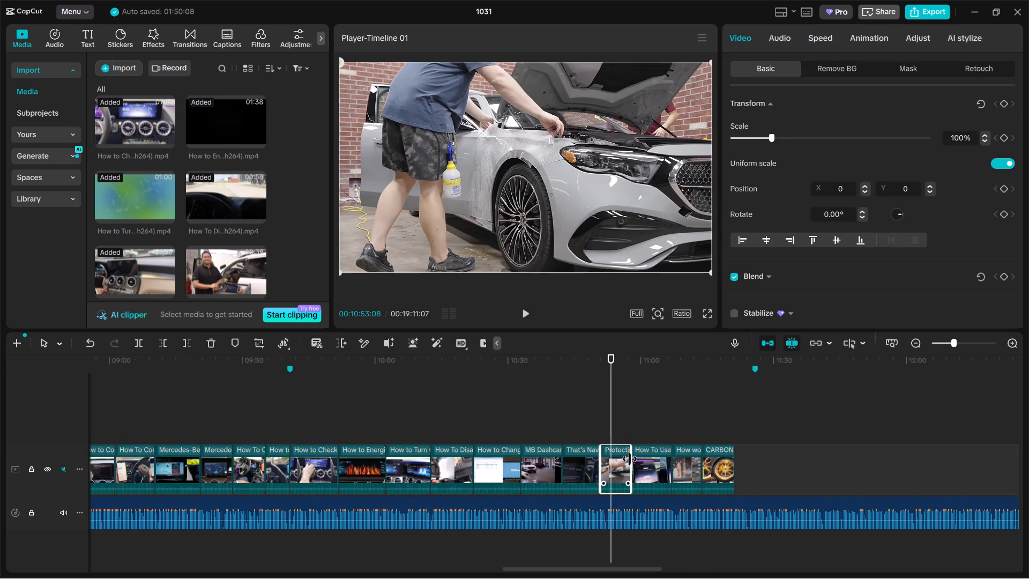
drag(630, 459, 654, 456)
drag(599, 458, 622, 458)
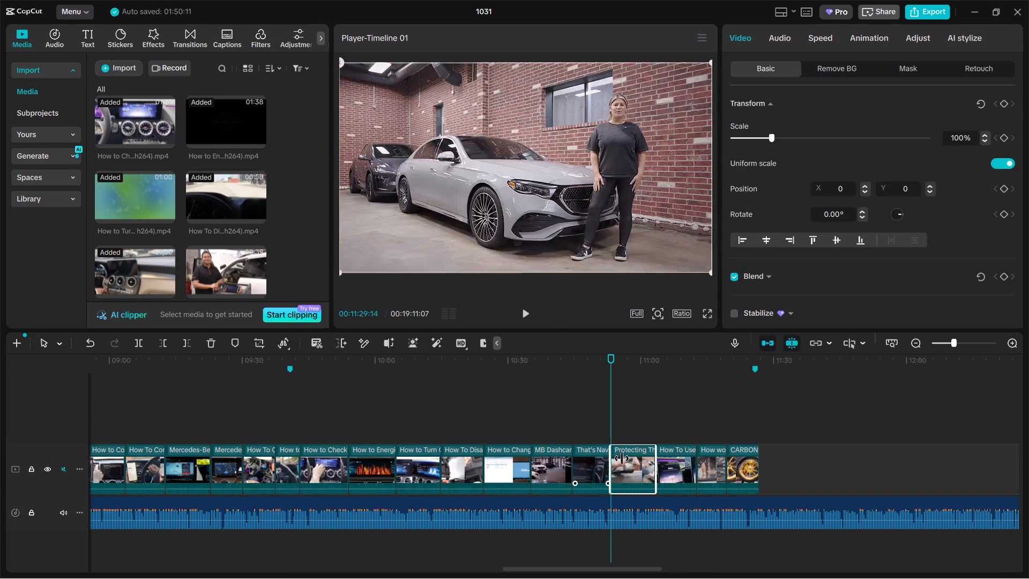
drag(622, 458, 617, 460)
Extend the end of the pasted dashcam-screen clip and trim its start so it shows later footage and ends at about 00:11:09.
double_click(661, 425)
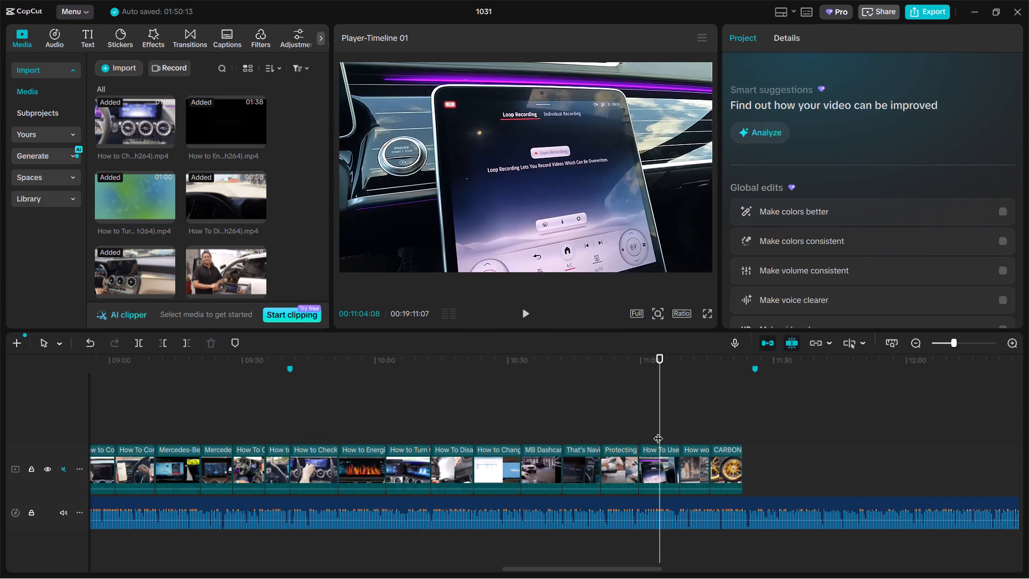
click(658, 463)
drag(677, 462, 700, 457)
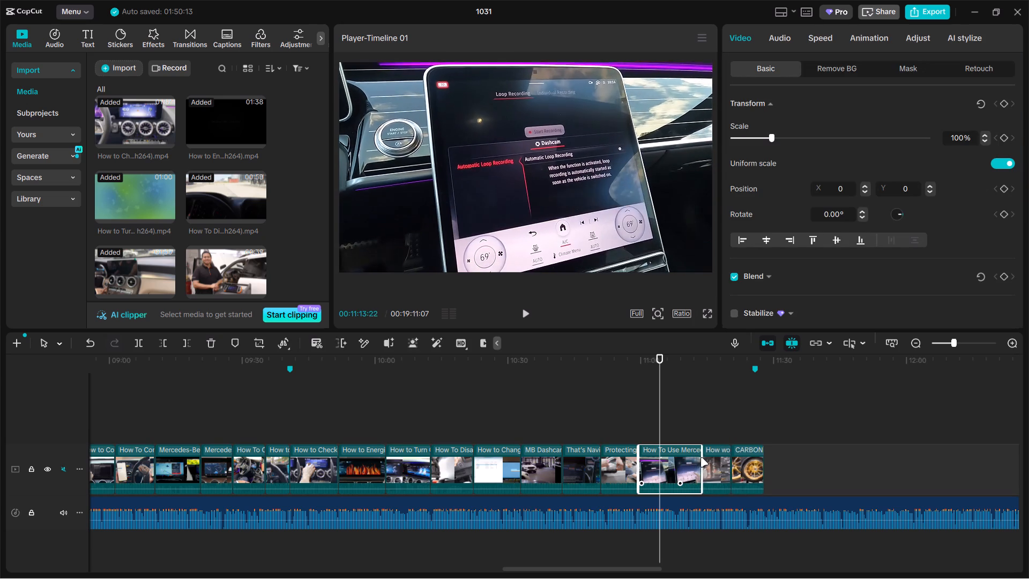
drag(700, 457, 701, 457)
drag(640, 463, 663, 464)
Extend the end of the pasted dashboard-gauges clip and trim its start so it ends at about 00:11:17.
double_click(691, 425)
click(697, 466)
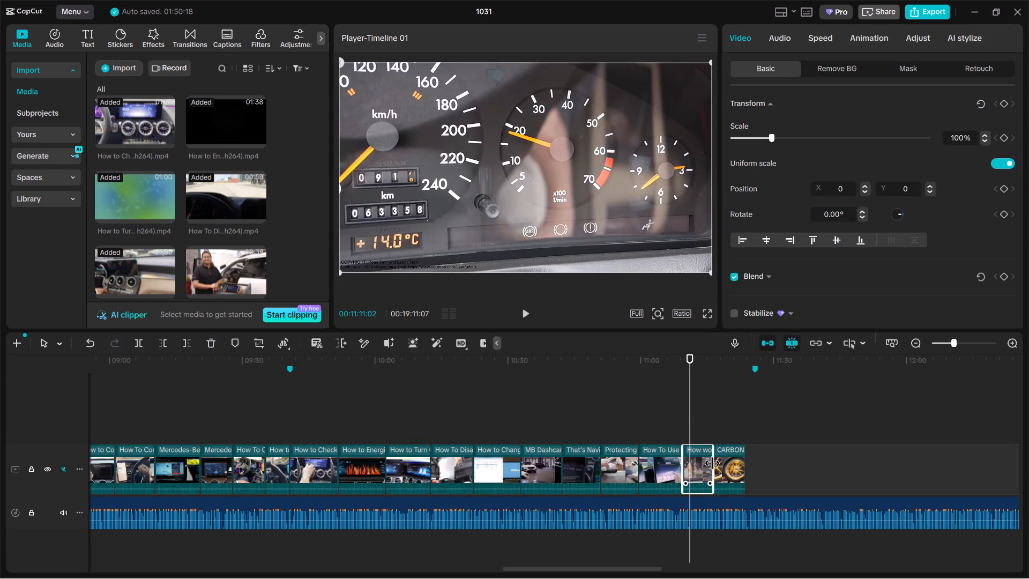
drag(713, 463, 734, 460)
drag(685, 465, 703, 462)
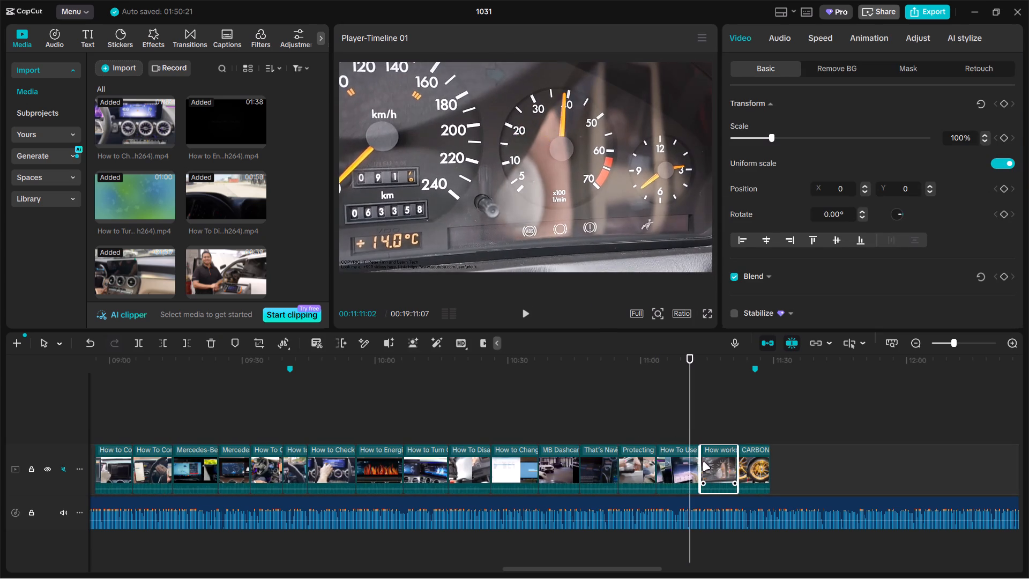
Extend the end of the pasted gold-wheel clip and trim its start so it ends at the section marker near 00:11:25.
click(734, 438)
click(730, 457)
drag(750, 462, 784, 456)
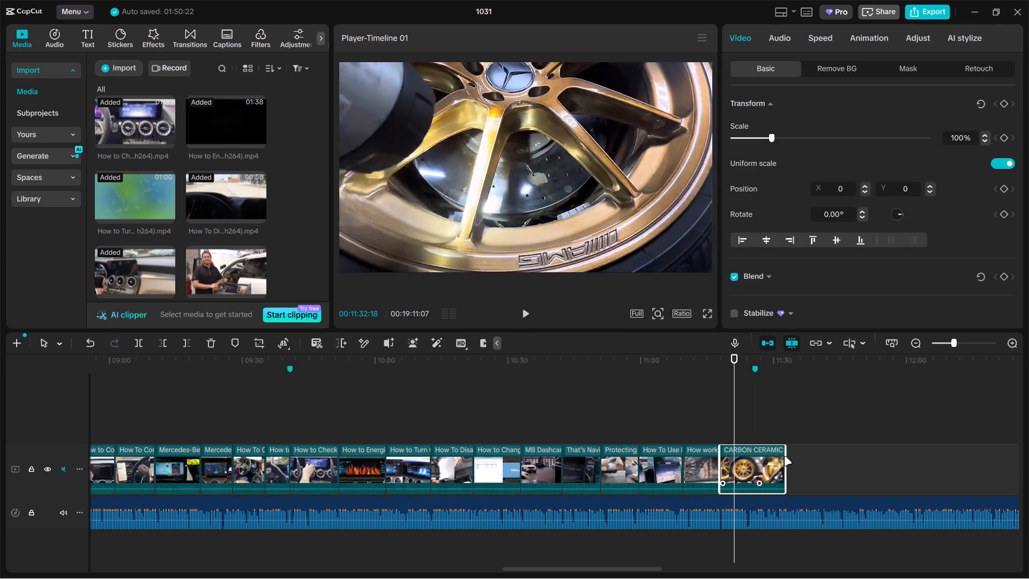
drag(784, 456, 756, 465)
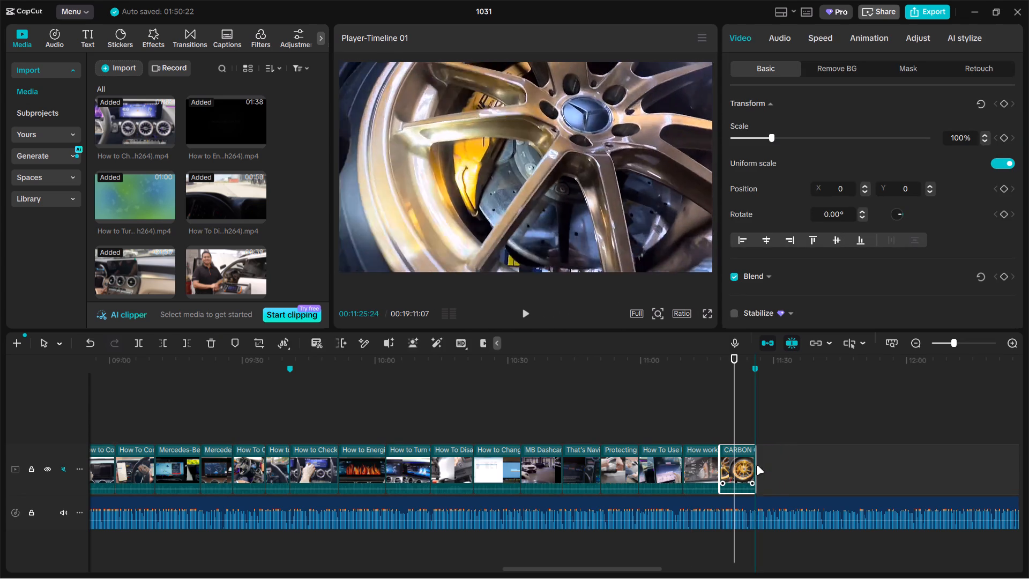
drag(756, 465, 775, 459)
drag(718, 455, 742, 455)
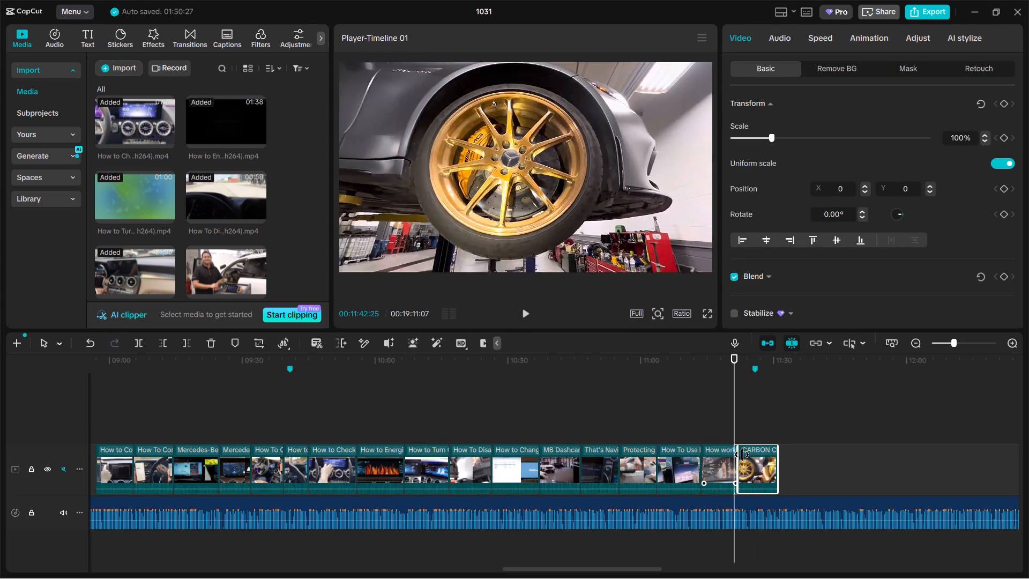
drag(742, 455, 742, 455)
Review the reused clips and the ones before them, and listen to the voiceover just past the section marker near 00:11:25.
click(543, 418)
drag(543, 418, 724, 418)
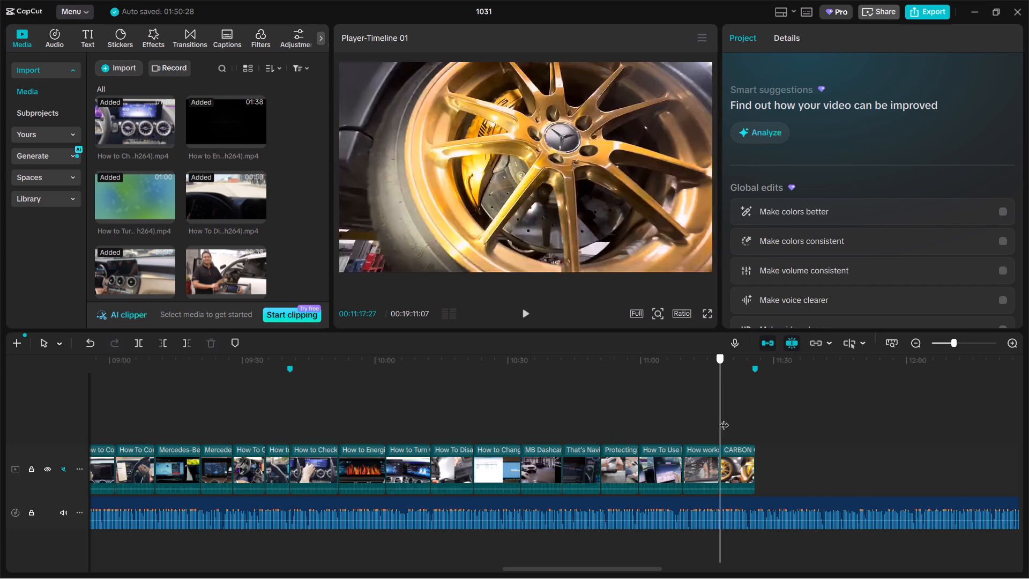
drag(724, 418, 747, 417)
key(space)
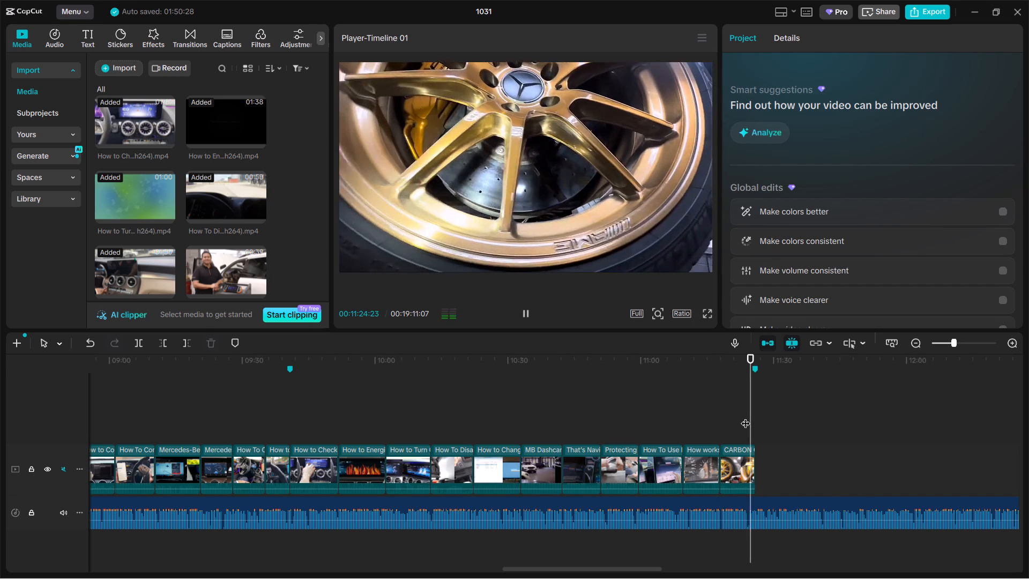
click(705, 425)
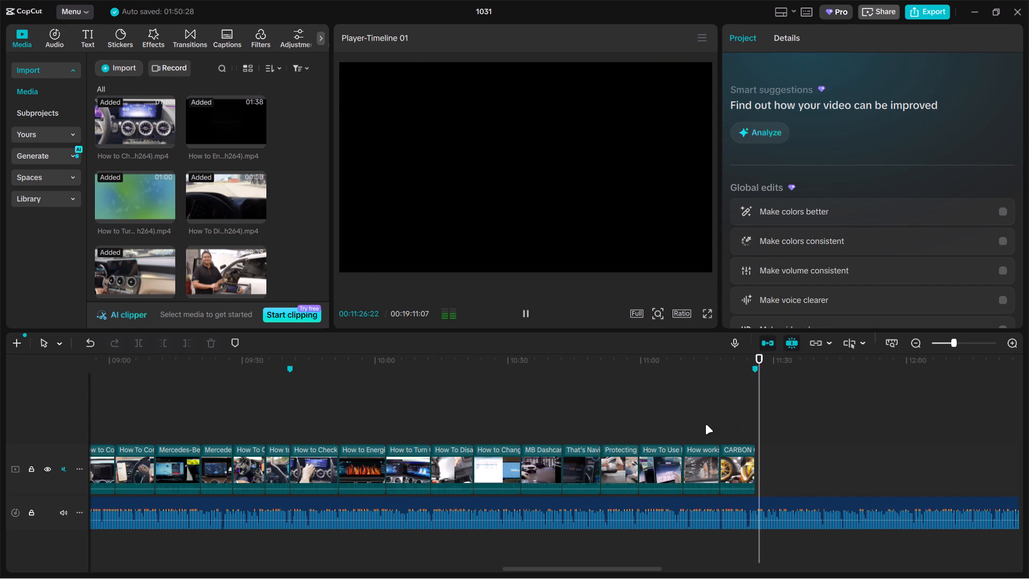
drag(705, 425, 682, 425)
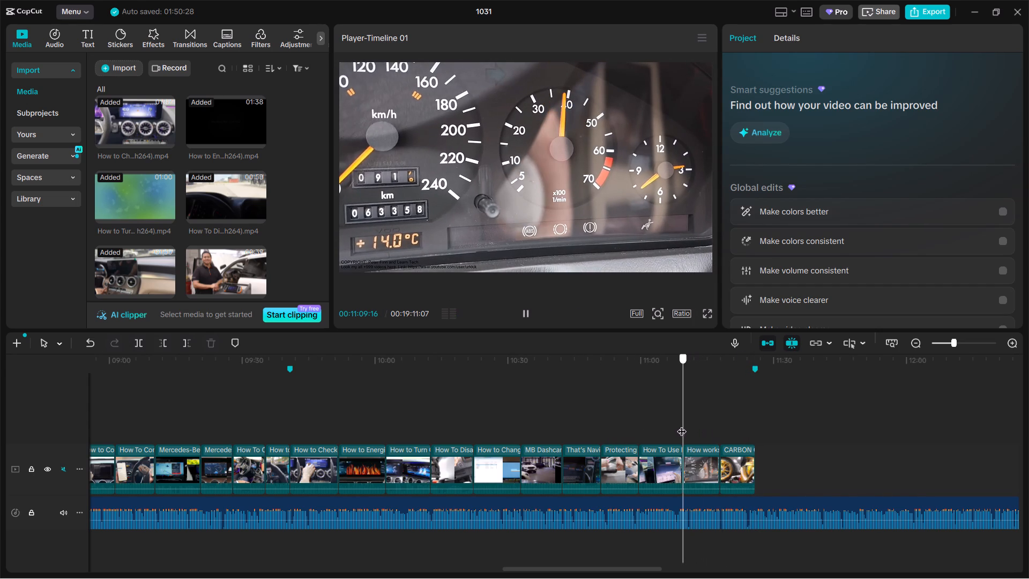
drag(682, 425, 724, 421)
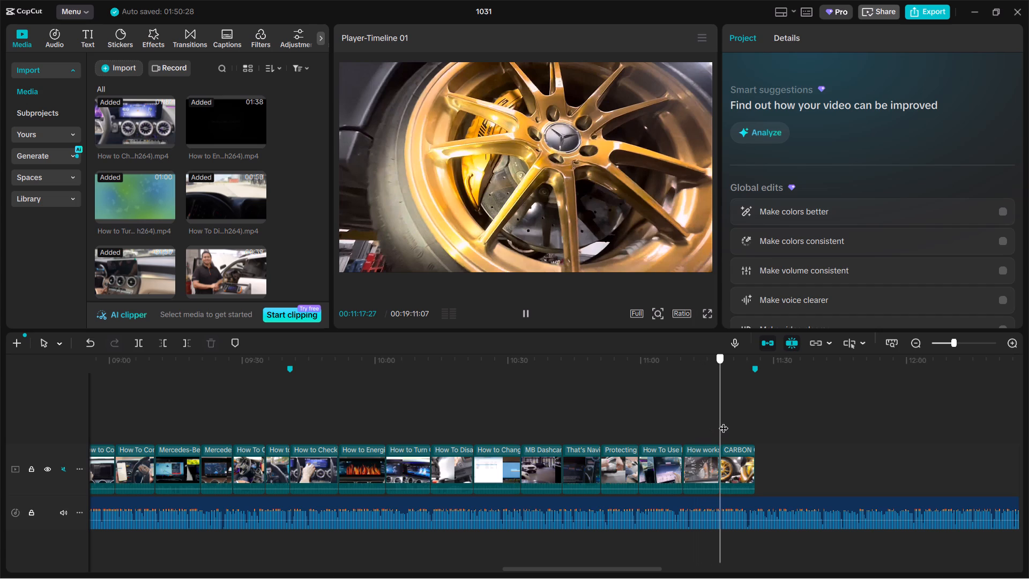
drag(724, 421, 752, 429)
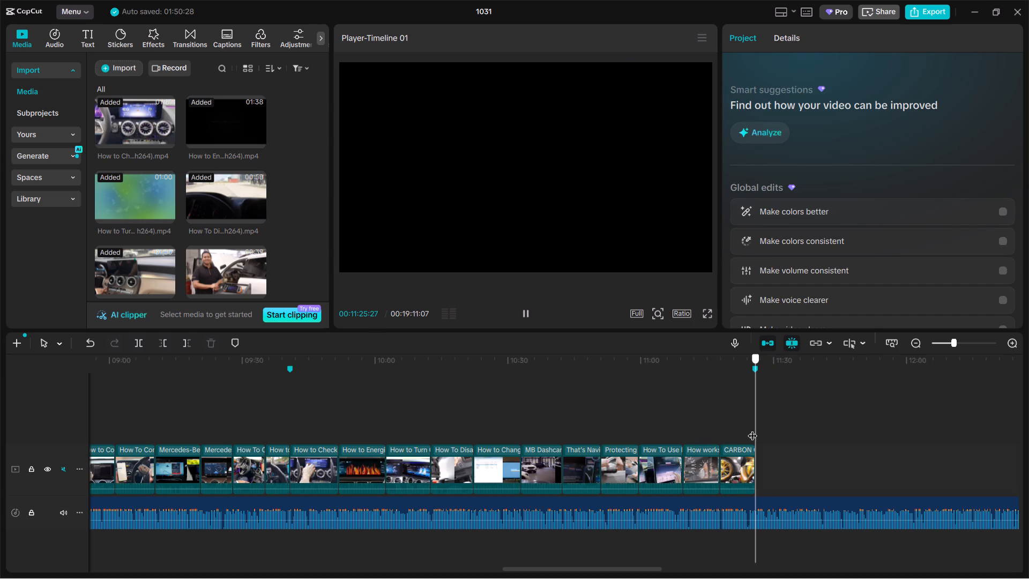
drag(752, 429, 513, 418)
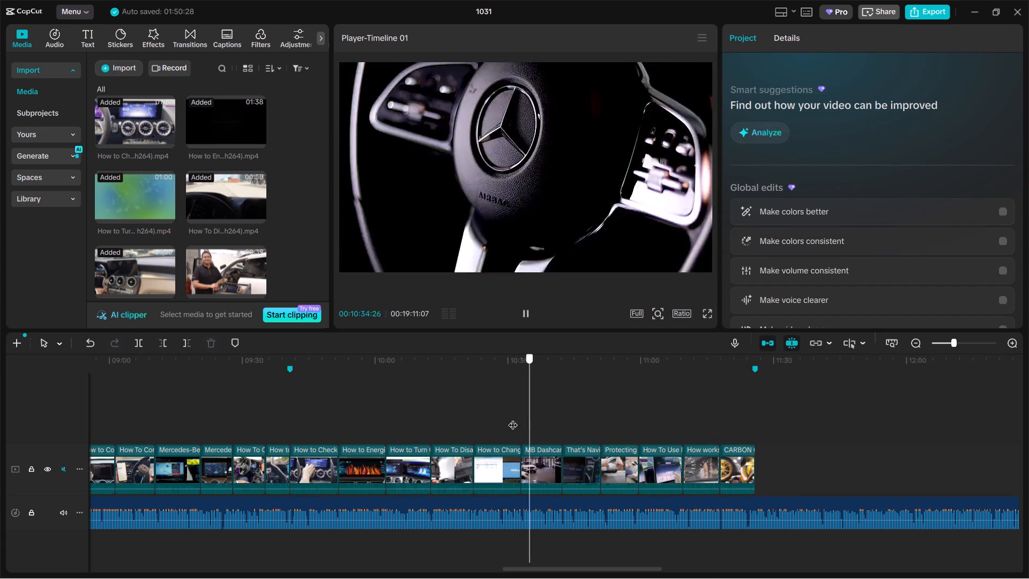
drag(513, 418, 488, 409)
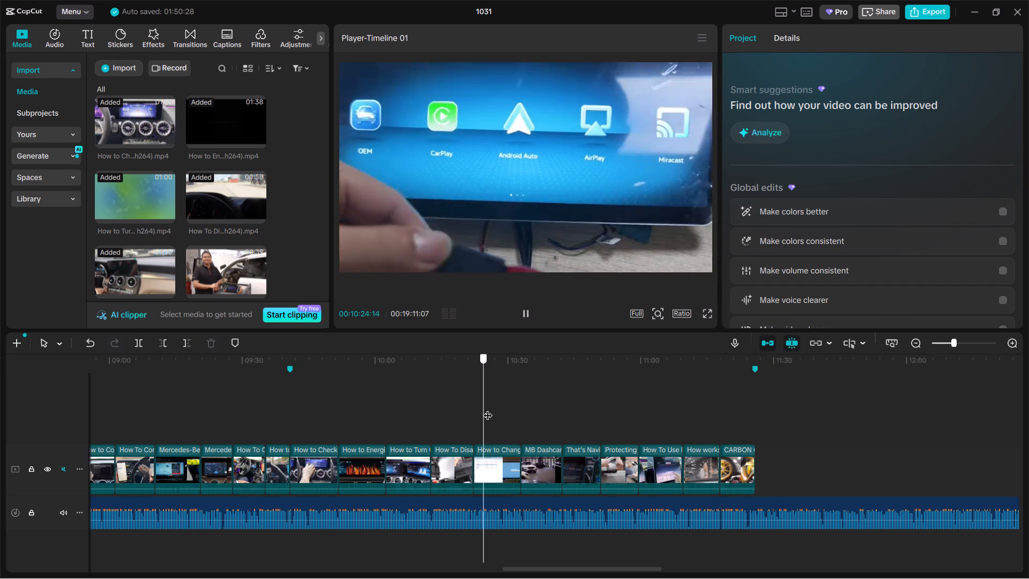
drag(488, 409, 435, 418)
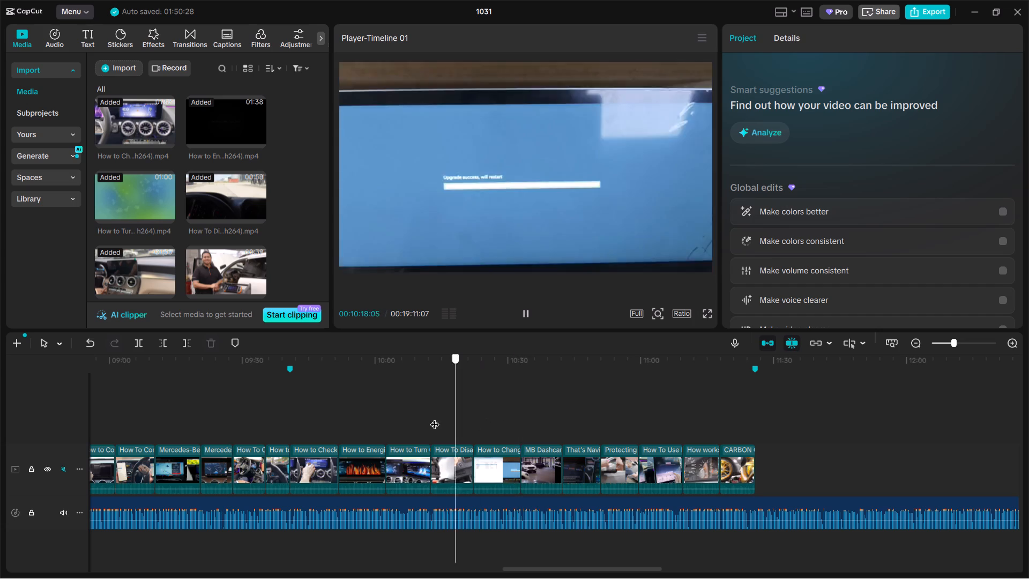
drag(435, 418, 433, 417)
drag(547, 424, 555, 424)
click(536, 424)
key(space)
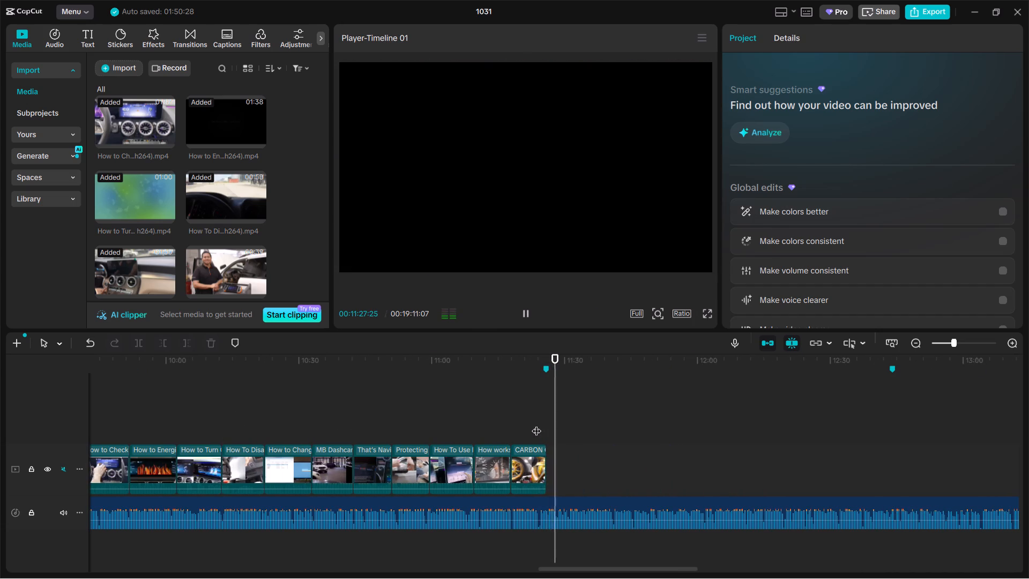
key(space)
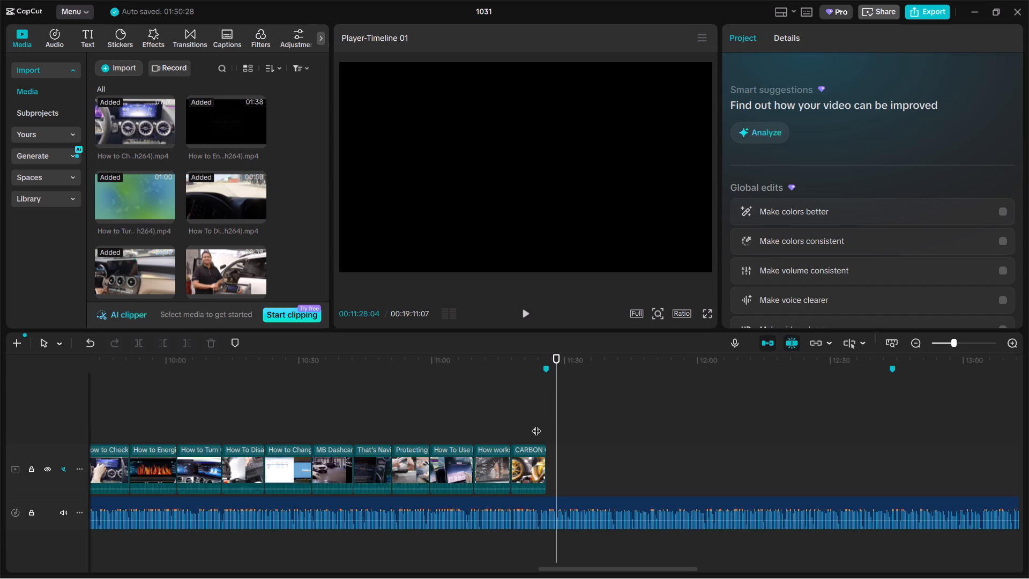
Import all the media files from the 02 folder inside the EDIT folder.
click(116, 62)
click(138, 98)
click(85, 41)
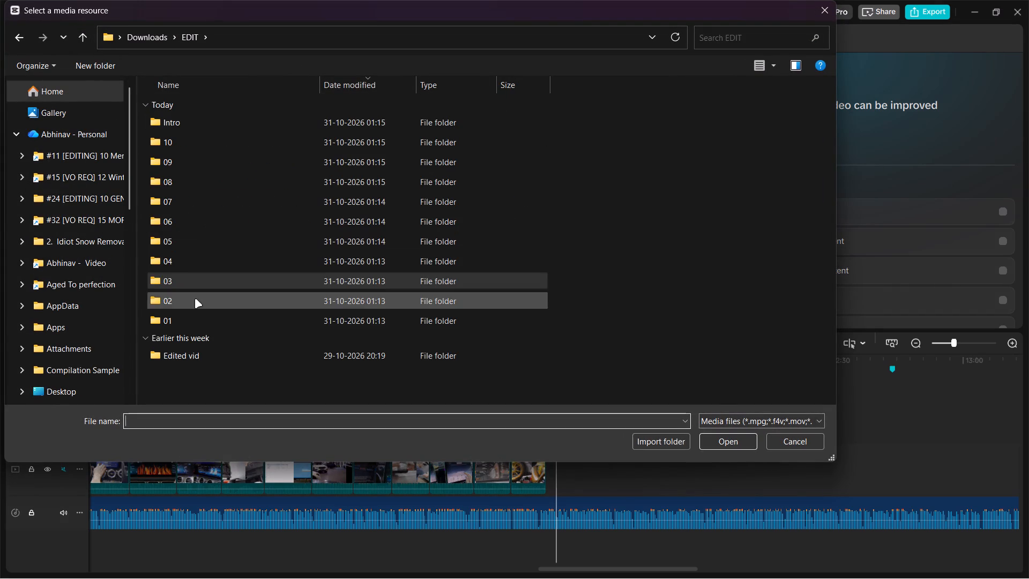
double_click(195, 299)
key(ctrl+a)
key(Return)
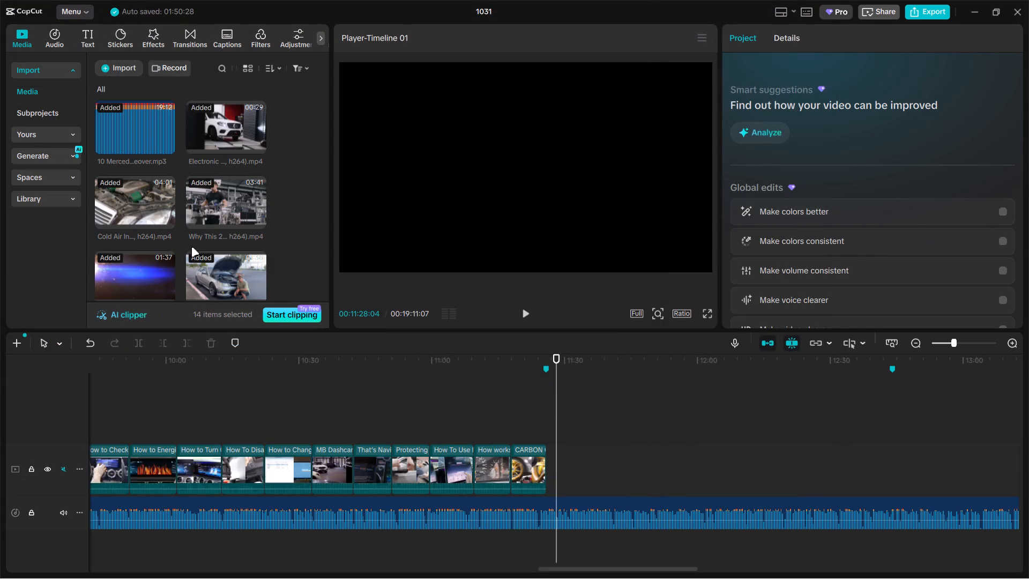
Append the newly imported 02 clips to the main track after the gold-wheel clip, at about 00:11:25.
drag(225, 130, 600, 468)
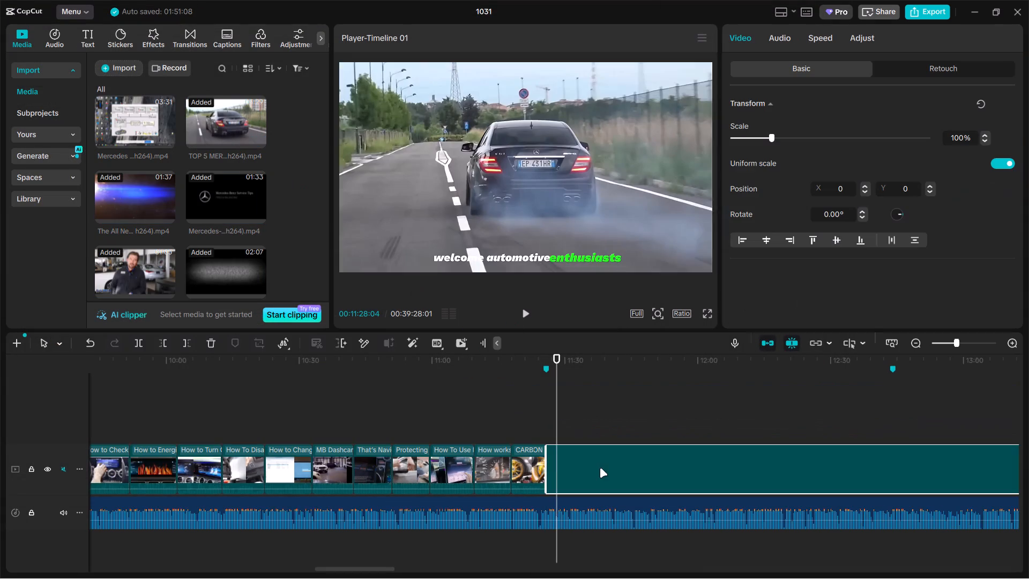
drag(600, 468, 592, 468)
ctrl+scroll(584, 466, down, 5)
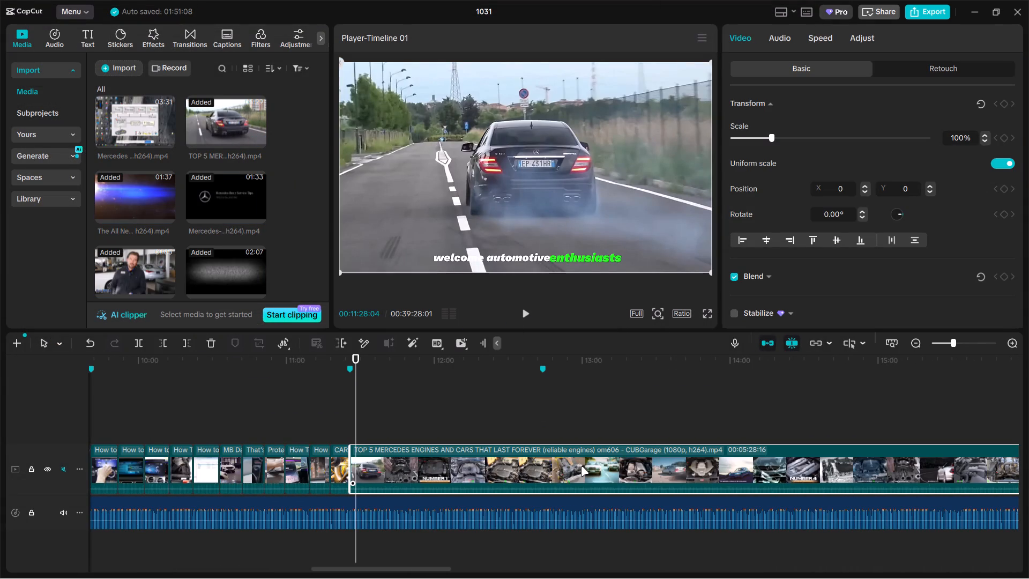
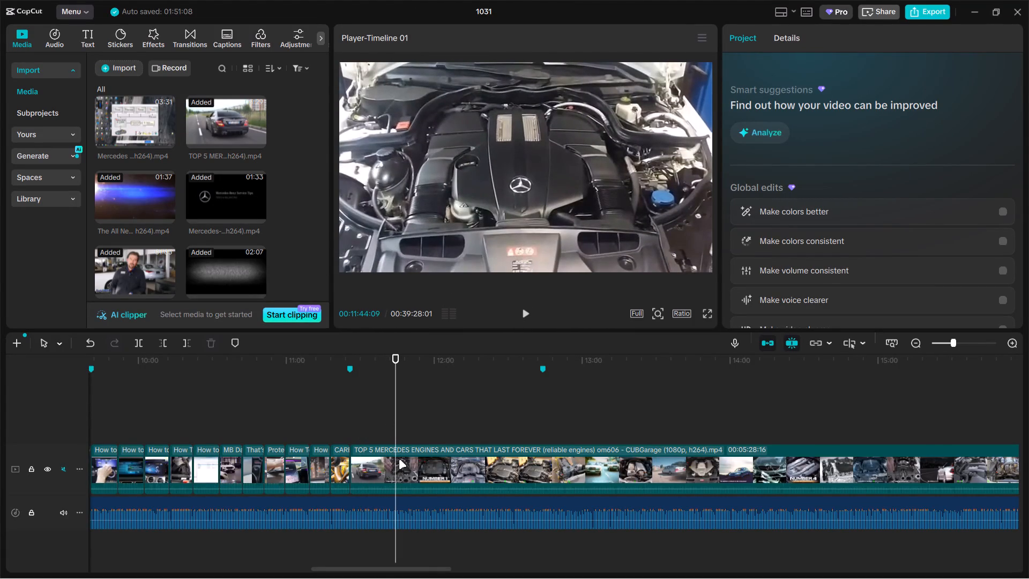
Split the "TOP 5 MERCEDES ENGINES" clip at 00:11:44:09 and delete the part before the cut.
click(399, 459)
key(ctrl+b)
click(367, 466)
key(BackSpace)
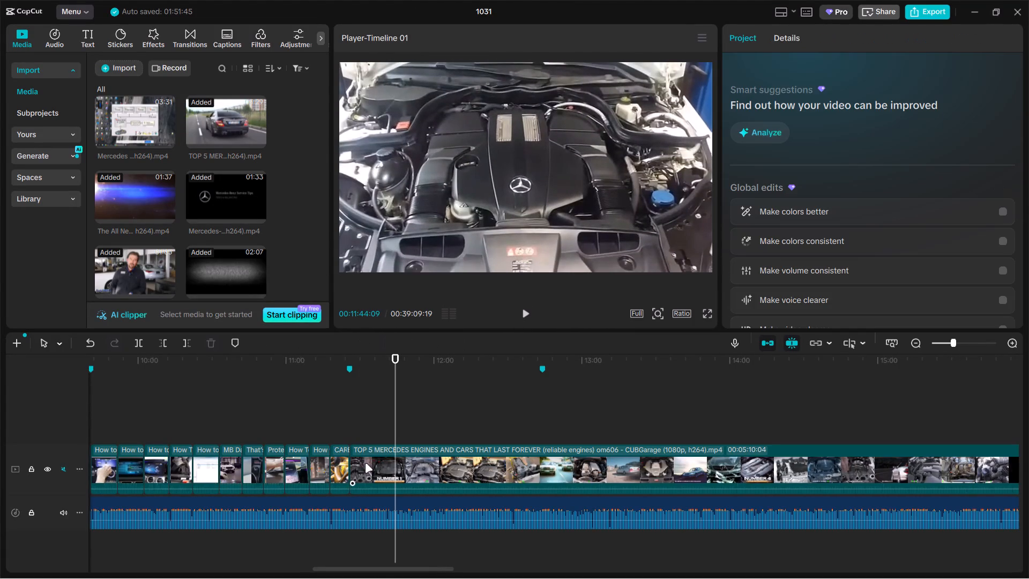
Split the remaining "TOP 5 MERCEDES ENGINES" clip at 00:11:33:10 and delete everything after the cut.
click(368, 439)
click(384, 459)
key(ctrl+b)
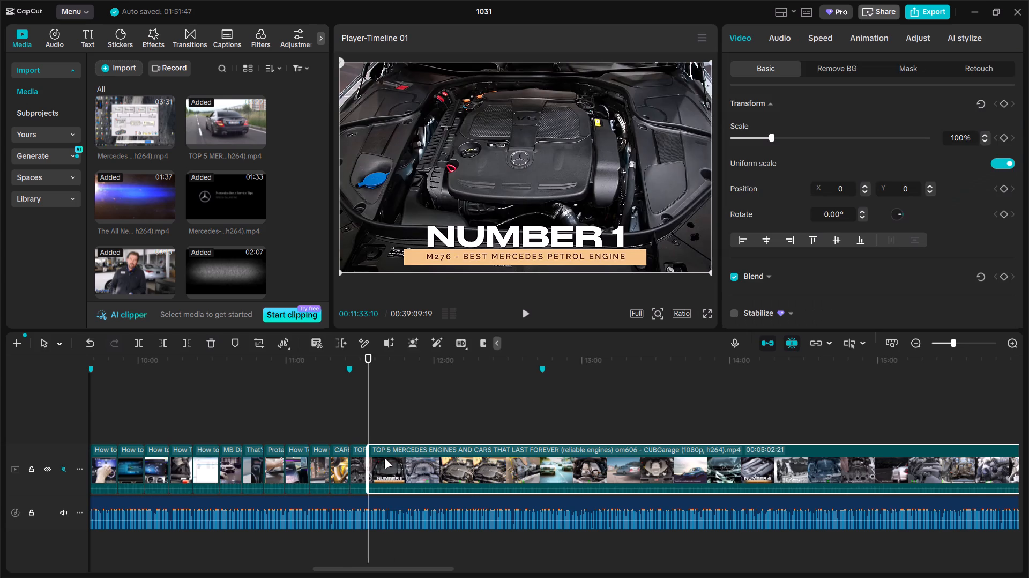
key(BackSpace)
Split the "All New AMG 4.0 Liter V8 Biturbo Engine" clip at 00:12:25:21 and delete its opening part.
drag(368, 424, 444, 417)
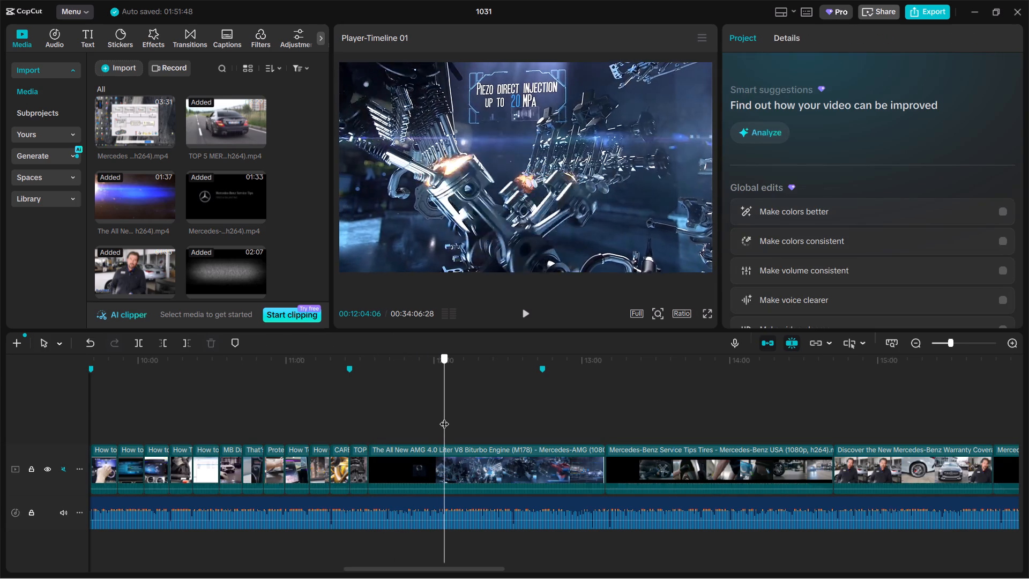
drag(444, 417, 497, 414)
click(501, 471)
key(ctrl+b)
click(482, 473)
key(BackSpace)
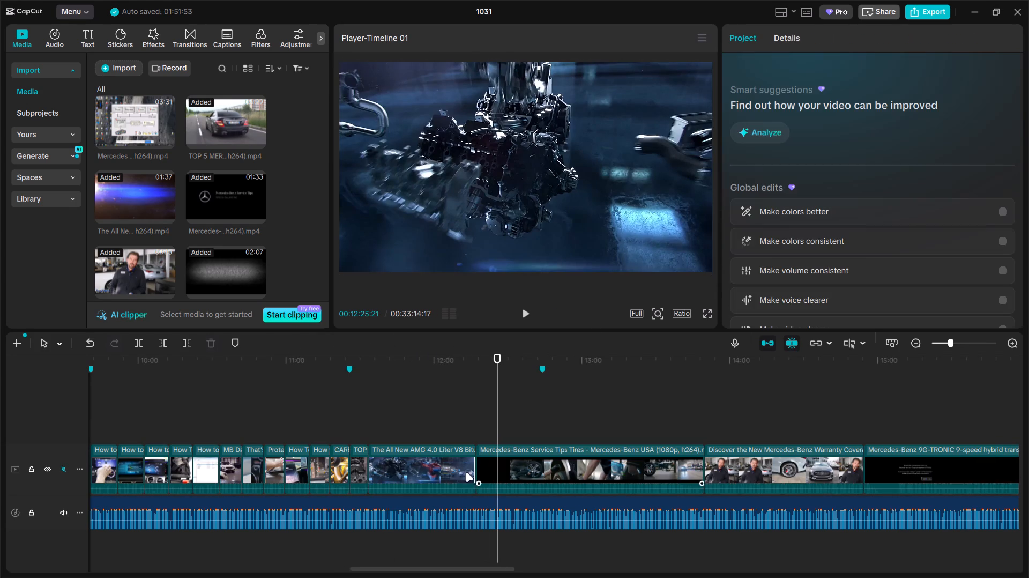
Split the remaining AMG 4.0 Liter V8 clip at 00:11:42:00 and delete the part after the cut.
click(375, 430)
drag(373, 430, 381, 428)
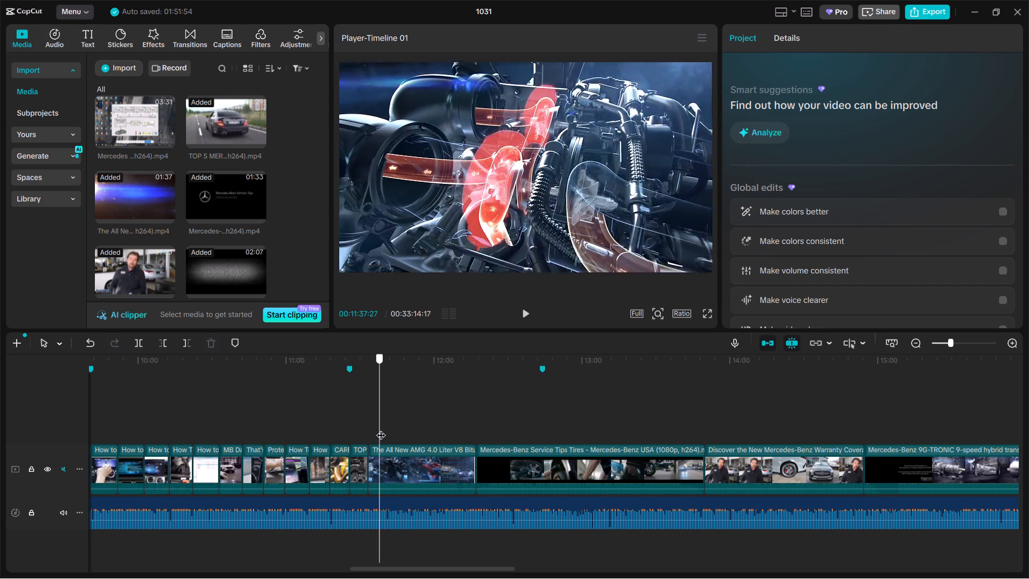
drag(381, 428, 390, 428)
click(405, 455)
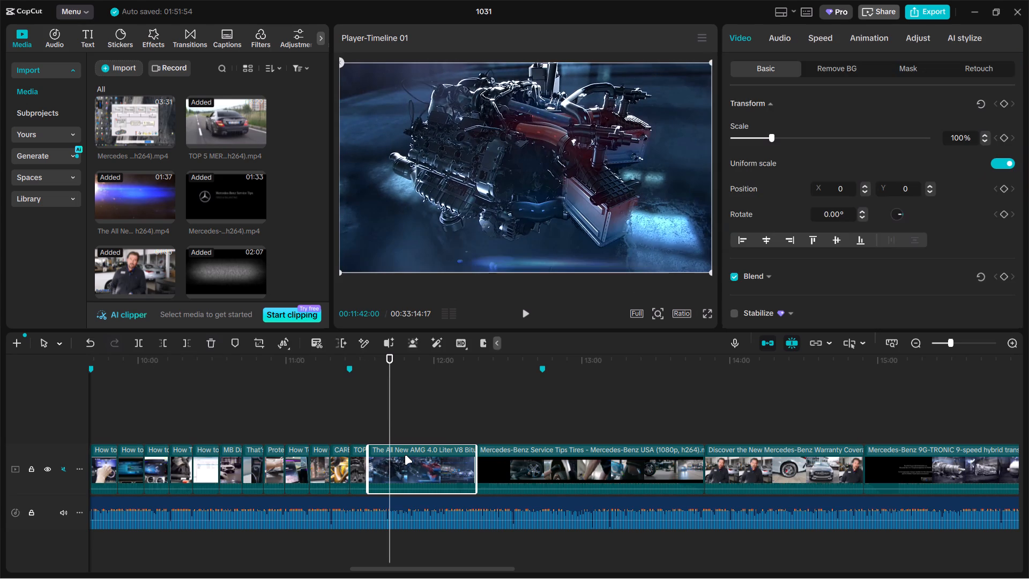
key(ctrl+b)
key(BackSpace)
Split the "Mercedes-Benz Service Tips Tires" clip at 00:12:10:08 and delete its opening part.
drag(389, 424, 473, 423)
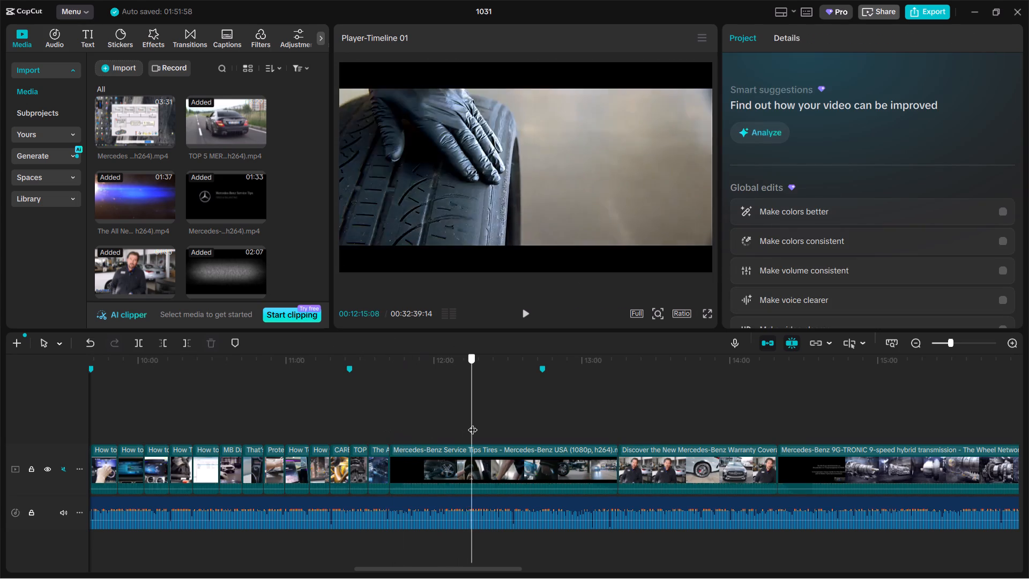
drag(473, 423, 459, 428)
click(463, 464)
key(ctrl+b)
click(434, 467)
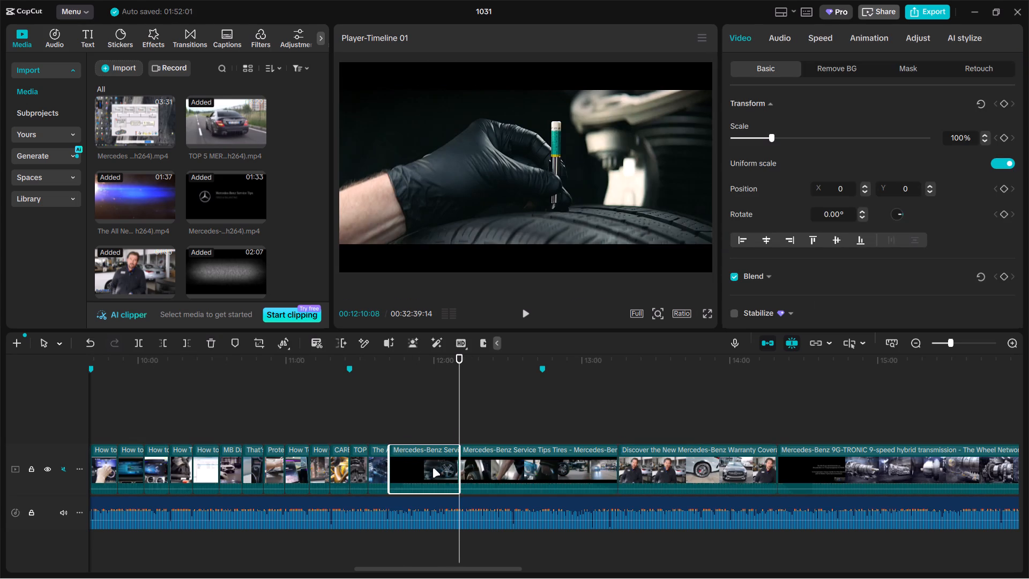
key(BackSpace)
Split the remaining Service Tips Tires clip at 00:11:50:02 and delete the part after the cut.
click(414, 432)
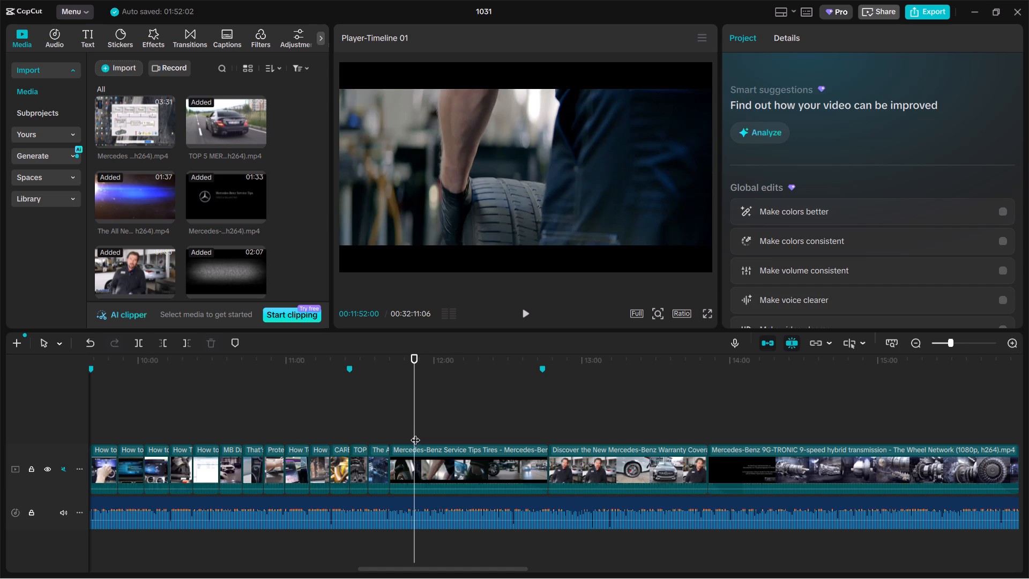
drag(415, 432, 409, 432)
click(421, 459)
key(ctrl+b)
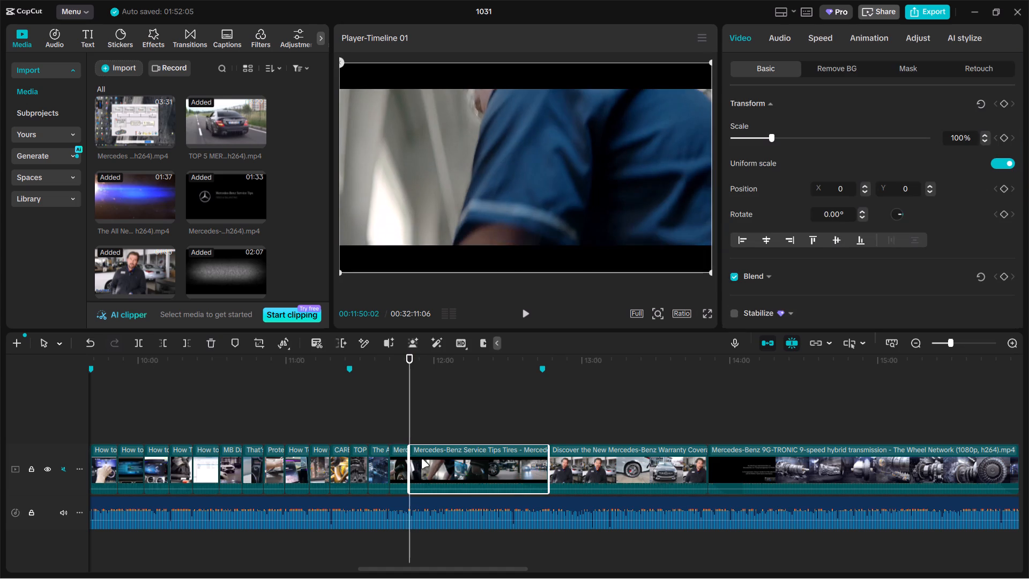
key(BackSpace)
Increase the scale of the trimmed Service Tips Tires clip to cover its black bars.
click(400, 434)
click(482, 224)
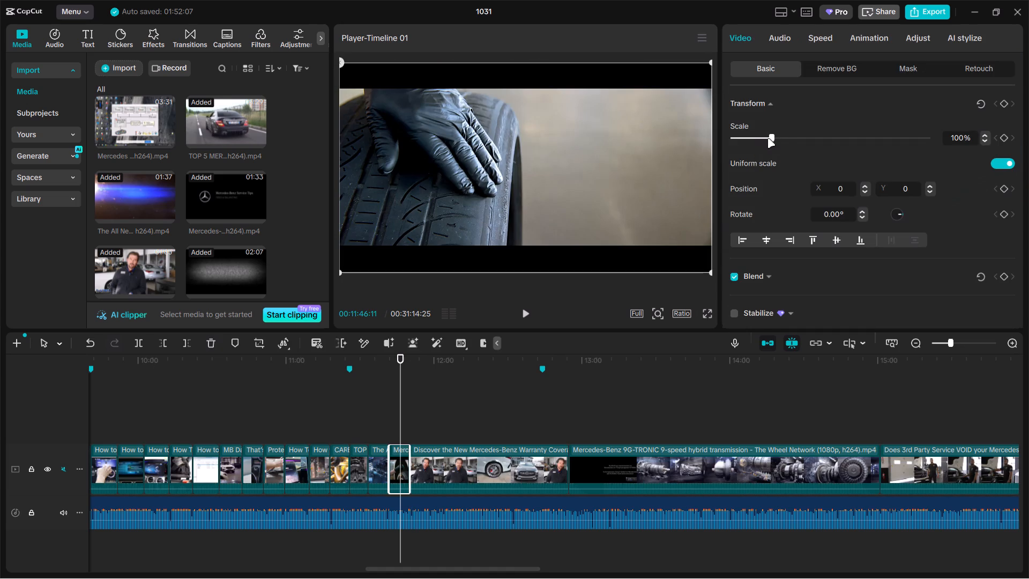
drag(768, 138, 788, 133)
Trim the "Discover the New Mercedes-Benz Warranty" clip to the segment from 00:12:14:19 to 00:12:20:21, deleting the parts before and after it.
click(435, 402)
drag(433, 405, 457, 403)
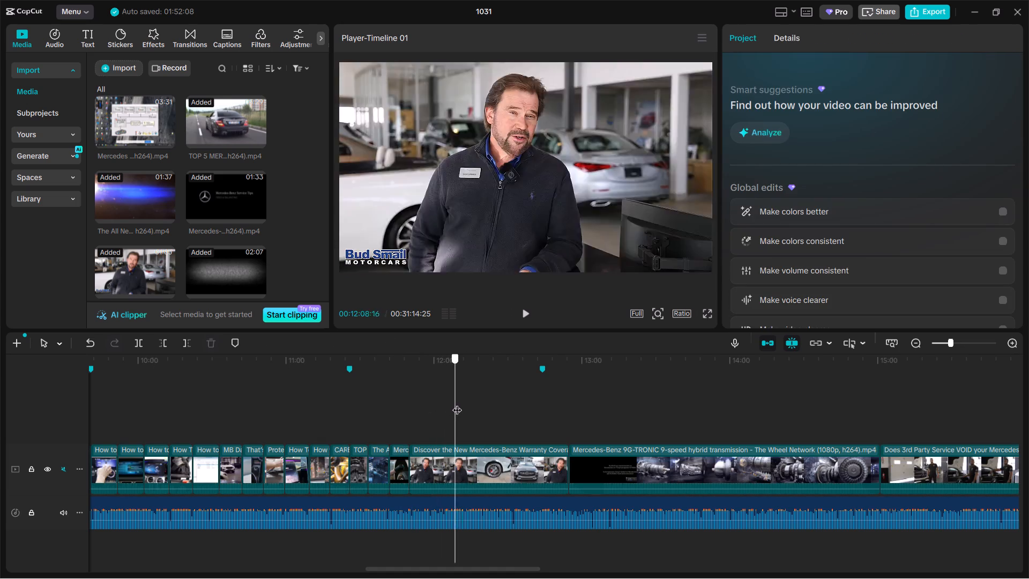
drag(457, 403, 467, 404)
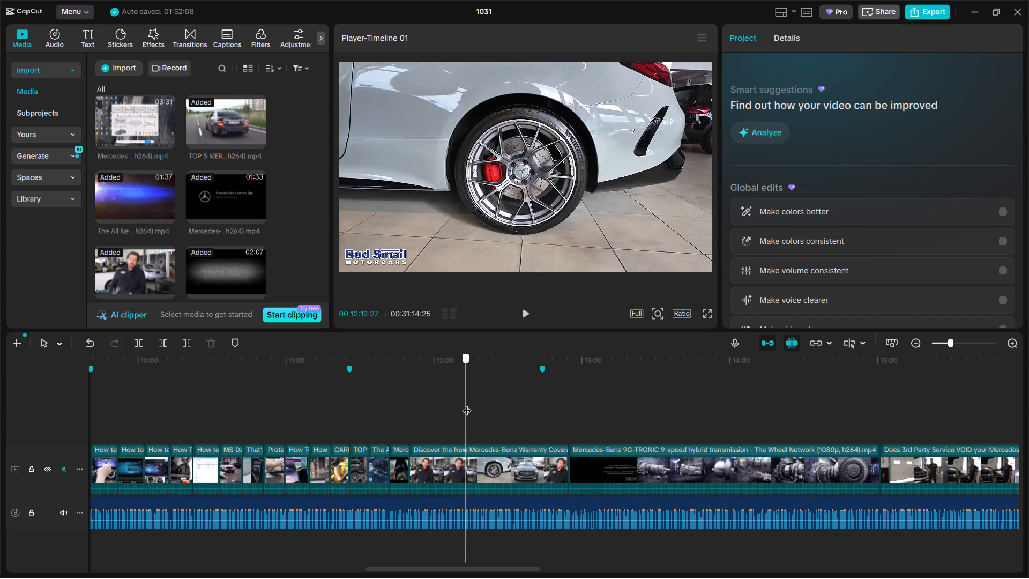
drag(467, 404, 470, 402)
click(468, 462)
key(ctrl+b)
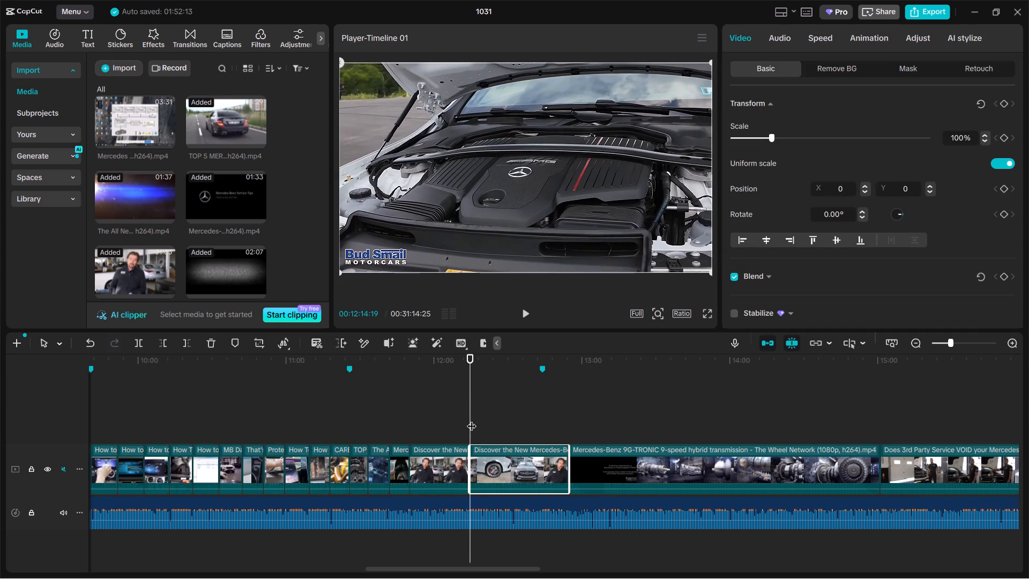
drag(472, 419, 489, 413)
click(489, 413)
key(ctrl+b)
click(439, 449)
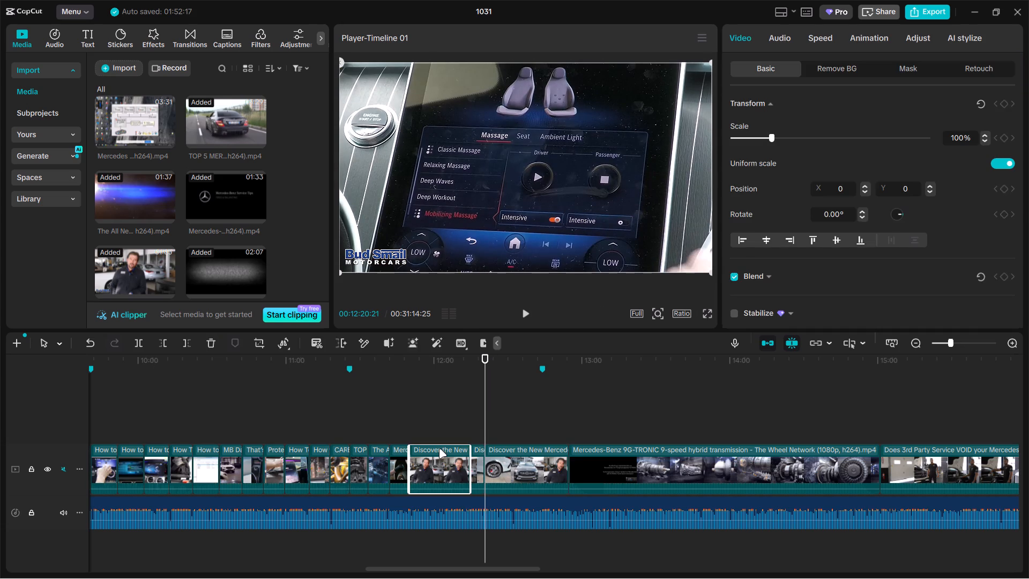
key(BackSpace)
click(441, 456)
key(BackSpace)
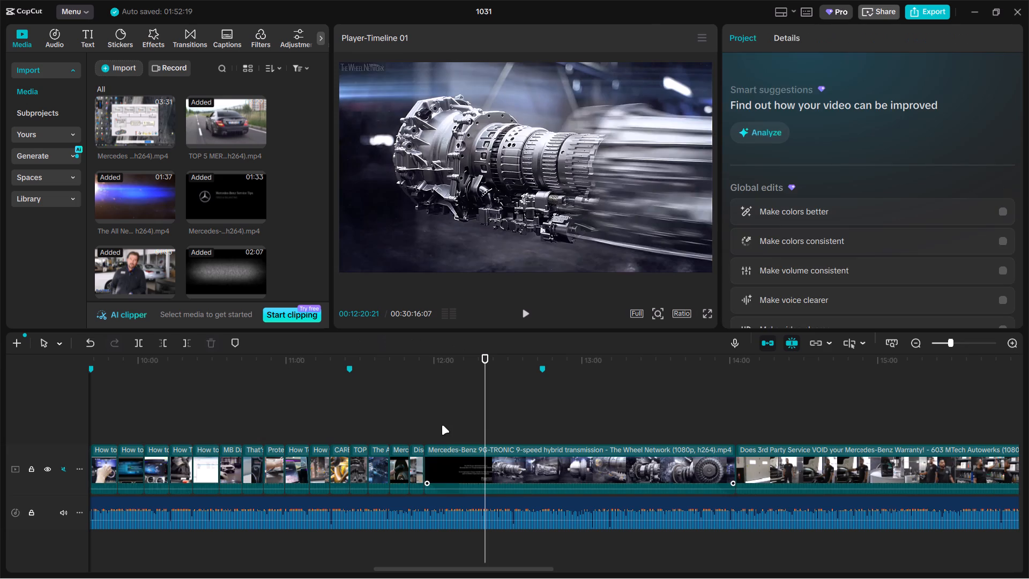
Split the "Mercedes-Benz 9G-TRONIC 9-speed hybrid transmission" clip at 00:12:50:15 and delete its opening part.
click(444, 422)
drag(444, 422, 558, 410)
click(550, 461)
key(ctrl+b)
click(523, 462)
key(BackSpace)
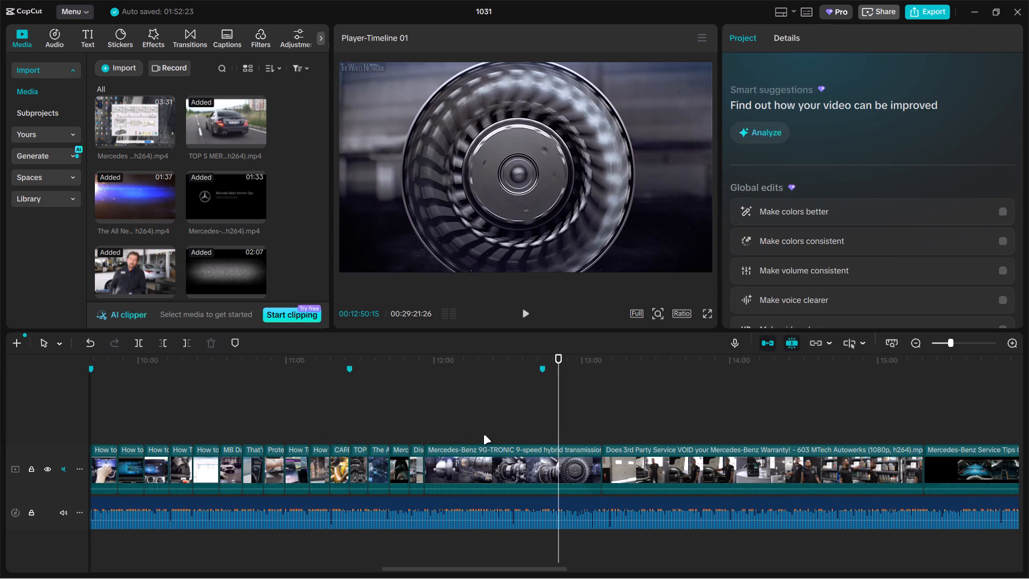
Split the remaining 9G-TRONIC clip at 00:12:03:03 and delete the part after the cut.
click(425, 431)
drag(425, 431, 442, 425)
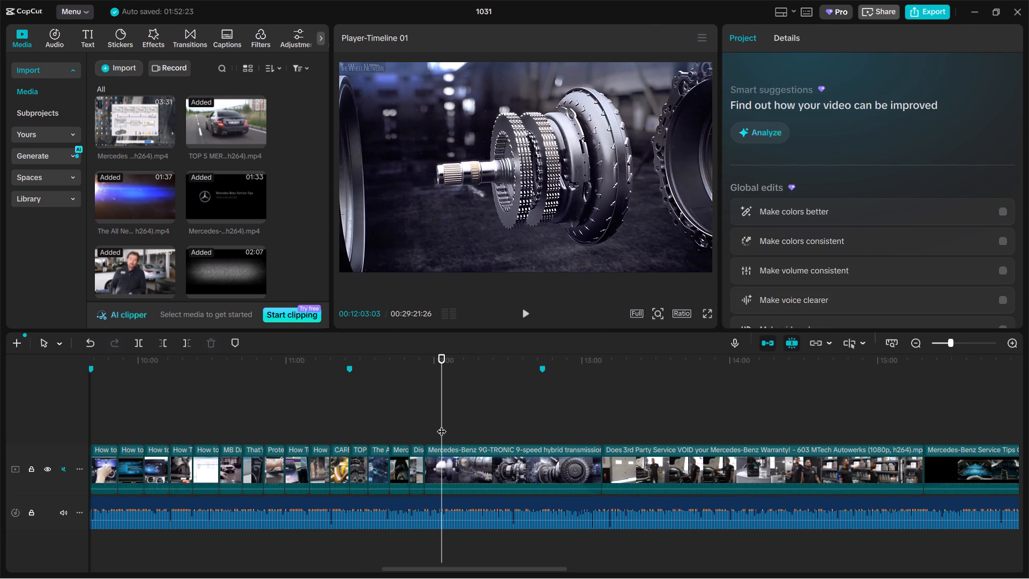
key(ctrl+b)
click(468, 451)
key(BackSpace)
Slightly increase the scale of the trimmed 9G-TRONIC transmission clip.
click(436, 429)
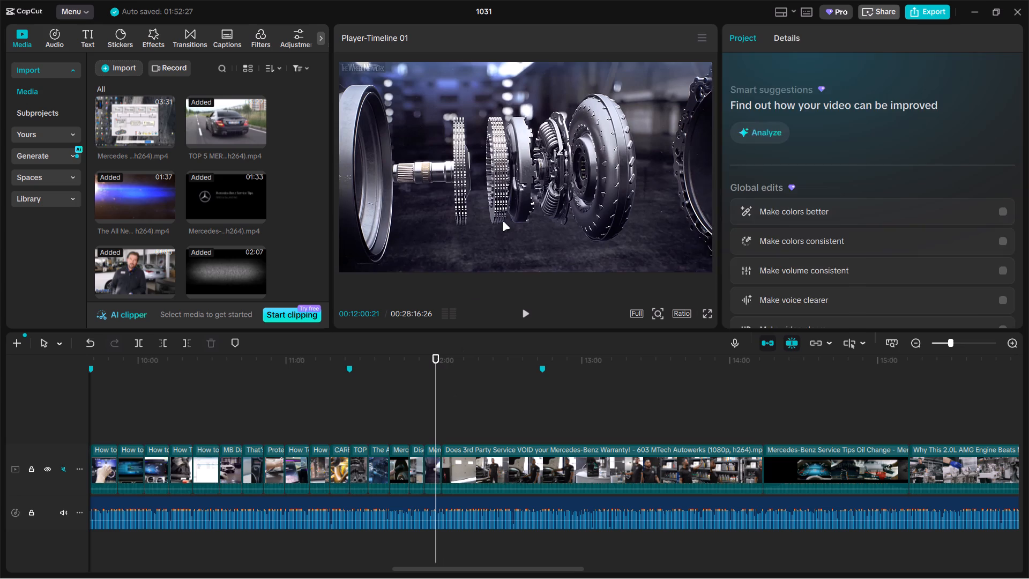
click(502, 221)
drag(774, 137, 779, 135)
click(530, 352)
Look through the "Does 3rd Party Service VOID your Mercedes-Benz Warranty" clip, split it at 00:12:10:02 and delete the part after the cut.
click(508, 382)
drag(504, 390, 579, 387)
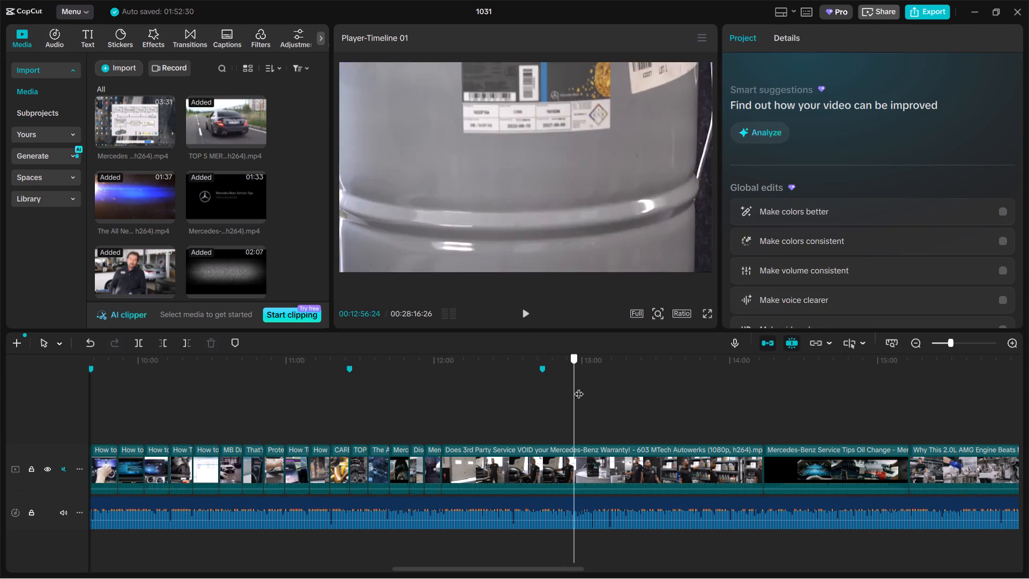
drag(579, 387, 669, 386)
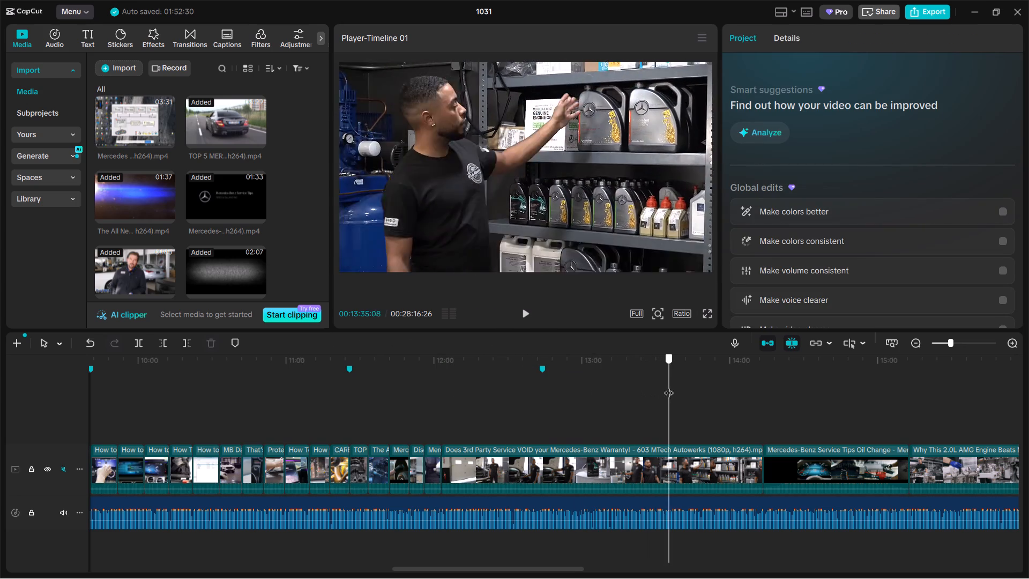
drag(669, 386, 463, 403)
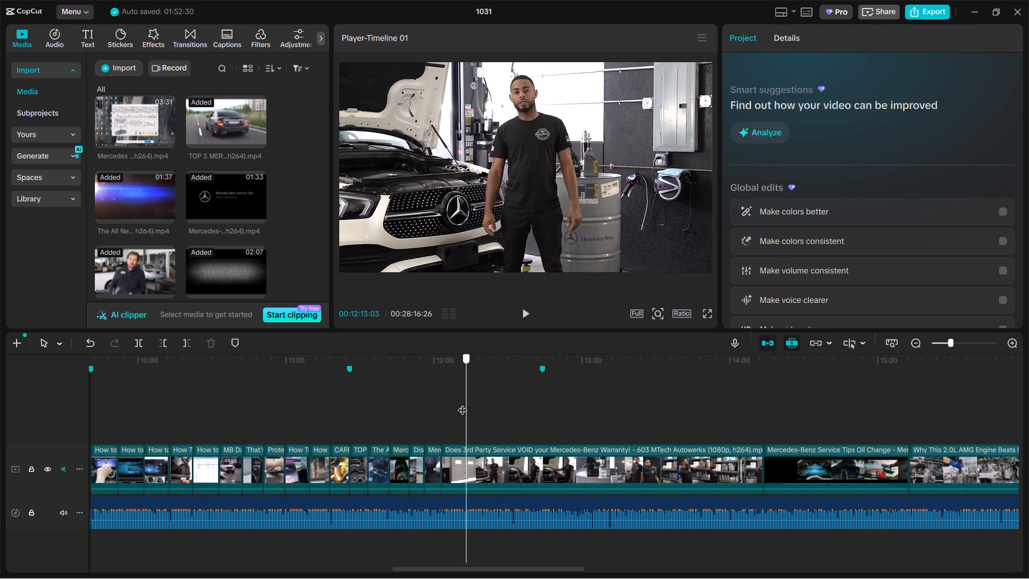
drag(463, 403, 462, 397)
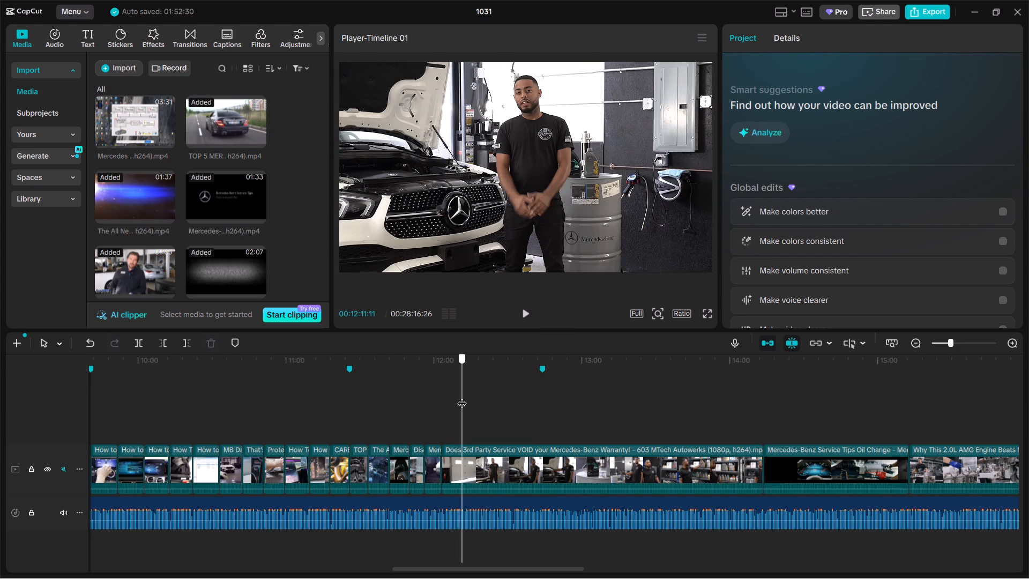
drag(462, 397, 450, 402)
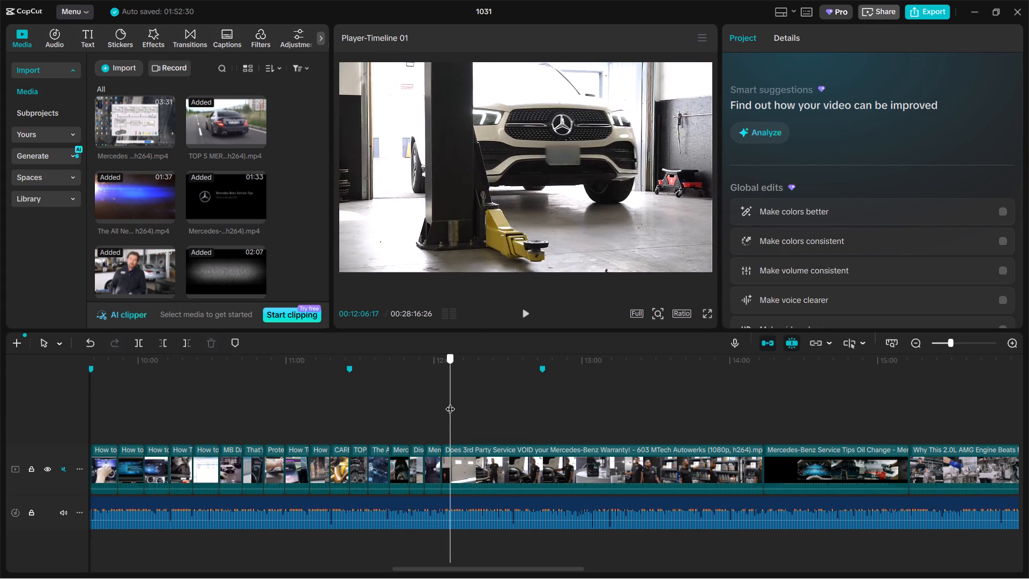
drag(450, 402, 459, 399)
click(476, 446)
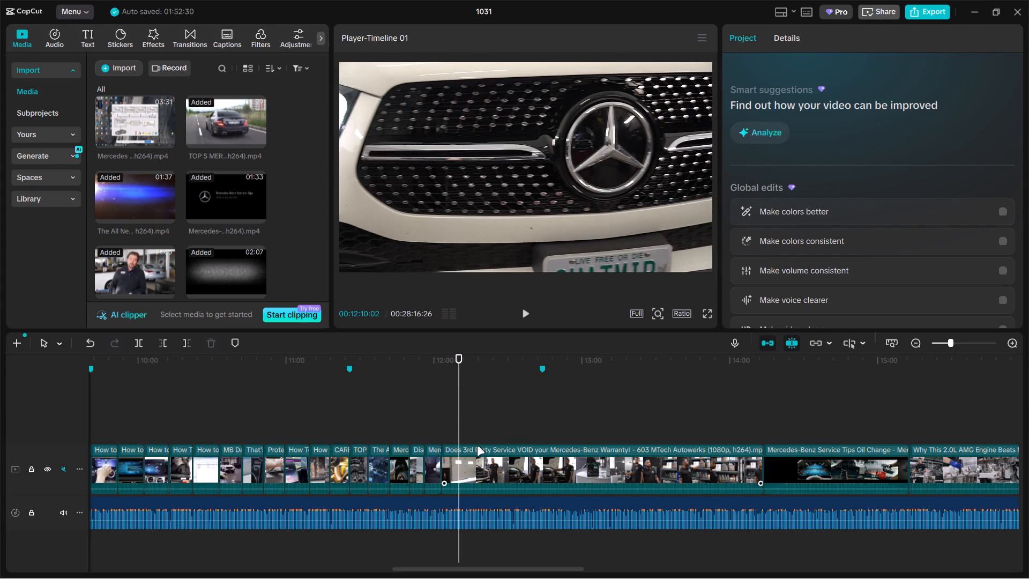
key(ctrl+b)
key(BackSpace)
Split the "Mercedes-Benz Service Tips Oil Change" clip at 00:12:37:07 and delete its opening part.
drag(456, 413, 505, 410)
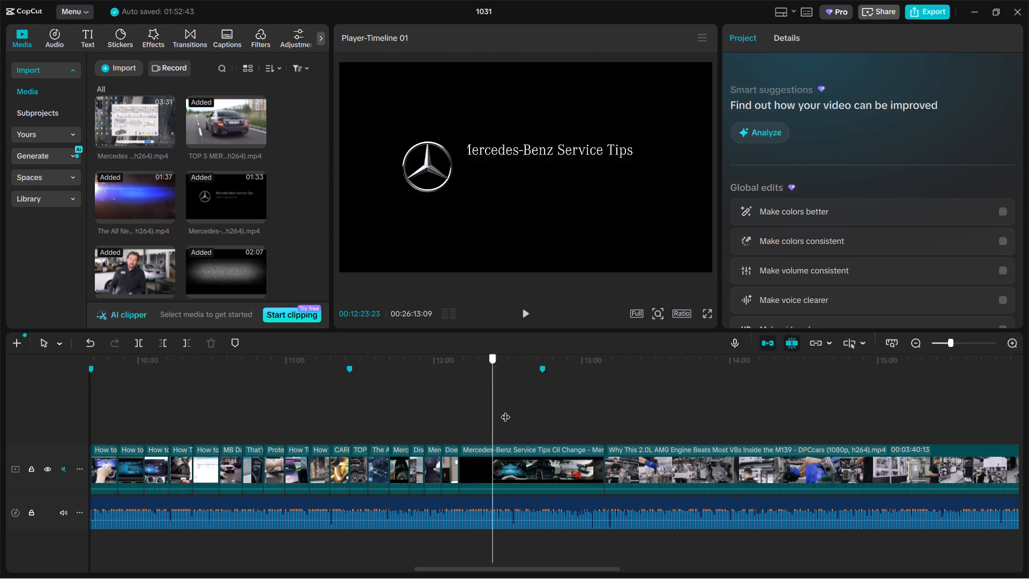
drag(505, 410, 526, 418)
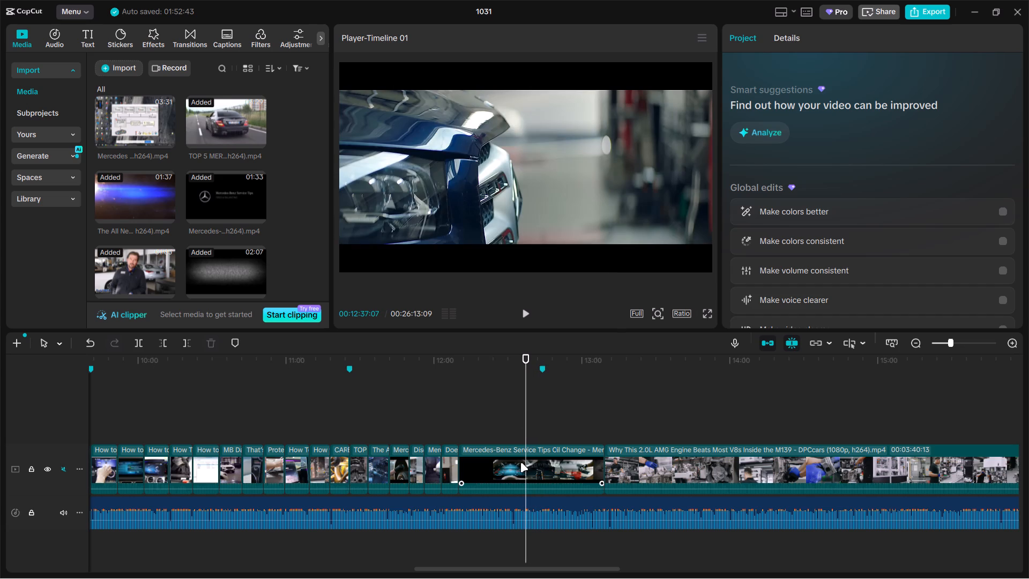
click(520, 463)
key(ctrl+b)
key(ctrl+n)
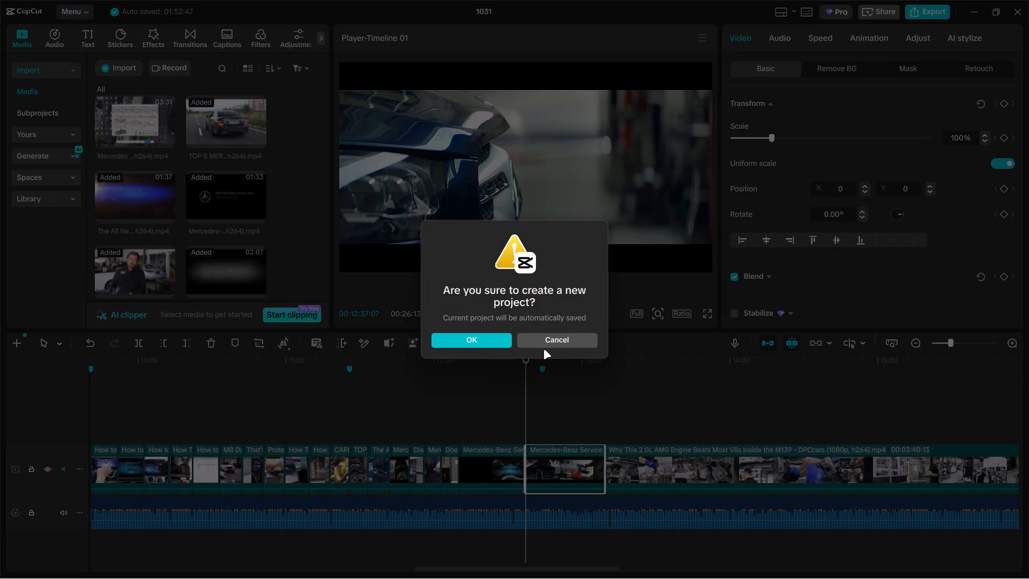
click(551, 342)
click(488, 469)
key(BackSpace)
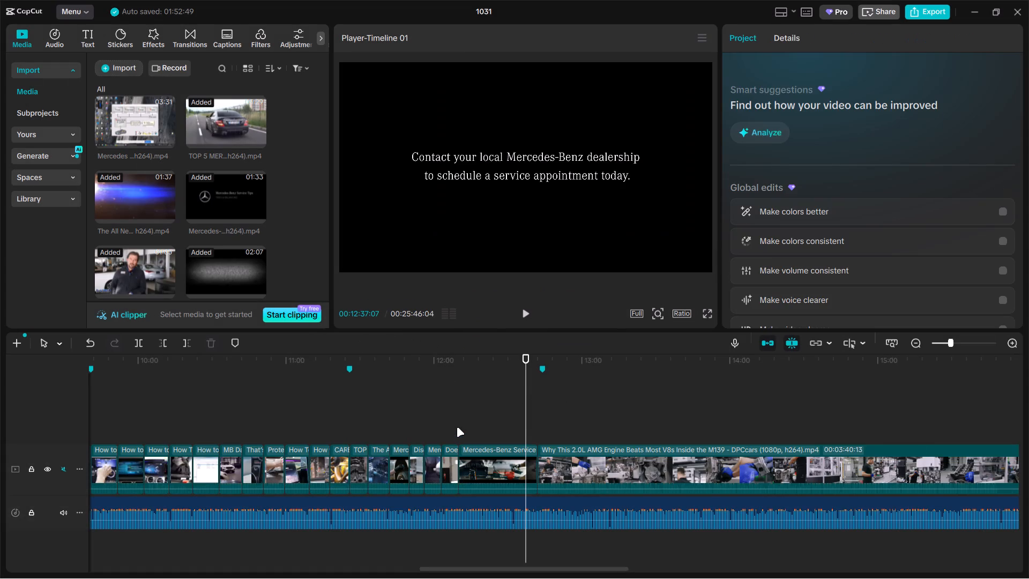
Split the remaining Service Tips Oil Change clip at 00:12:16:24 and delete the part after the cut.
double_click(463, 422)
drag(463, 421, 474, 414)
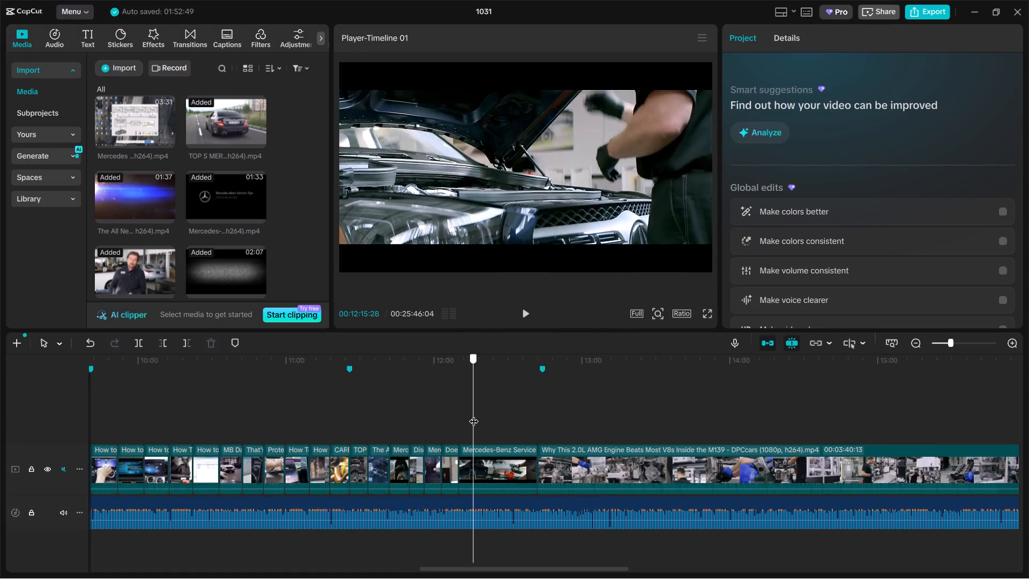
drag(474, 414, 475, 413)
key(ctrl+b)
click(491, 466)
key(BackSpace)
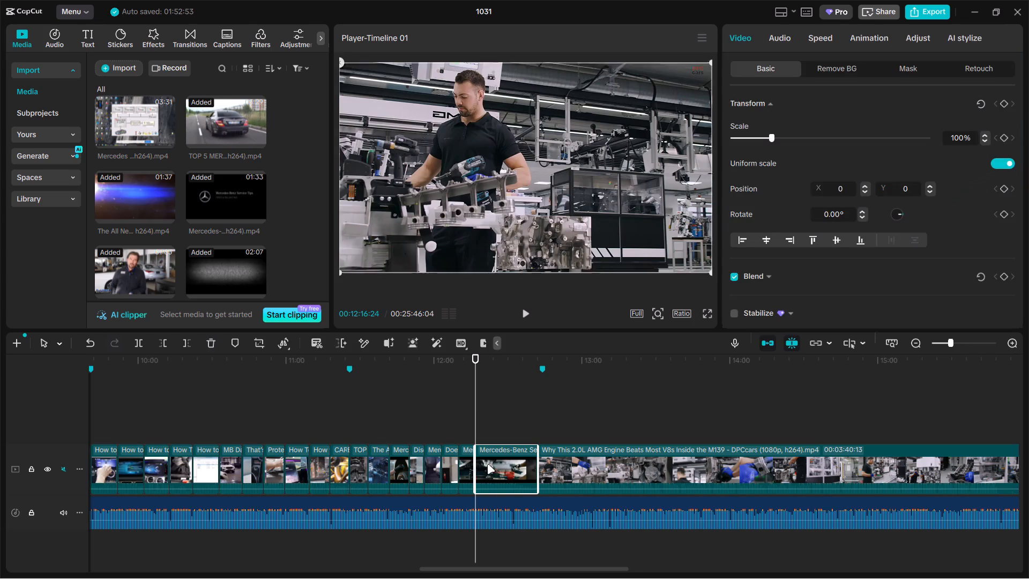
Set the scale of the trimmed Service Tips Oil Change clip to 141%.
click(469, 422)
click(538, 218)
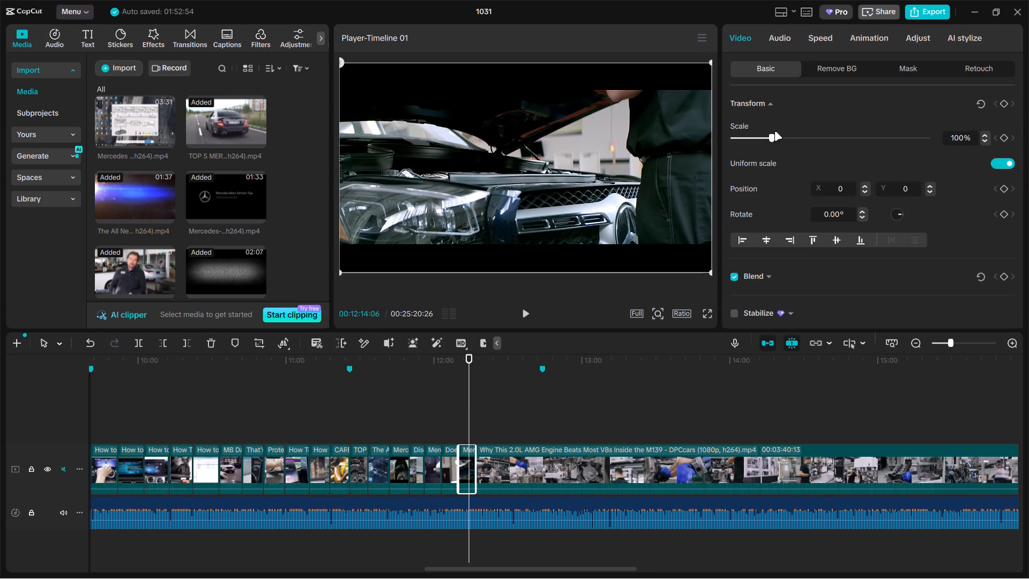
drag(772, 137, 788, 131)
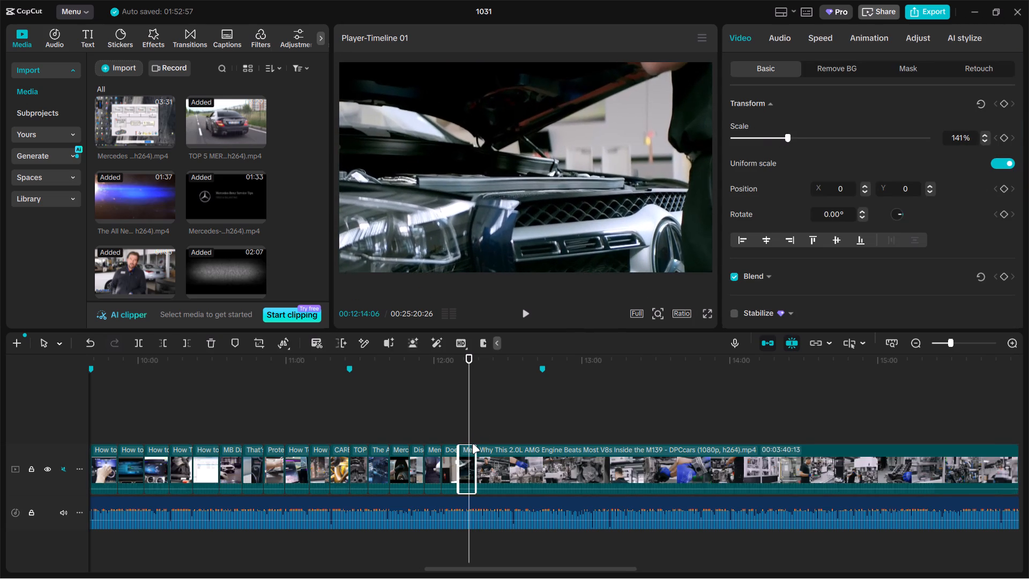
drag(472, 444, 467, 445)
Split the "Why This 2.0L AMG Engine Beats Most V8s" clip at 00:12:41:04 and 00:12:49:19, and delete its opening part.
click(325, 418)
drag(325, 418, 347, 415)
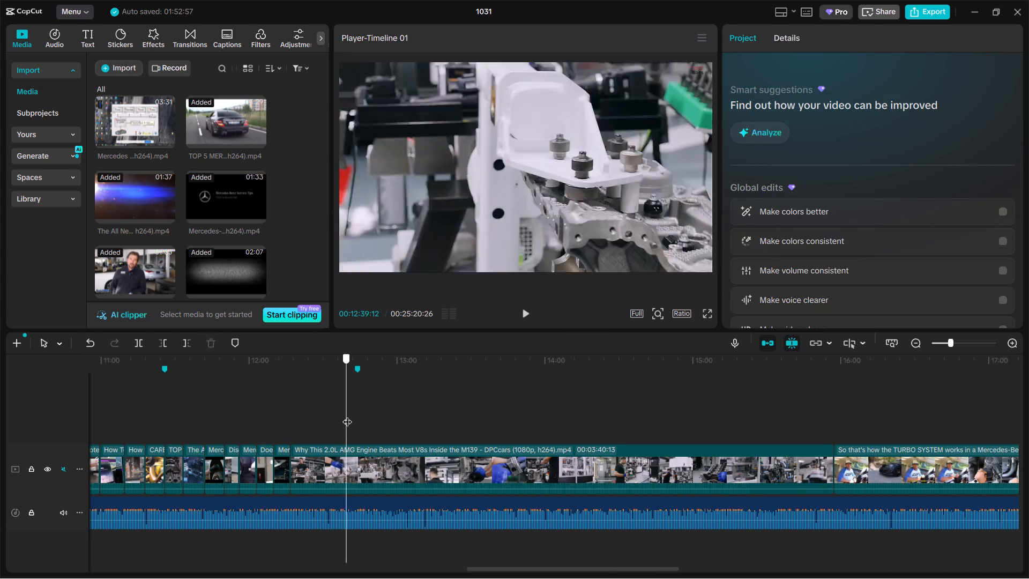
drag(347, 415, 351, 414)
click(353, 465)
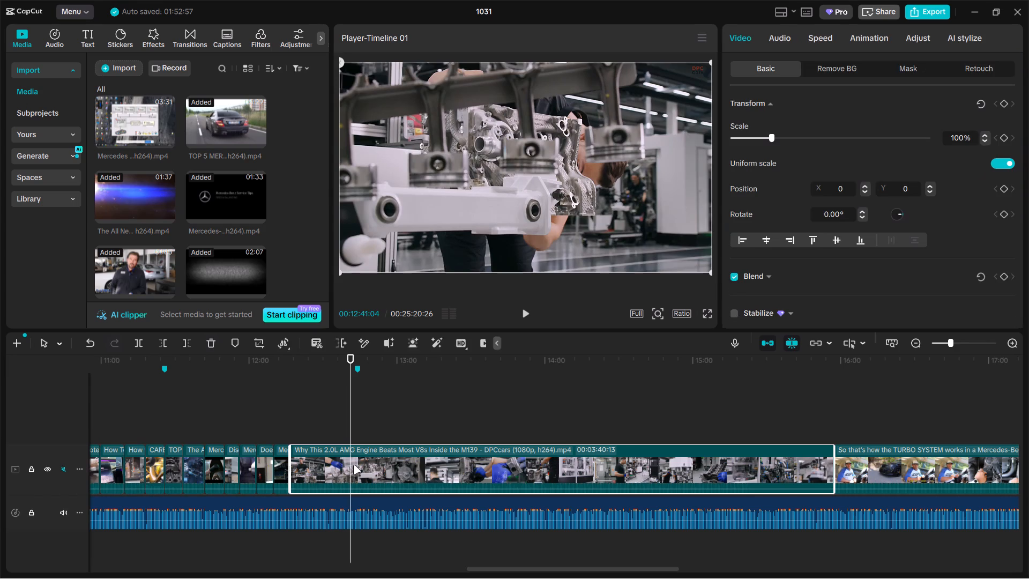
key(ctrl+b)
click(371, 417)
key(ctrl+b)
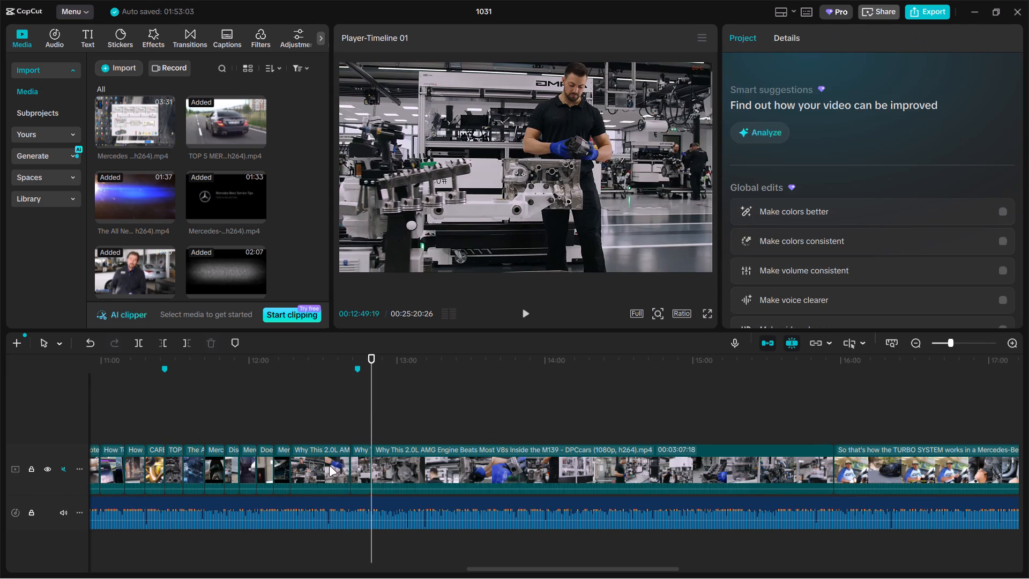
click(329, 466)
key(BackSpace)
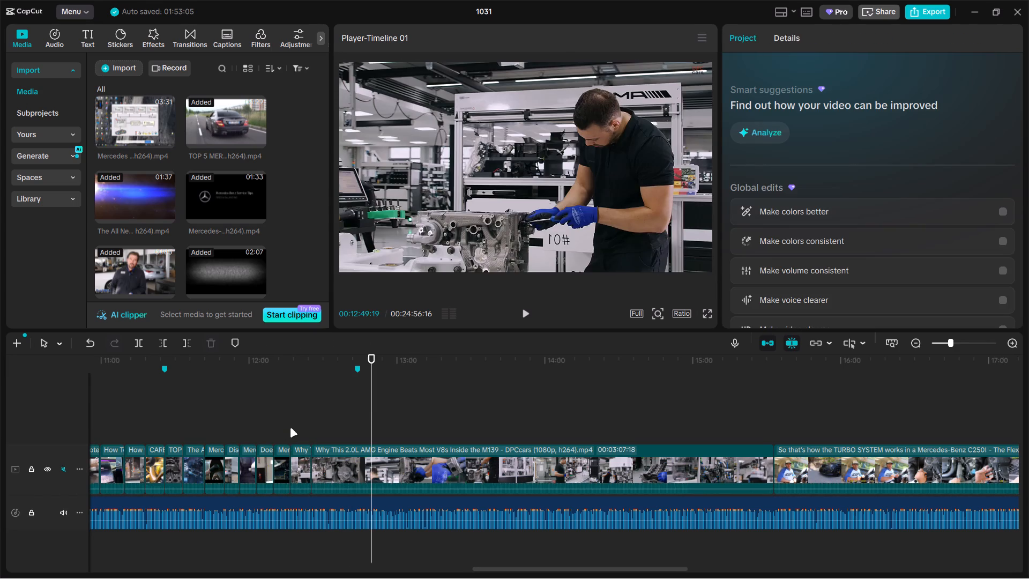
Look through the long remaining AMG Engine clip and split it at 00:13:43:16, 00:14:12:13 and 00:14:20:08.
click(293, 427)
drag(293, 427, 303, 422)
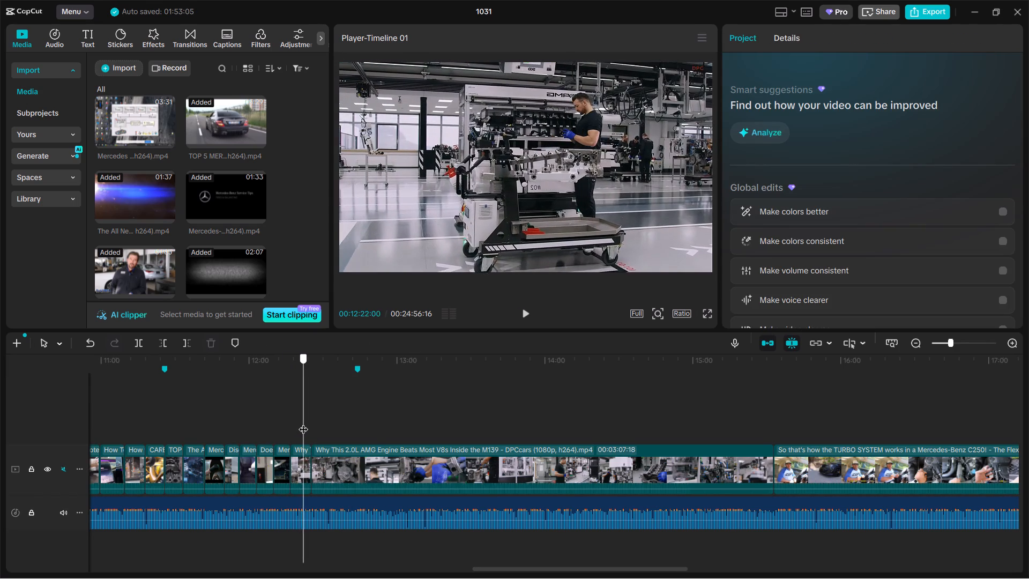
drag(303, 422, 368, 410)
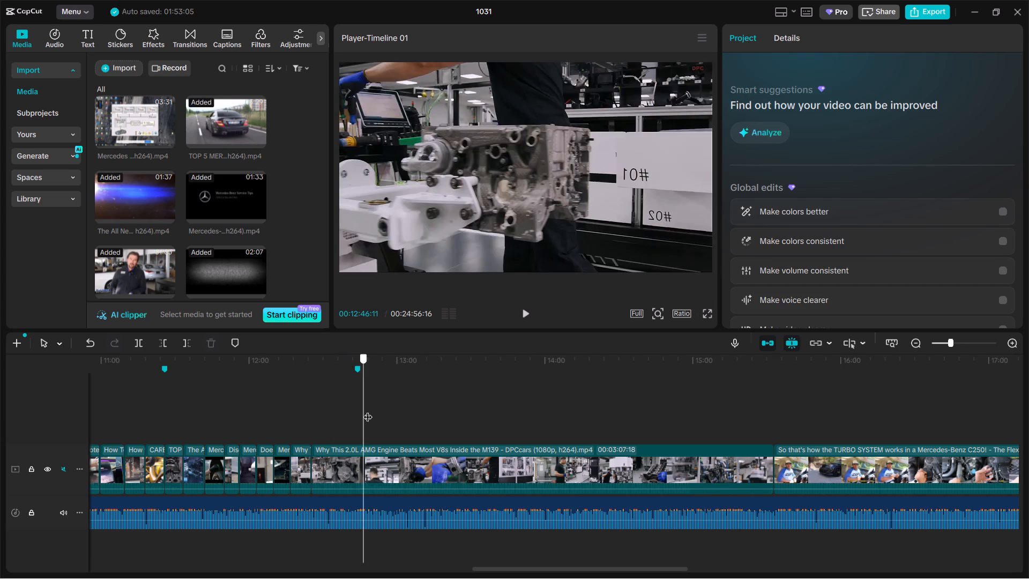
drag(368, 410, 370, 410)
click(504, 408)
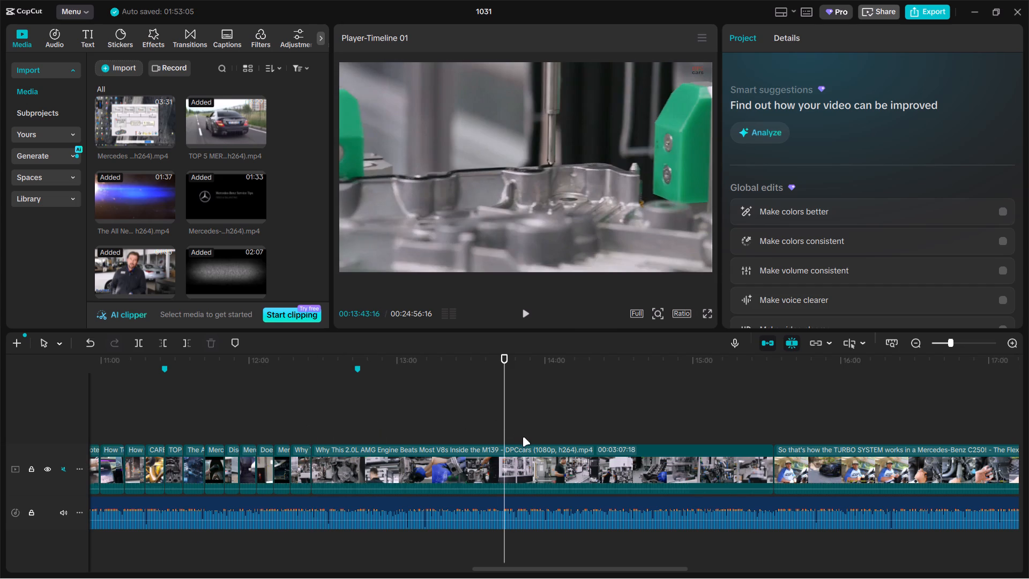
key(ctrl+b)
drag(506, 422, 520, 418)
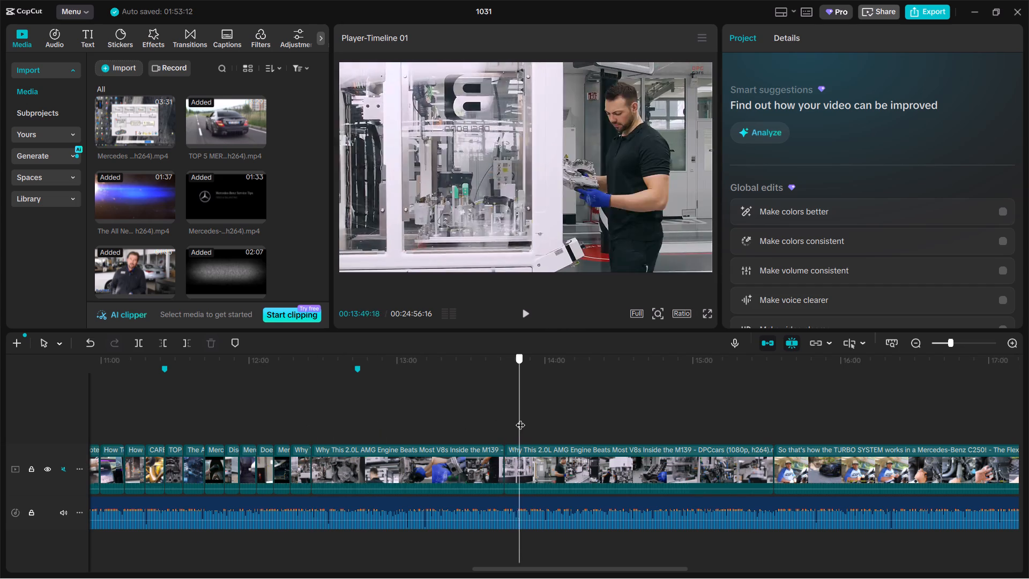
drag(520, 418, 570, 411)
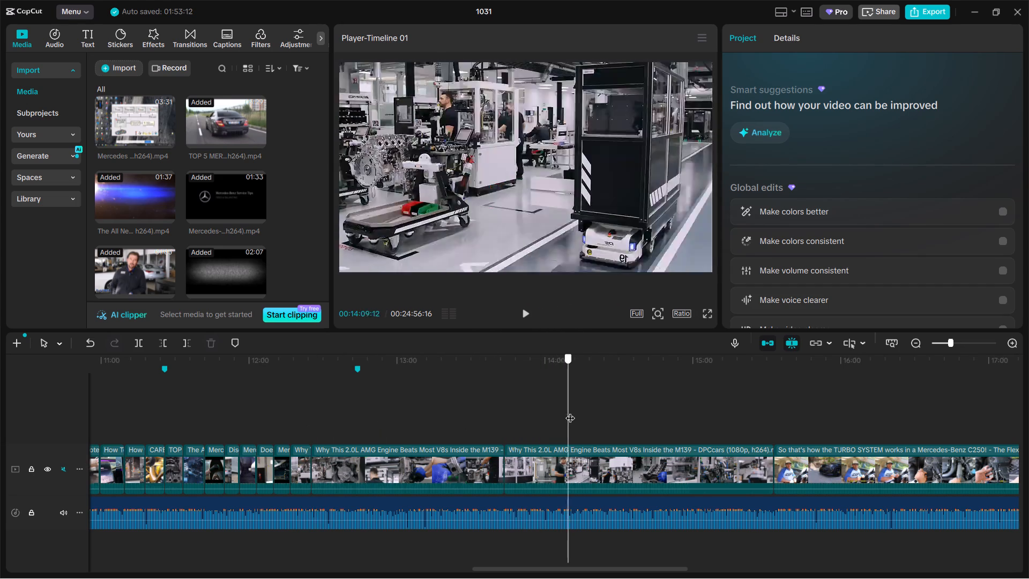
drag(570, 411, 576, 413)
key(ctrl+b)
drag(578, 413, 579, 413)
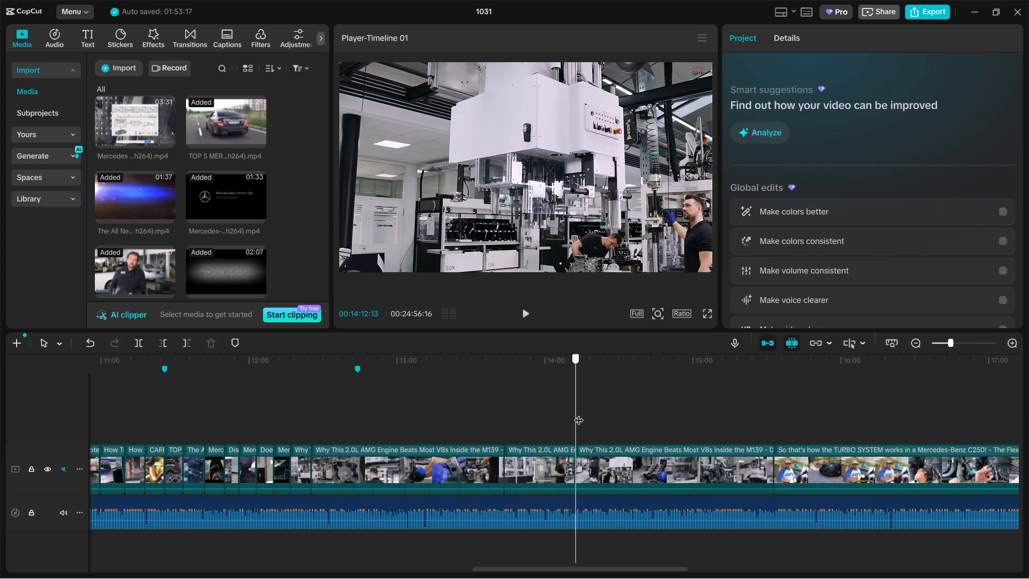
drag(579, 413, 595, 411)
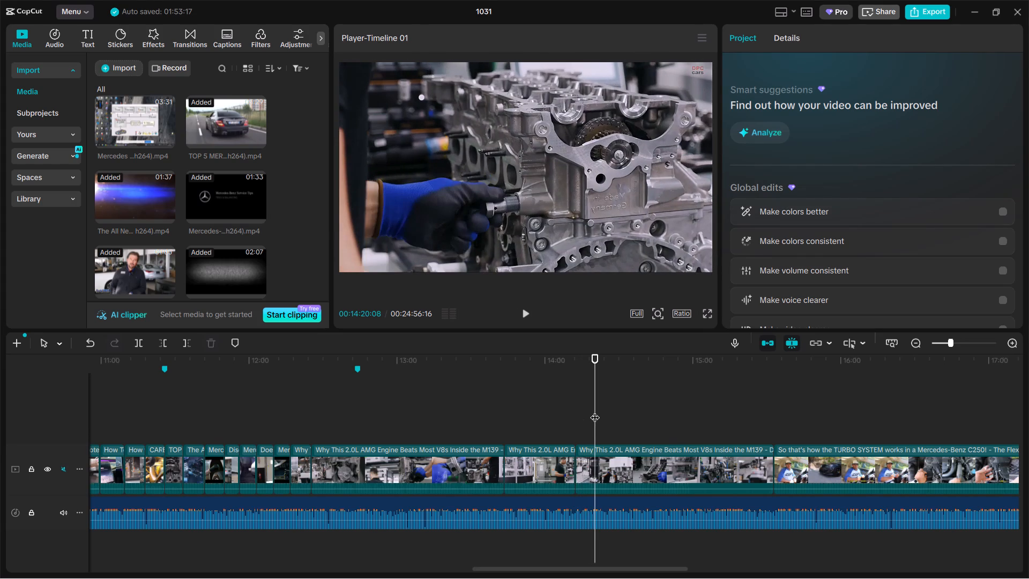
key(ctrl+b)
Delete the two AMG Engine pieces before the short cut segment and the long piece after it.
click(486, 444)
drag(464, 416, 547, 448)
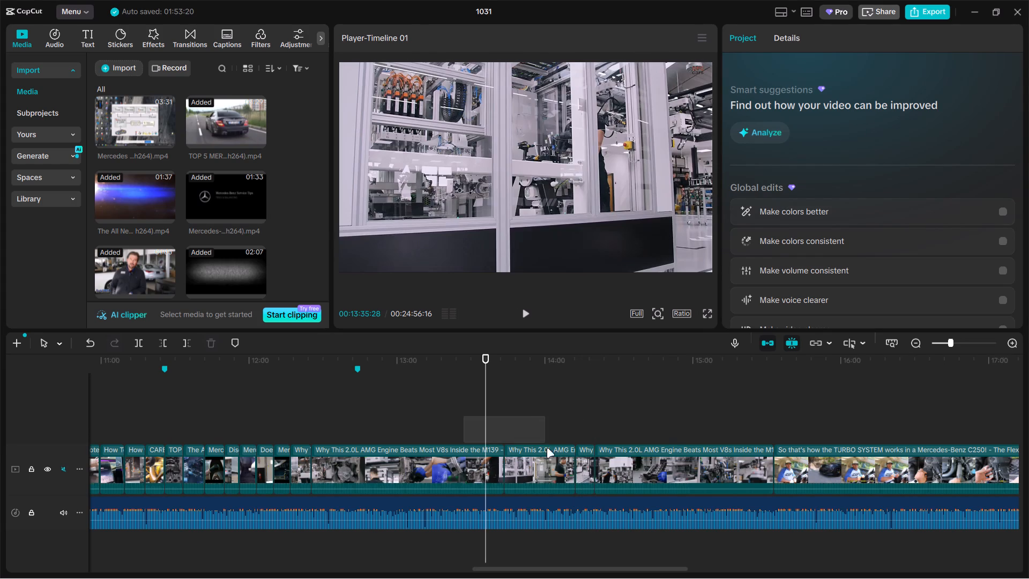
drag(547, 448, 547, 459)
key(BackSpace)
click(399, 446)
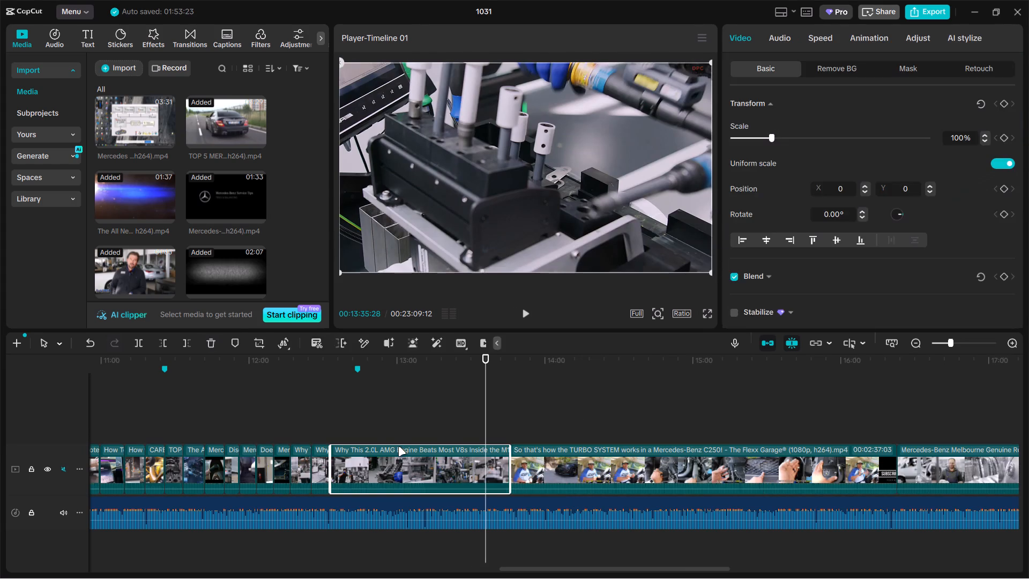
key(BackSpace)
Move the second short AMG Engine segment onto a separate track above the main one, just past the 14:00 mark.
drag(322, 464, 560, 398)
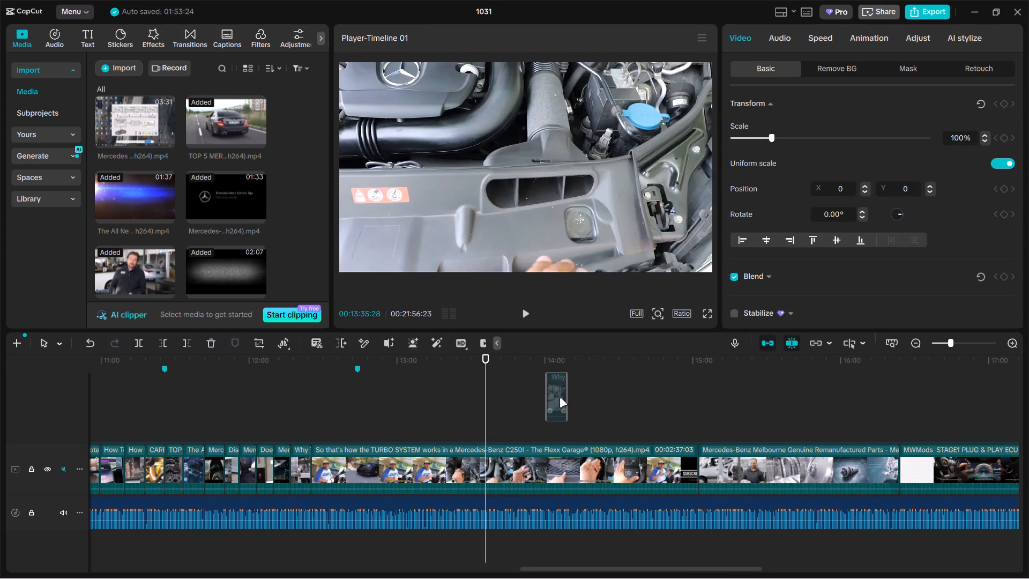
drag(560, 398, 561, 405)
Split the "So that's how the TURBO SYSTEM works in a Mercedes-Benz C250" clip at 00:13:16:17 and delete its opening part.
click(340, 438)
drag(340, 438, 374, 424)
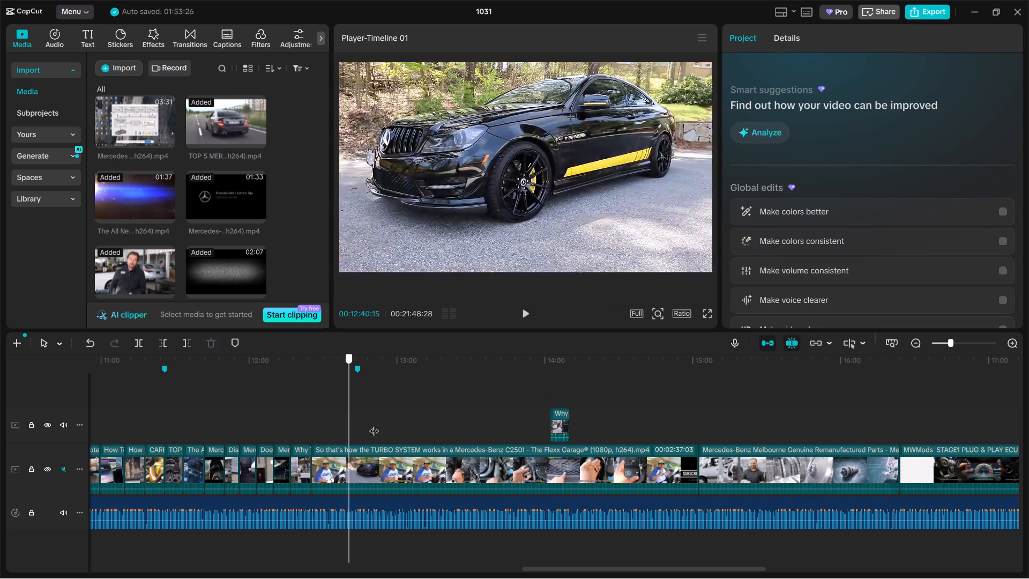
drag(374, 424, 456, 419)
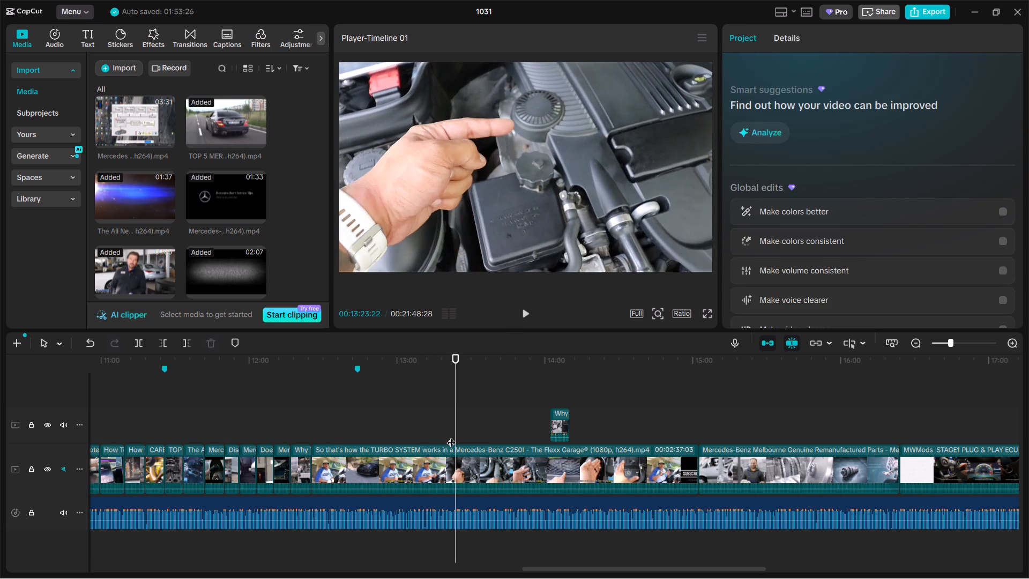
drag(457, 428, 438, 428)
click(435, 454)
key(ctrl+b)
click(411, 454)
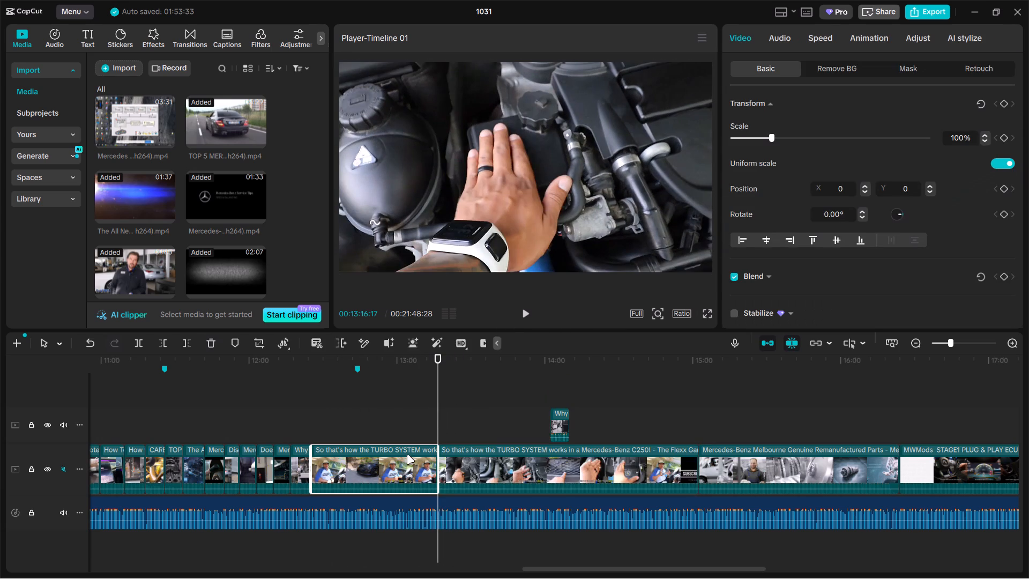
key(BackSpace)
Split the remaining TURBO SYSTEM clip at 00:12:32:26 and delete the part after the cut.
click(330, 428)
click(367, 469)
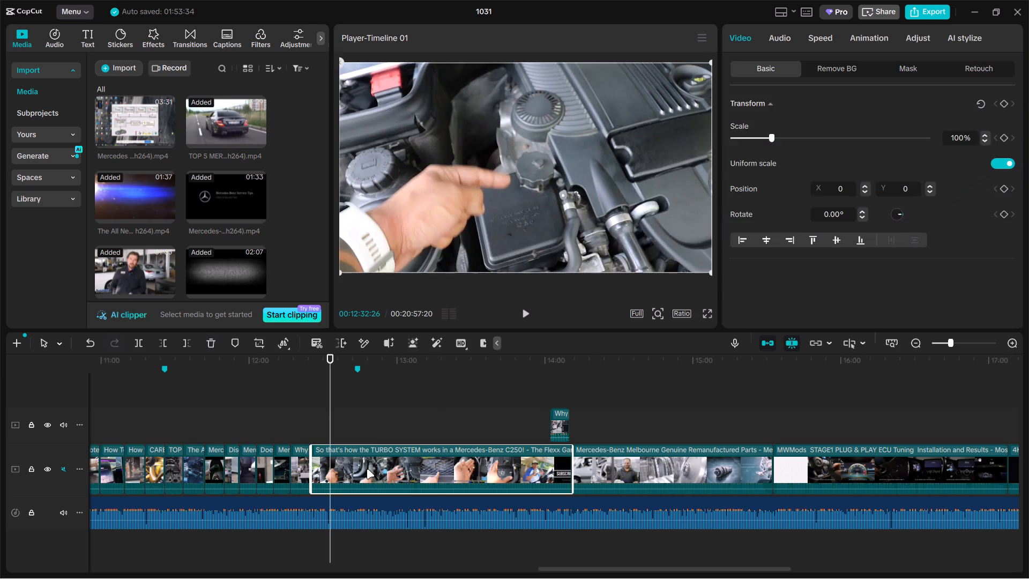
key(ctrl+b)
key(BackSpace)
Split the "Mercedes-Benz Melbourne Genuine Remanufactured Parts" clip at 00:13:02:13 and delete its opening part.
drag(327, 421, 346, 419)
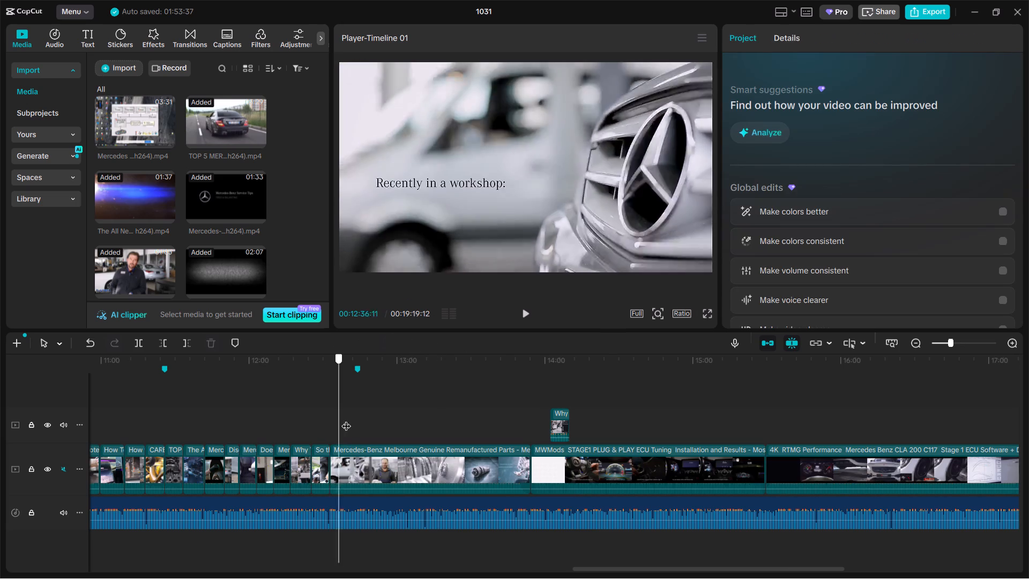
drag(346, 419, 403, 420)
click(400, 459)
key(ctrl+b)
click(381, 462)
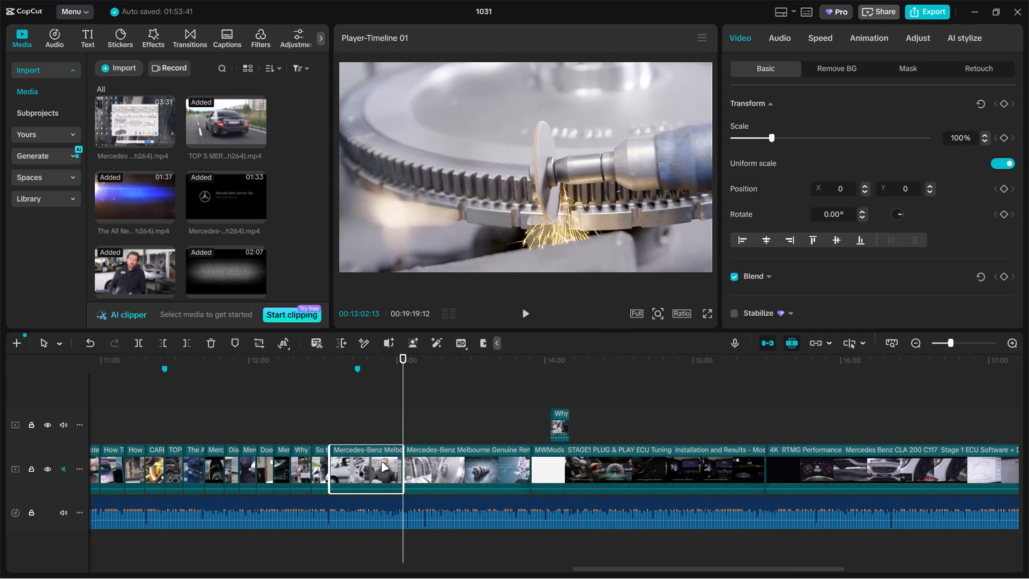
key(BackSpace)
Split the remaining Genuine Remanufactured Parts clip at 00:12:40:02 and delete the part after the cut.
click(333, 435)
drag(333, 435, 344, 429)
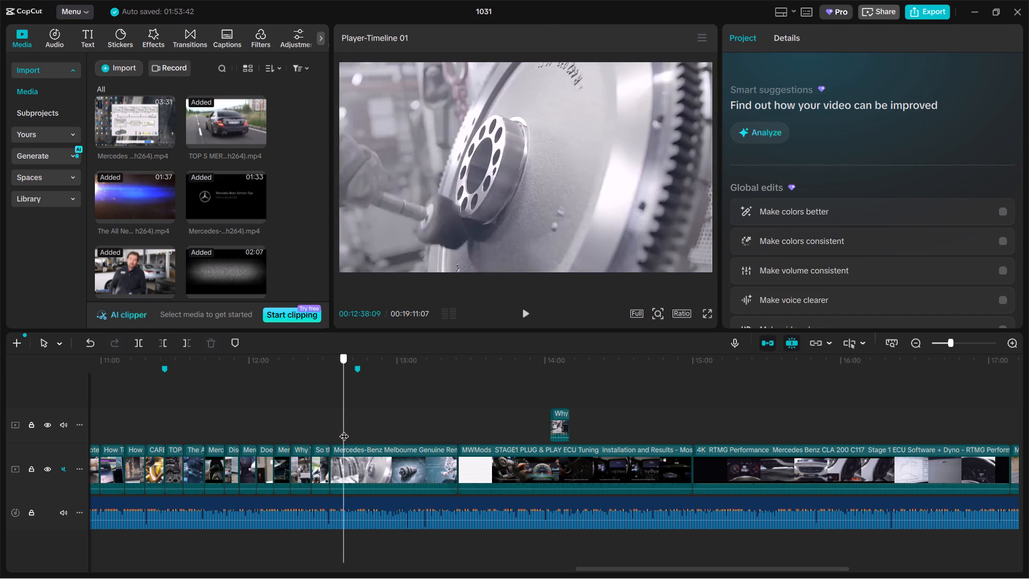
drag(344, 429, 348, 428)
click(352, 463)
key(ctrl+b)
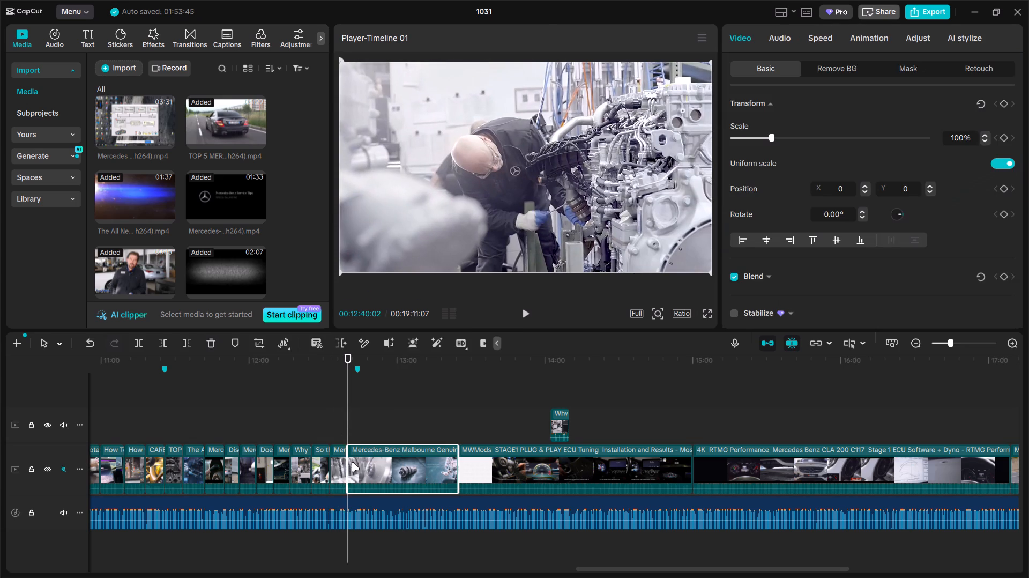
key(BackSpace)
Split the "MWMods STAGE1 PLUG & PLAY ECU Tuning" clip at 00:13:15:21 and delete its opening part.
drag(347, 428, 426, 424)
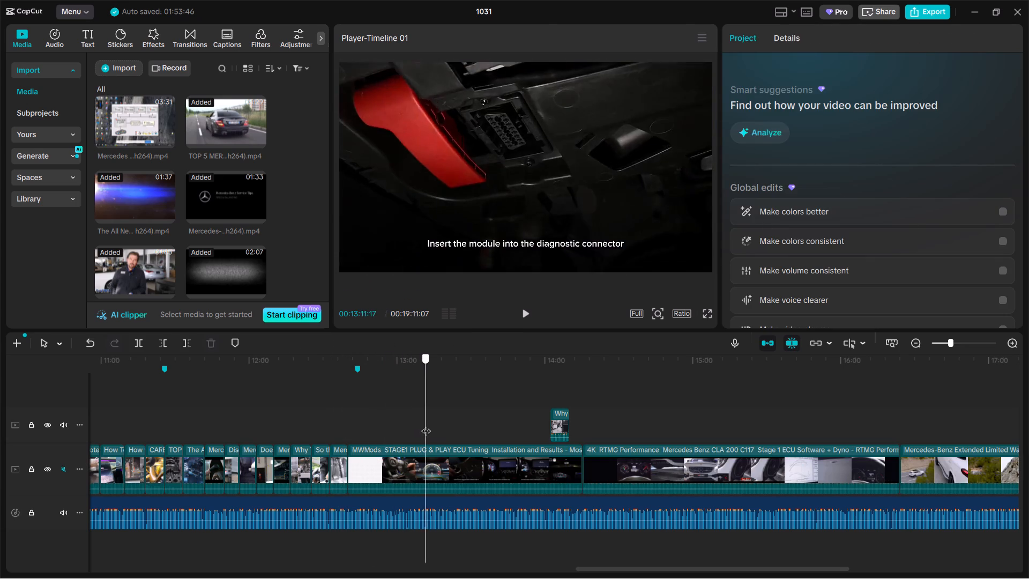
drag(426, 424, 436, 428)
click(428, 465)
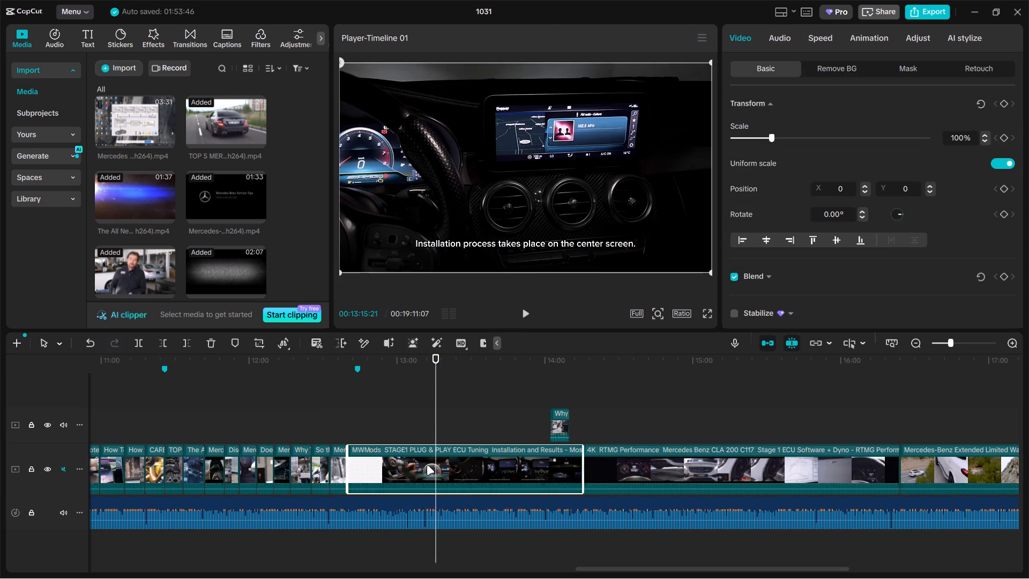
key(ctrl+b)
click(400, 464)
key(BackSpace)
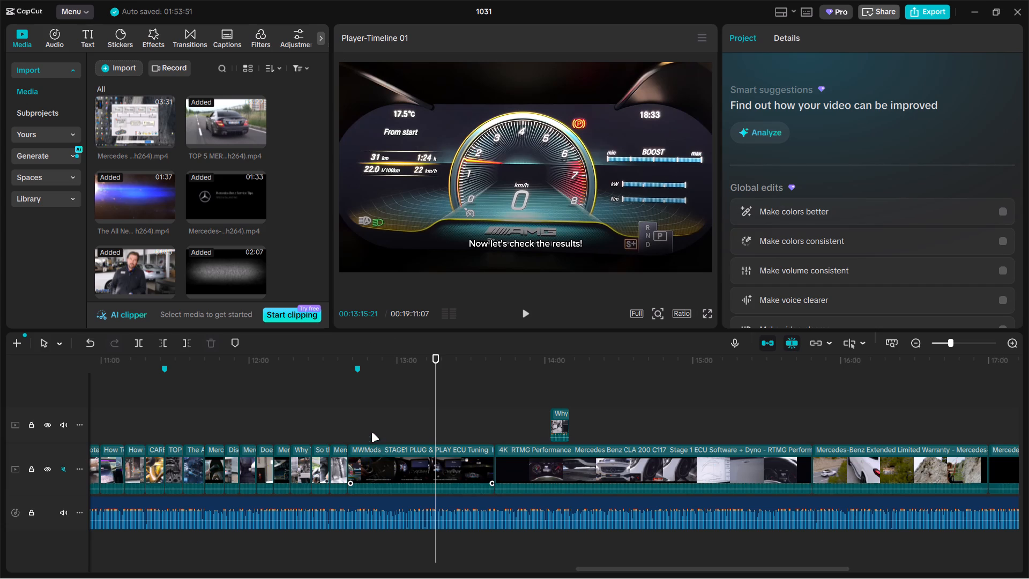
Split the remaining MWMods STAGE1 clip at 00:12:48:16 and delete the part after the cut.
click(349, 428)
drag(349, 428, 364, 425)
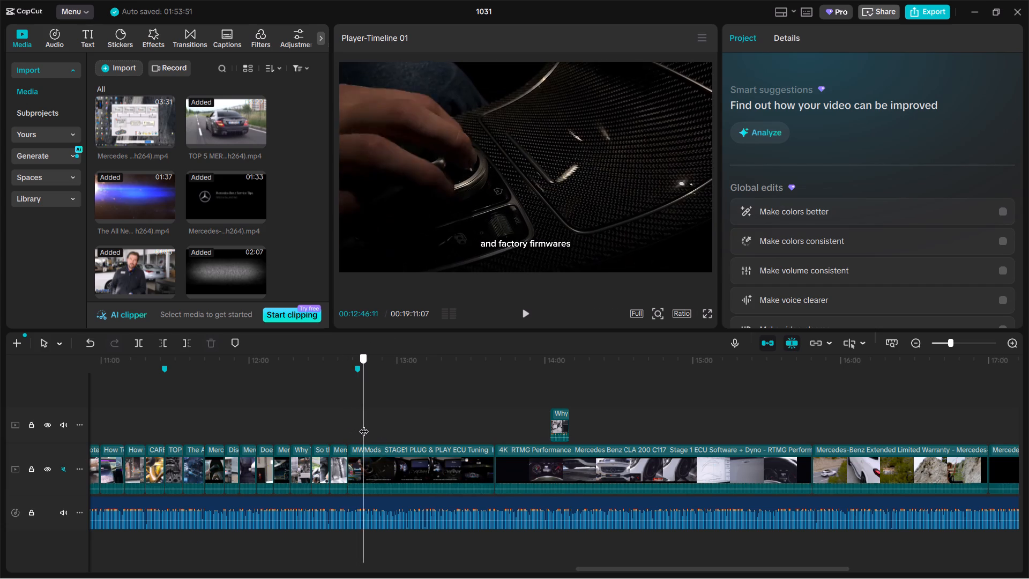
drag(364, 425, 369, 422)
click(386, 464)
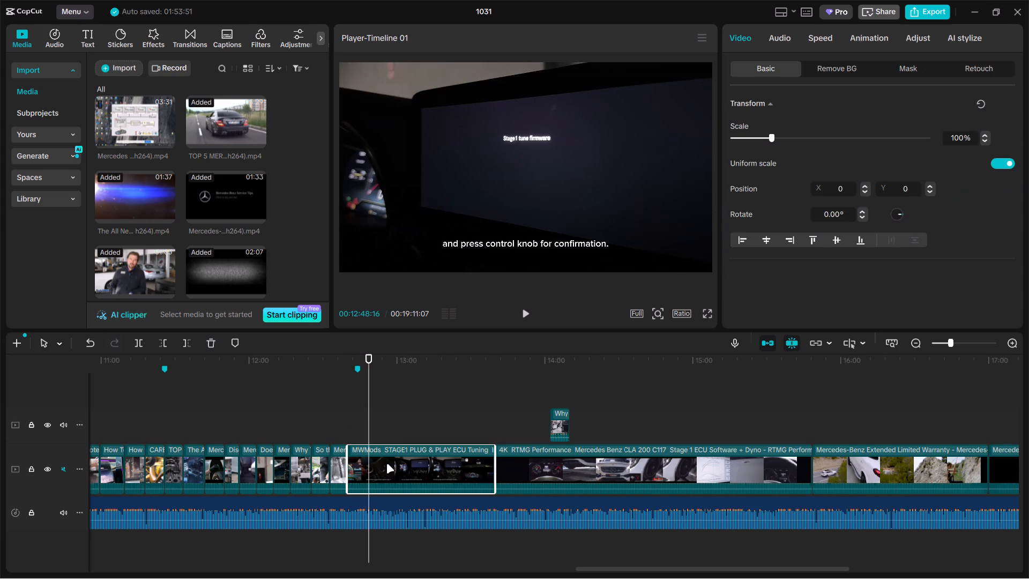
key(ctrl+b)
key(BackSpace)
Set the scale of the trimmed MWMods STAGE1 clip to 157%.
click(357, 433)
click(458, 200)
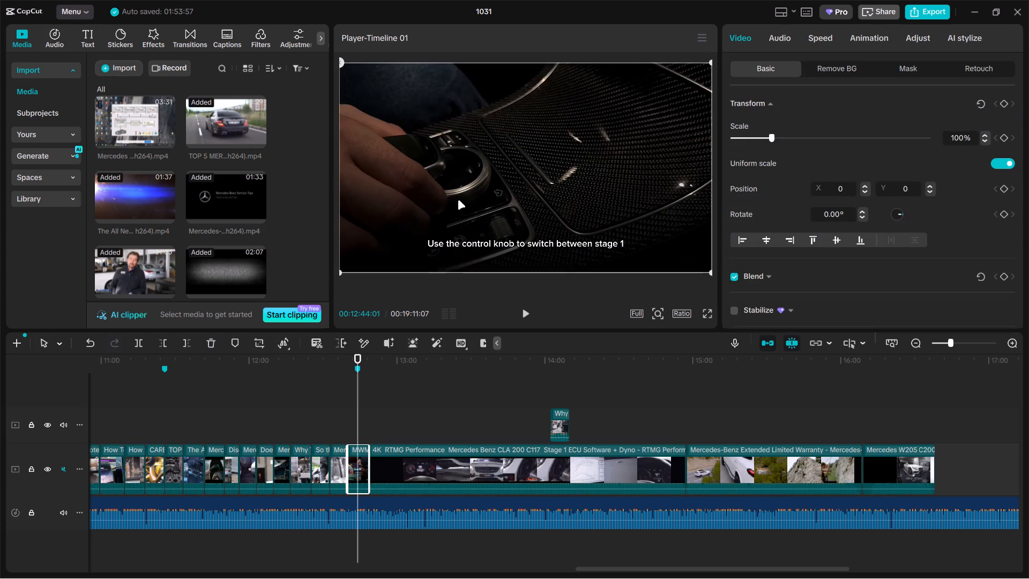
drag(769, 134, 794, 131)
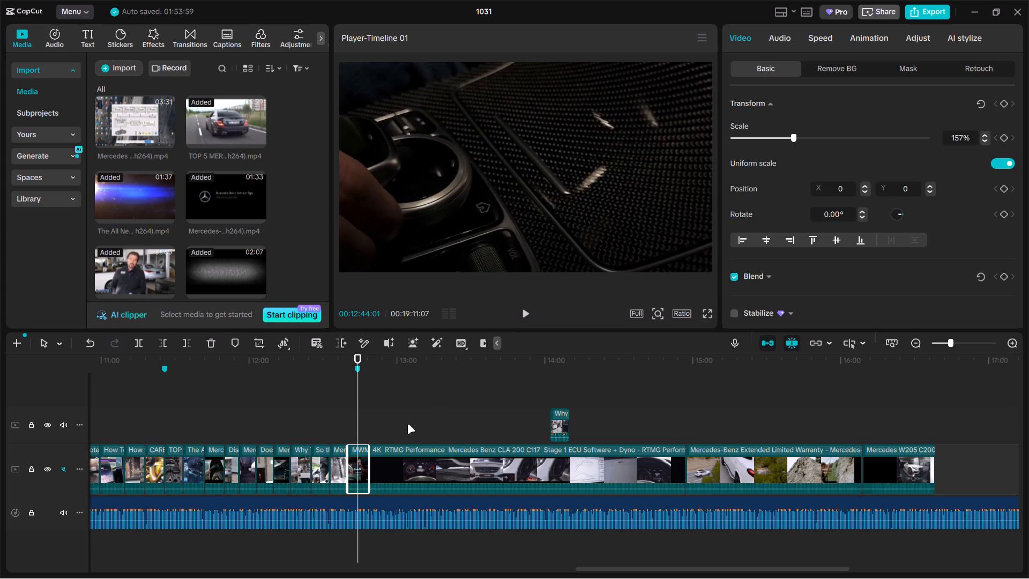
Scrub through the recent segments and the remaining RTMG Performance, Extended Limited Warranty and W205 C200 clips to look for a usable shot.
click(413, 417)
drag(413, 417, 487, 409)
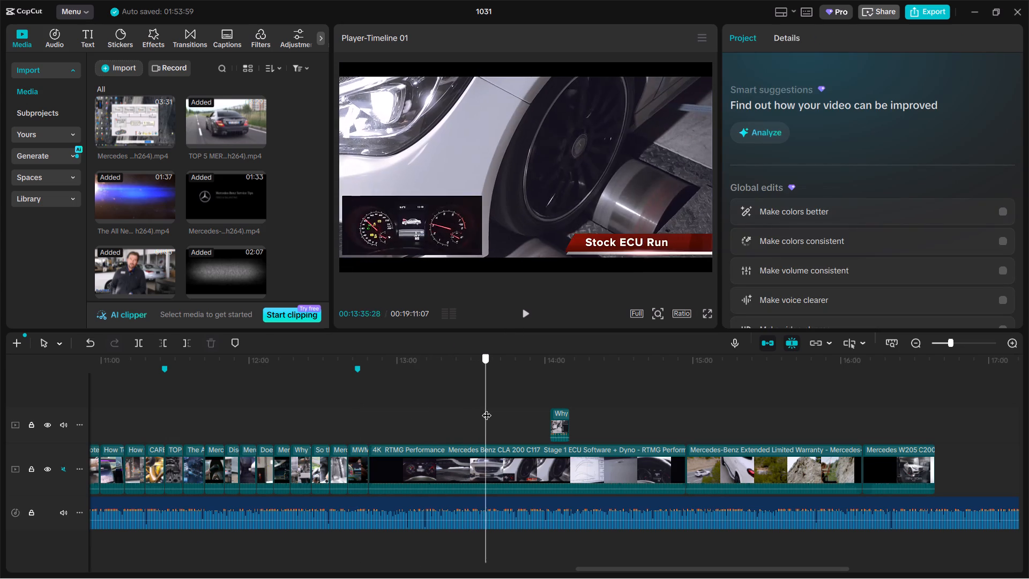
drag(487, 409, 702, 400)
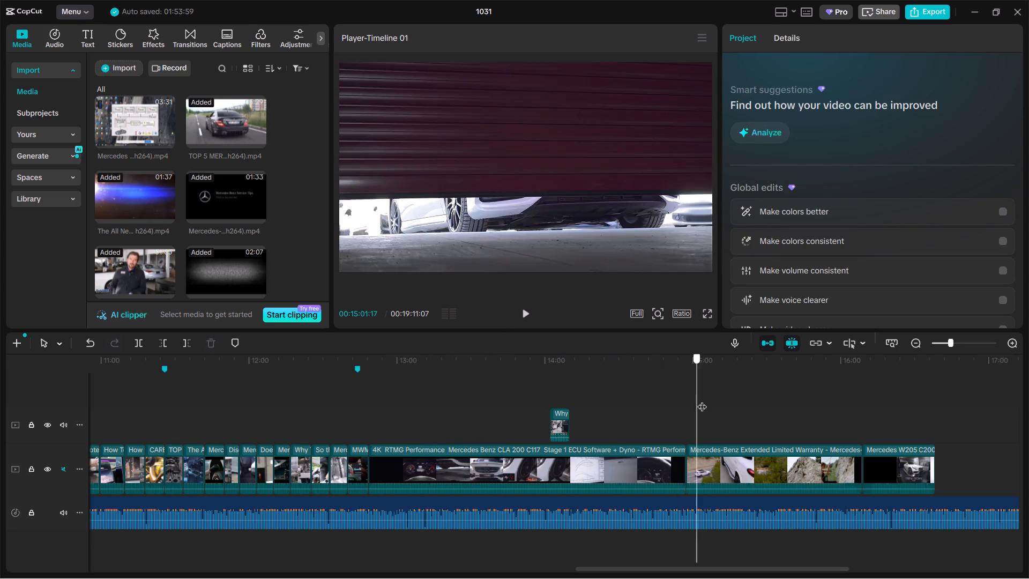
drag(702, 400, 749, 395)
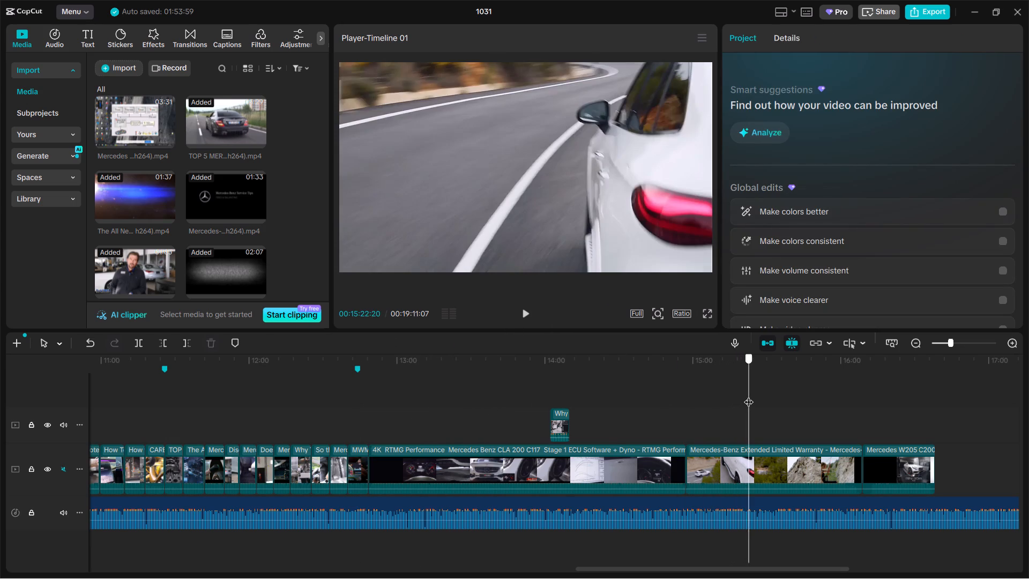
drag(749, 395, 374, 426)
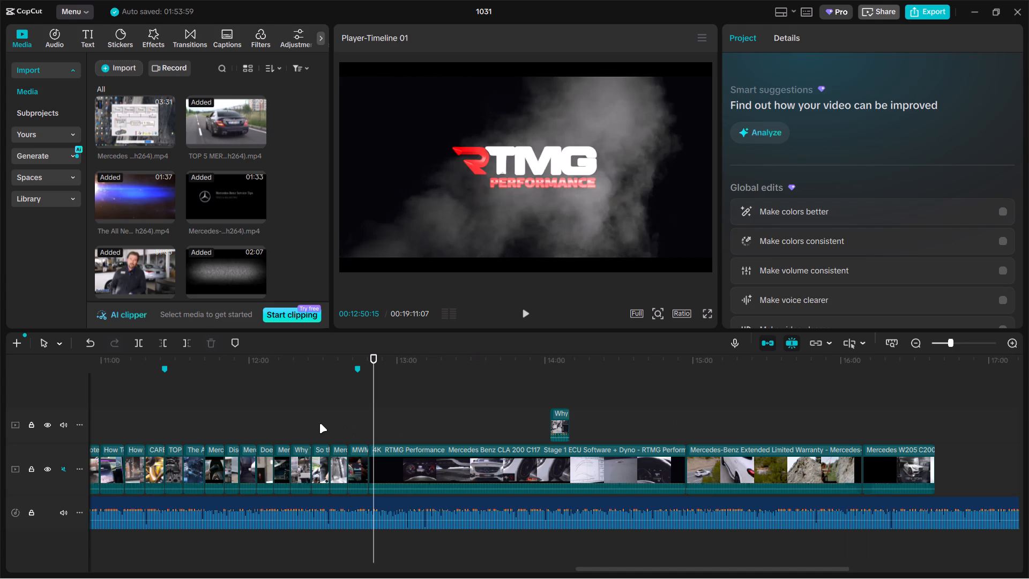
click(306, 456)
drag(304, 451, 371, 442)
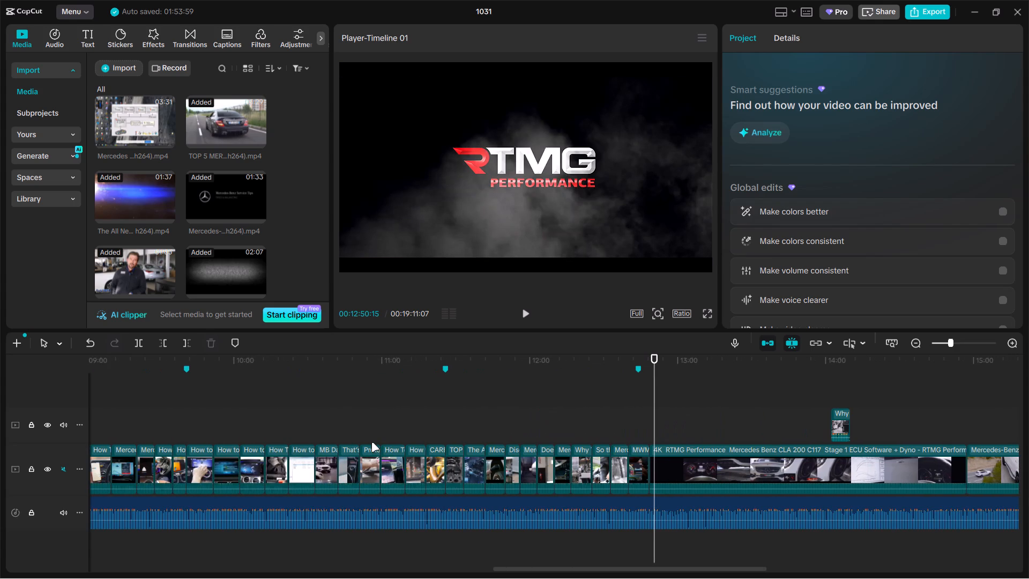
click(463, 420)
drag(462, 420, 479, 419)
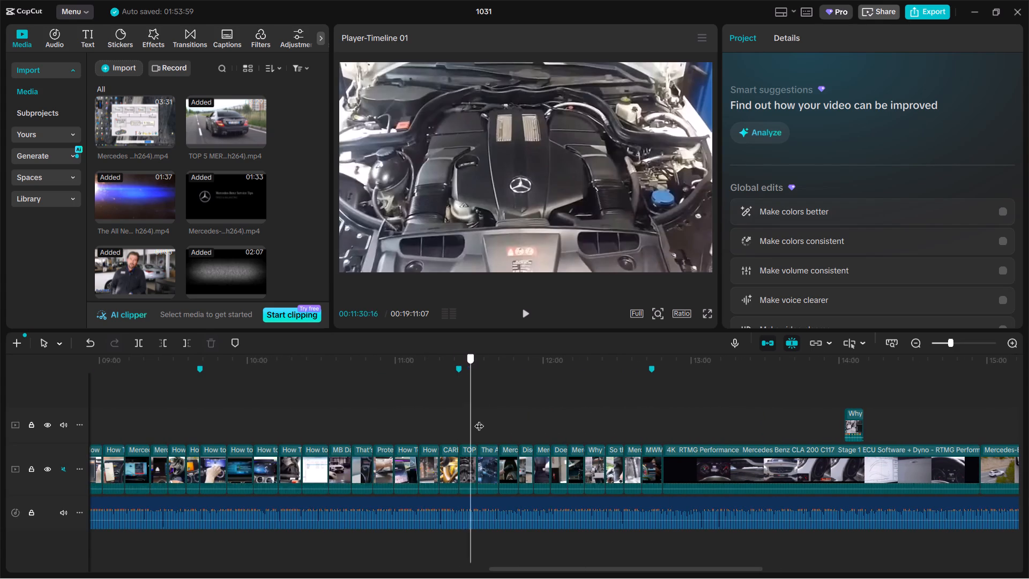
drag(479, 419, 632, 409)
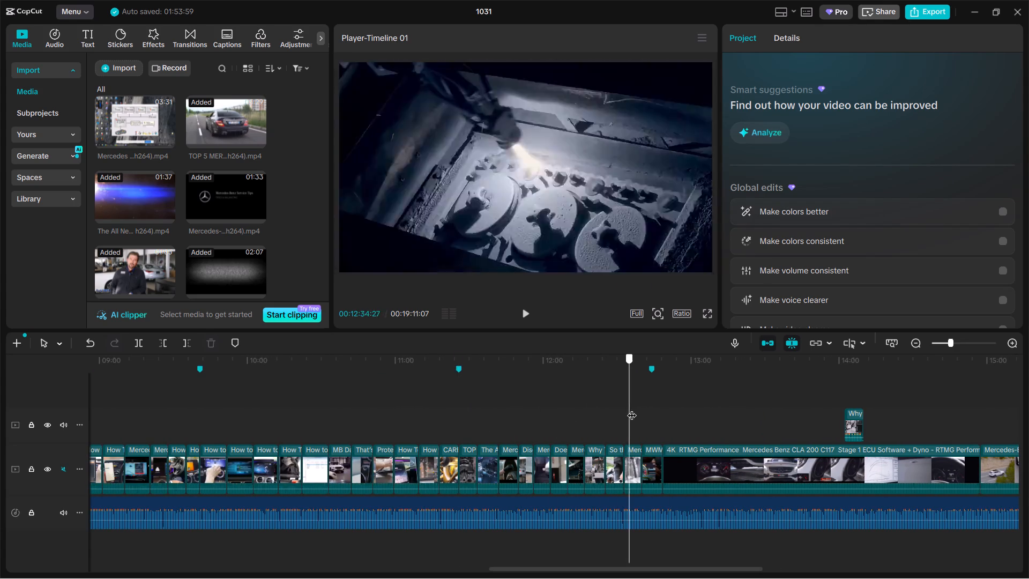
drag(632, 409, 657, 405)
click(659, 414)
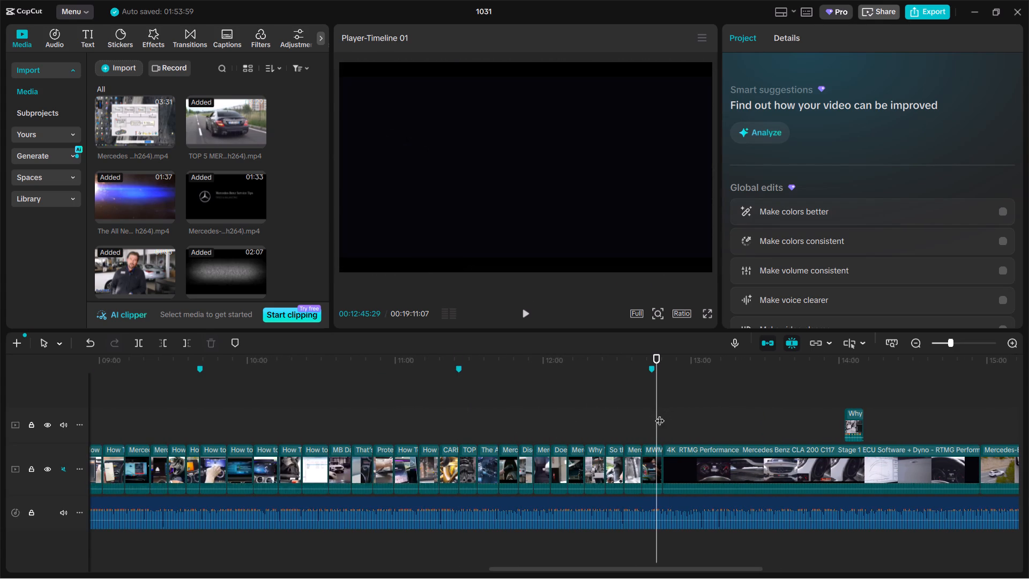
click(651, 422)
drag(649, 422, 651, 421)
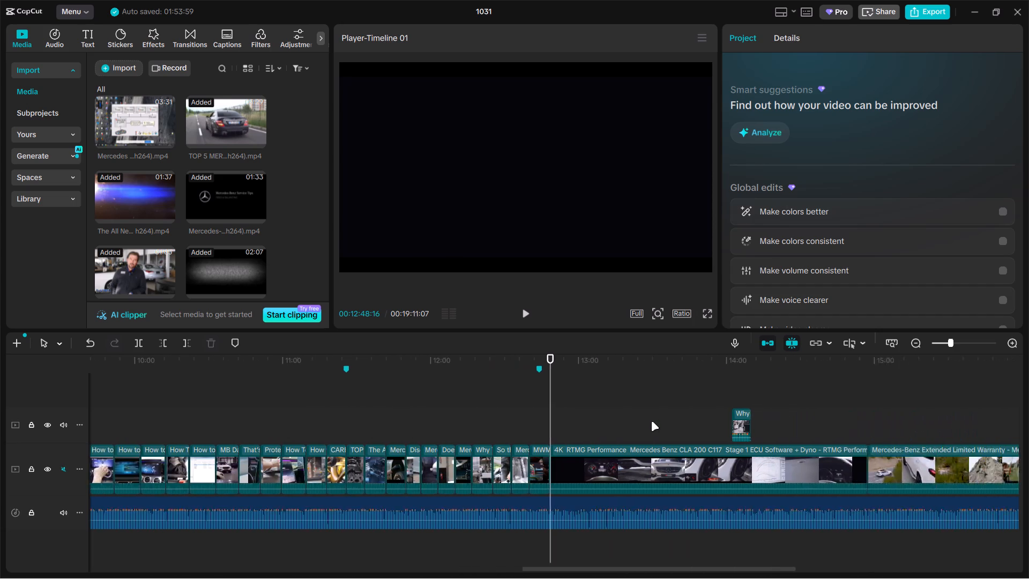
drag(651, 421, 654, 420)
click(638, 422)
drag(638, 422, 663, 419)
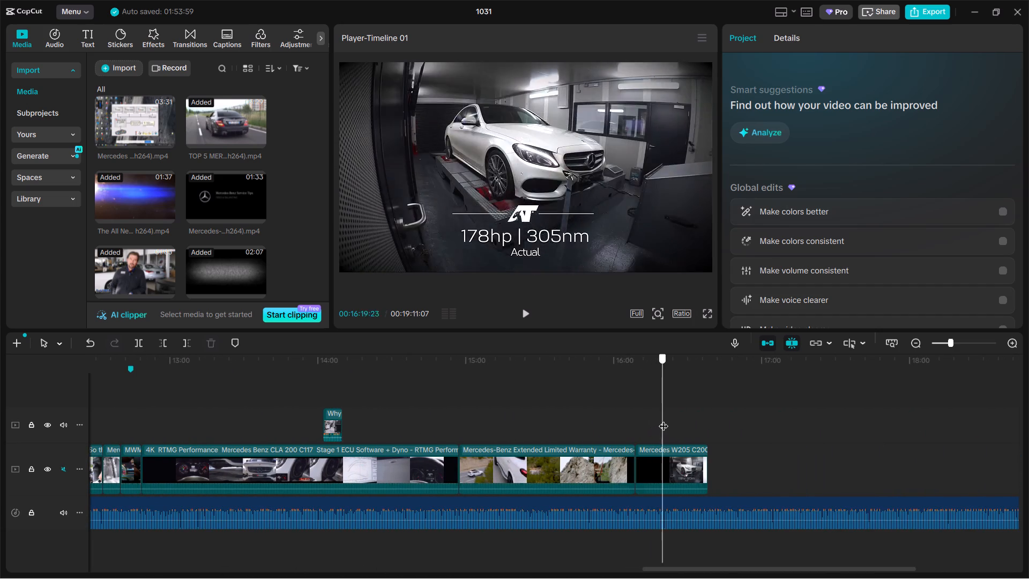
drag(663, 419, 511, 422)
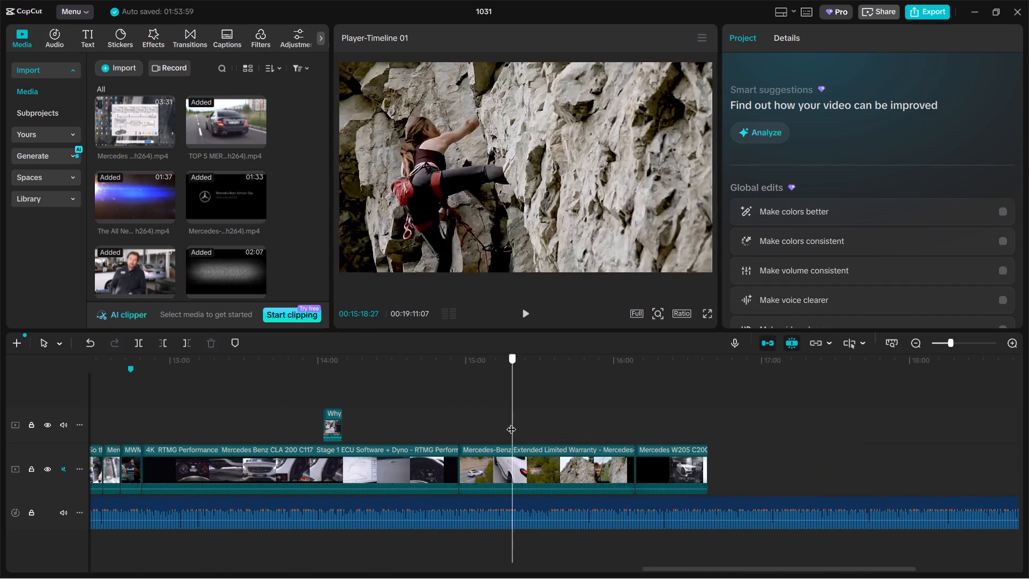
Split the "Mercedes-Benz Extended Limited Warranty" clip at 00:15:23:08 and again at 00:15:29:17 to isolate the white SUV road shot.
drag(511, 422, 525, 413)
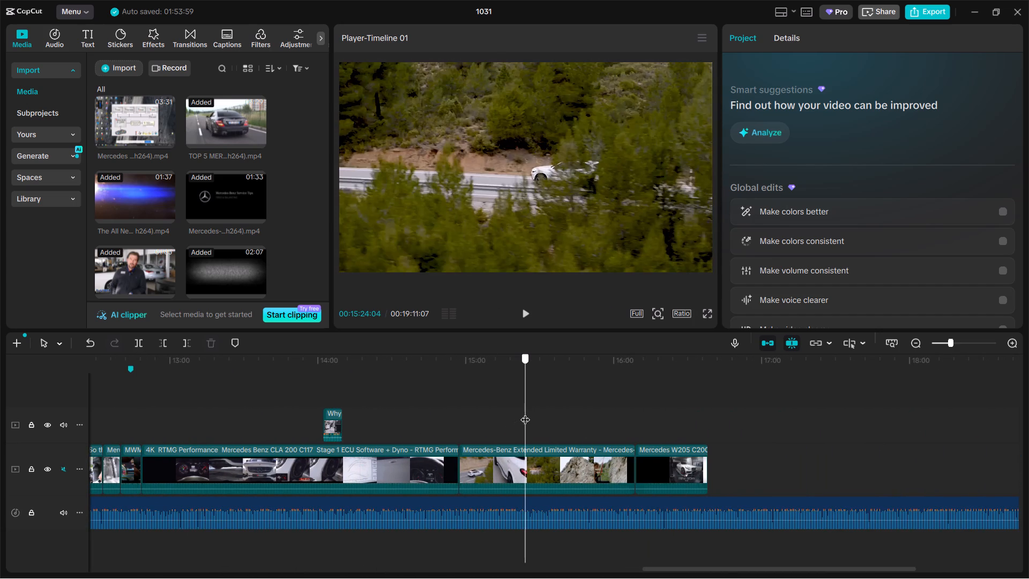
drag(525, 413, 525, 413)
drag(528, 428, 525, 428)
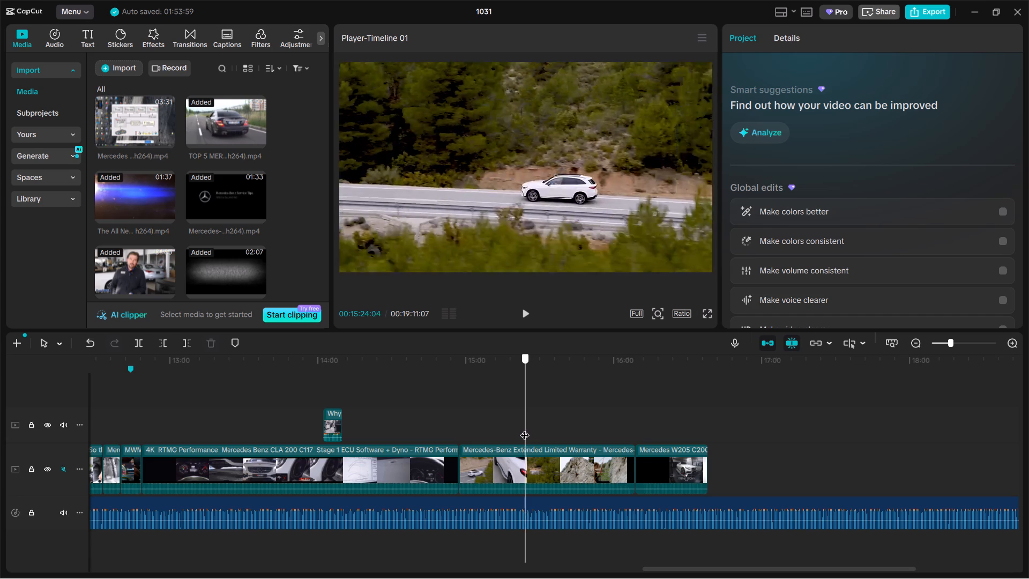
drag(525, 428, 523, 428)
click(527, 474)
key(ctrl+b)
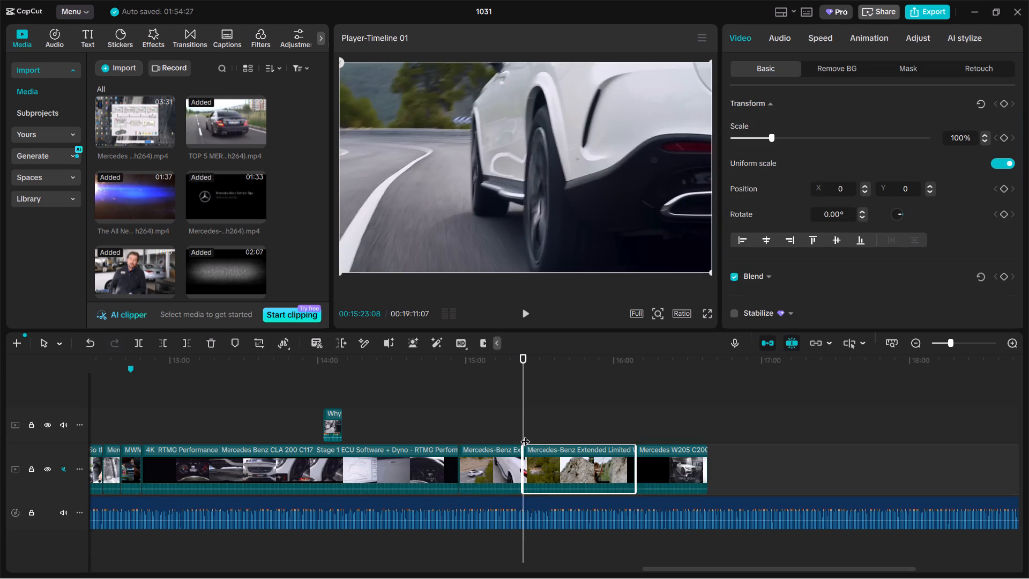
drag(526, 434, 545, 427)
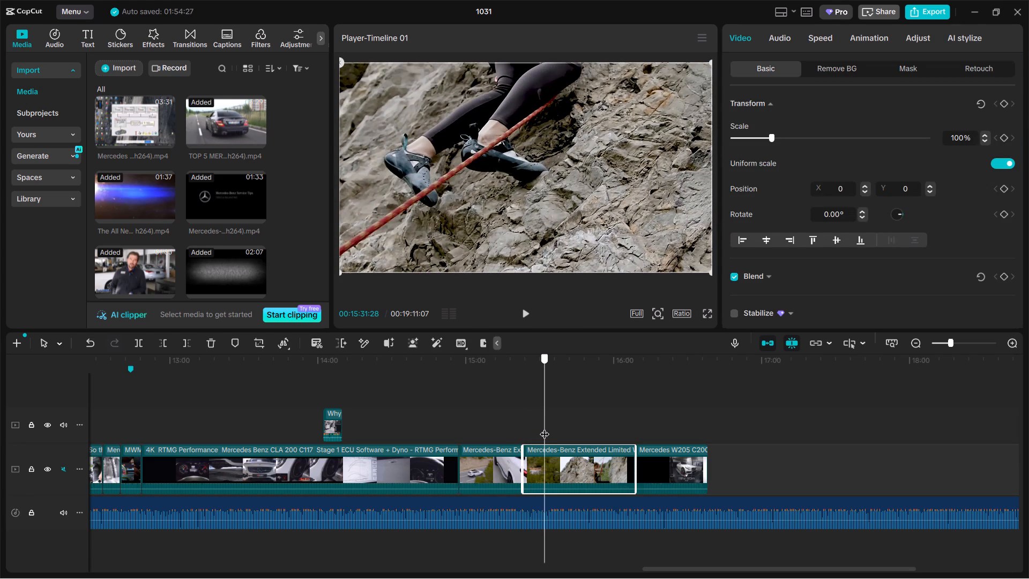
drag(545, 427, 539, 430)
key(ctrl+b)
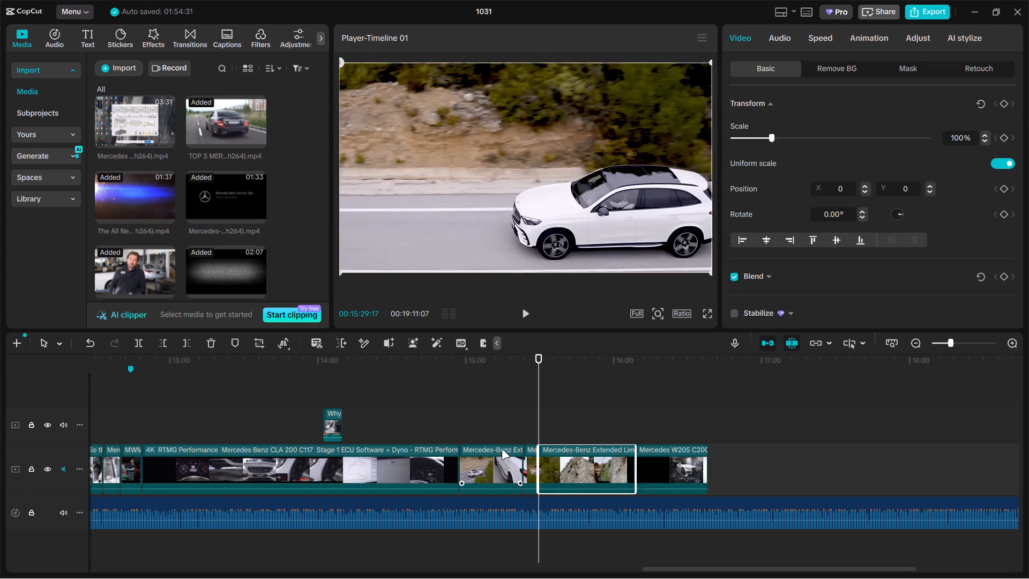
Delete the warranty pieces around the isolated road shot, the W205 C200 and RTMG Performance clips, and the spare "Why" segment on the upper track.
click(491, 462)
key(BackSpace)
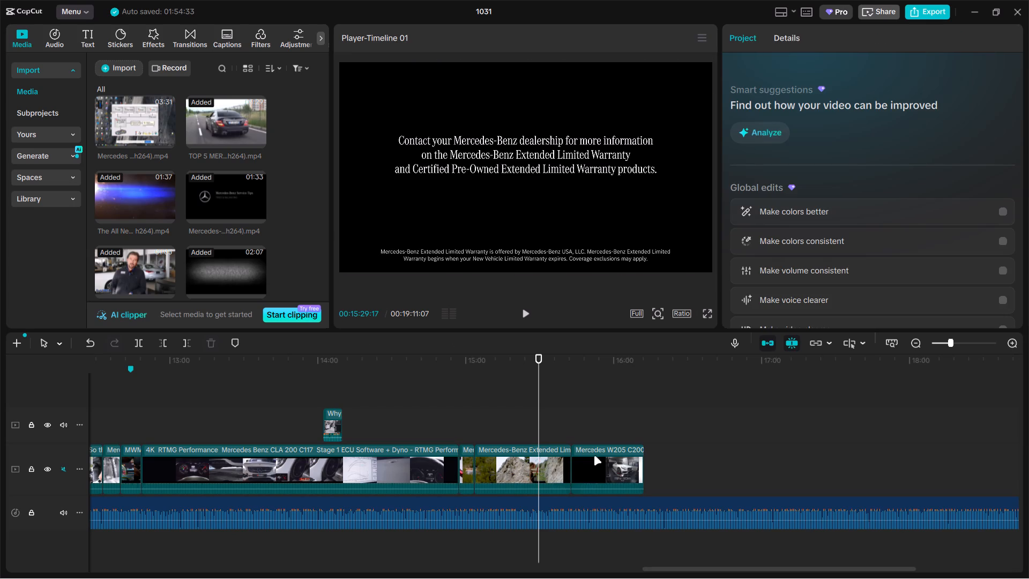
drag(523, 420, 613, 462)
key(BackSpace)
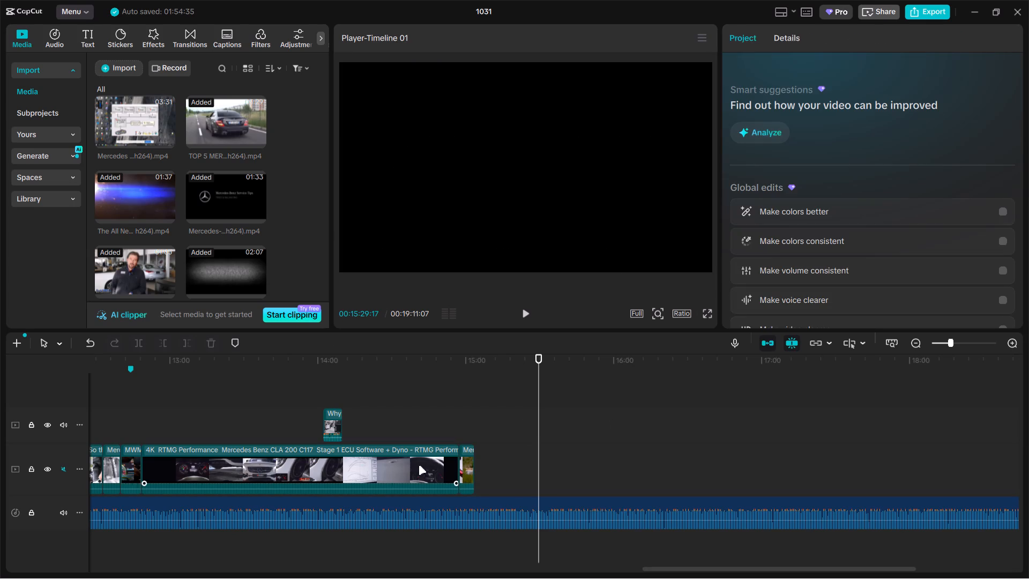
drag(262, 411, 405, 472)
key(BackSpace)
Shorten all clips from TOP 5 through the isolated warranty segment together so the sequence ends just before the last marker.
click(132, 433)
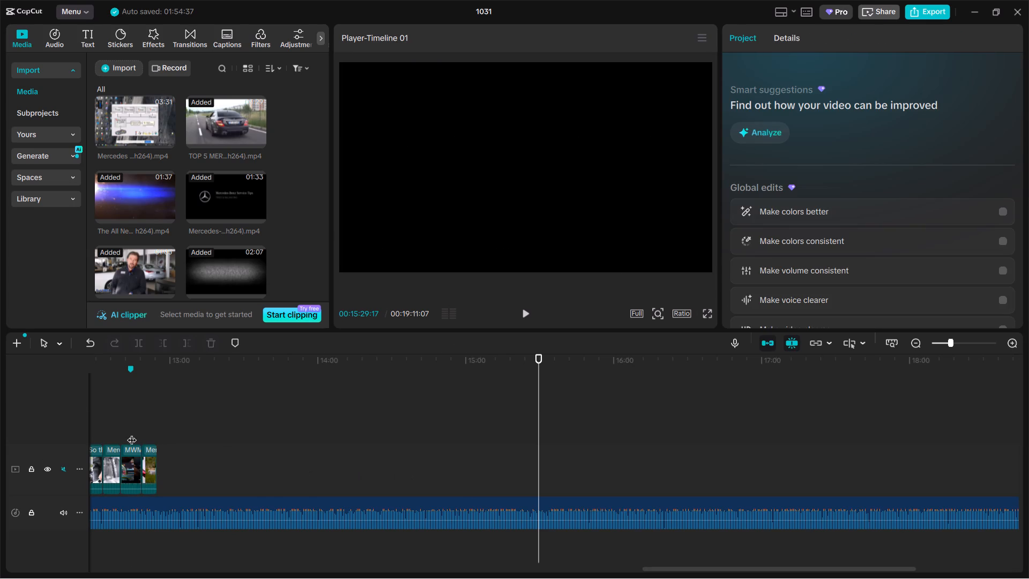
drag(132, 433, 243, 429)
drag(246, 430, 252, 430)
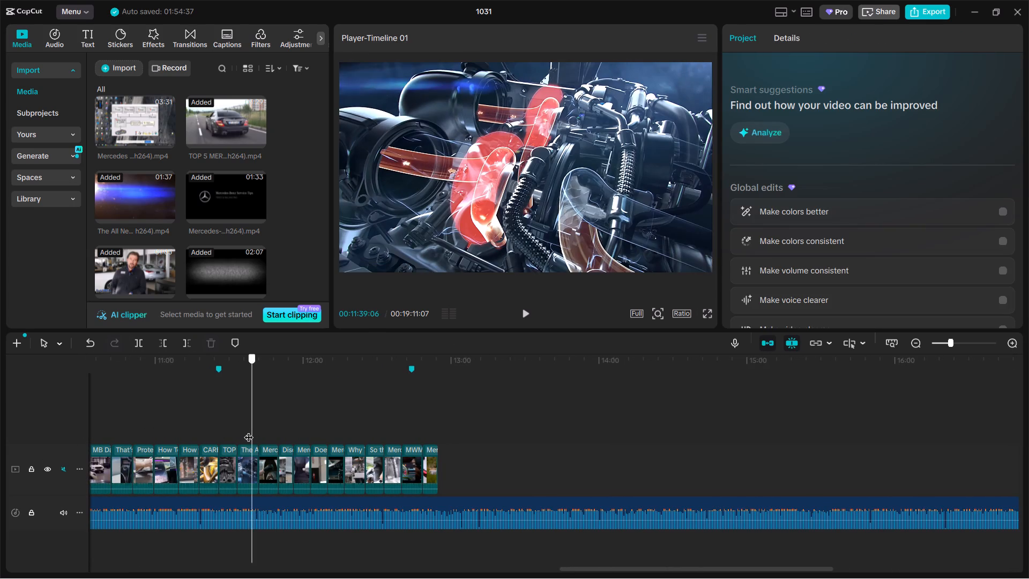
drag(224, 427, 516, 481)
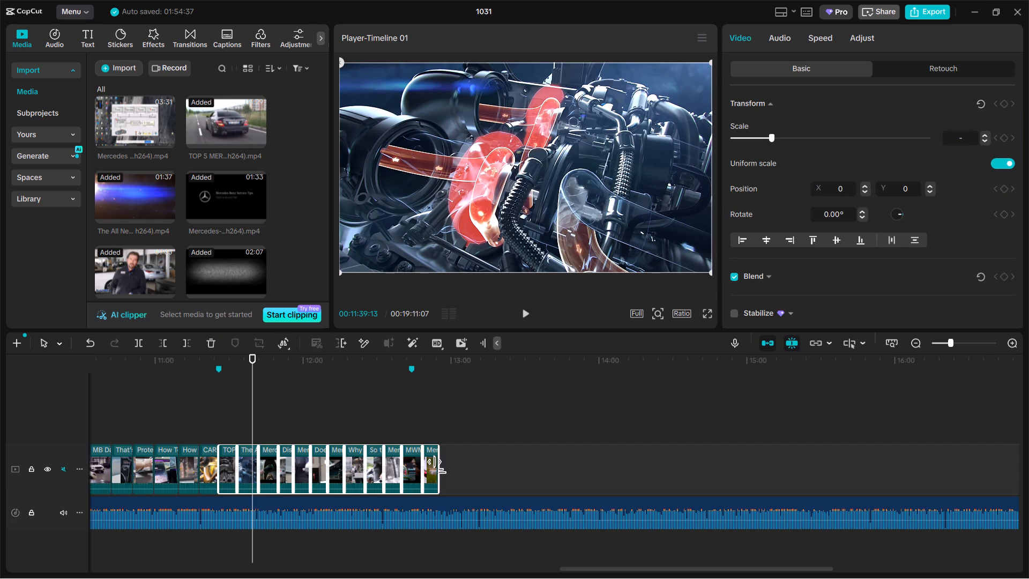
drag(439, 466, 432, 466)
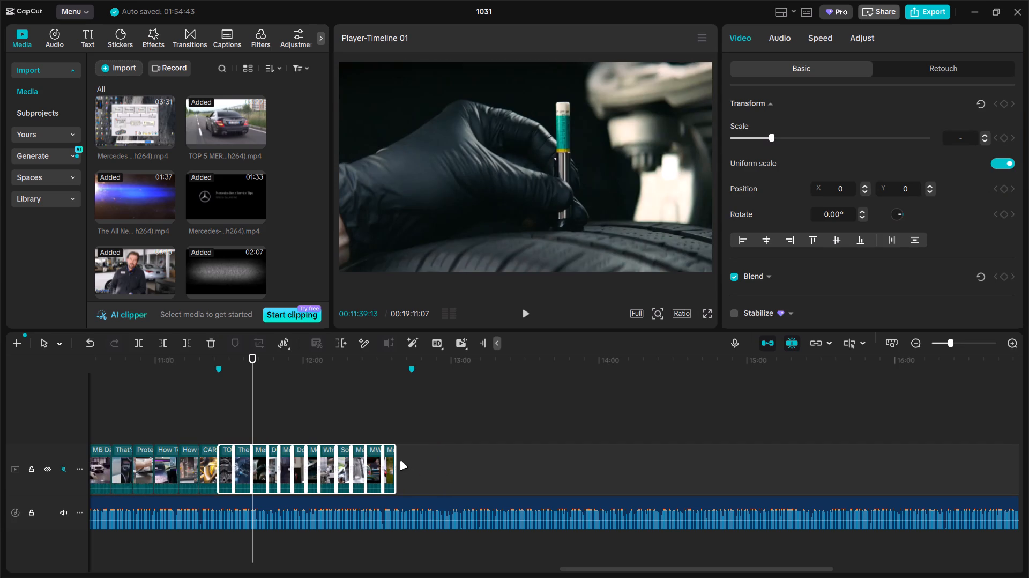
click(397, 460)
ctrl+scroll(427, 451, up, 5)
drag(565, 466, 558, 467)
drag(528, 469, 522, 469)
drag(490, 469, 484, 469)
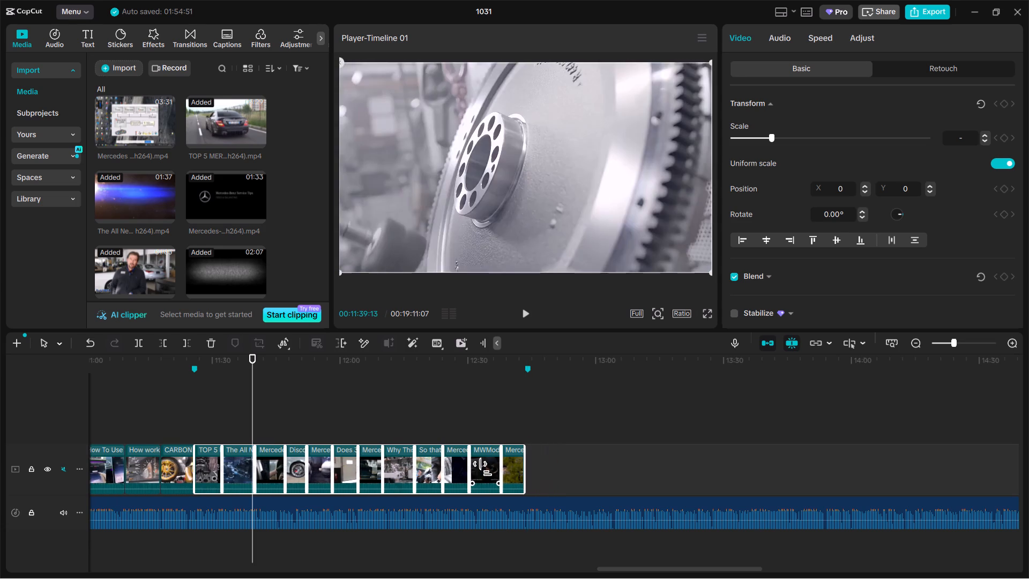
Slightly extend the end of the Mercedes clip before MWMods to bring the sequence's end to the last marker.
click(517, 429)
click(513, 456)
click(483, 464)
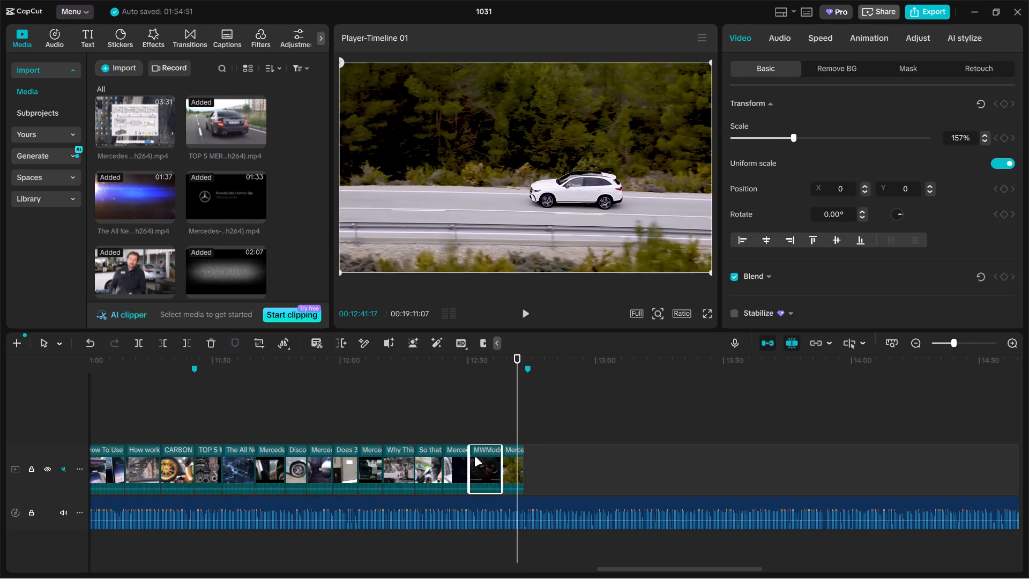
click(449, 437)
click(452, 451)
click(467, 452)
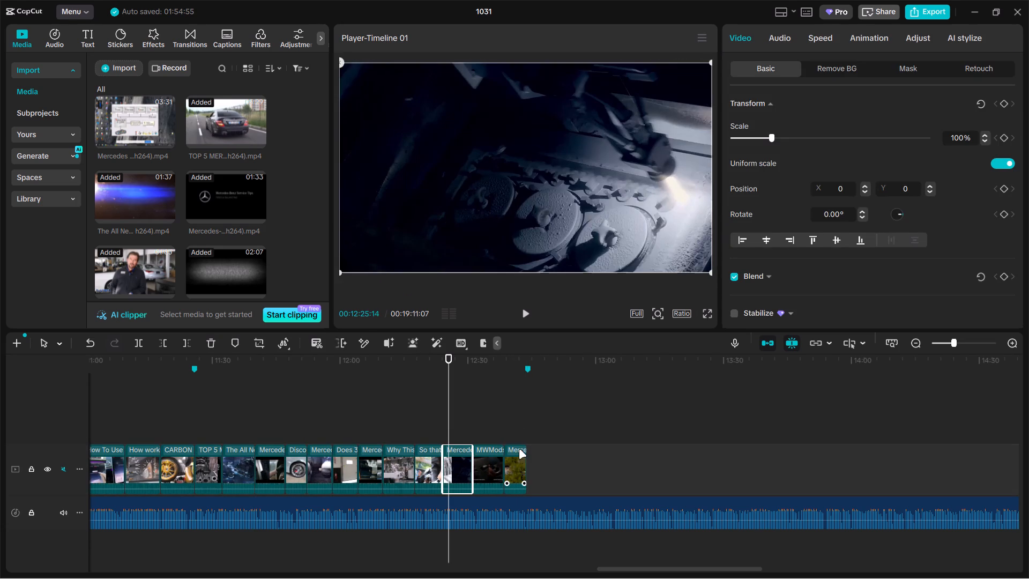
Move the warranty road segment ahead of the MWMods clip, leaving MWMods last and ending at the marker.
click(519, 452)
drag(520, 464, 482, 470)
click(515, 465)
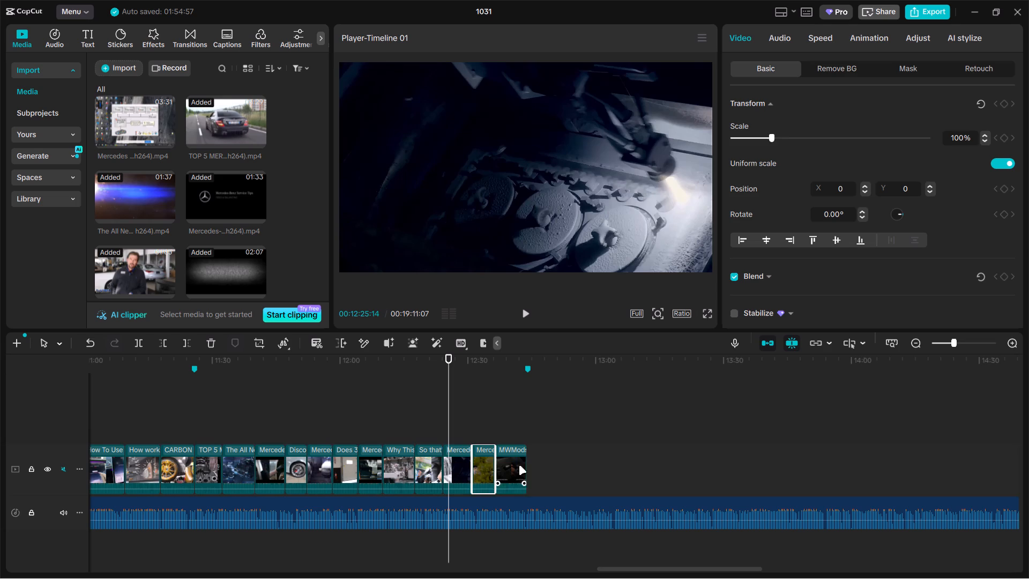
click(526, 462)
Scrub through the shortened segments and play the end of the sequence to check it against the narration and the last marker.
click(509, 437)
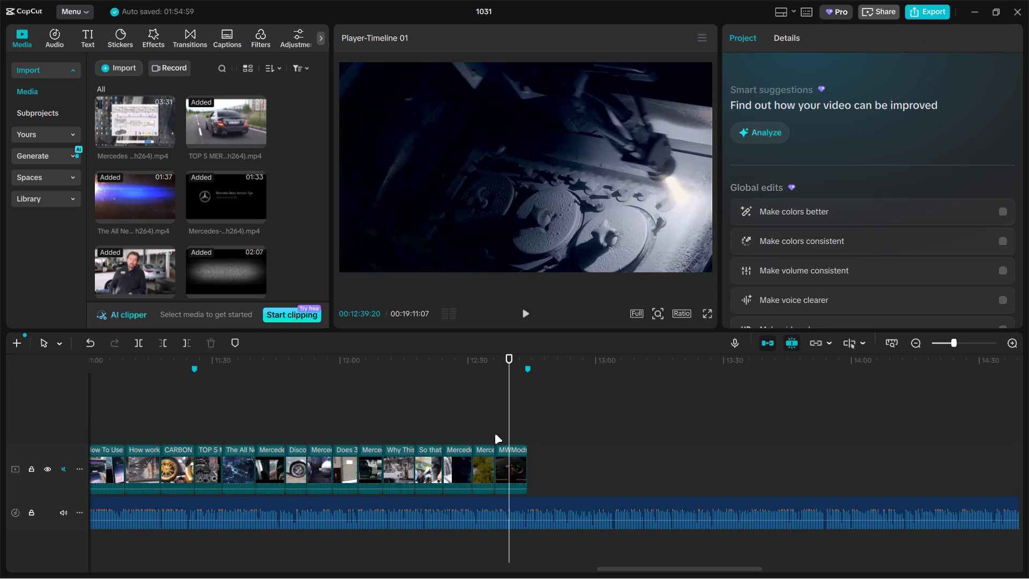
click(215, 424)
drag(215, 424, 221, 420)
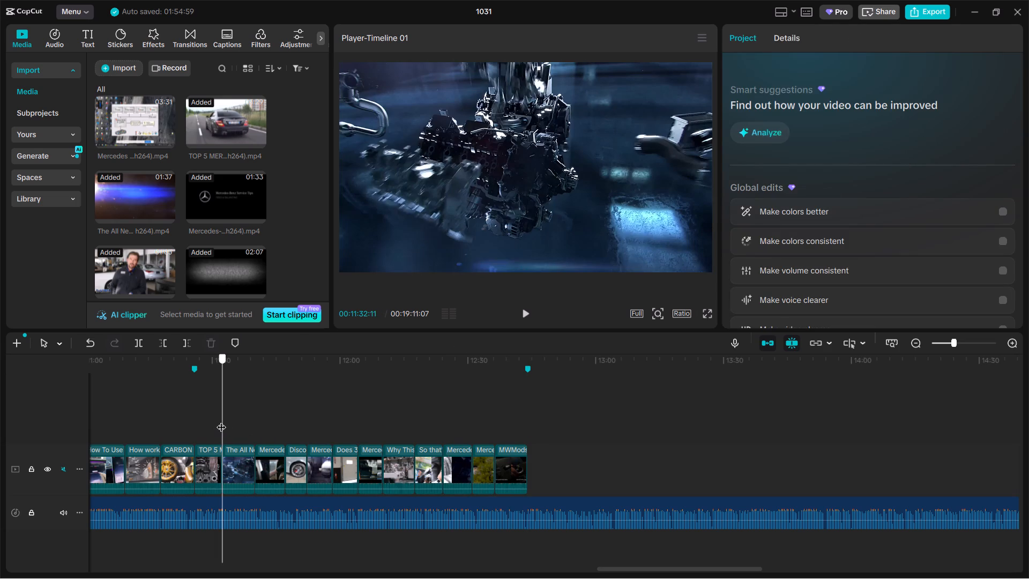
drag(221, 420, 252, 415)
ctrl+scroll(309, 414, down, 5)
click(404, 424)
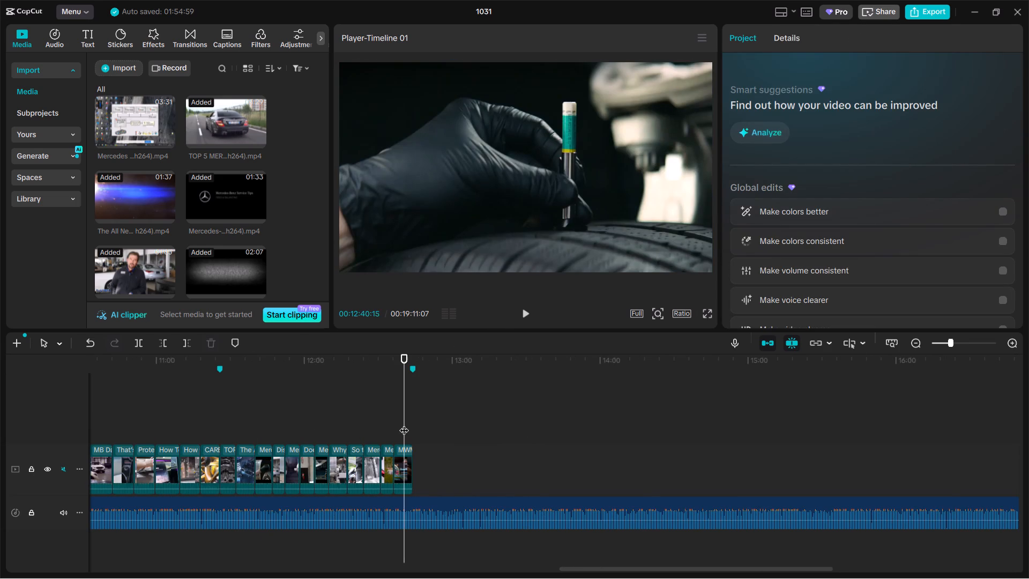
key(space)
click(407, 427)
triple_click(407, 427)
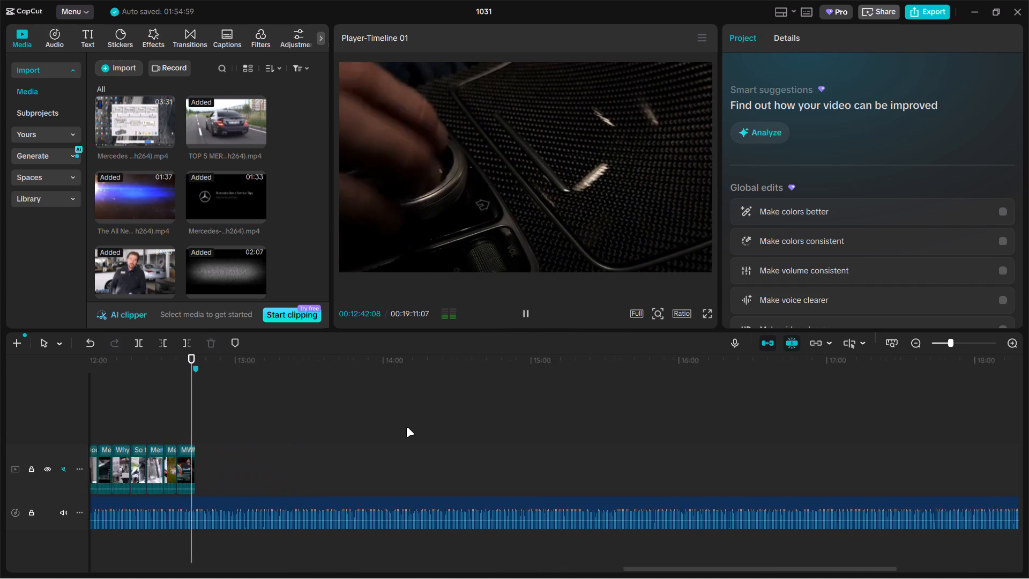
key(space)
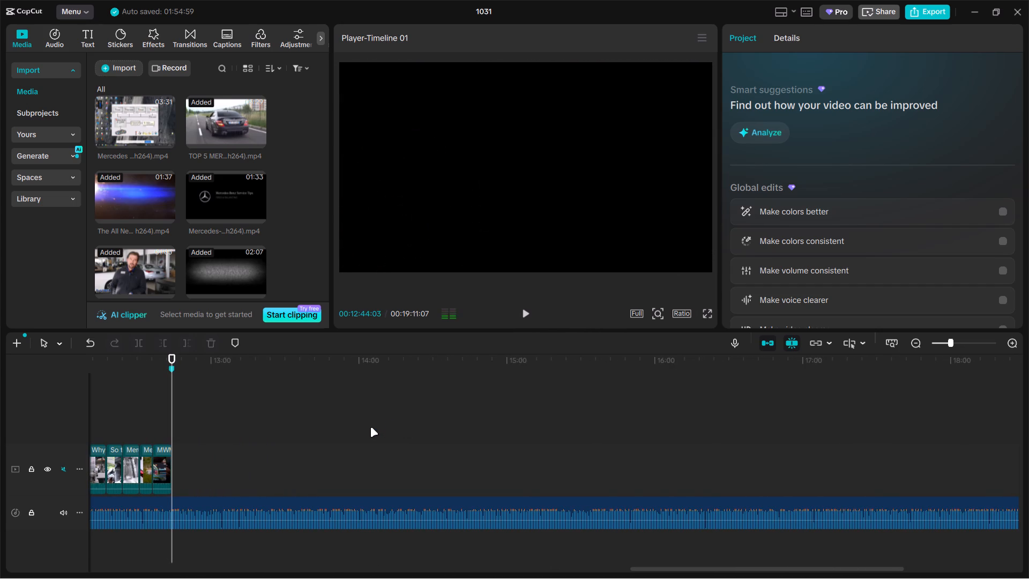
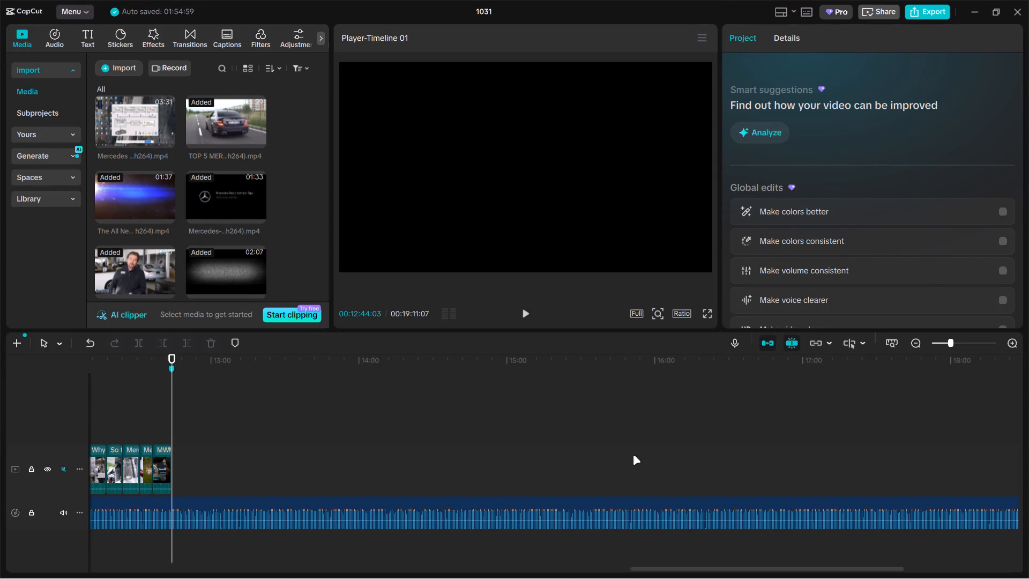
Play the narration around the 16-minute point to find a topic break and add a timeline marker at about 00:16:03.
click(704, 465)
key(space)
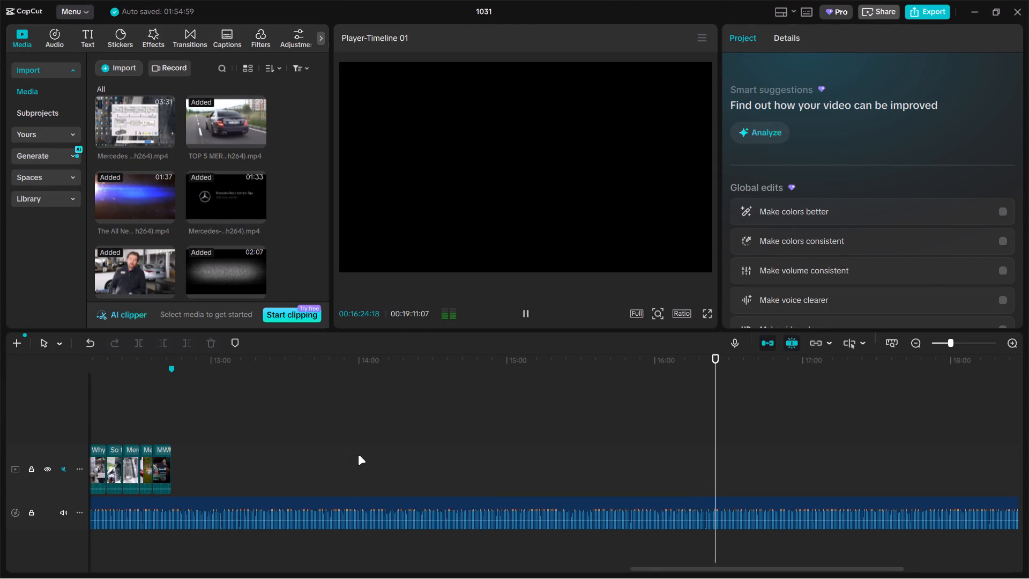
ctrl+scroll(359, 455, up, 3)
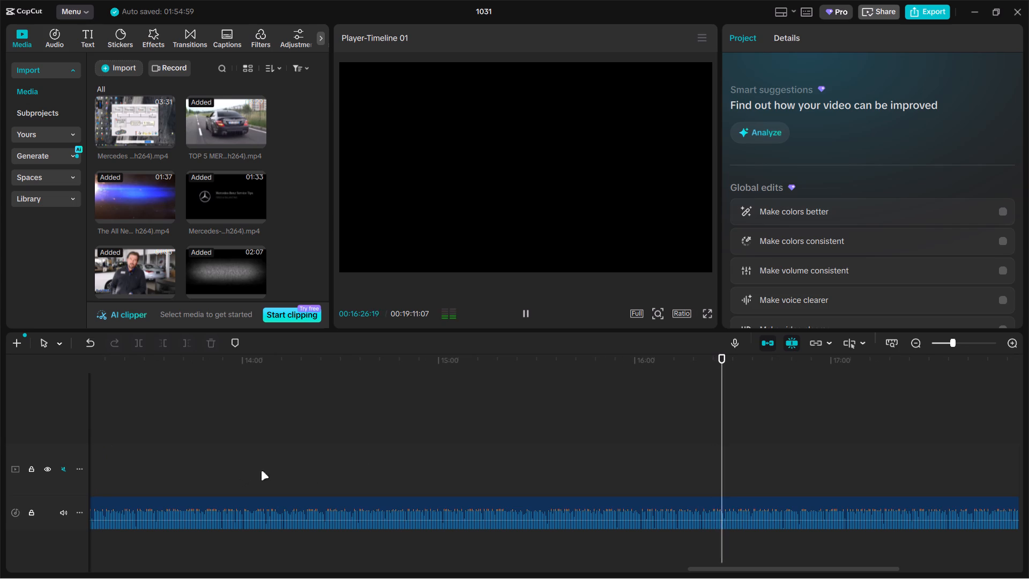
click(640, 479)
key(space)
key(space)
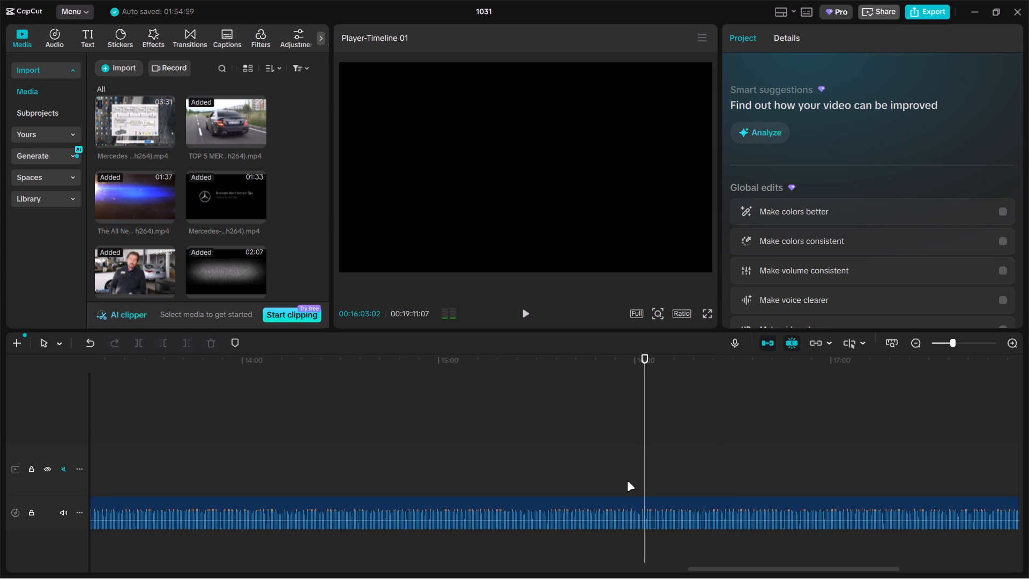
key(m)
Listen through the narration before the 16-minute marker for a topic break and add a marker at about 00:14:56.
ctrl+scroll(644, 474, down, 3)
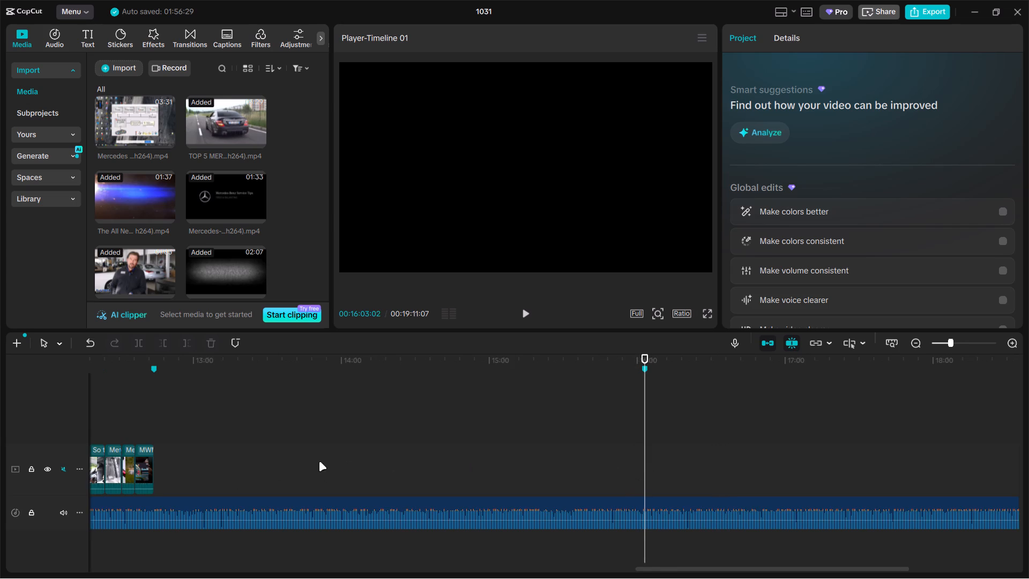
click(333, 462)
key(space)
ctrl+scroll(338, 460, up, 4)
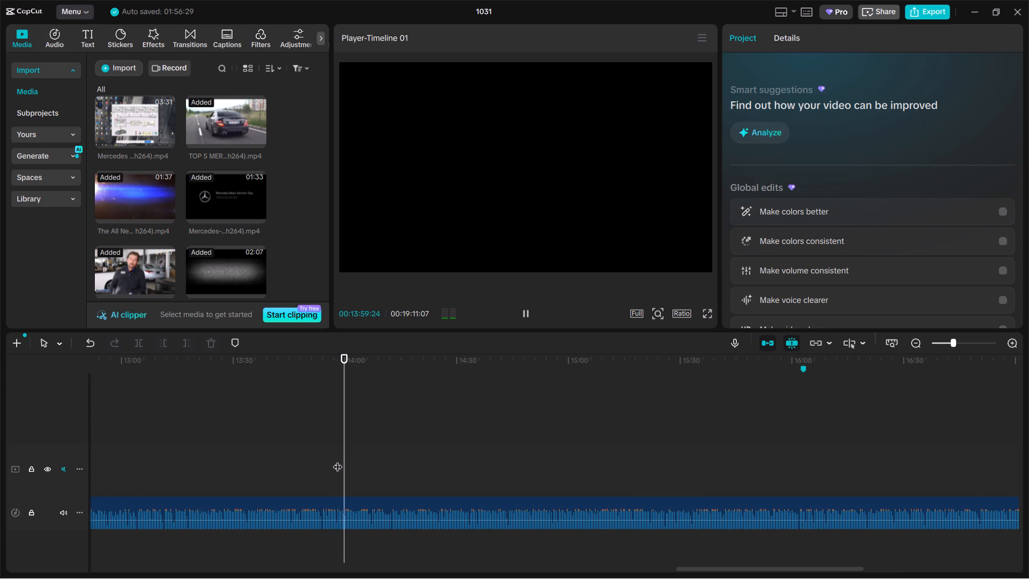
click(161, 467)
key(space)
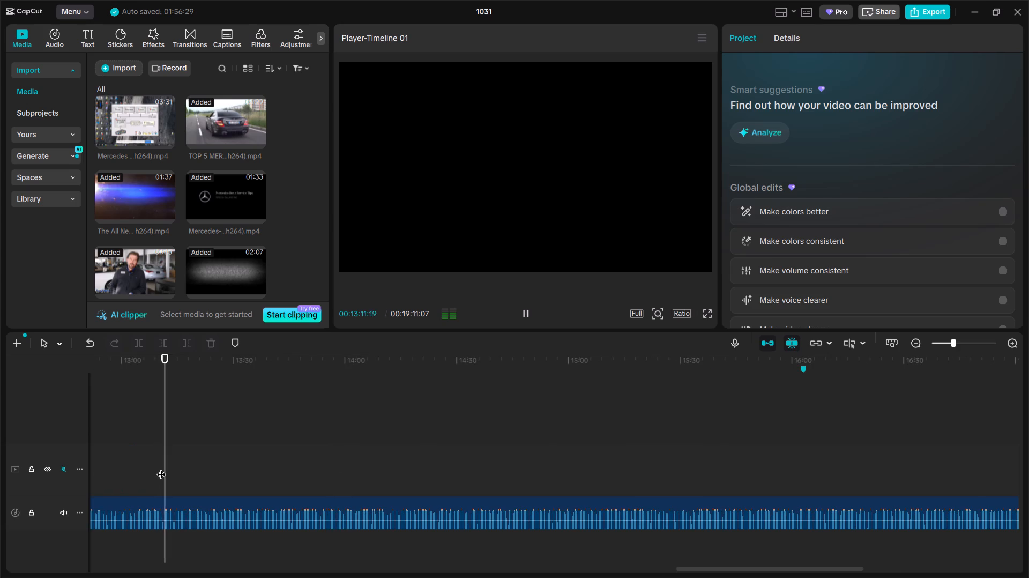
click(468, 460)
key(space)
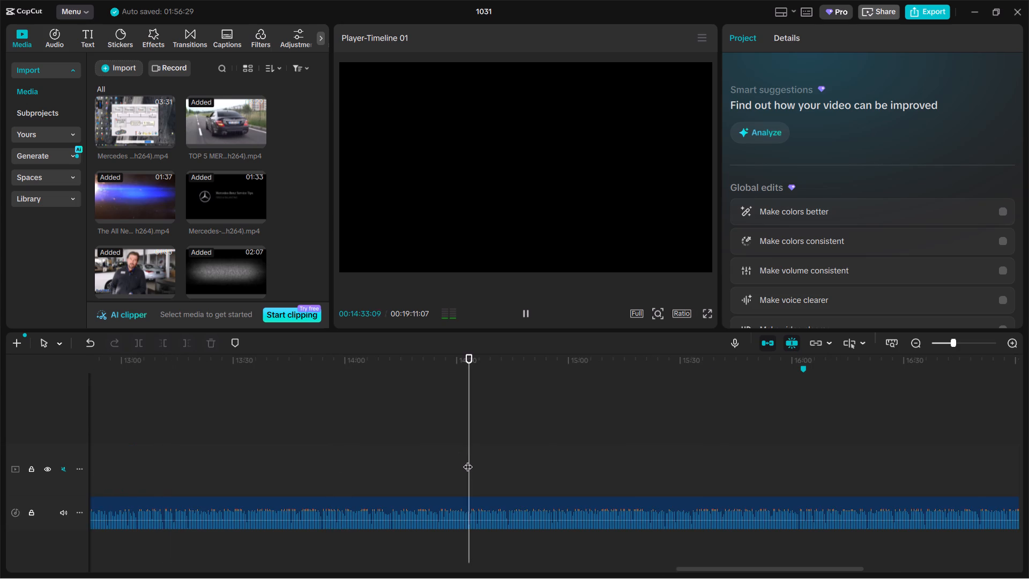
click(548, 481)
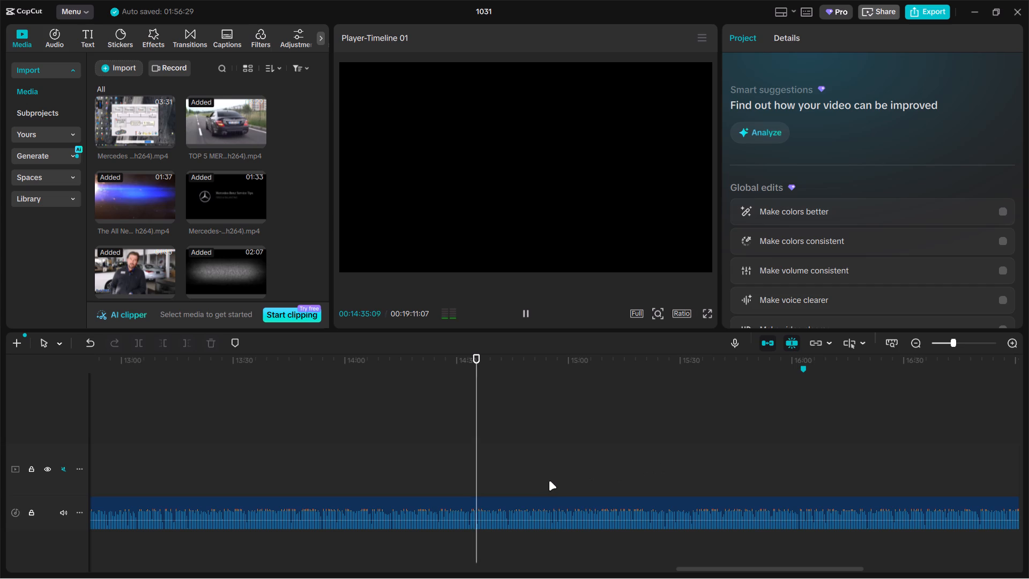
key(space)
key(space)
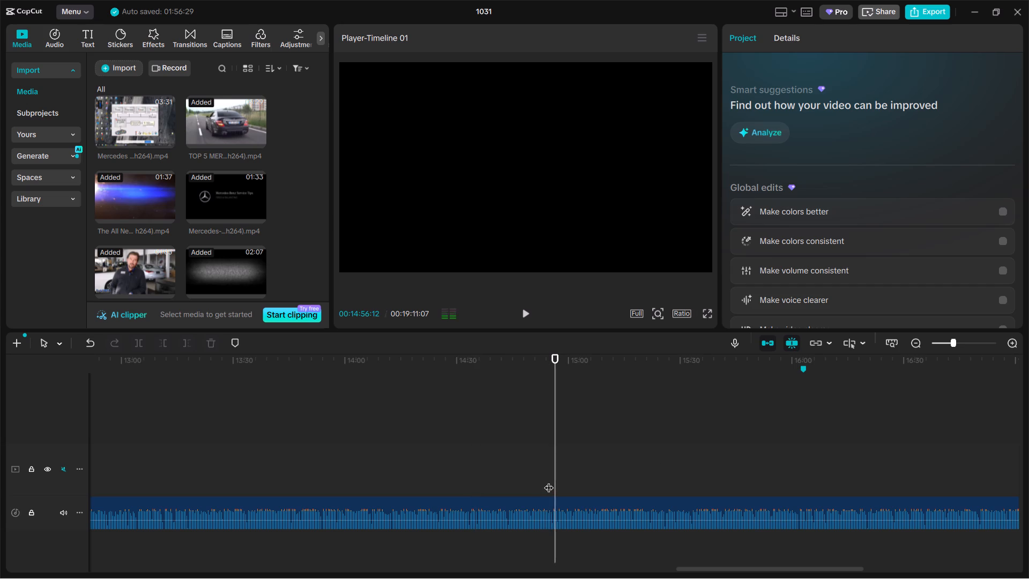
text(m)
Play the narration from about 00:13:46 and add a marker at the topic break at about 00:13:54.
ctrl+scroll(550, 481, down, 5)
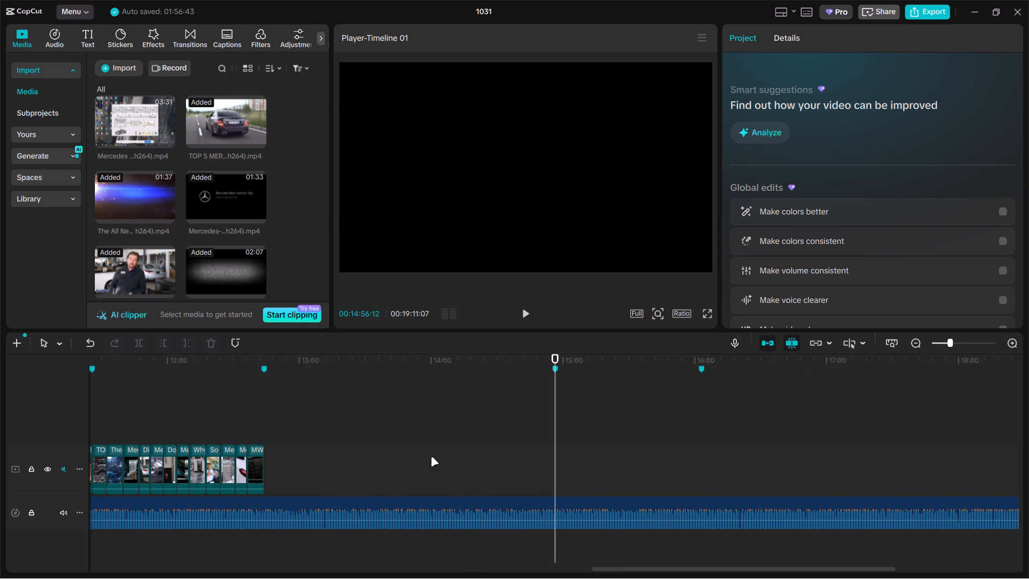
click(402, 451)
key(space)
ctrl+scroll(406, 451, up, 5)
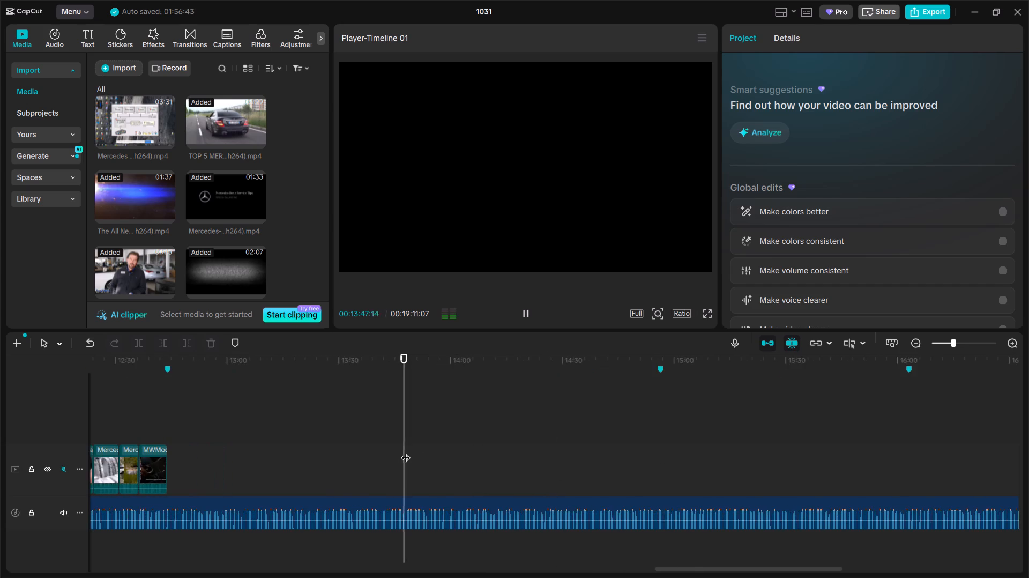
ctrl+scroll(406, 451, up, 5)
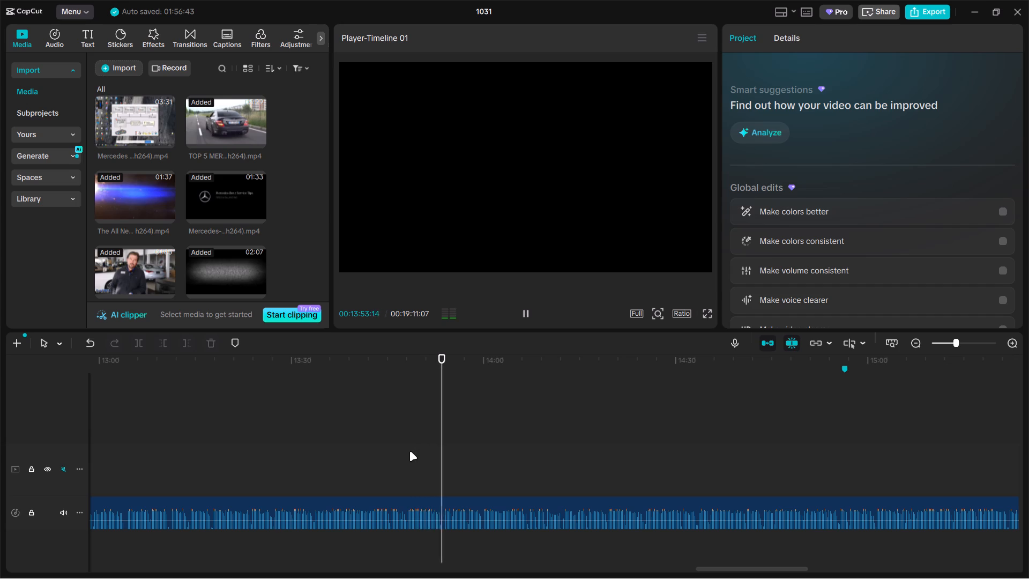
key(space)
text(m)
Sample the narration after the 16-minute marker for the following topic break and add a marker at about 00:17:05.
ctrl+scroll(416, 444, down, 7)
drag(416, 444, 544, 444)
ctrl+scroll(506, 460, up, 2)
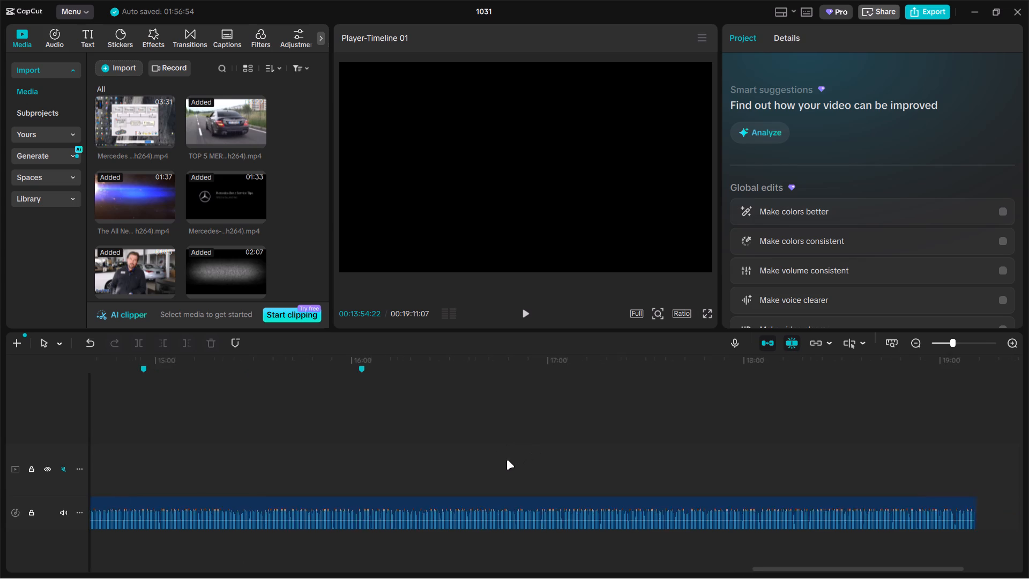
click(764, 466)
key(space)
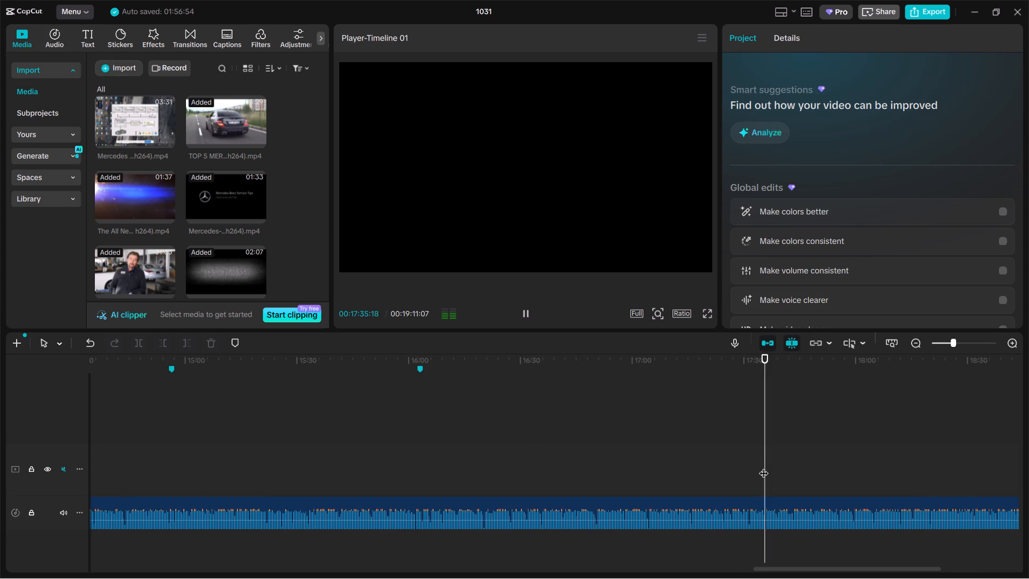
click(716, 472)
click(662, 469)
click(629, 469)
key(space)
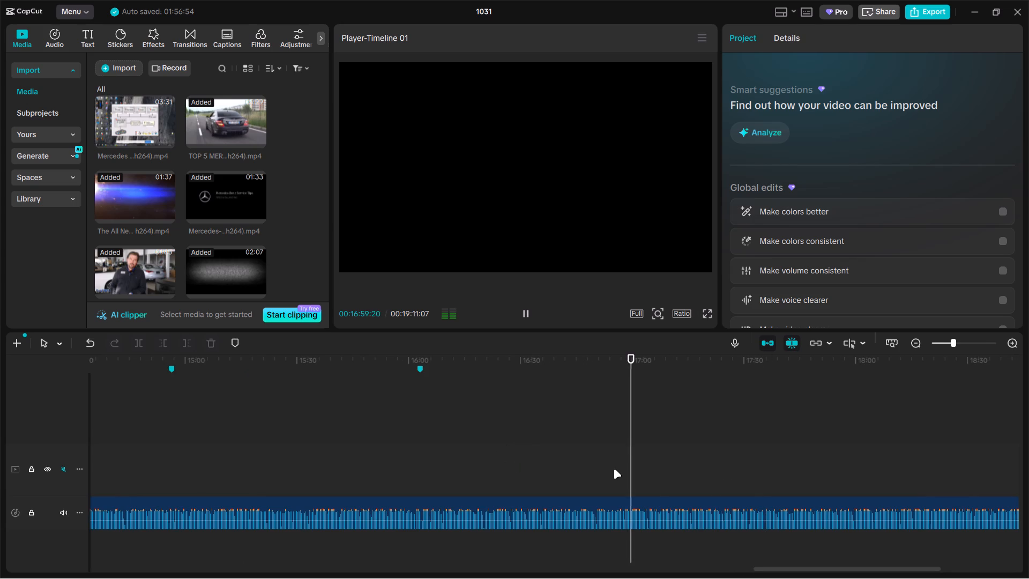
click(653, 466)
triple_click(644, 468)
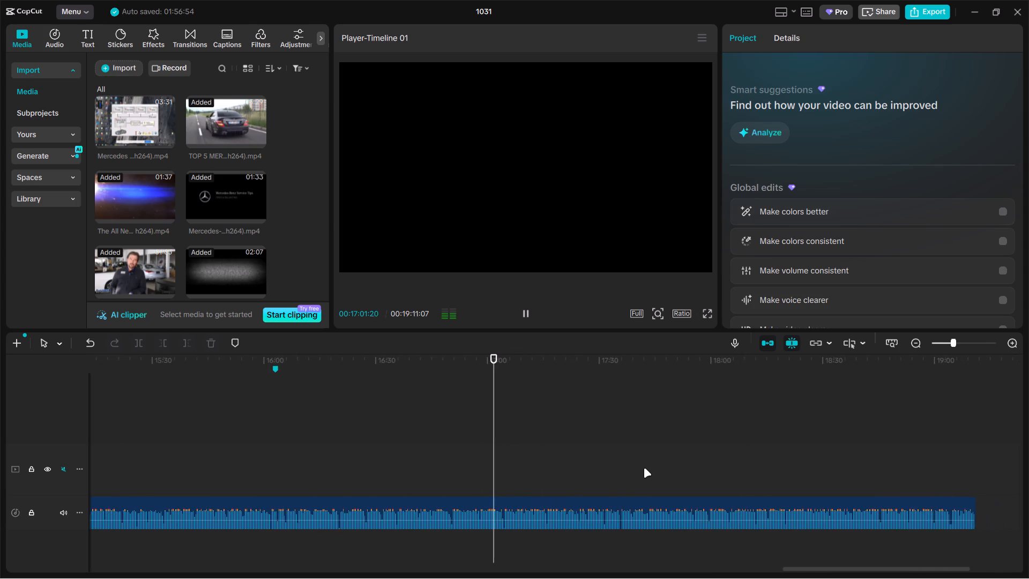
double_click(644, 468)
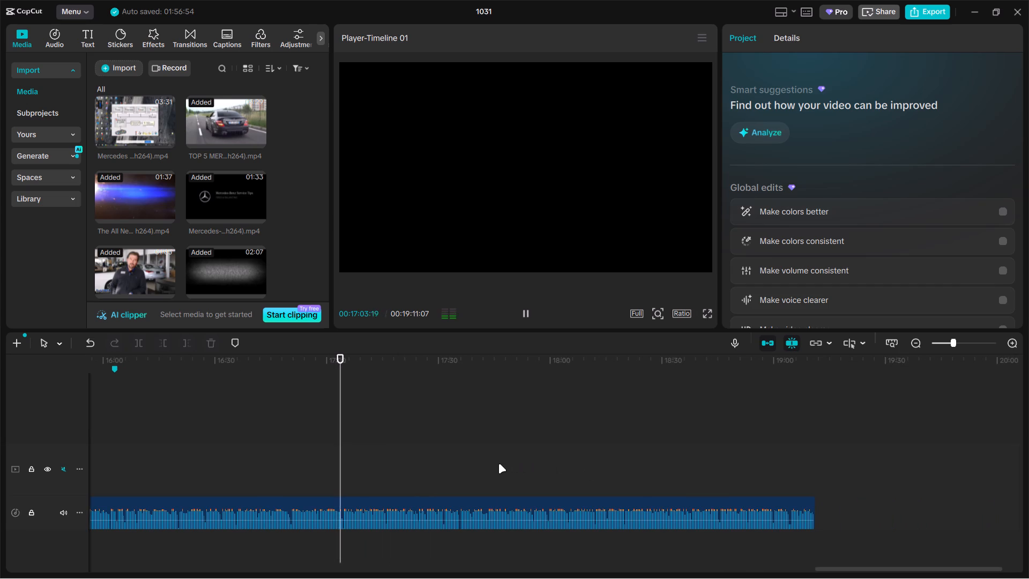
ctrl+scroll(491, 463, up, 5)
key(space)
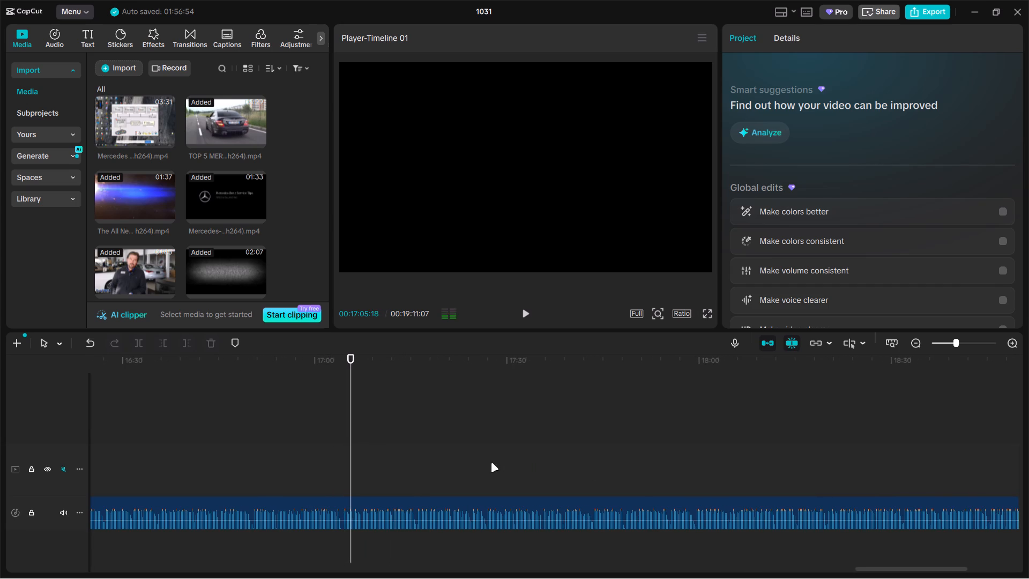
text(m)
Play the narration near the 18-minute point and add a marker at the topic break at about 00:18:00.
click(693, 462)
key(space)
key(space)
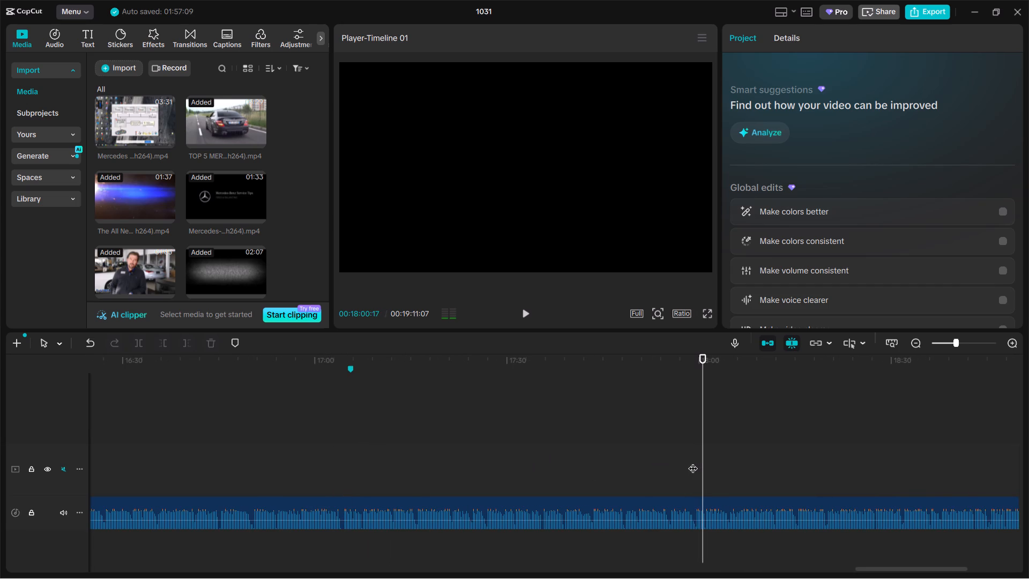
text(m)
Return to the end of the MWMods clip and play the narration across its marker to hear the next topic.
ctrl+scroll(693, 462, down, 16)
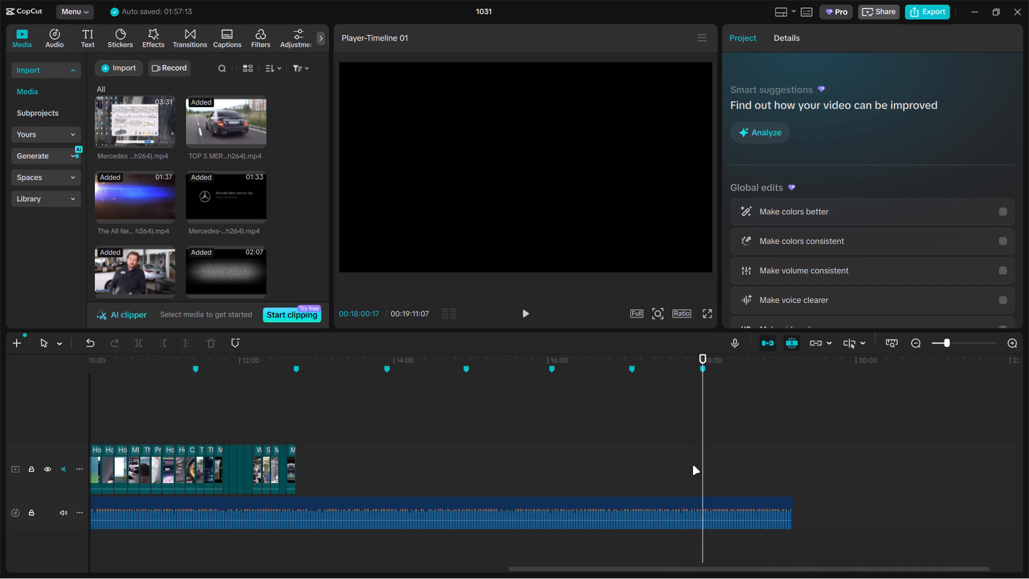
ctrl+scroll(684, 469, down, 5)
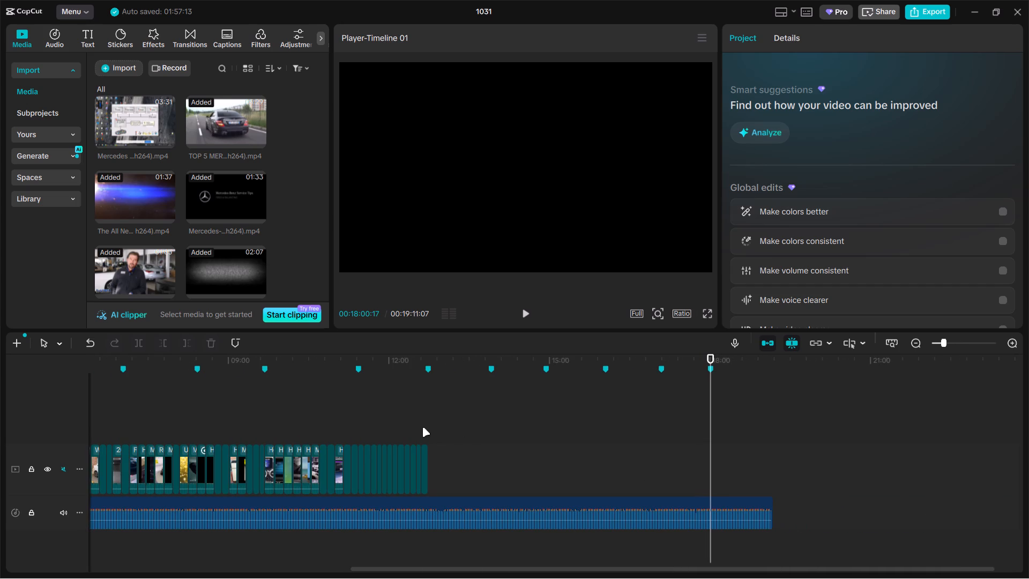
click(431, 424)
ctrl+scroll(431, 424, up, 12)
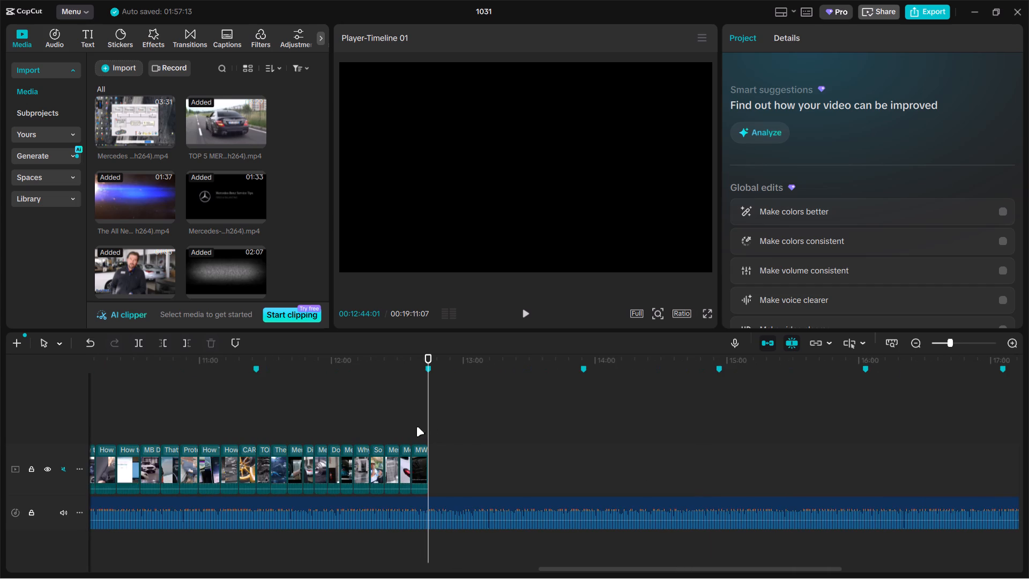
ctrl+click(426, 425)
click(420, 426)
key(space)
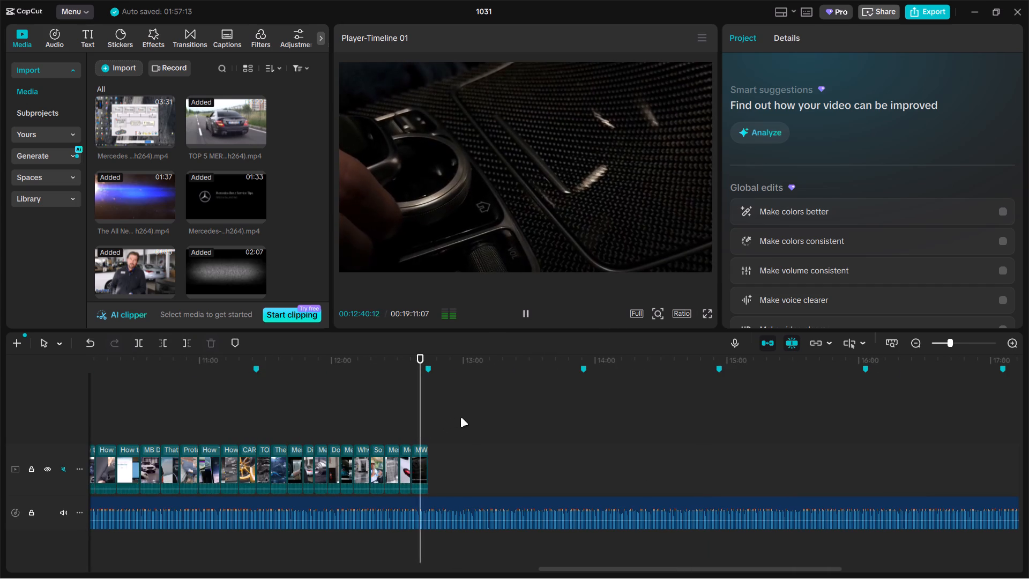
ctrl+scroll(460, 418, up, 7)
triple_click(456, 421)
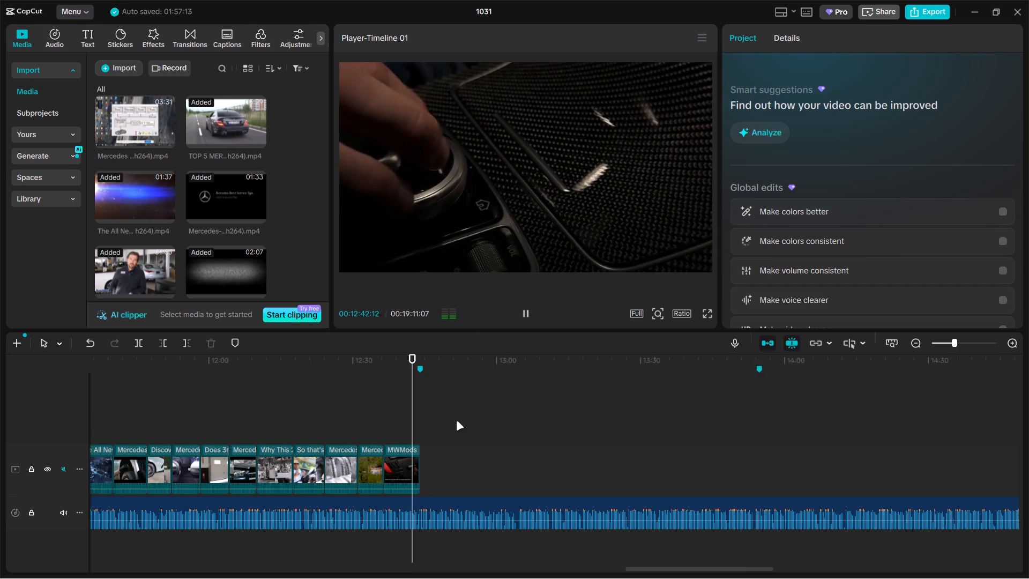
click(456, 421)
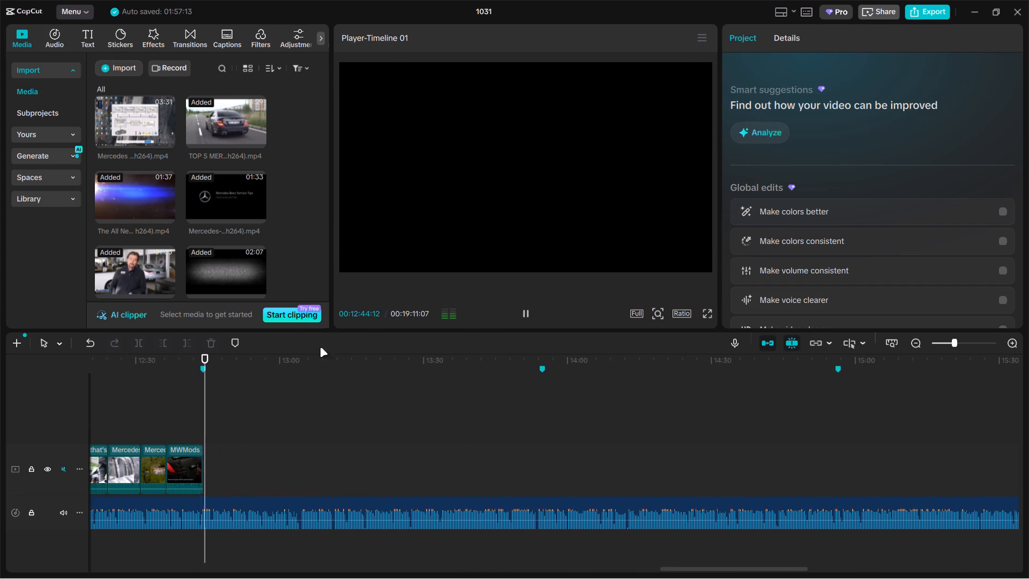
key(space)
Import all the tire video files from the EDIT > 01 folder into the project media.
click(105, 69)
click(113, 83)
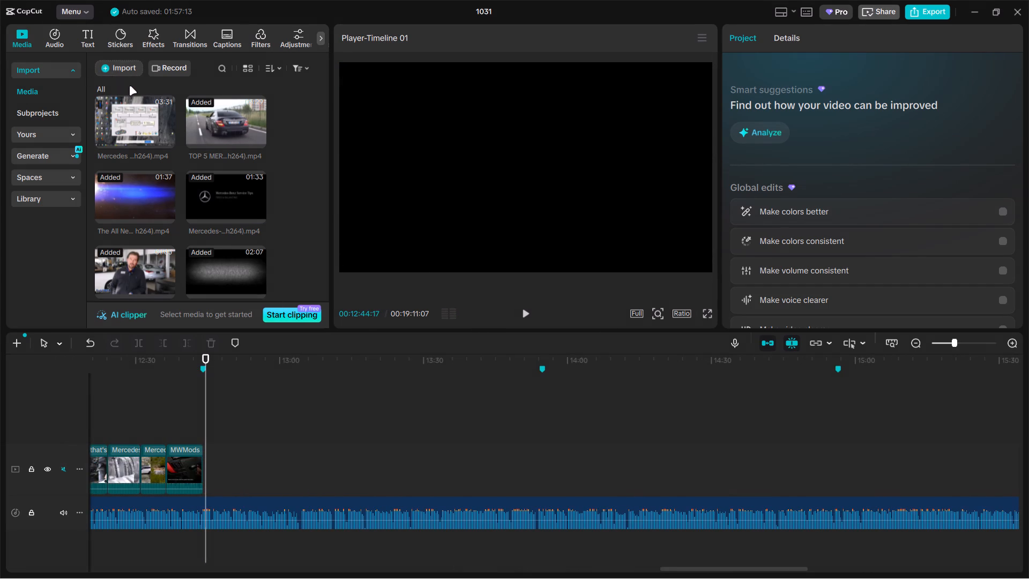
click(128, 78)
click(125, 70)
click(138, 99)
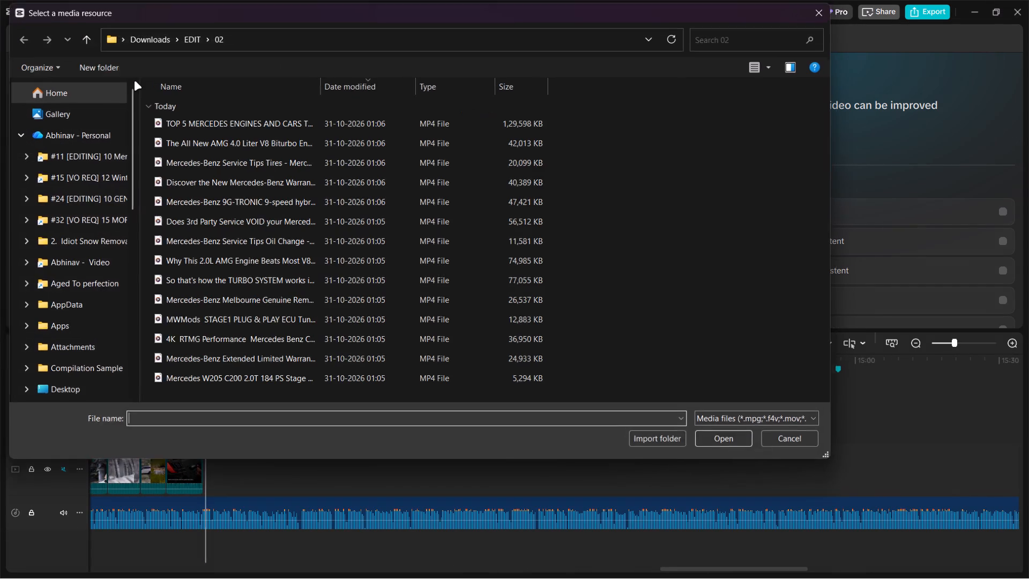
click(88, 38)
double_click(218, 317)
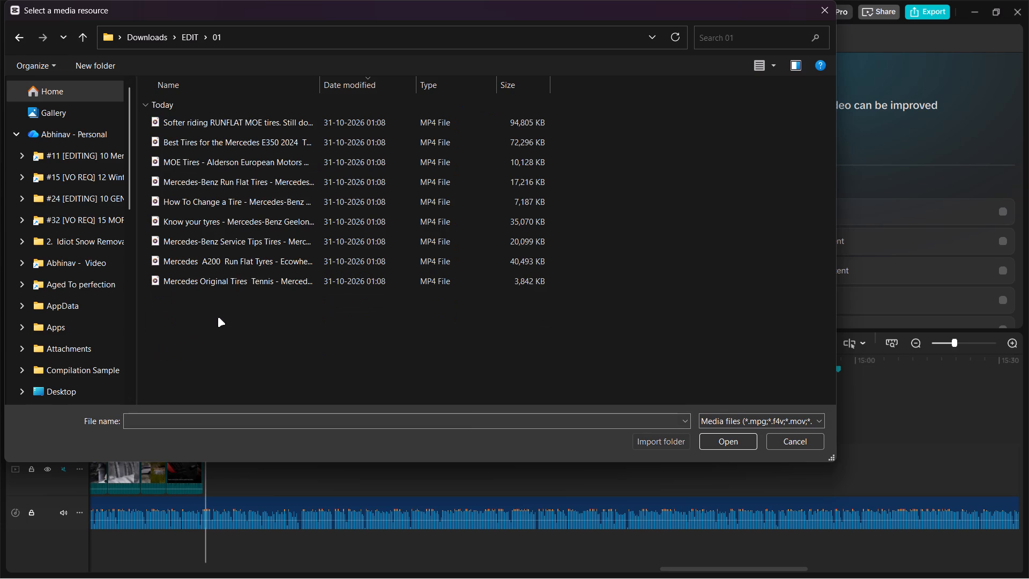
key(ctrl+a)
key(Return)
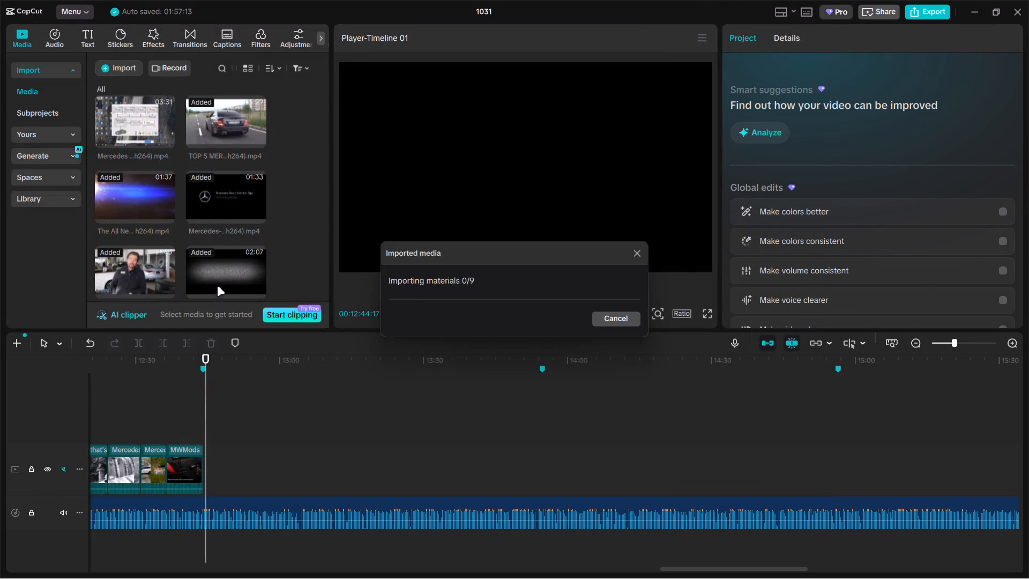
Add the imported tire clips to the main track directly after MWMods, starting with the Softer riding RUNFLAT MOE tires clip.
drag(212, 122, 267, 450)
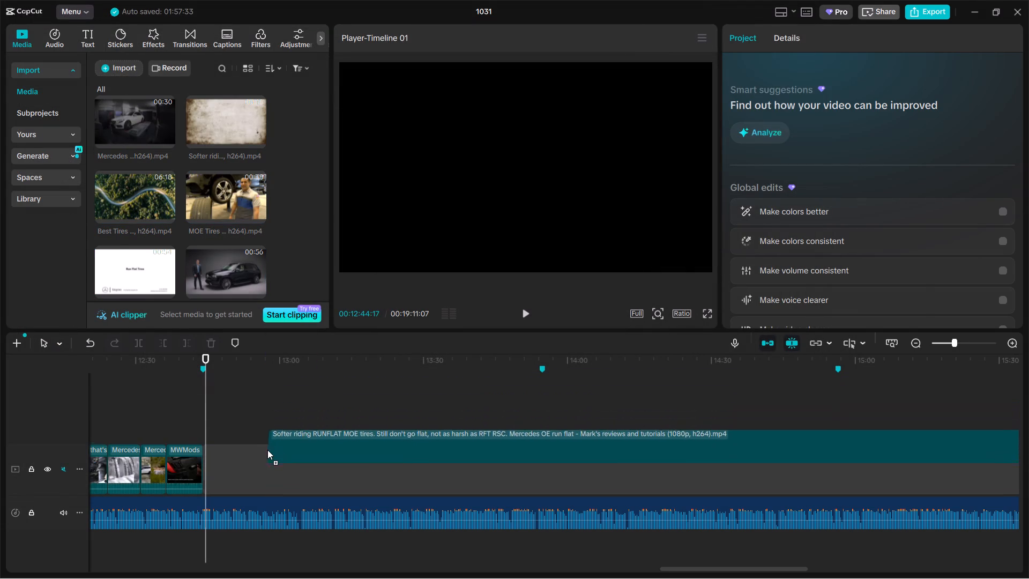
drag(267, 450, 266, 452)
Skim through the Softer riding RUNFLAT MOE tires clip and delete it from the main track.
click(270, 426)
drag(270, 426, 325, 414)
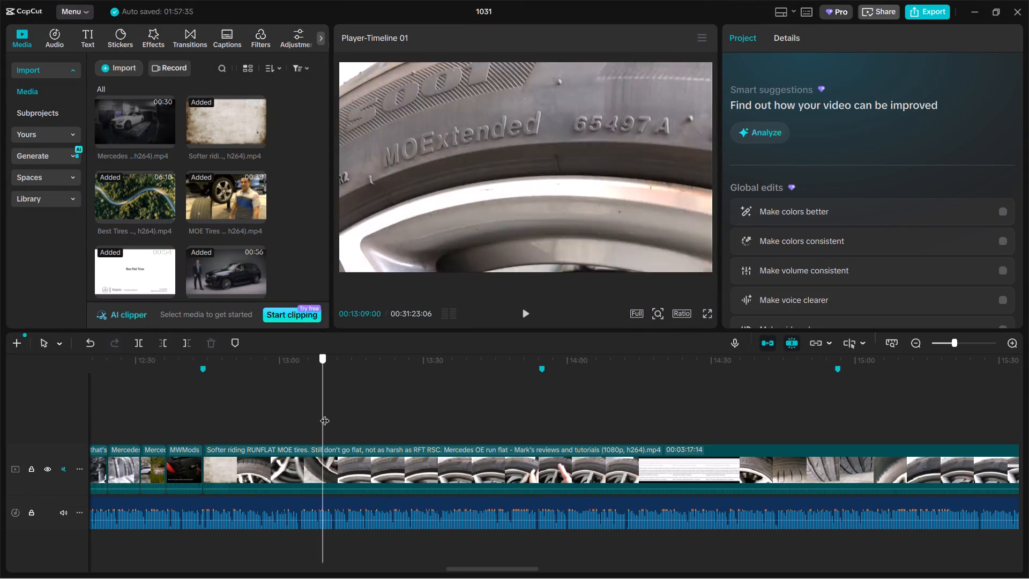
drag(325, 414, 296, 412)
click(325, 470)
click(713, 434)
drag(713, 434, 920, 411)
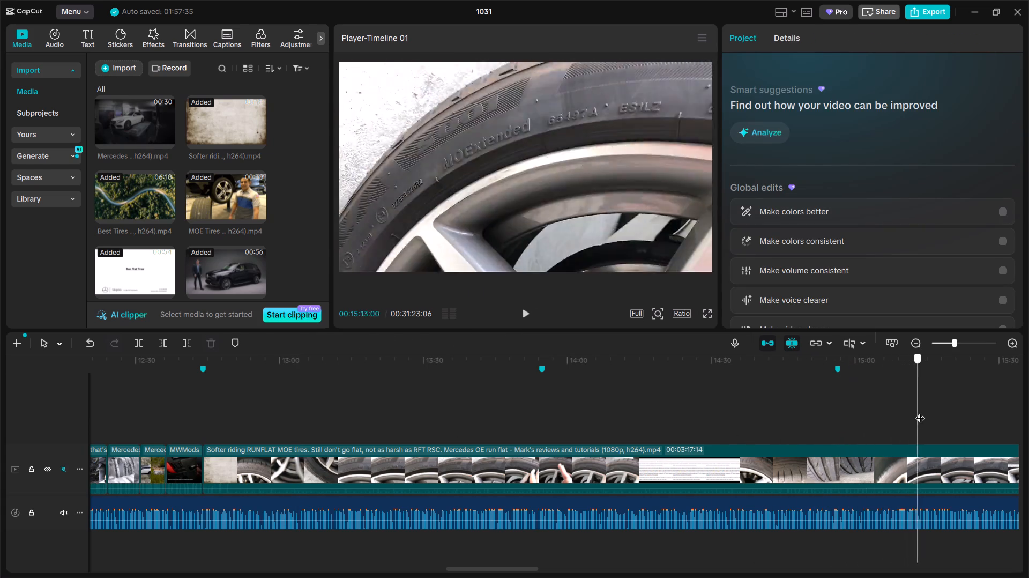
drag(920, 411, 994, 401)
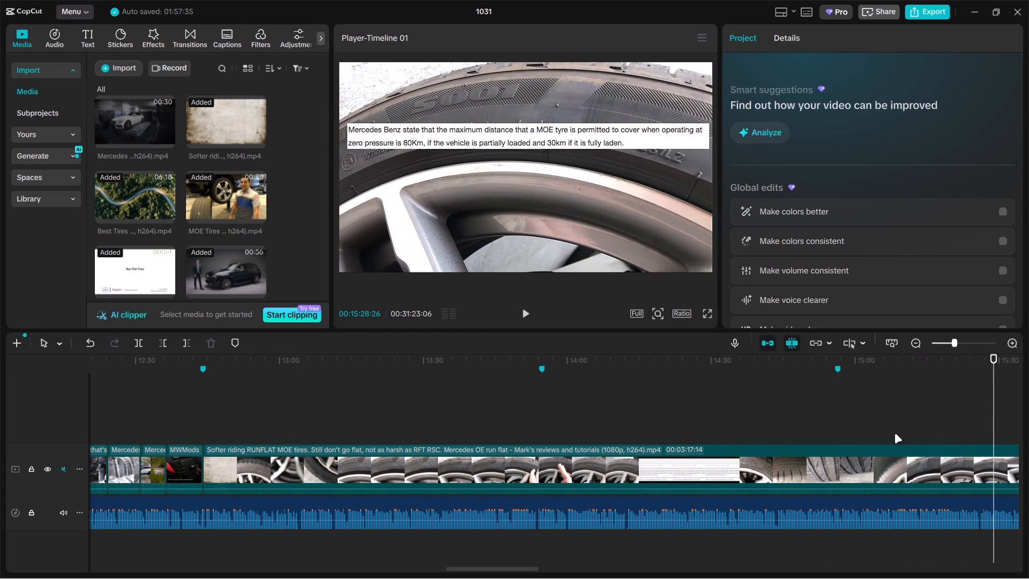
drag(883, 441, 732, 419)
drag(511, 406, 564, 404)
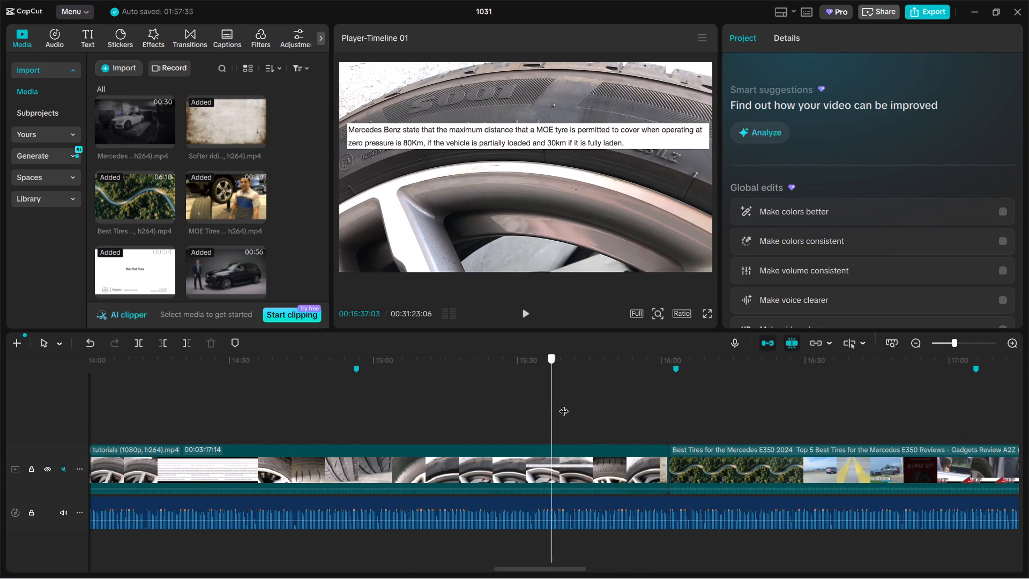
drag(564, 404, 467, 396)
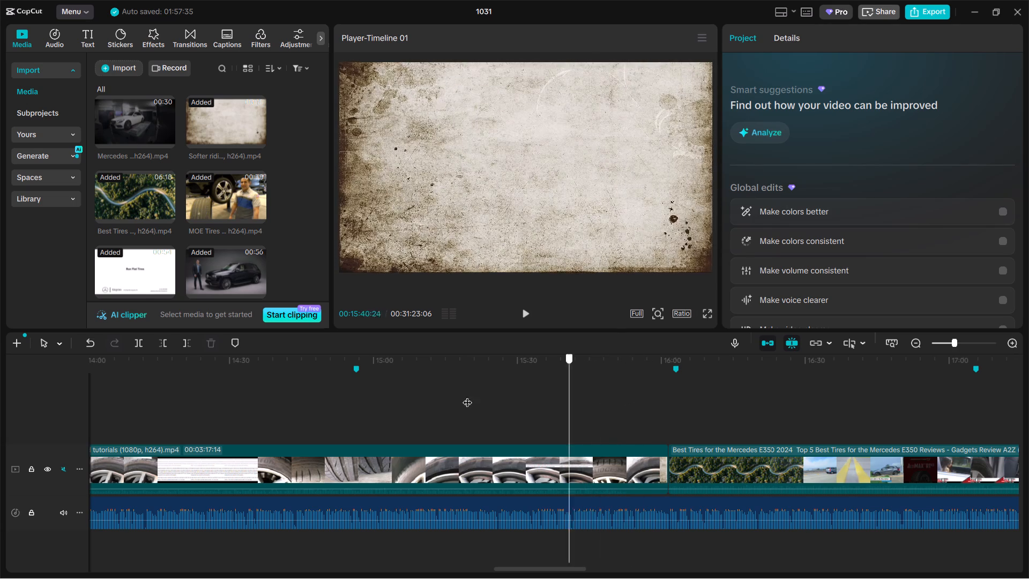
drag(467, 396, 158, 384)
click(267, 454)
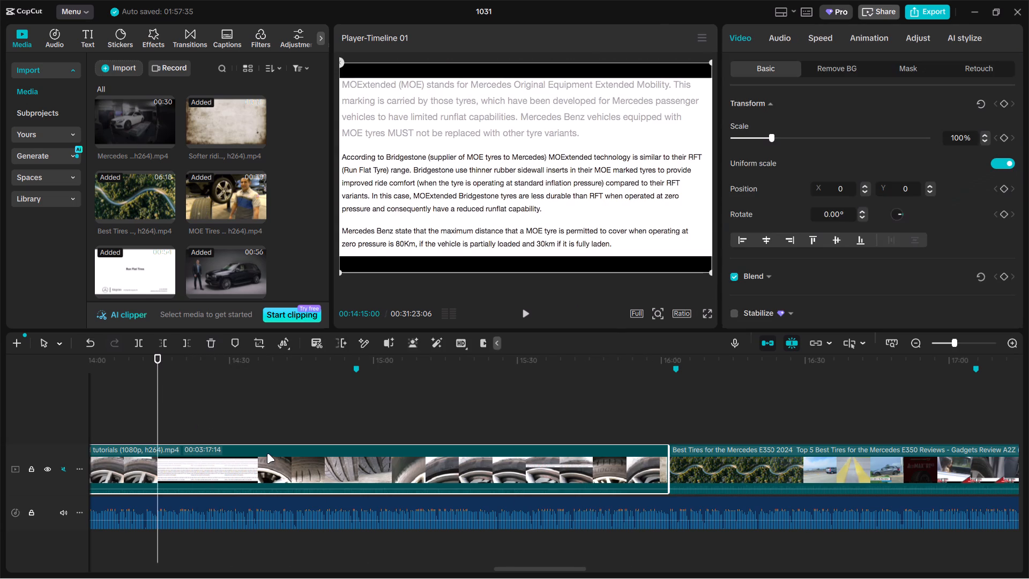
key(BackSpace)
Split the Best Tires for the Mercedes E350 clip at the wheel close-up near 00:13:51 and delete the part before it.
drag(140, 402, 242, 409)
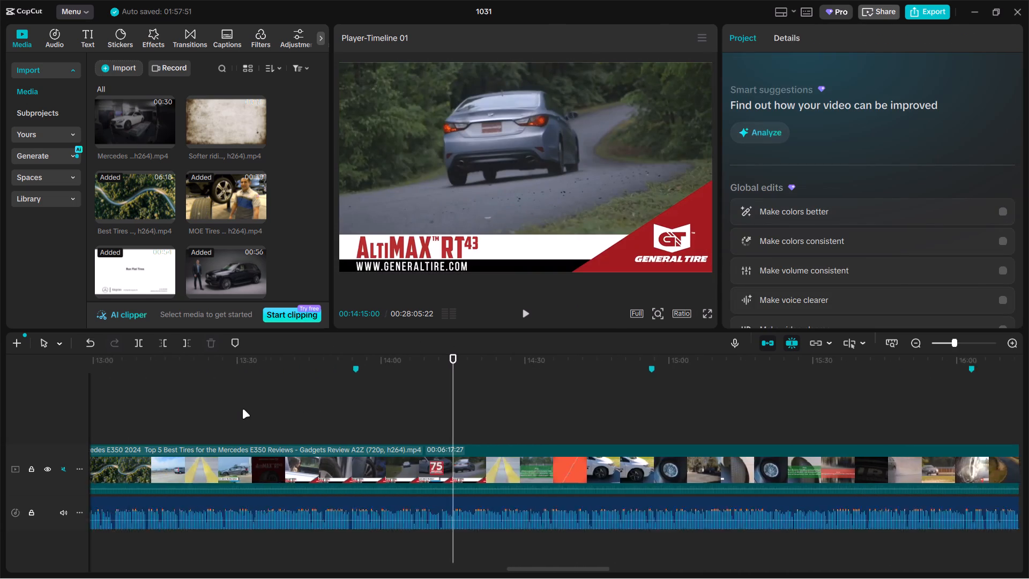
drag(242, 409, 245, 409)
double_click(237, 410)
click(230, 417)
drag(232, 418, 299, 410)
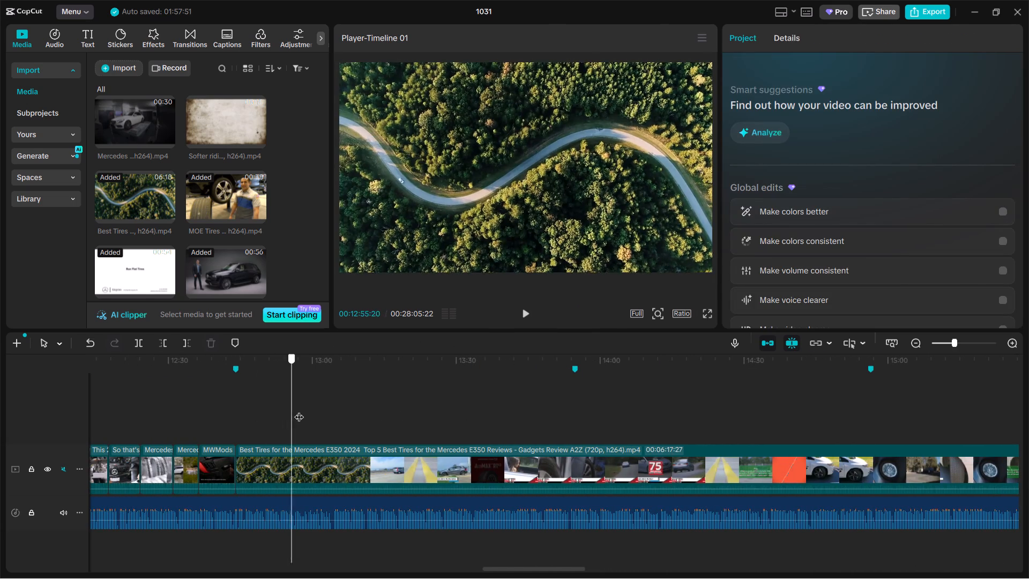
drag(299, 410, 509, 405)
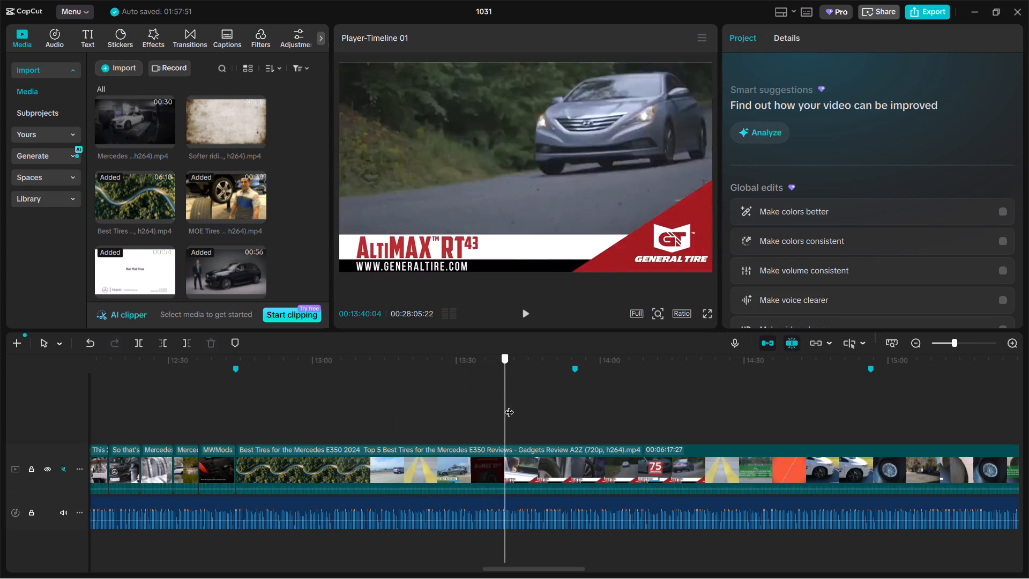
drag(509, 405, 557, 412)
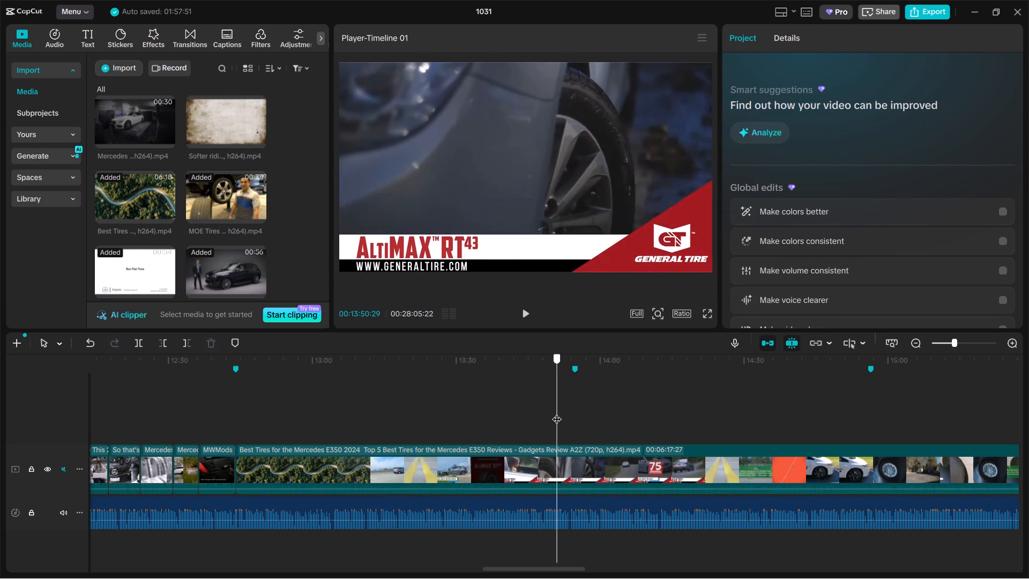
drag(557, 412, 556, 412)
click(565, 473)
key(ctrl+b)
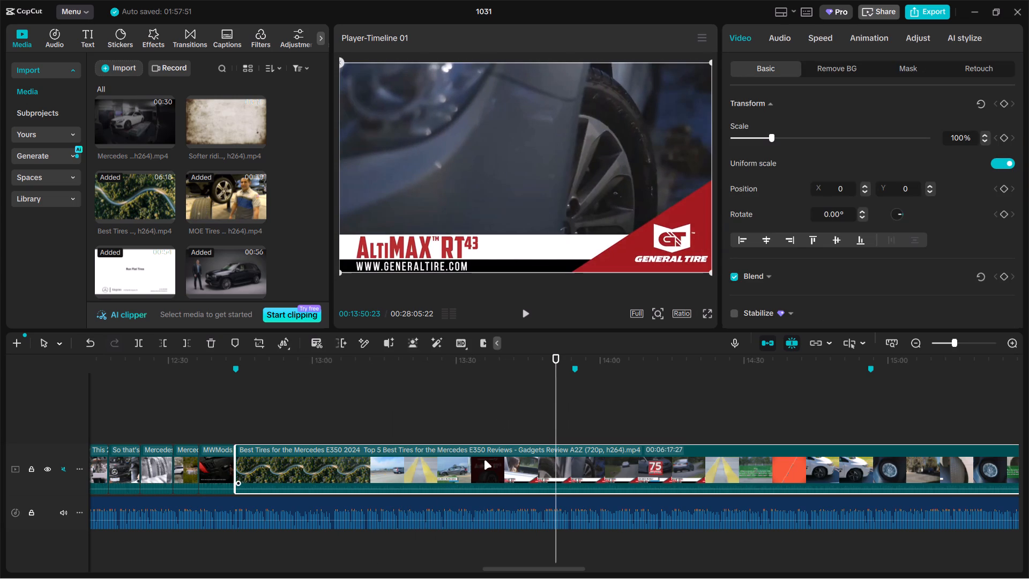
click(473, 461)
key(BackSpace)
Split the Best Tires clip at about 00:12:51 and delete the remainder, keeping only the short opening segment.
click(235, 419)
drag(235, 419, 267, 415)
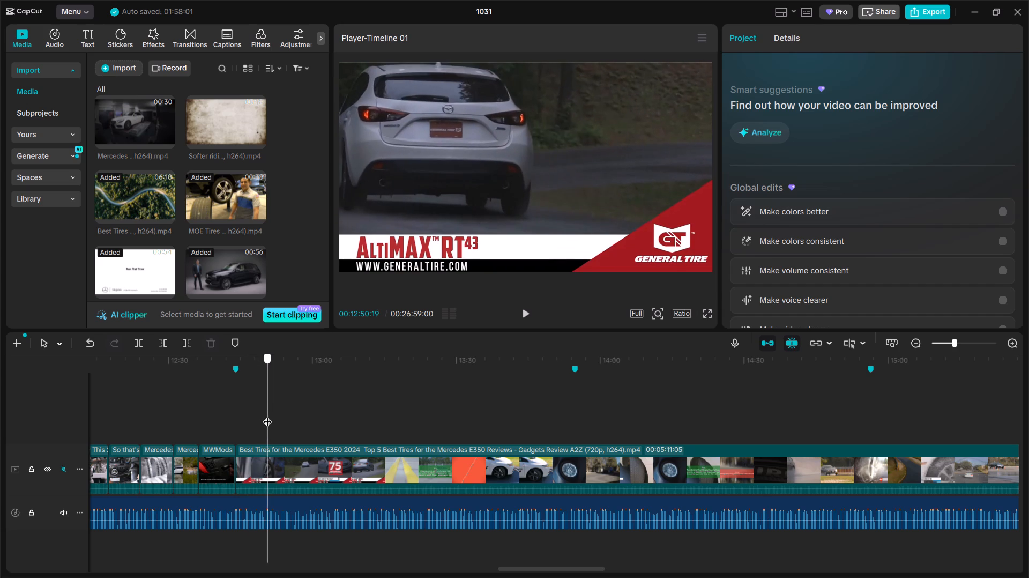
drag(267, 415, 269, 415)
click(297, 459)
key(ctrl+b)
key(BackSpace)
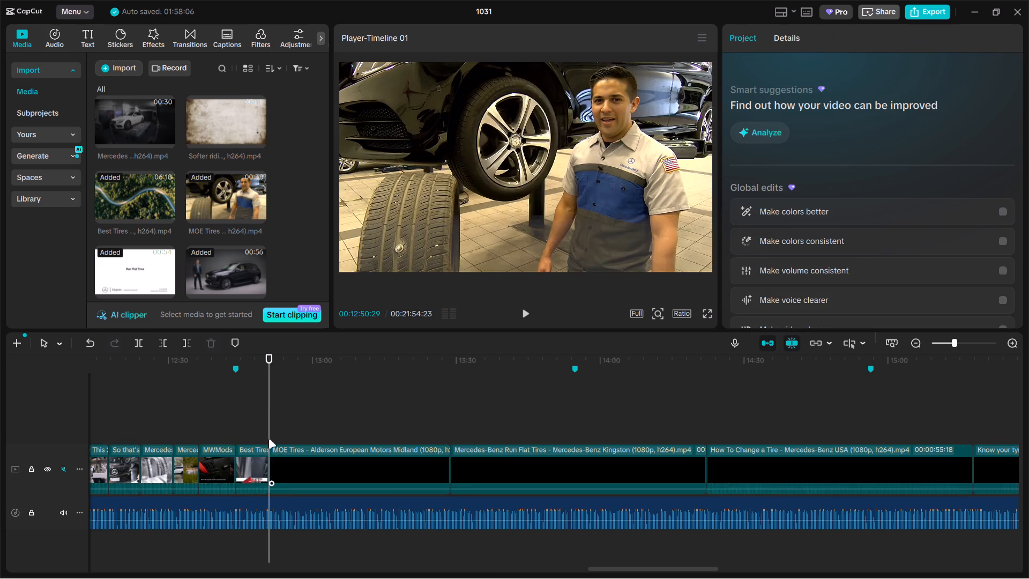
Scale the Best Tires segment up to about 218% to crop out the AltiMAX RT43 banner.
click(251, 424)
click(431, 226)
drag(768, 138, 824, 138)
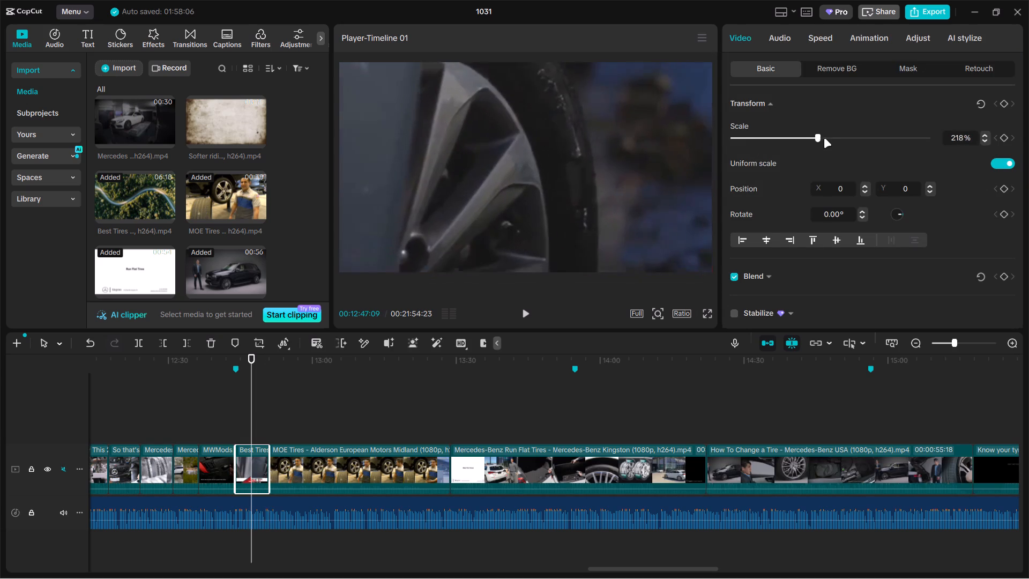
drag(824, 138, 818, 141)
Trim about 6 seconds off the start of the MOE Tires clip, and cut off everything after about 00:12:57.
double_click(301, 396)
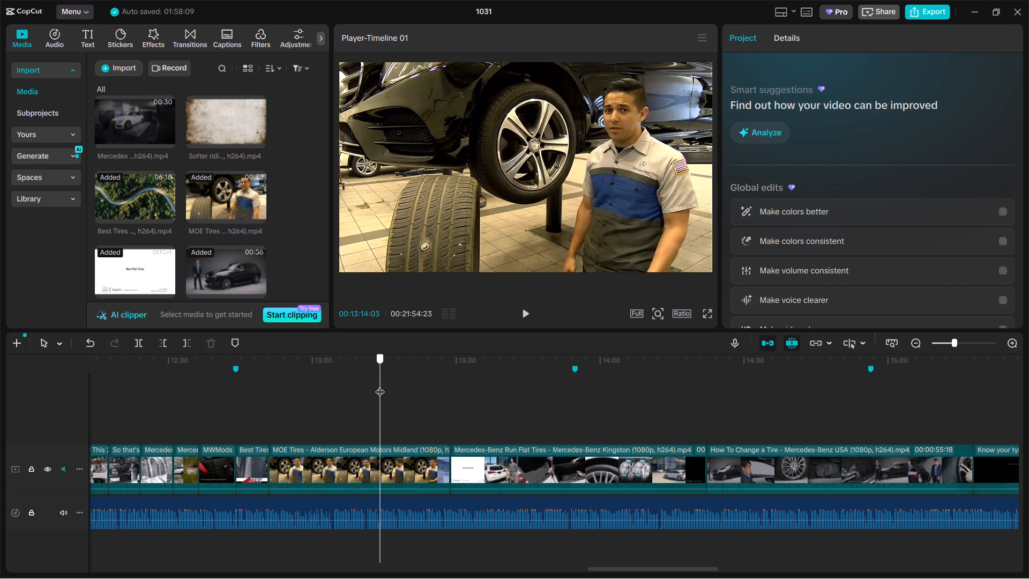
click(290, 442)
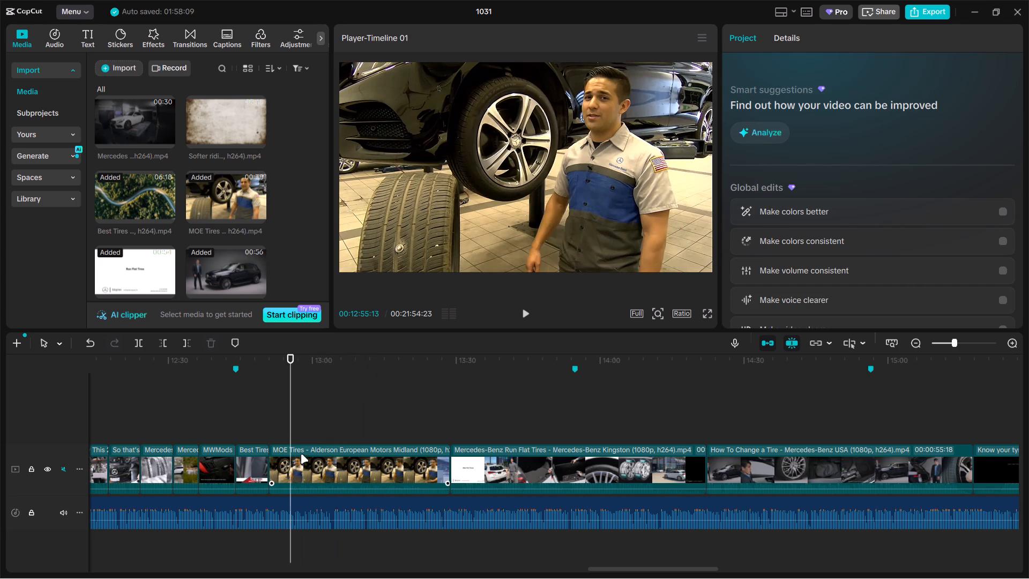
click(297, 458)
drag(271, 455, 294, 454)
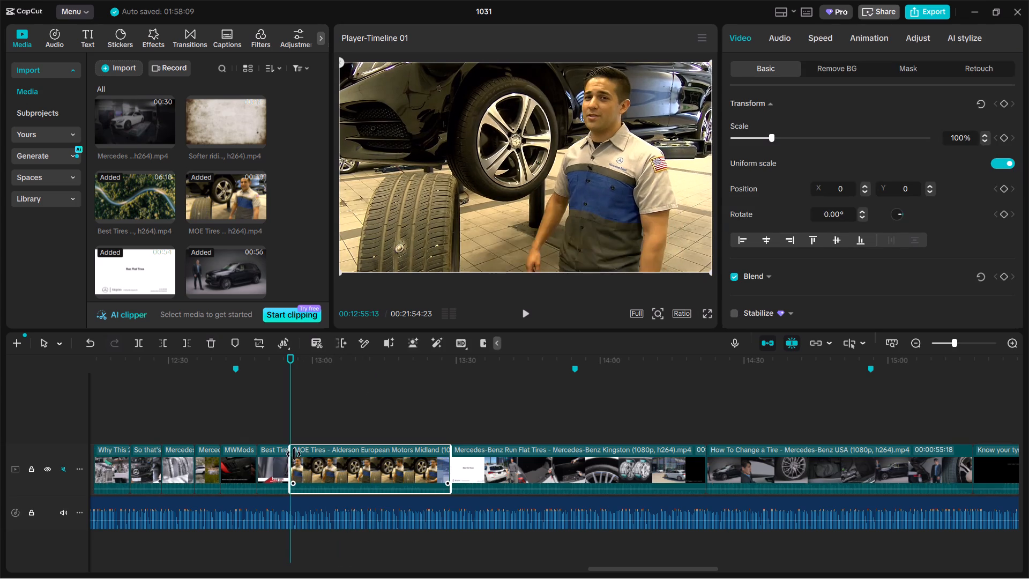
drag(294, 454, 299, 452)
drag(290, 438, 300, 434)
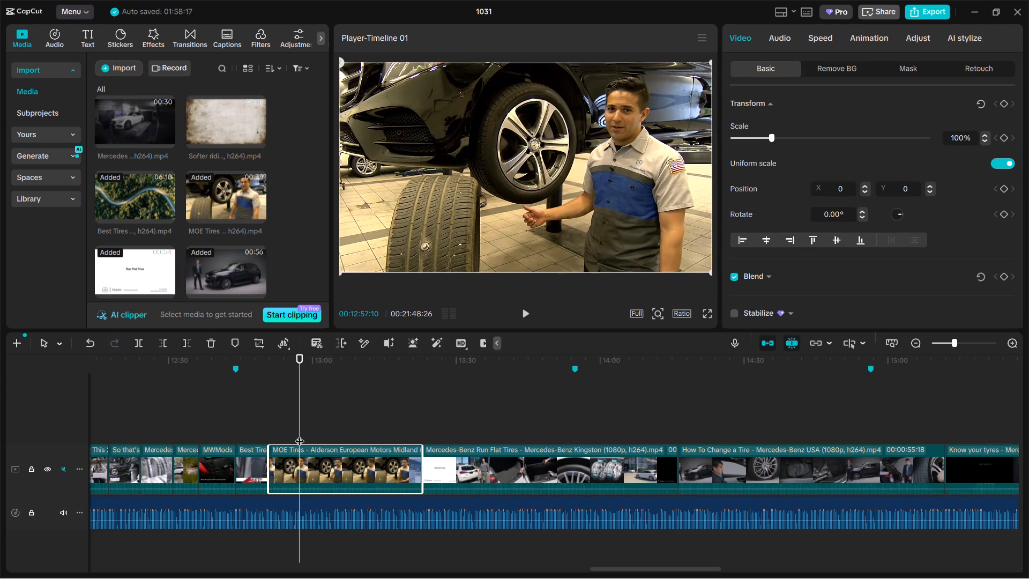
key(ctrl+b)
key(BackSpace)
Scale up the MOE Tires segment and shift its picture down and right to favour the wheel.
click(278, 430)
click(482, 196)
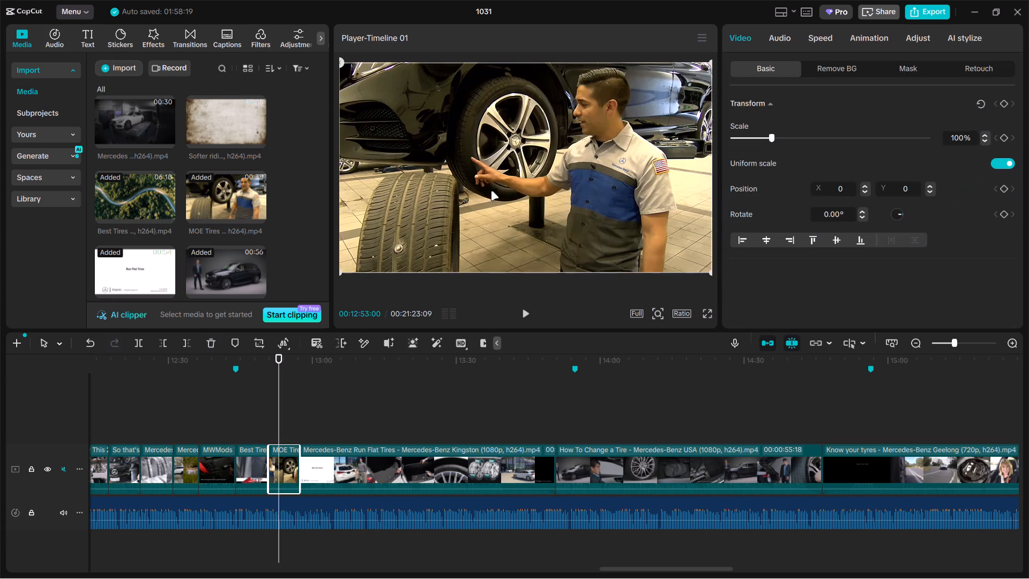
drag(779, 137, 826, 130)
drag(622, 164, 673, 218)
Split the Mercedes-Benz Run Flat Tires clip at the wheel close-up near 00:13:26 and delete the part before it.
click(363, 413)
drag(363, 414, 421, 409)
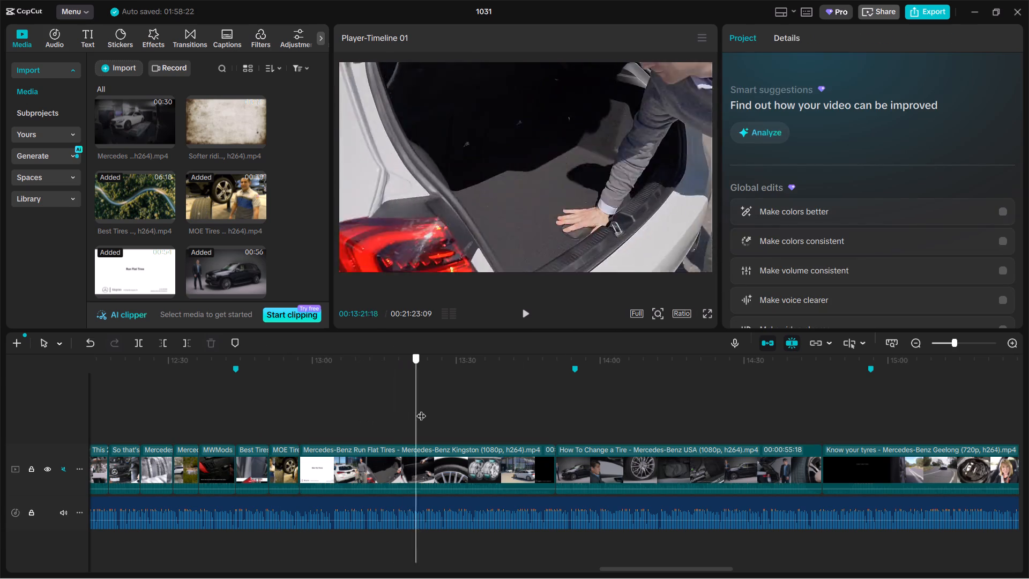
drag(421, 409, 439, 400)
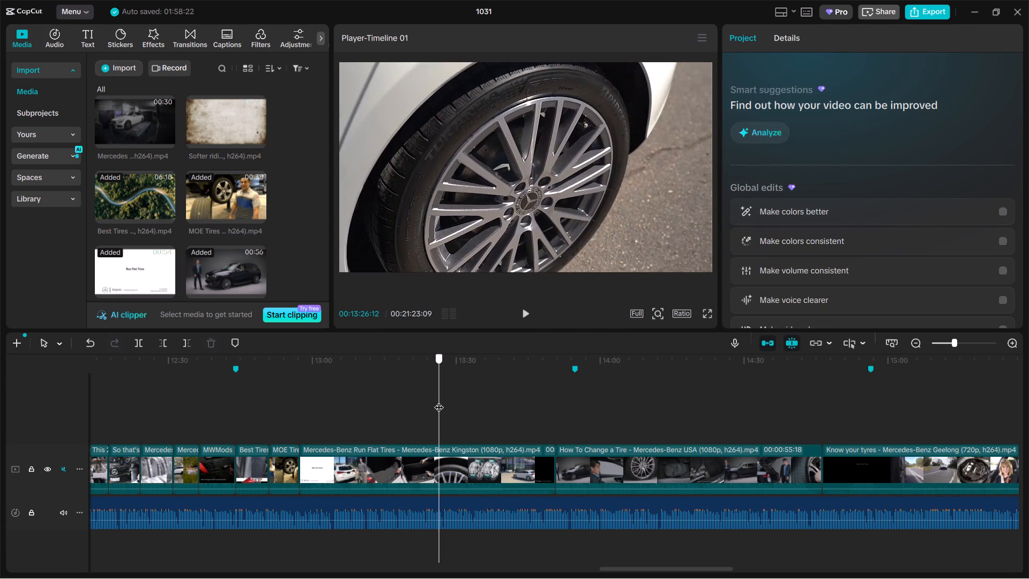
drag(439, 400, 437, 402)
click(438, 458)
key(ctrl+b)
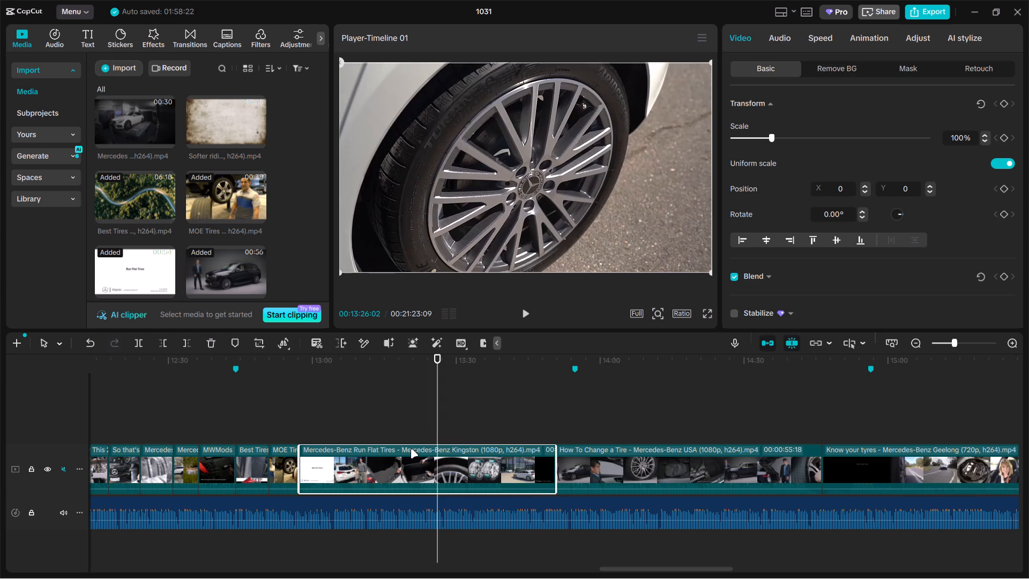
click(411, 449)
key(BackSpace)
Split the Mercedes-Benz Run Flat Tires clip at about 00:13:04 and delete the remainder.
click(299, 425)
drag(299, 425, 324, 421)
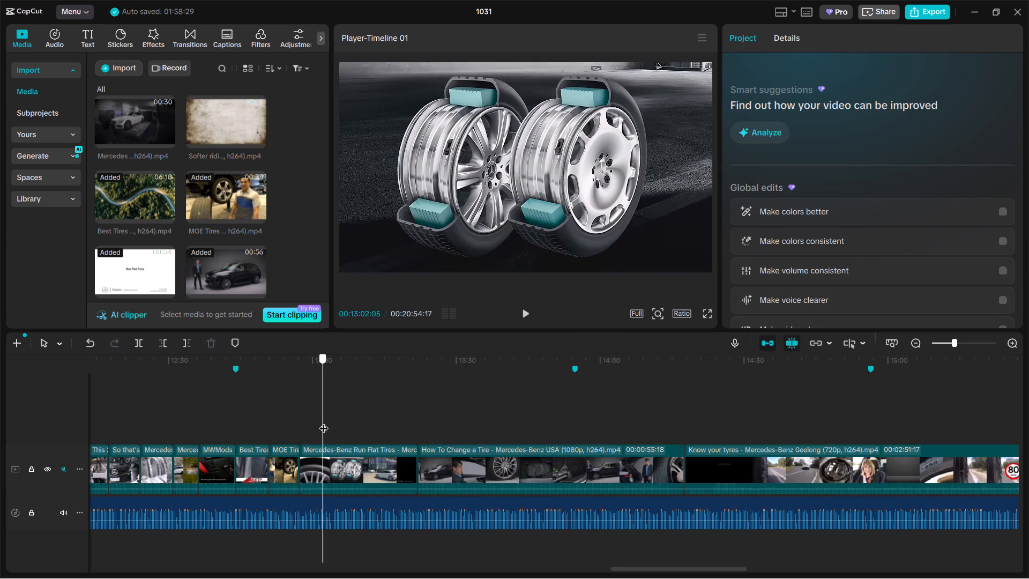
drag(324, 421, 331, 421)
key(ctrl+b)
click(363, 456)
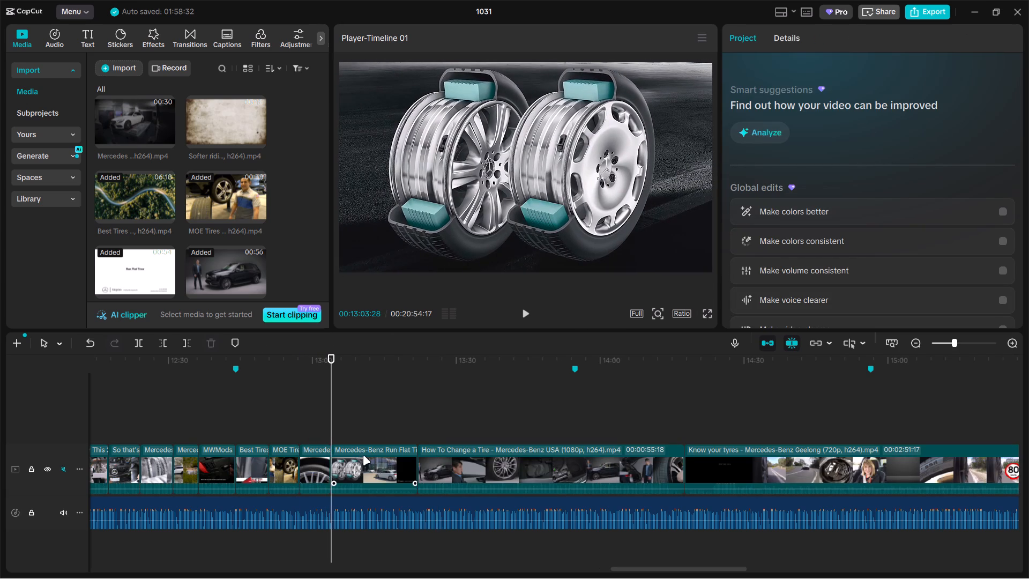
key(BackSpace)
Move the short Run Flat Tires segment ahead of the Best Tires segment, directly after MWMods.
drag(317, 461, 254, 457)
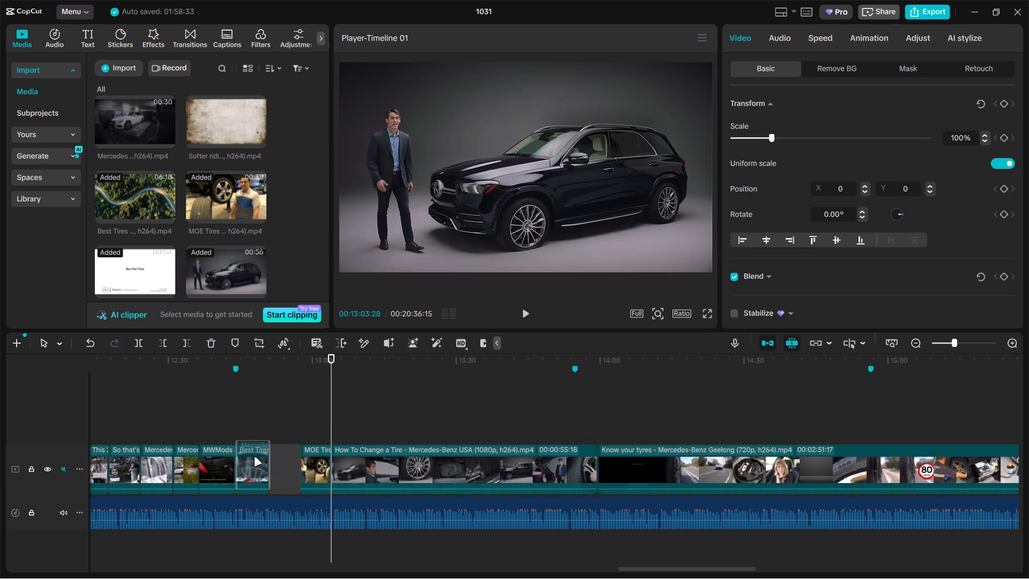
drag(254, 457, 251, 456)
Split the How To Change a Tire clip at the flat-tire close-up near 00:13:16 and delete the part before it.
click(381, 429)
drag(381, 429, 423, 423)
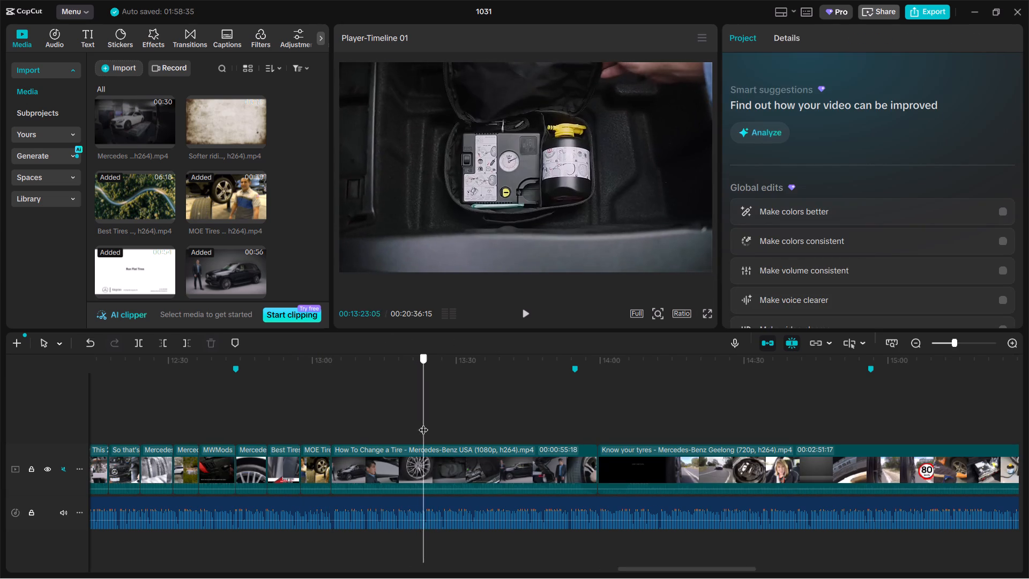
drag(423, 423, 400, 420)
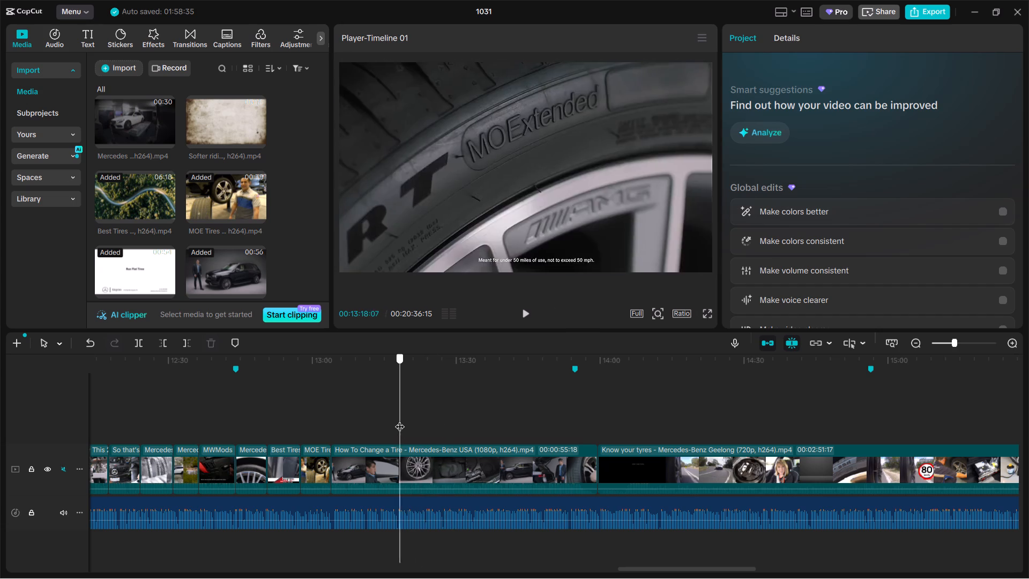
drag(400, 420, 453, 421)
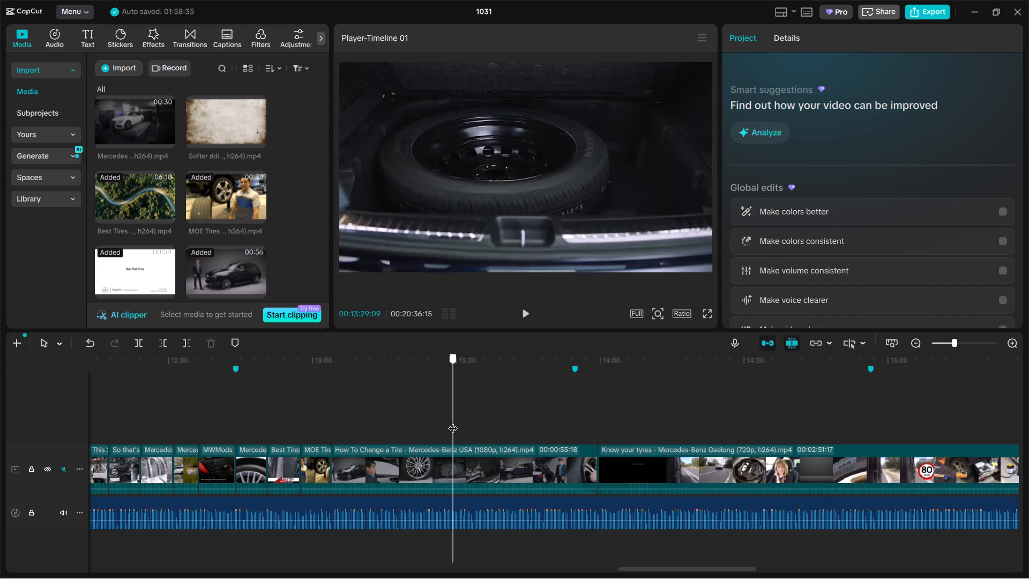
drag(453, 421, 390, 413)
click(405, 448)
key(ctrl+b)
click(381, 448)
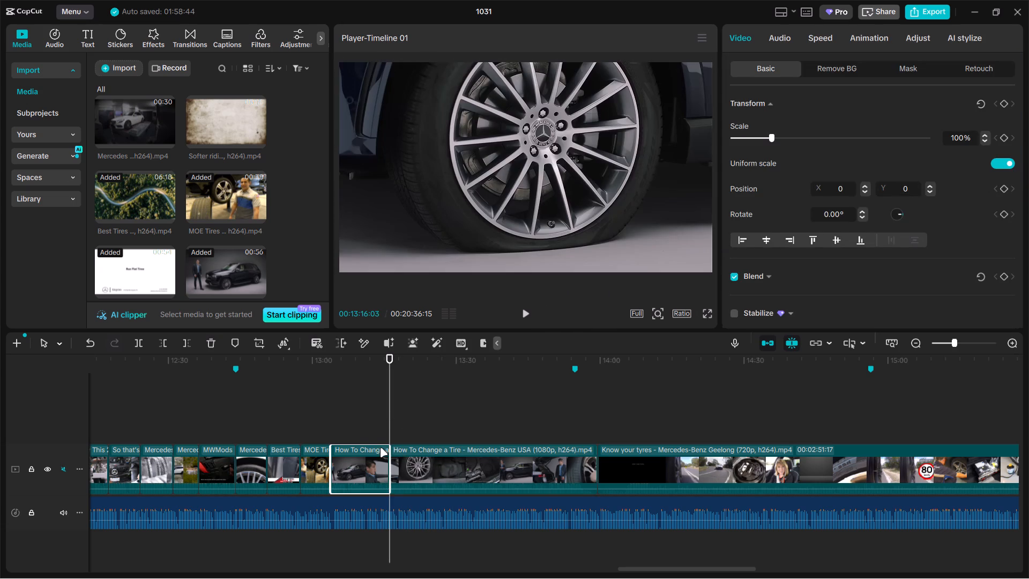
key(BackSpace)
Split the How To Change a Tire clip at about 00:13:11 and delete the remainder.
click(333, 428)
drag(333, 428, 349, 421)
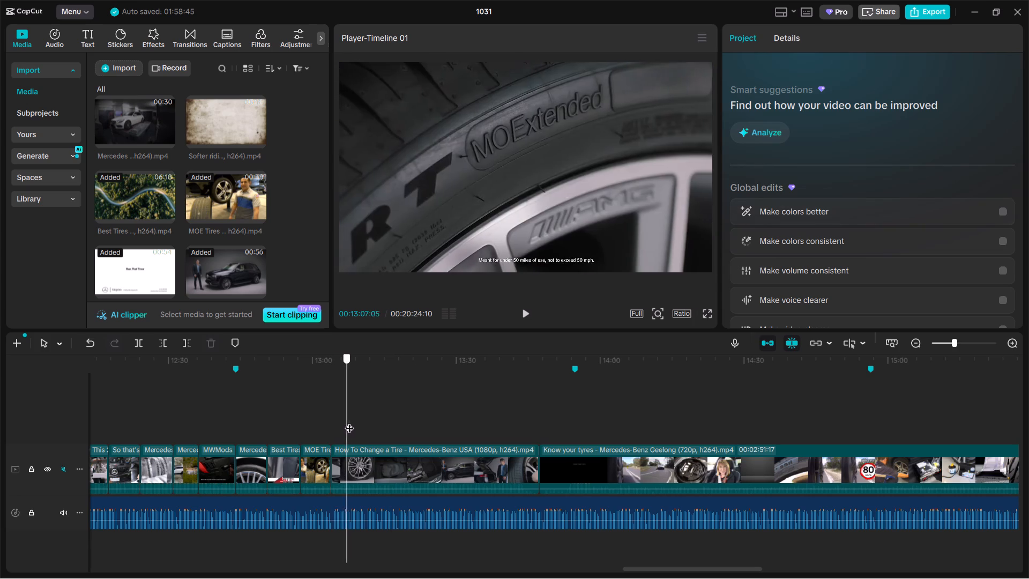
drag(349, 421, 363, 419)
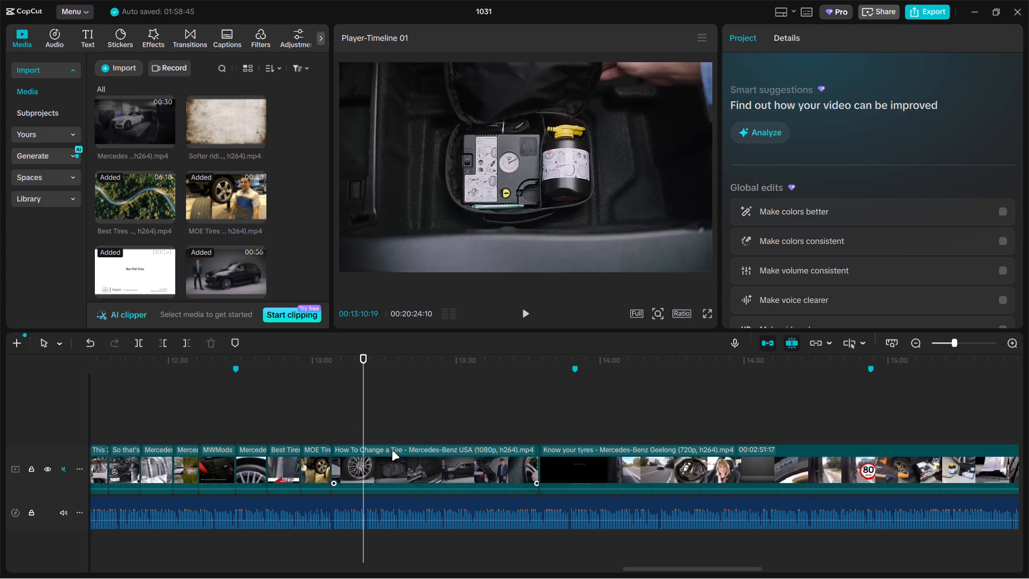
click(392, 451)
key(ctrl+b)
key(BackSpace)
Skim the Know your tyres clip for usable wheel and road footage.
drag(368, 427, 368, 426)
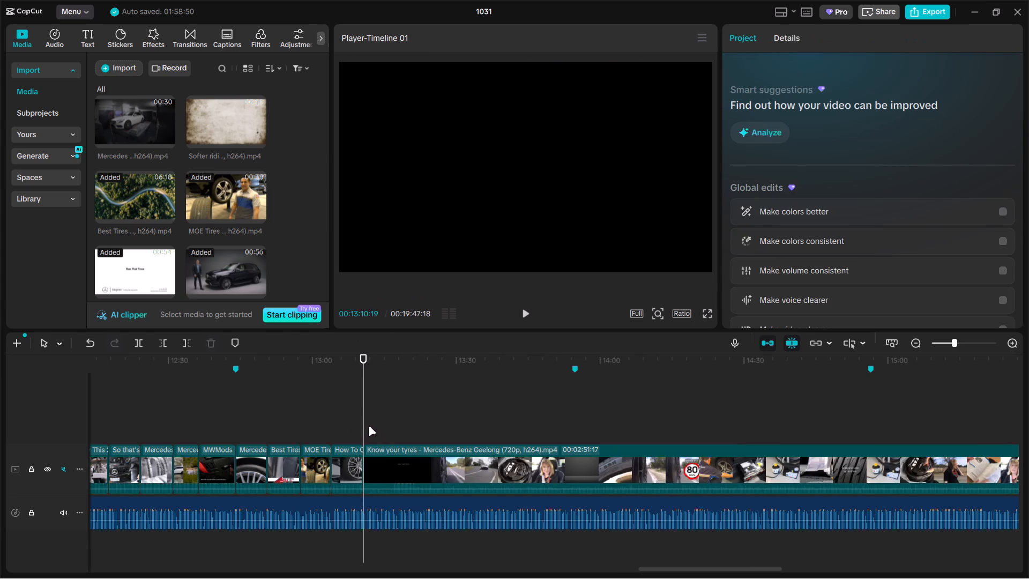
drag(368, 426, 460, 421)
click(461, 421)
drag(462, 421, 562, 413)
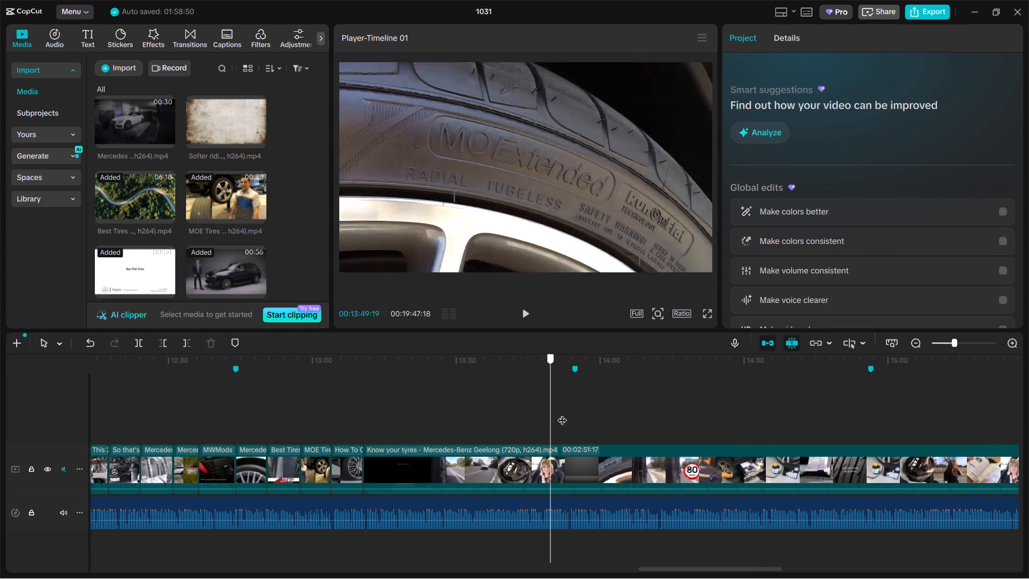
drag(562, 413, 706, 392)
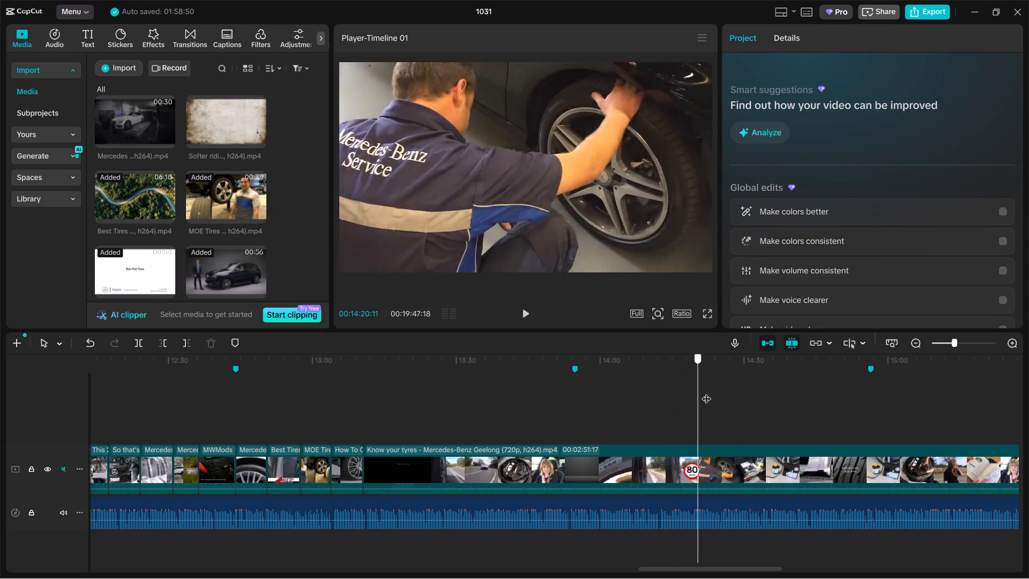
drag(706, 392, 760, 383)
click(743, 387)
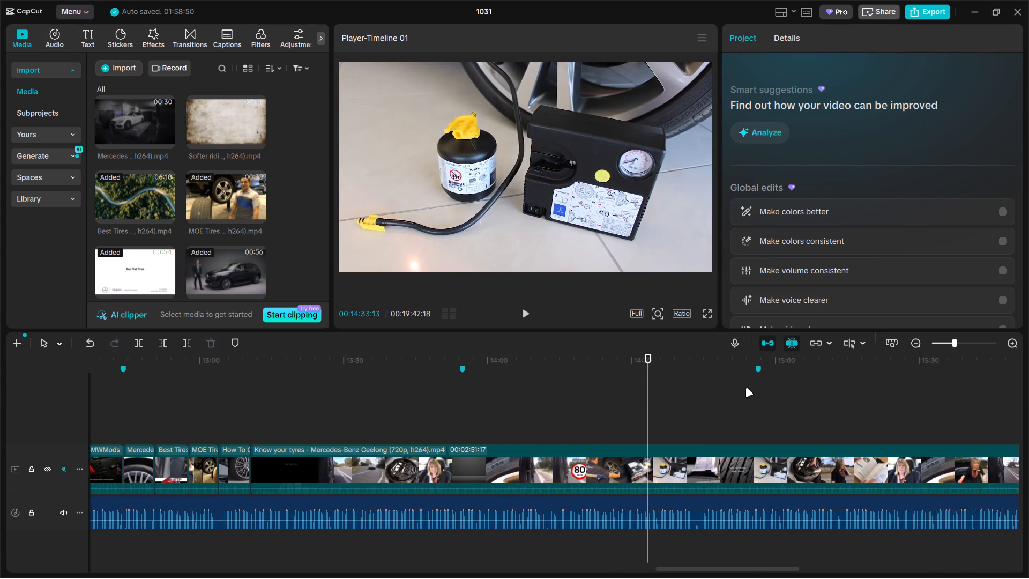
ctrl+scroll(705, 399, down, 8)
drag(601, 417, 609, 414)
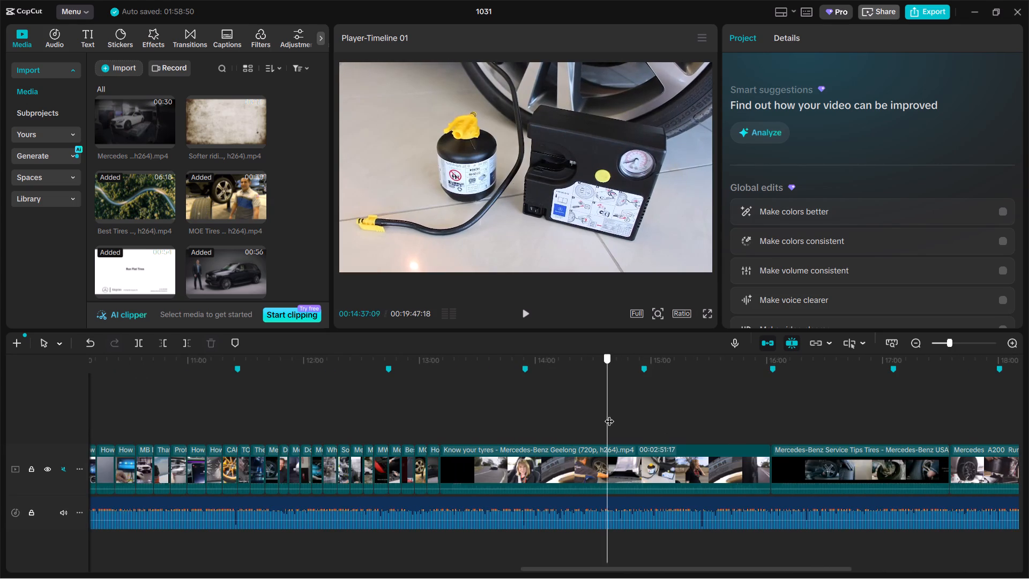
drag(609, 414, 662, 399)
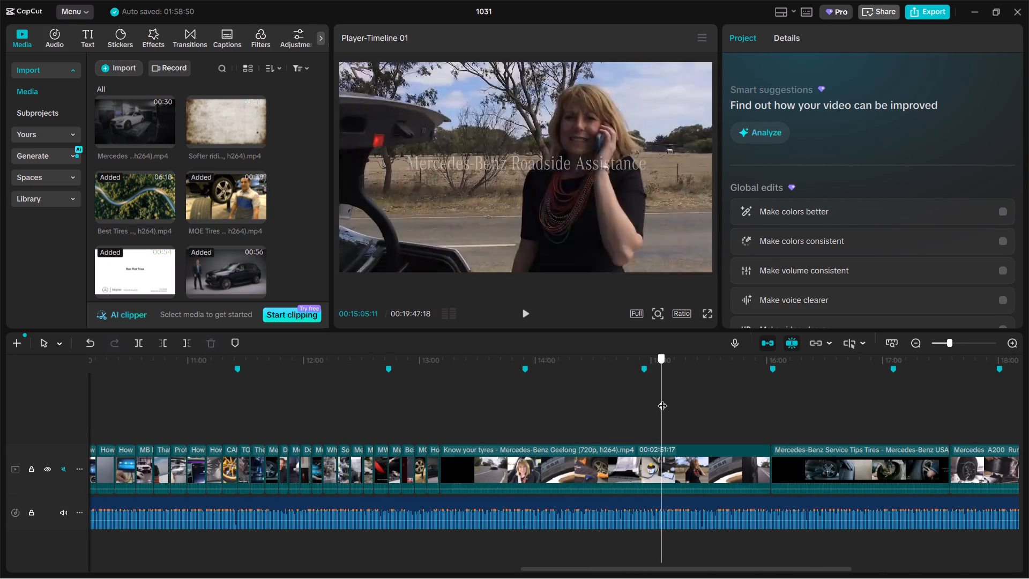
drag(662, 399, 714, 378)
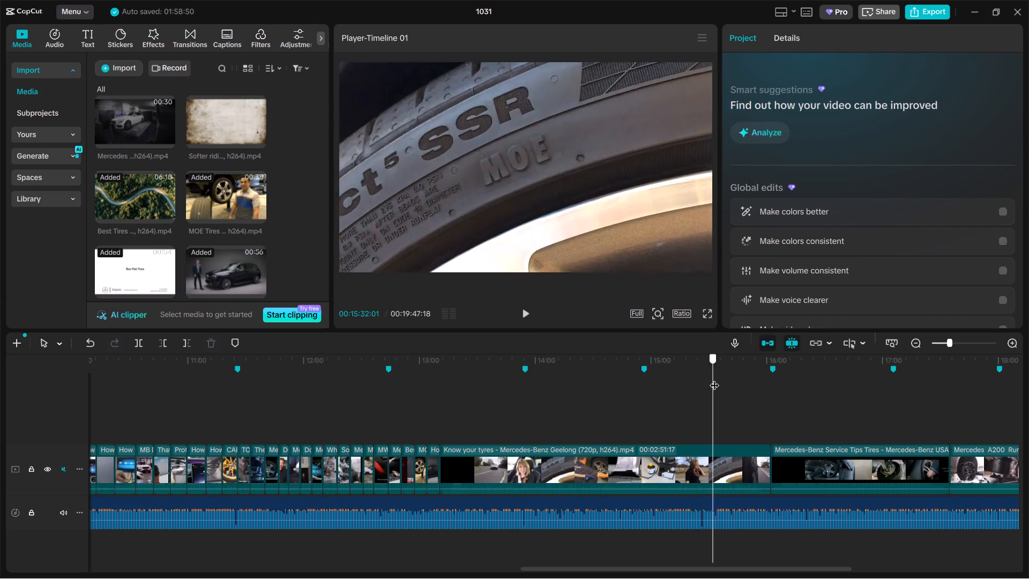
drag(714, 378, 725, 375)
click(726, 374)
drag(726, 374, 734, 372)
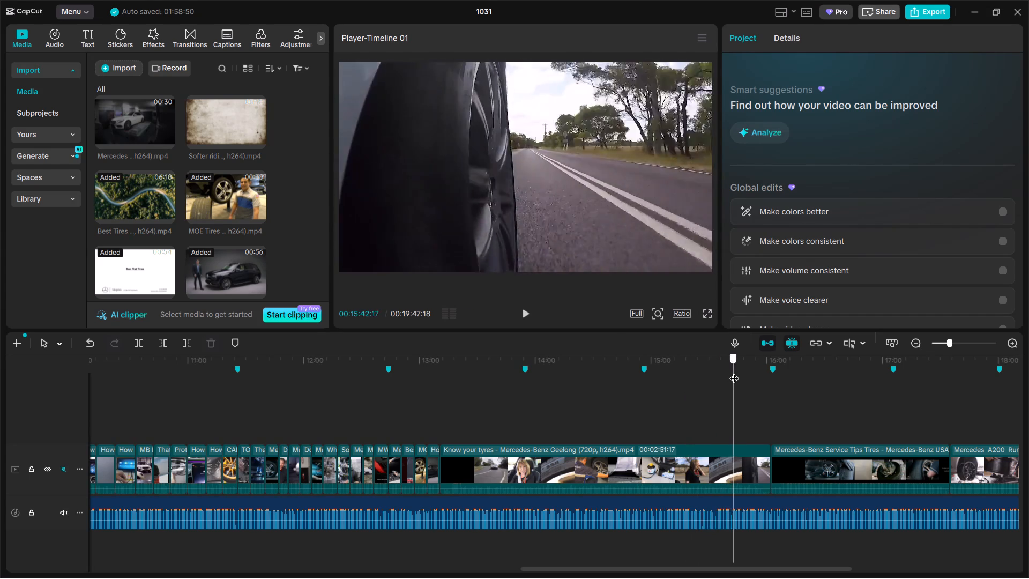
Trim about 15 seconds off the start of the Know your tyres clip, removing its opening title.
drag(734, 372, 446, 384)
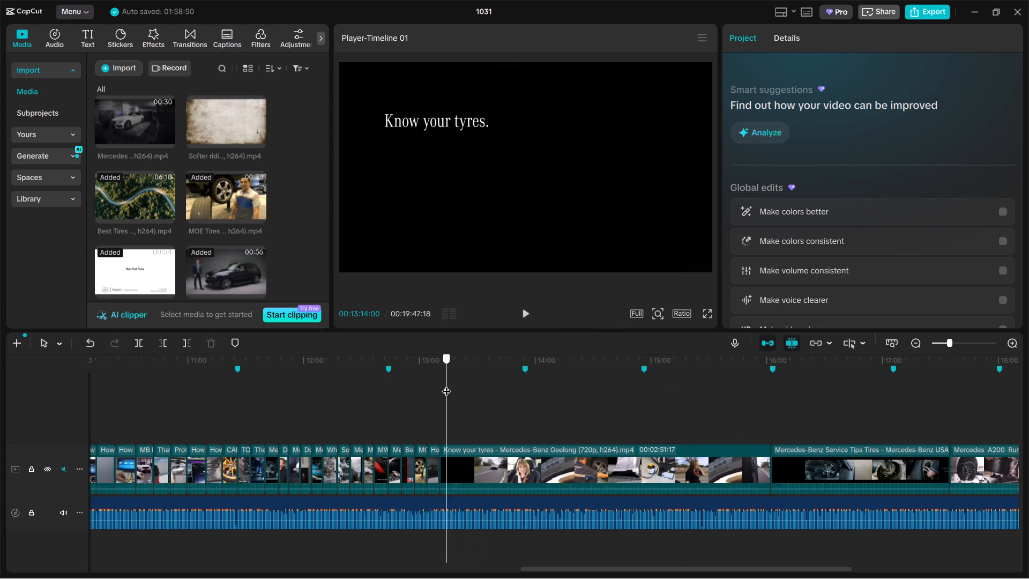
drag(446, 384, 476, 369)
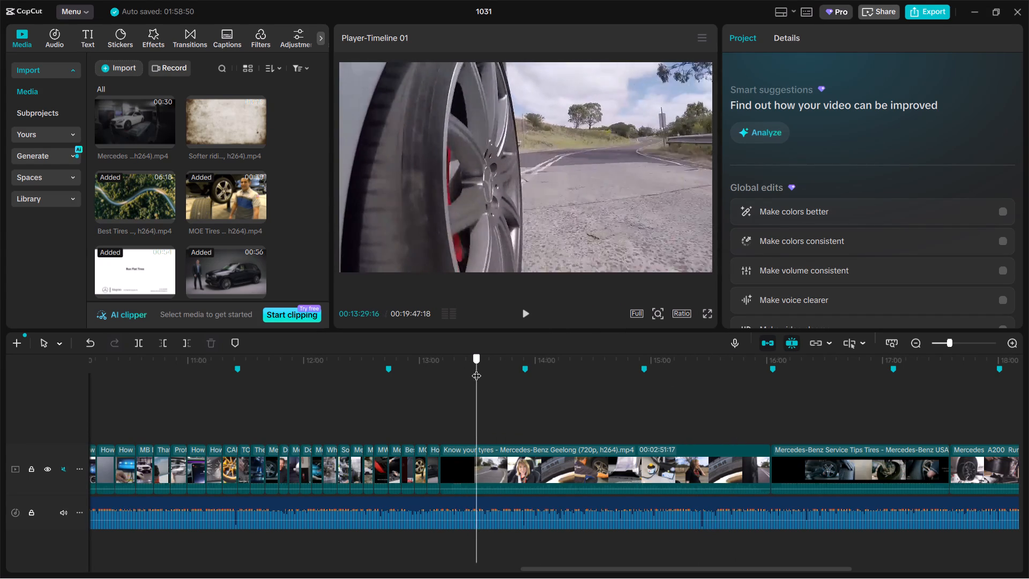
drag(476, 369, 464, 374)
click(473, 461)
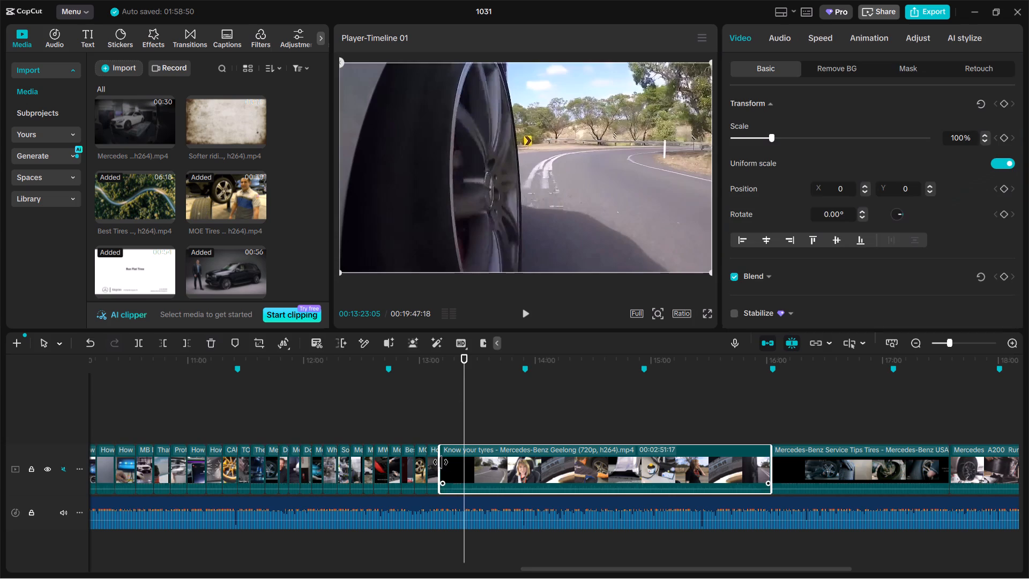
drag(441, 462, 469, 455)
Split the Know your tyres clip at about 00:13:17 and delete the remainder.
ctrl+scroll(464, 451, up, 9)
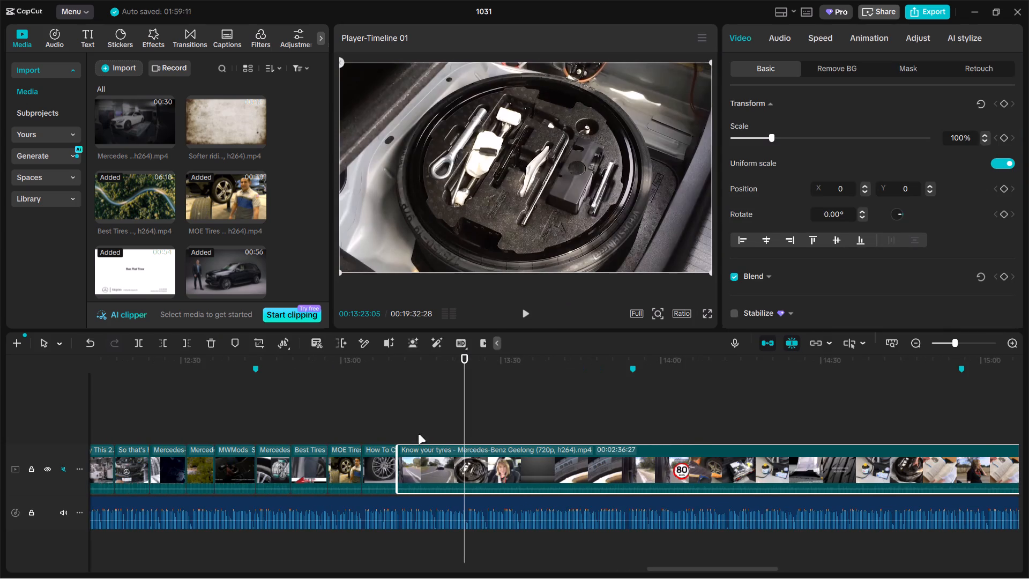
click(399, 424)
drag(399, 424, 428, 411)
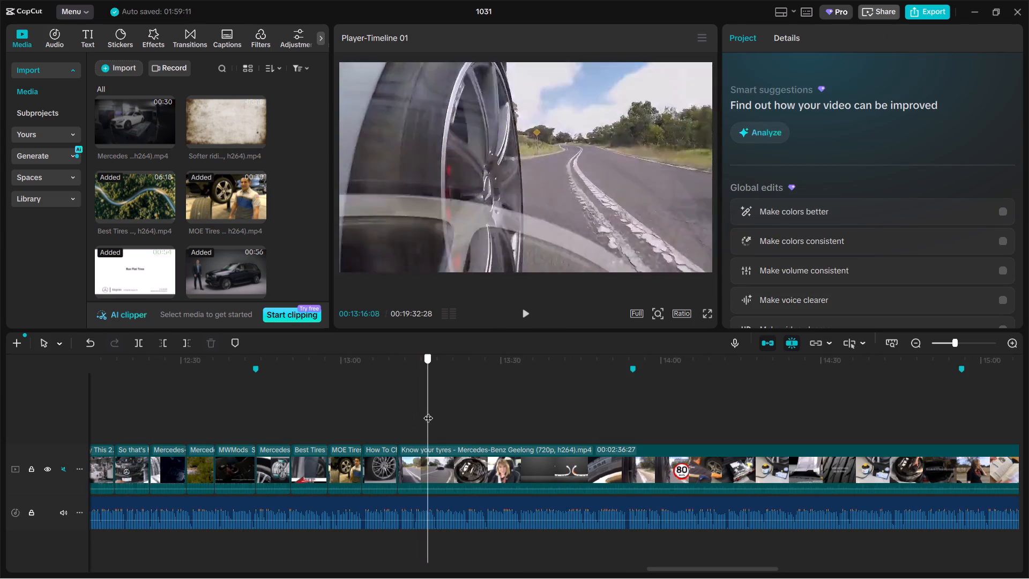
drag(428, 411, 435, 409)
click(480, 476)
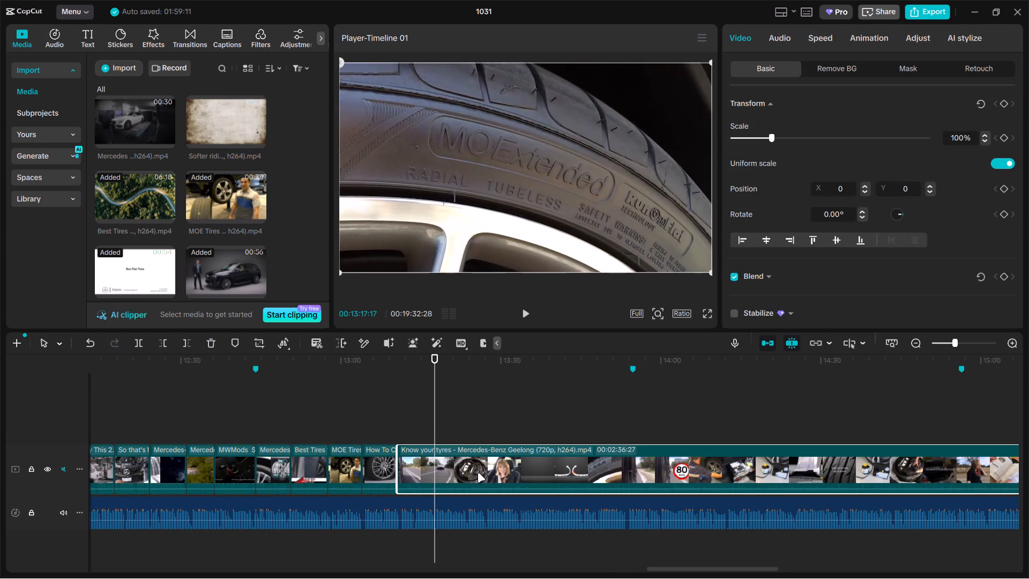
key(ctrl+b)
key(BackSpace)
Split the Service Tips Tires clip at about 00:13:42 and delete the part before it.
drag(434, 418, 561, 412)
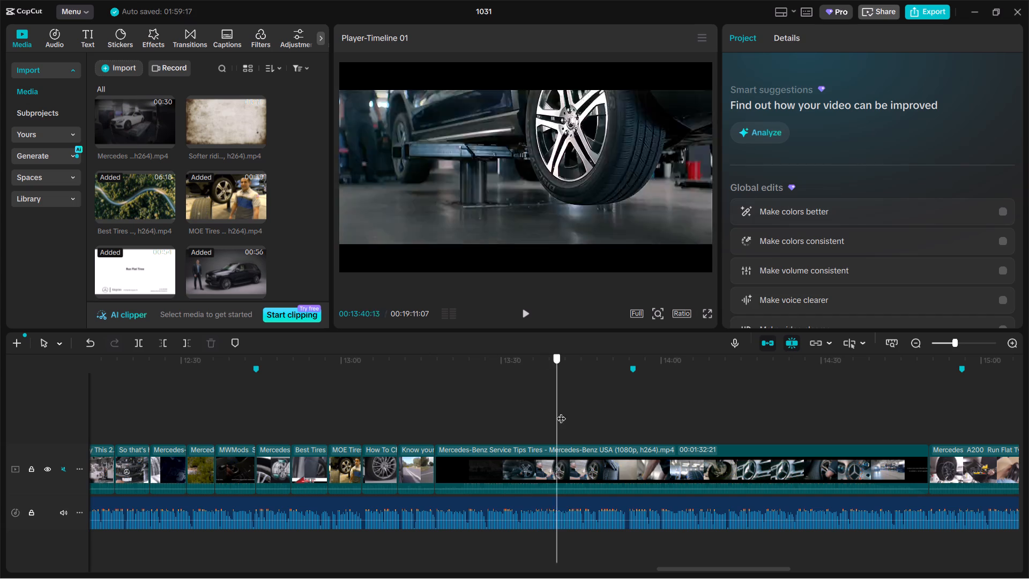
drag(561, 412, 564, 413)
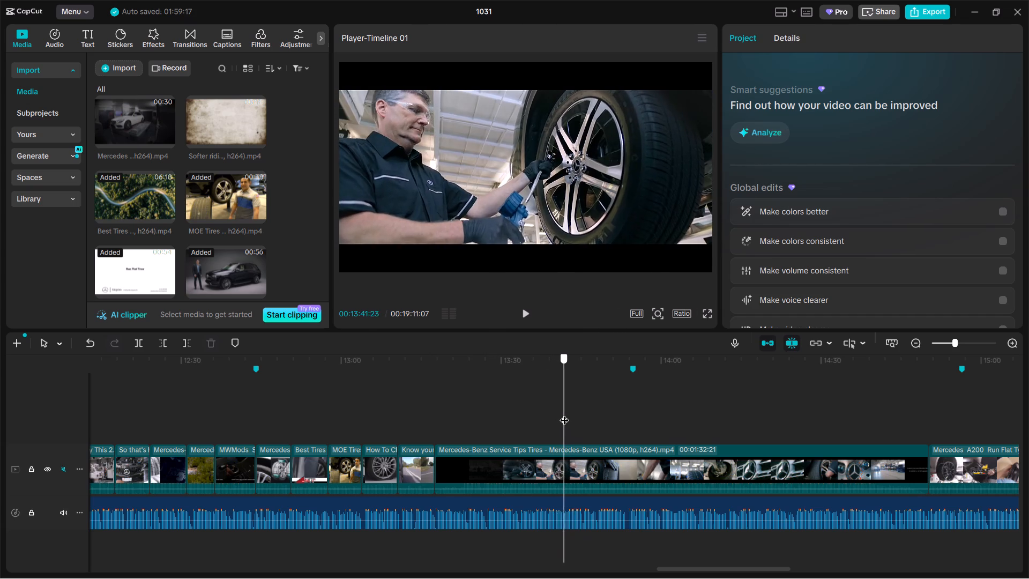
drag(564, 413, 568, 413)
click(577, 478)
key(ctrl+b)
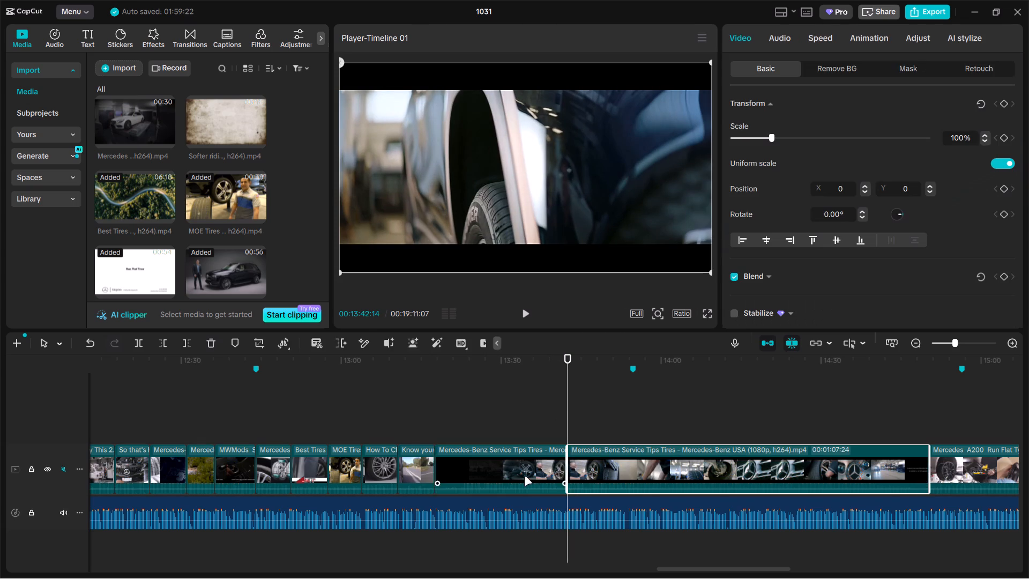
click(524, 476)
key(BackSpace)
Split the Service Tips Tires clip at about 00:13:25 and delete the remainder.
click(434, 428)
drag(434, 428, 466, 420)
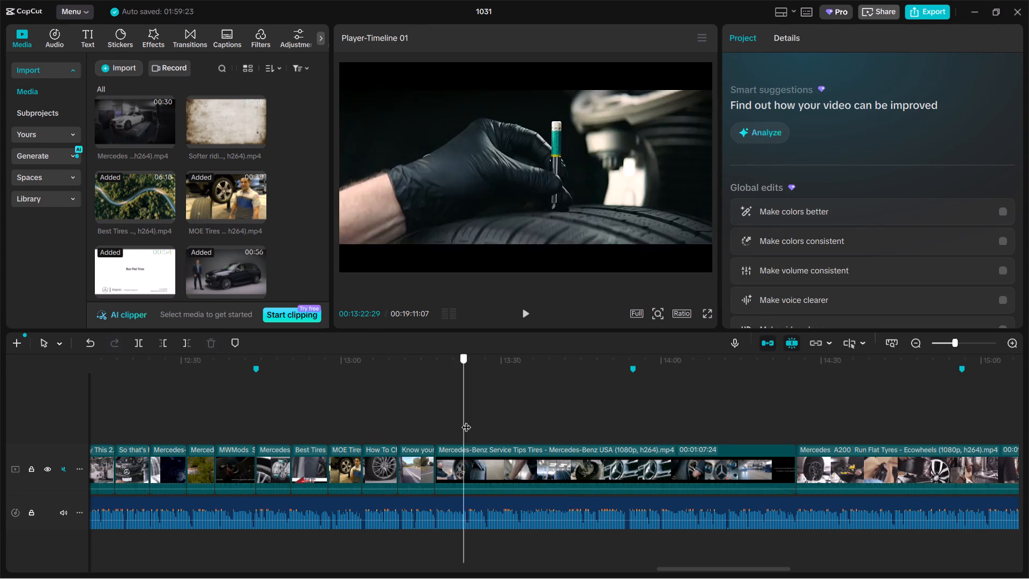
drag(466, 420, 479, 418)
click(496, 458)
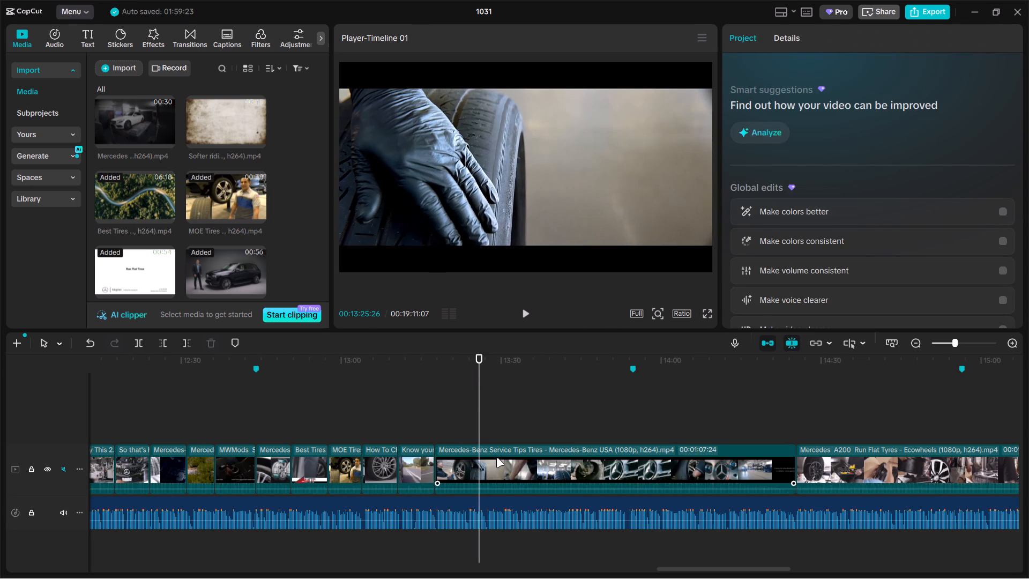
key(ctrl+b)
key(BackSpace)
Scale the short Service Tips Tires segment to 144% to crop out its black bars.
click(453, 425)
click(539, 157)
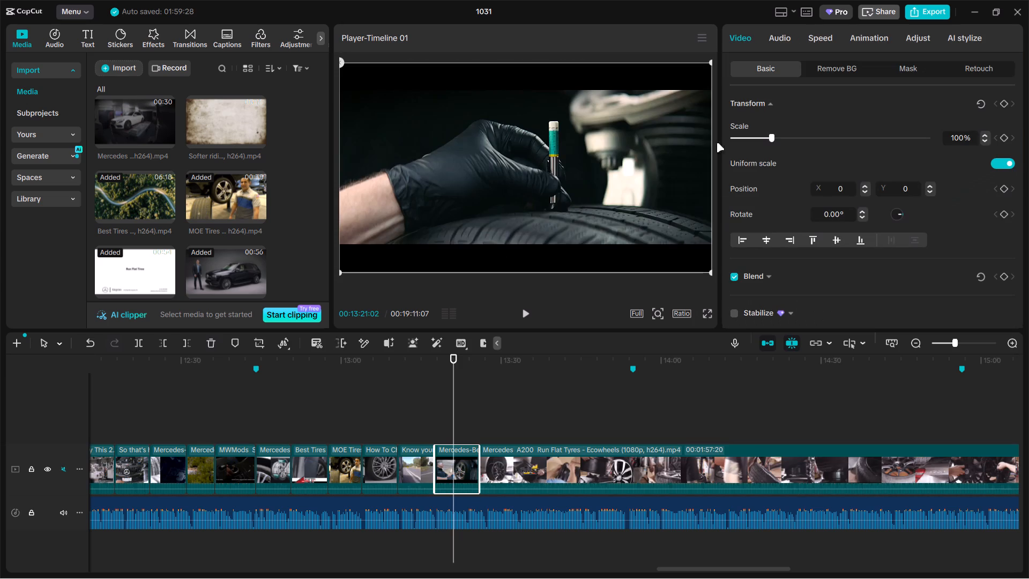
drag(769, 137, 789, 129)
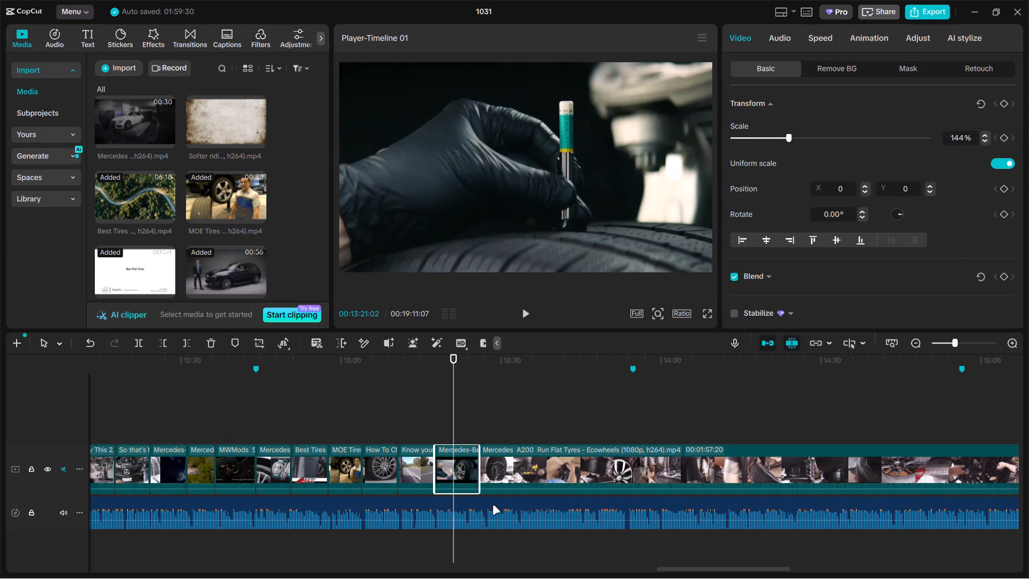
Split the Mercedes A200 Run Flat Tyres clip at about 00:13:58 and delete the part before it.
drag(493, 505, 459, 462)
click(370, 426)
drag(370, 426, 442, 413)
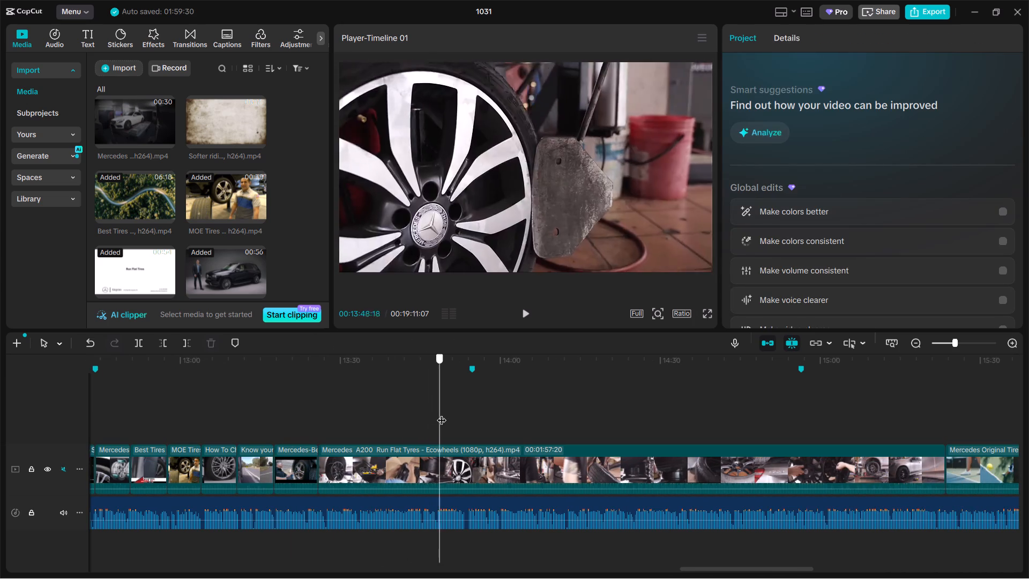
drag(442, 413, 494, 400)
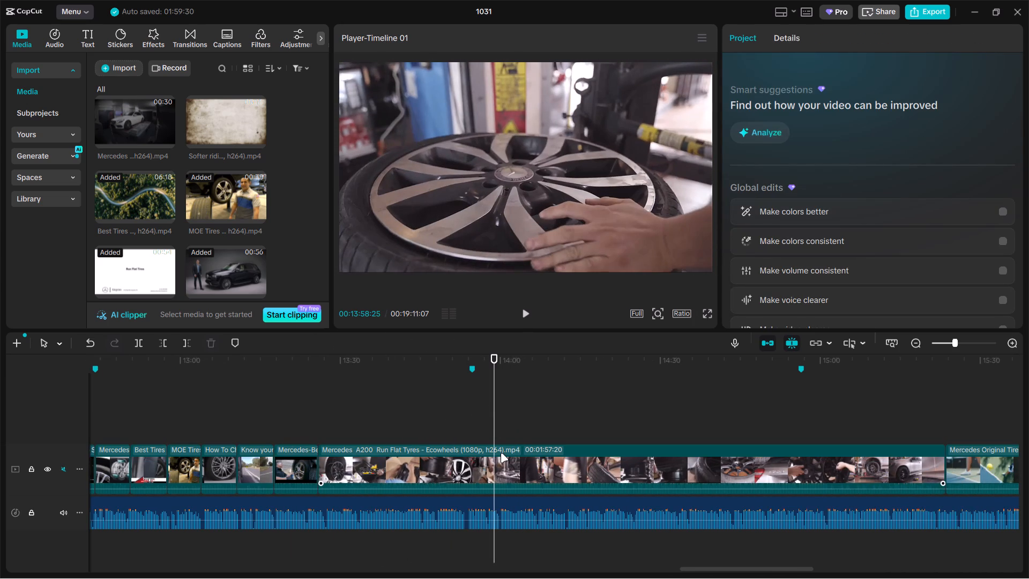
click(501, 453)
key(ctrl+b)
click(462, 463)
key(BackSpace)
Split the Mercedes A200 Run Flat Tyres clip at 00:13:33 and delete the remainder.
click(356, 428)
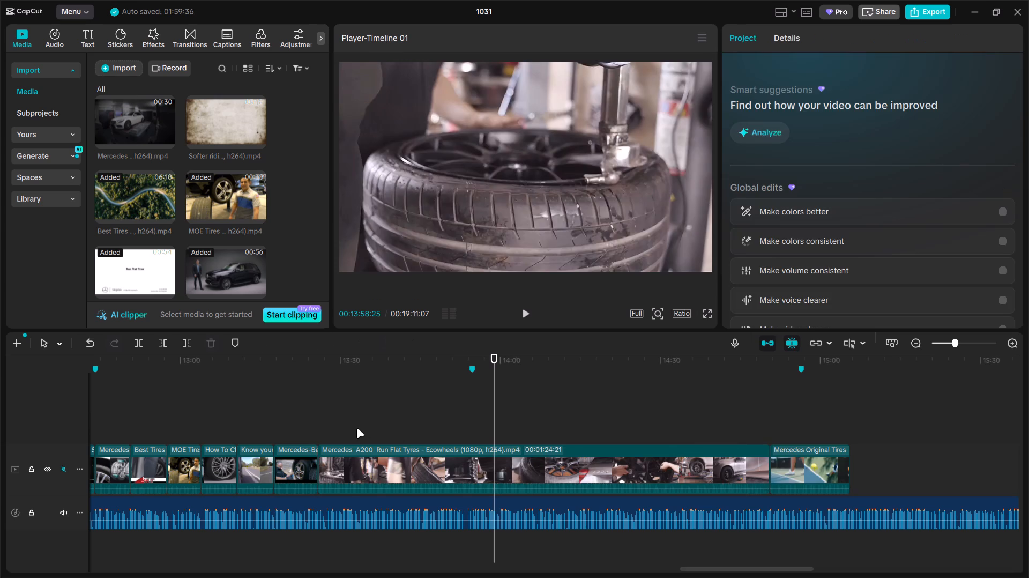
click(384, 466)
key(ctrl+b)
key(BackSpace)
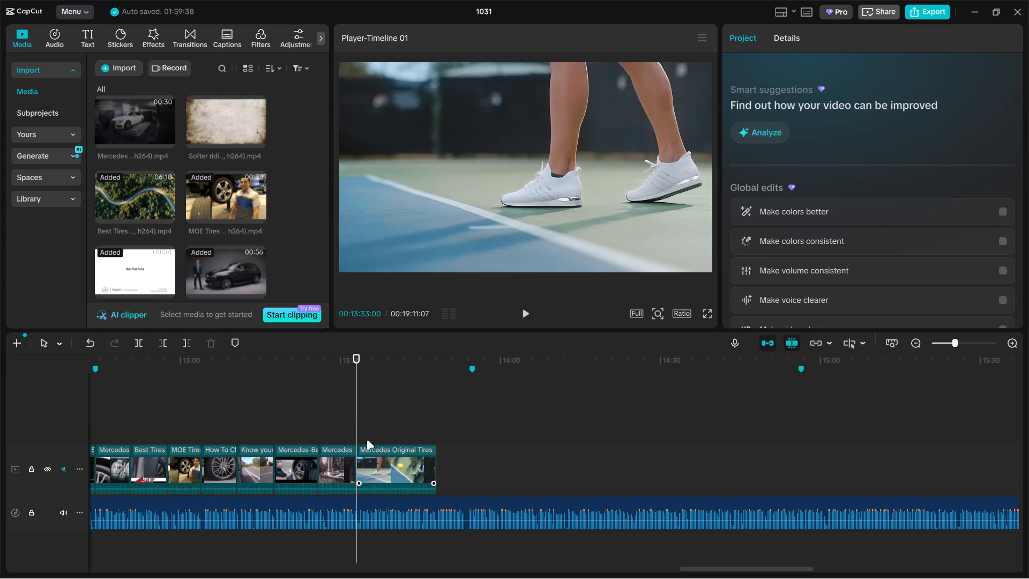
Trim the start of the Mercedes Original Tires clip to about 00:13:41, cutting the opening tennis footage.
drag(356, 420, 398, 420)
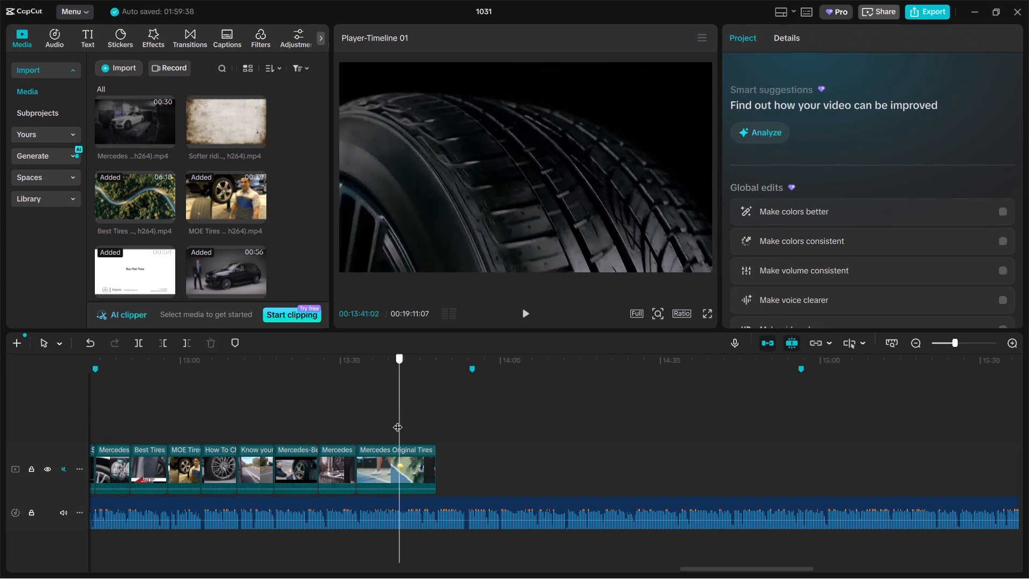
drag(398, 420, 416, 415)
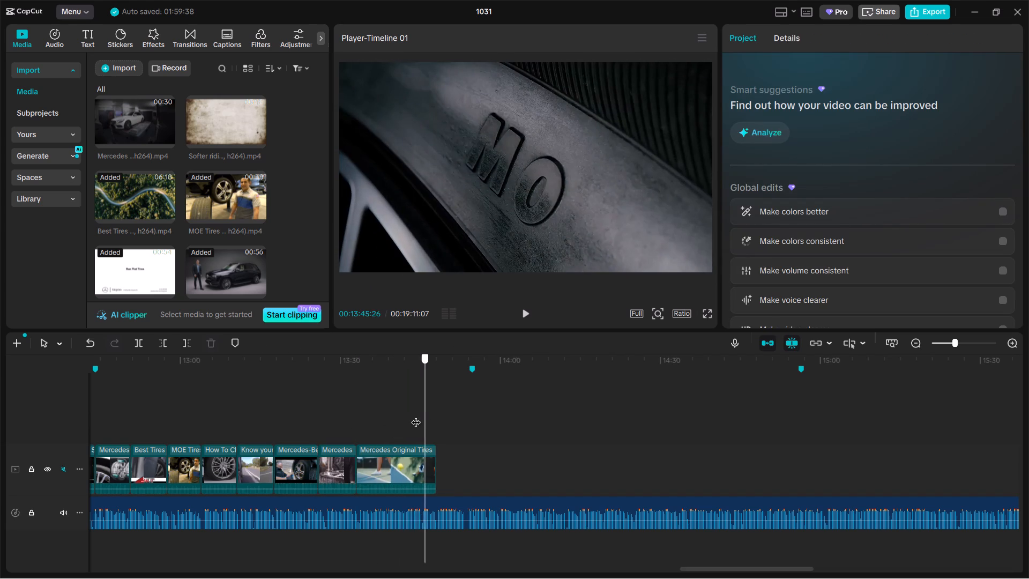
drag(416, 415, 394, 409)
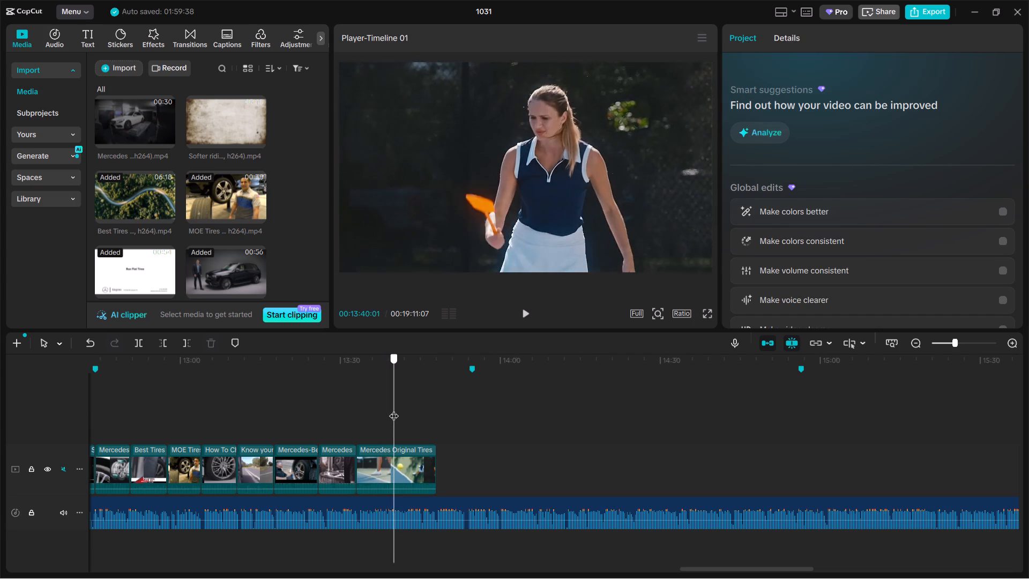
drag(394, 409, 398, 407)
click(391, 458)
drag(359, 460, 385, 450)
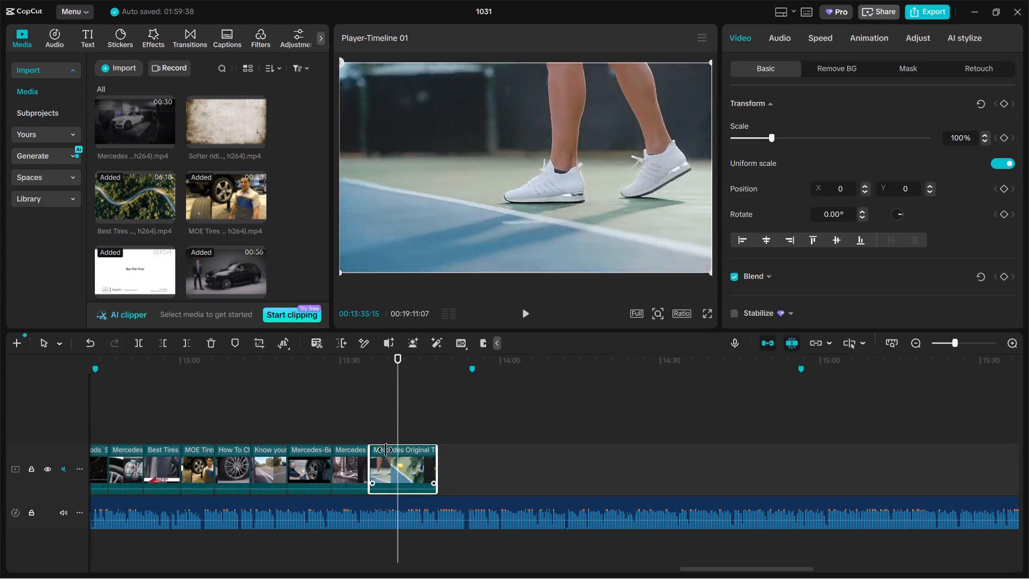
drag(385, 450, 400, 446)
Trim the end of the Mercedes Original Tires clip to about 00:13:34, leaving roughly 1.5 seconds.
click(355, 430)
drag(355, 430, 364, 426)
click(372, 458)
drag(396, 460, 364, 462)
Scale the short Mercedes Original Tires car shot to 122% to push its small caption out of frame.
click(335, 436)
drag(335, 436, 351, 431)
ctrl+scroll(354, 431, up, 6)
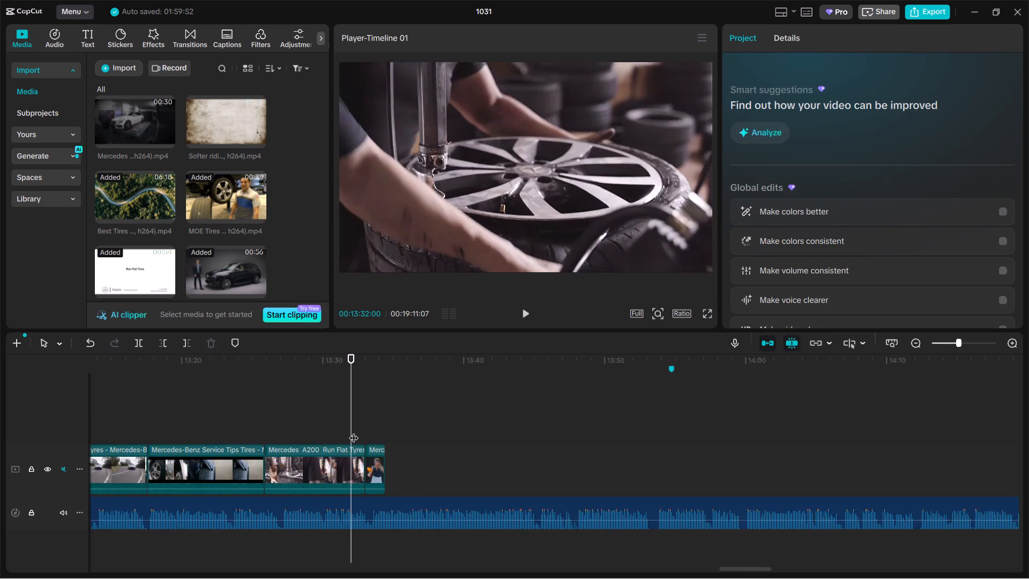
ctrl+scroll(354, 431, up, 3)
drag(354, 430, 385, 423)
click(541, 153)
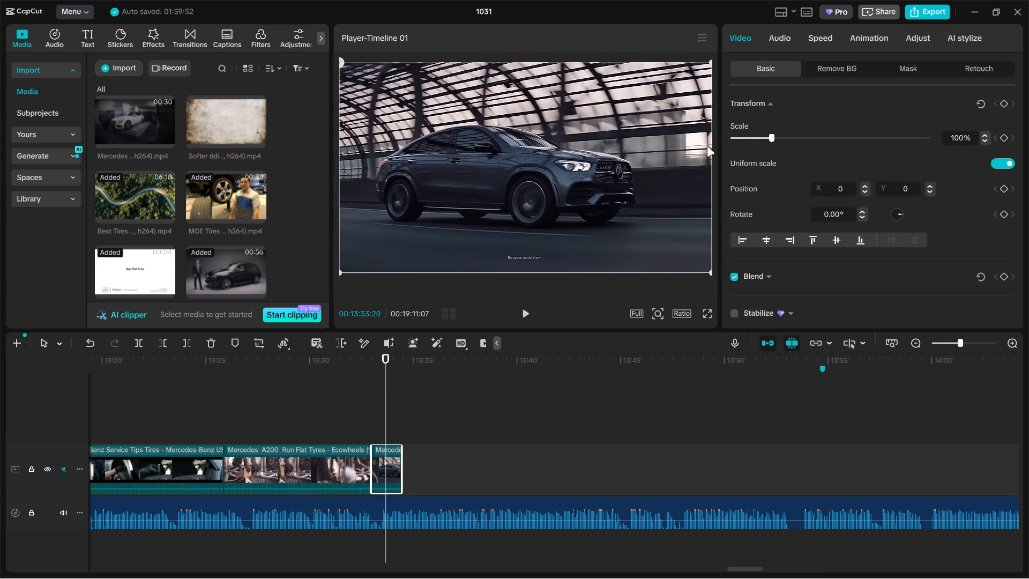
drag(768, 137, 780, 136)
Copy the white SUV road clip at 00:12:33 to the sequence's end on the main track and extend its end to about 00:13:41.
ctrl+scroll(387, 428, down, 6)
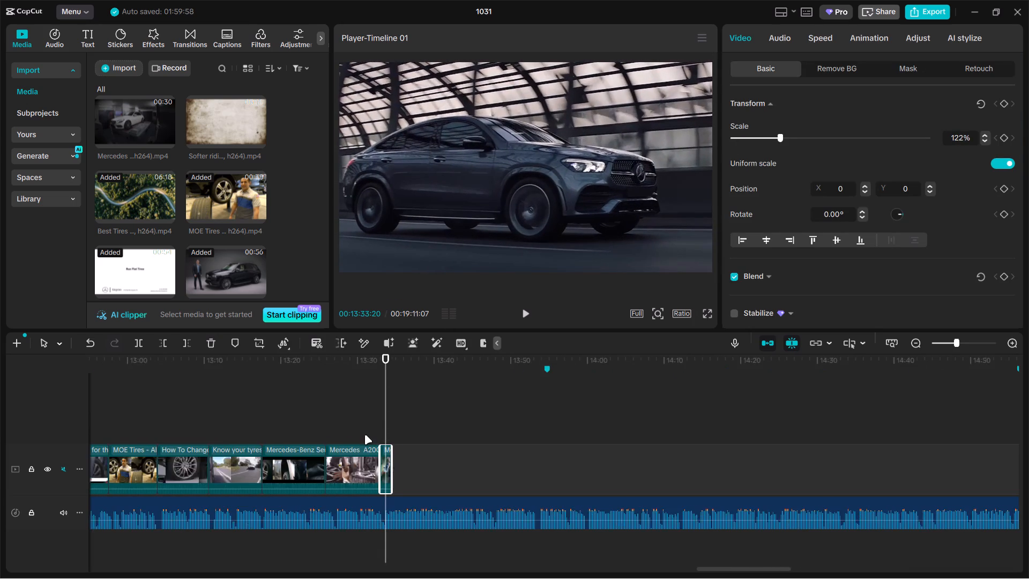
ctrl+scroll(364, 435, down, 10)
click(200, 419)
drag(200, 419, 209, 416)
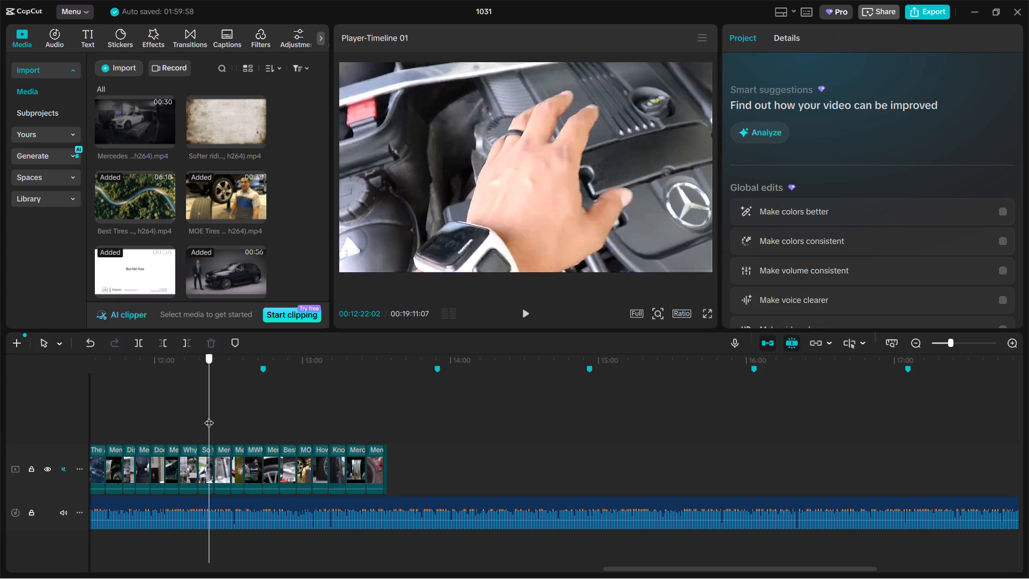
drag(209, 416, 235, 406)
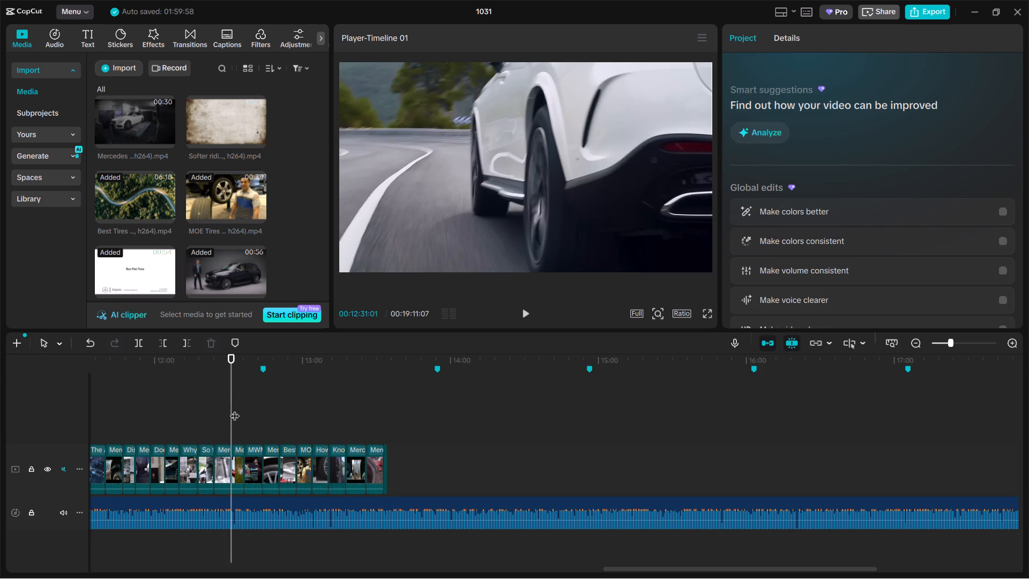
ctrl+scroll(235, 410, up, 6)
drag(235, 410, 243, 410)
click(245, 466)
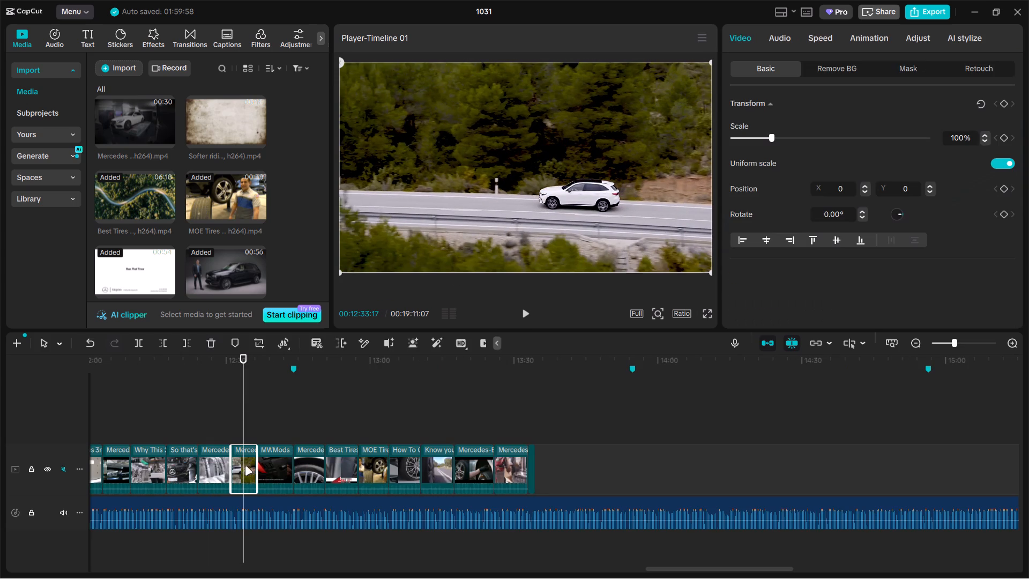
key(ctrl+c)
ctrl+click(534, 422)
key(ctrl+v)
drag(548, 428, 549, 447)
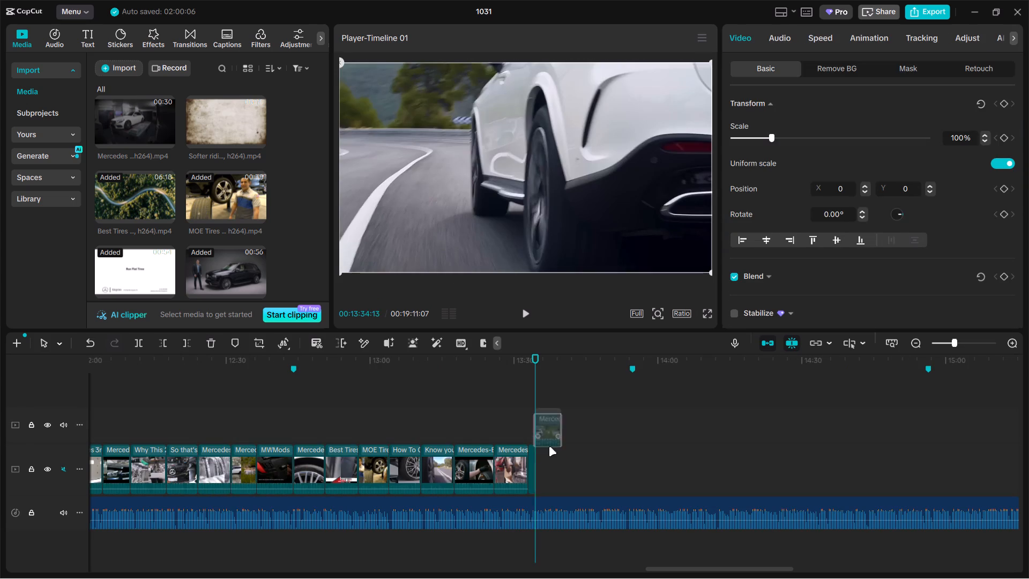
drag(549, 447, 551, 471)
click(563, 467)
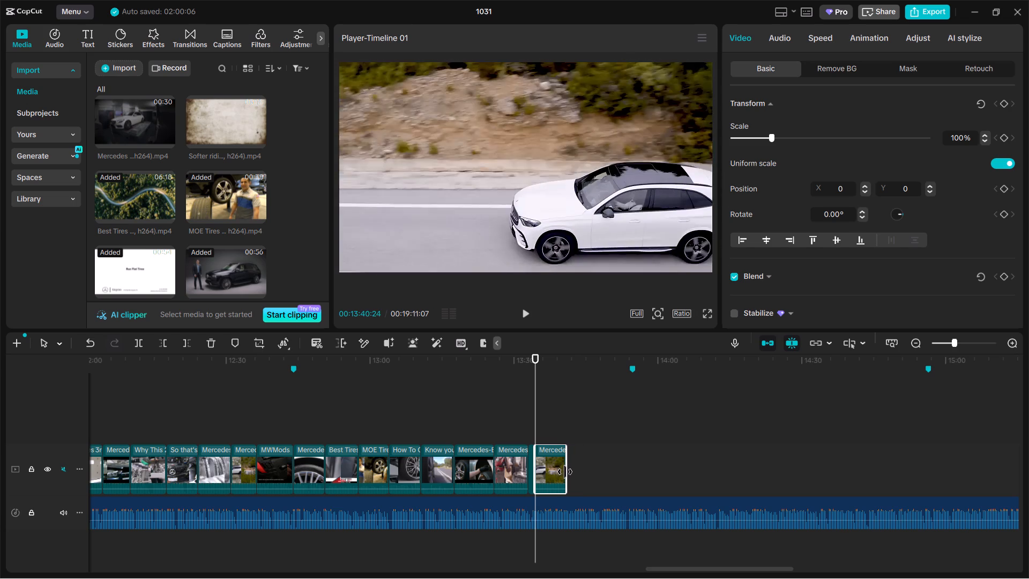
Copy the CARBON CERAMIC gold wheel clip at 00:11:23 onto the main track directly after the white SUV clip at 00:13:40.
click(180, 421)
drag(180, 421, 103, 410)
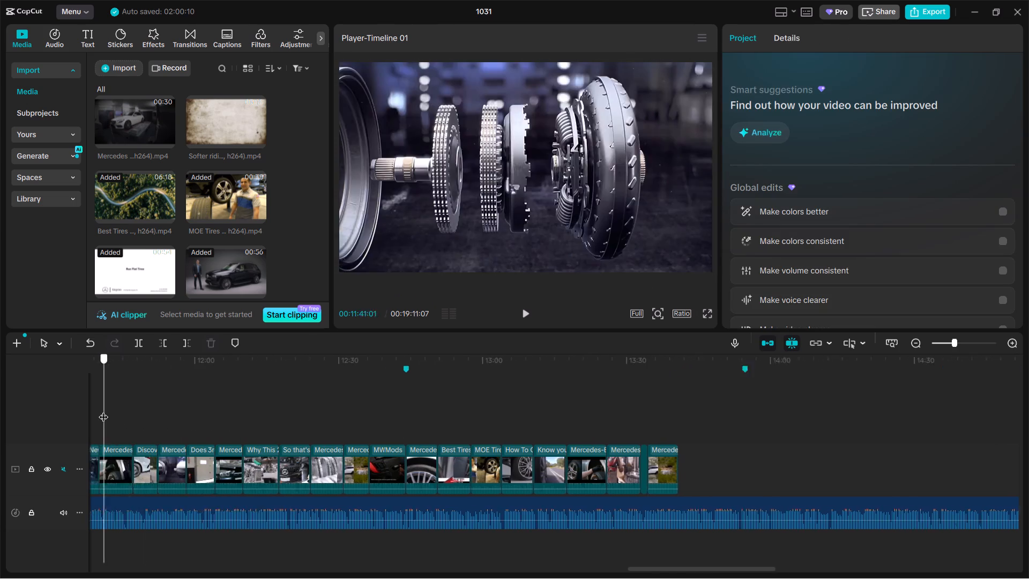
drag(103, 410, 215, 403)
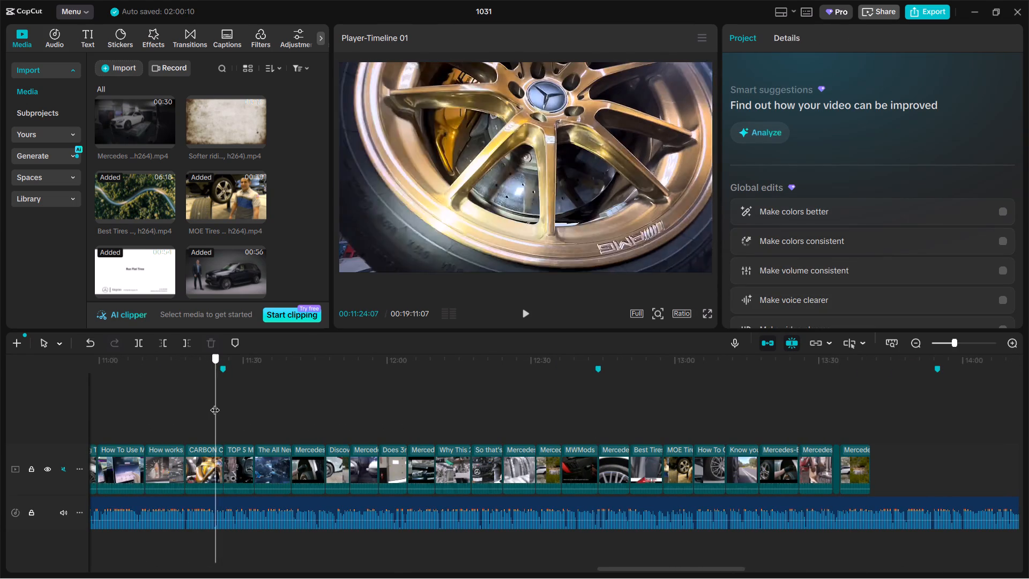
drag(215, 403, 213, 403)
click(207, 457)
key(ctrl+c)
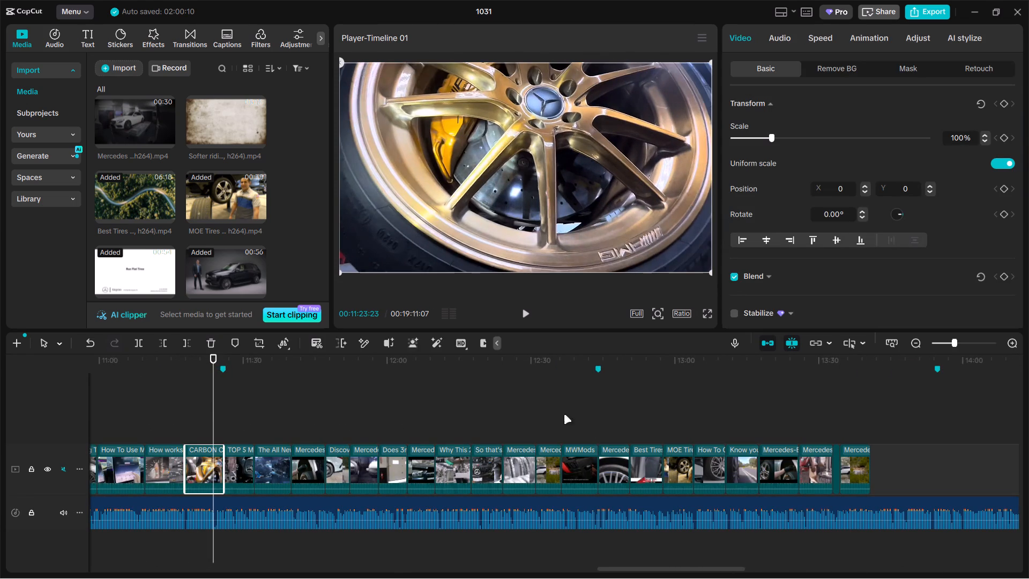
ctrl+click(871, 419)
key(ctrl+v)
drag(890, 424, 889, 466)
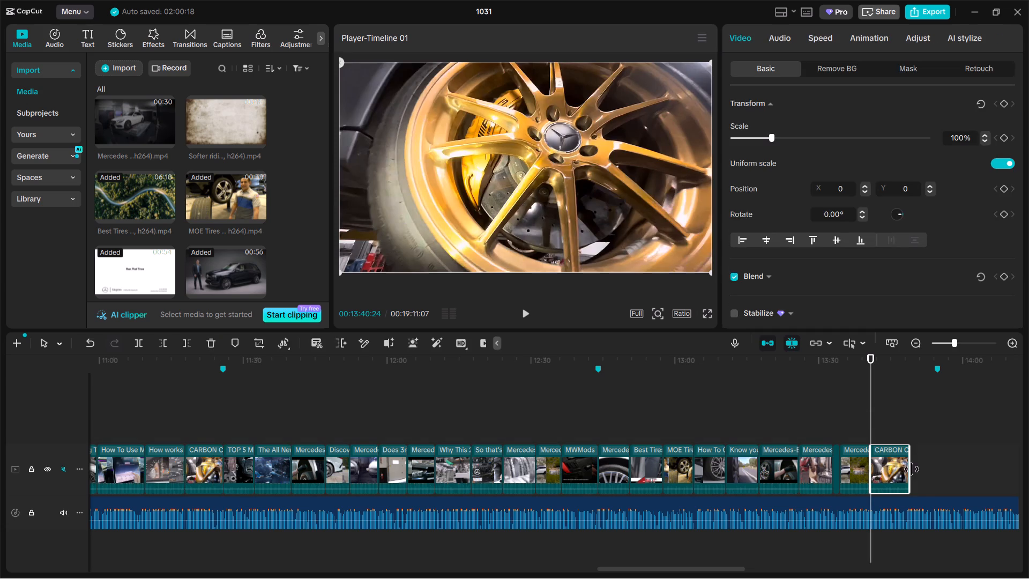
Extend the copied gold wheel clip's end to the section marker, then trim about 5 seconds off its start.
drag(911, 469, 933, 463)
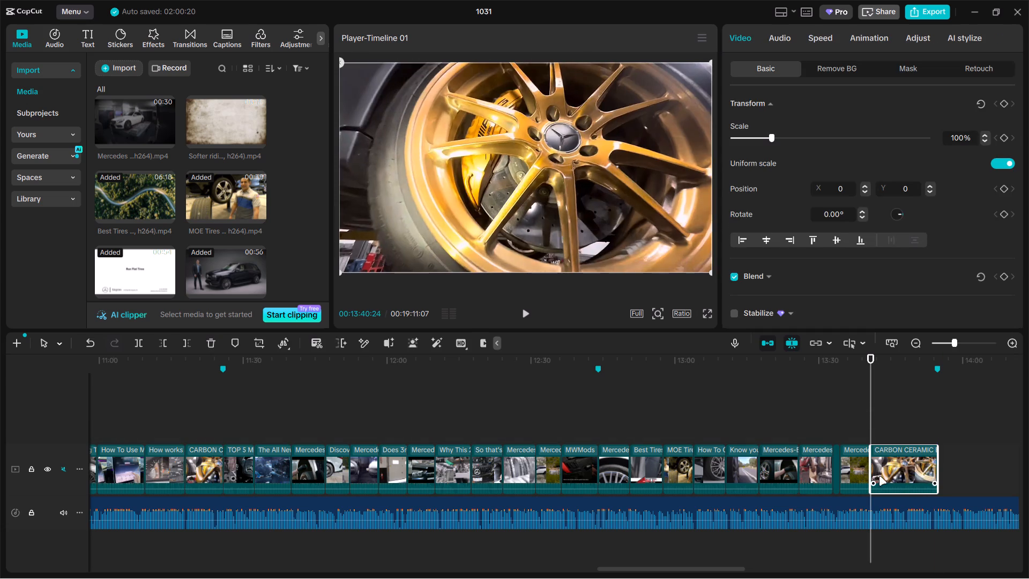
drag(871, 472, 897, 467)
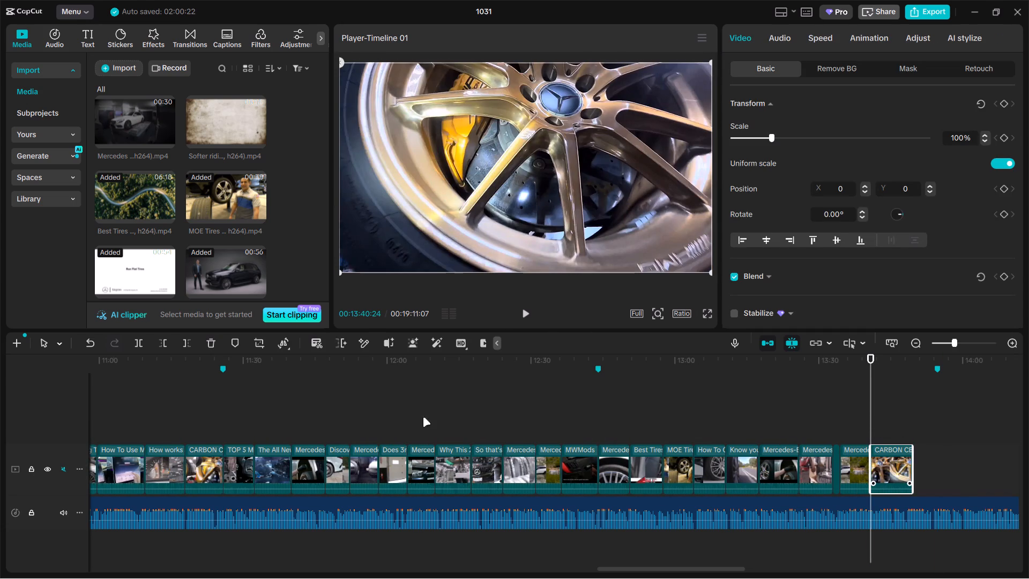
Scrub through the earlier lighting, interior and brake sections to look for footage worth reusing.
click(238, 407)
drag(238, 407, 122, 395)
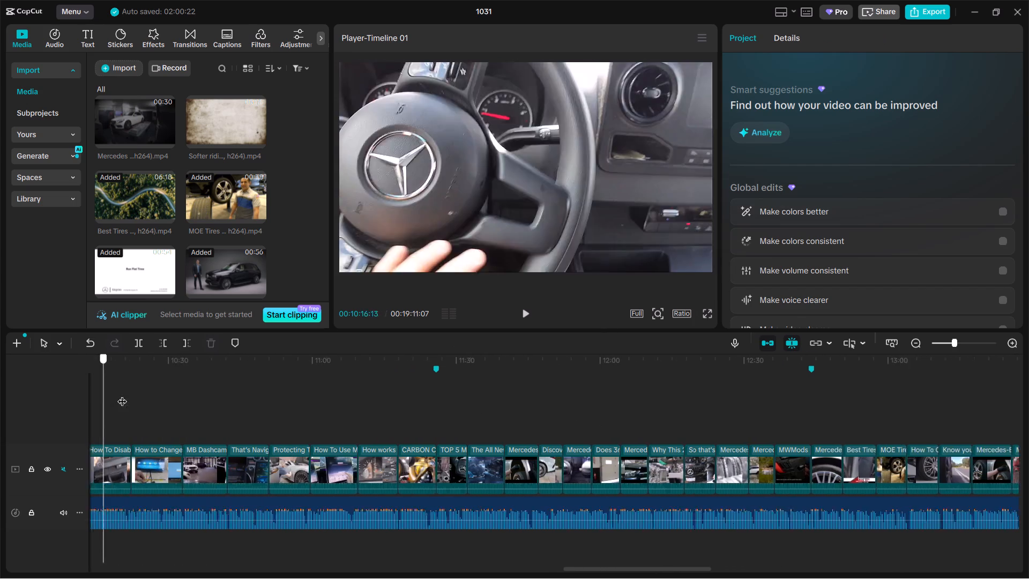
drag(122, 395, 123, 380)
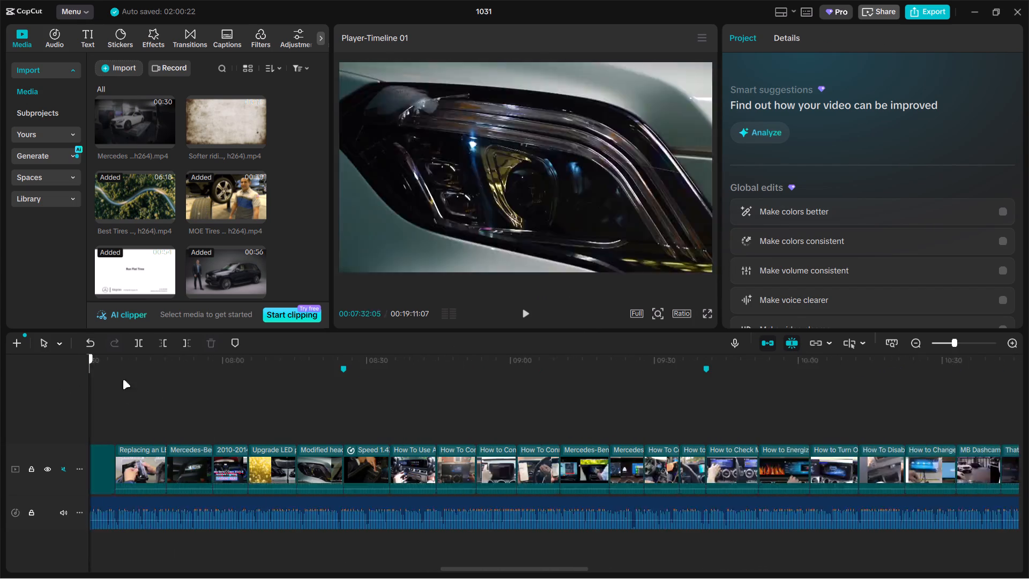
drag(123, 380, 324, 362)
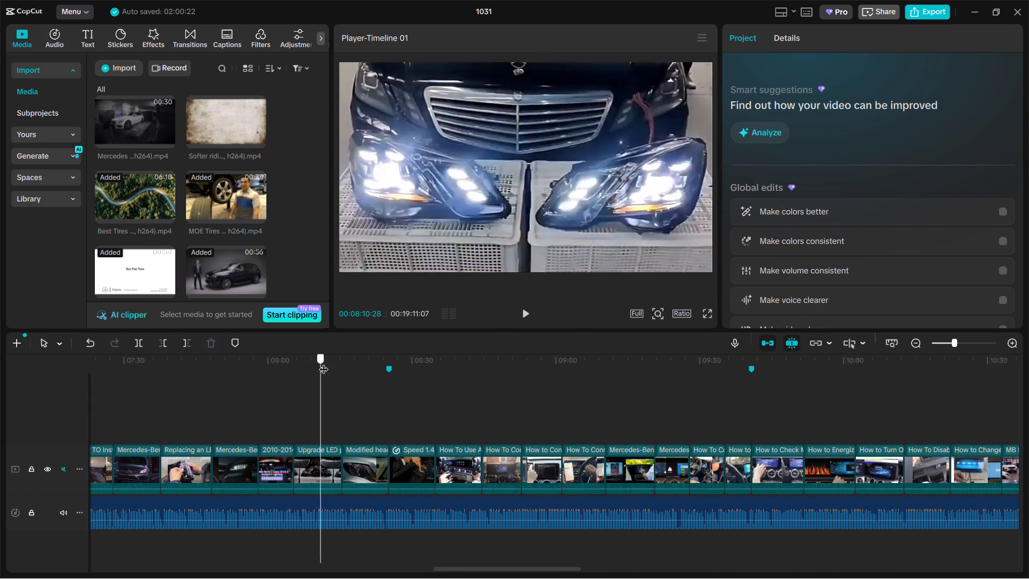
drag(324, 362, 518, 339)
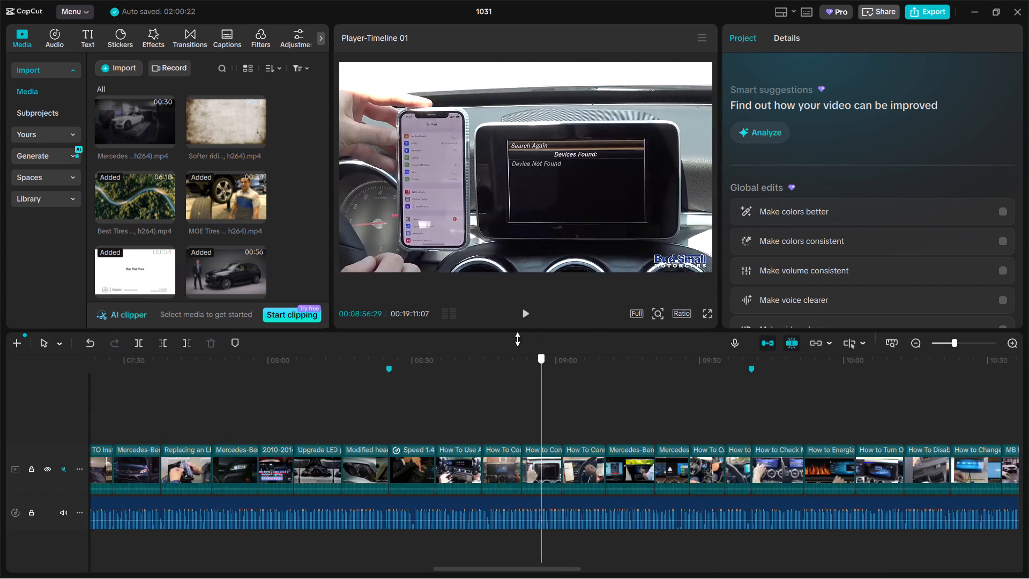
drag(518, 339, 199, 306)
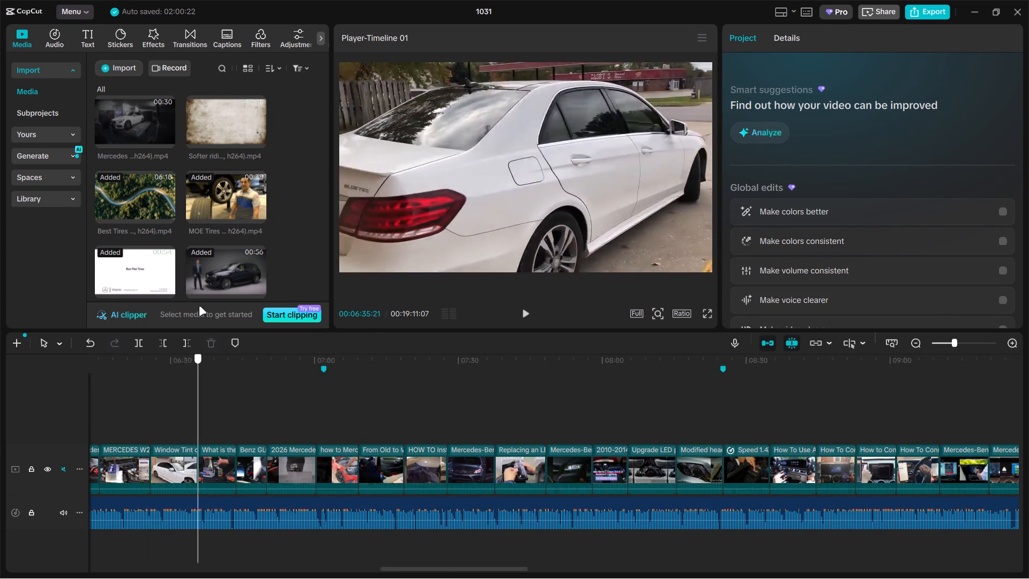
drag(199, 306, 185, 306)
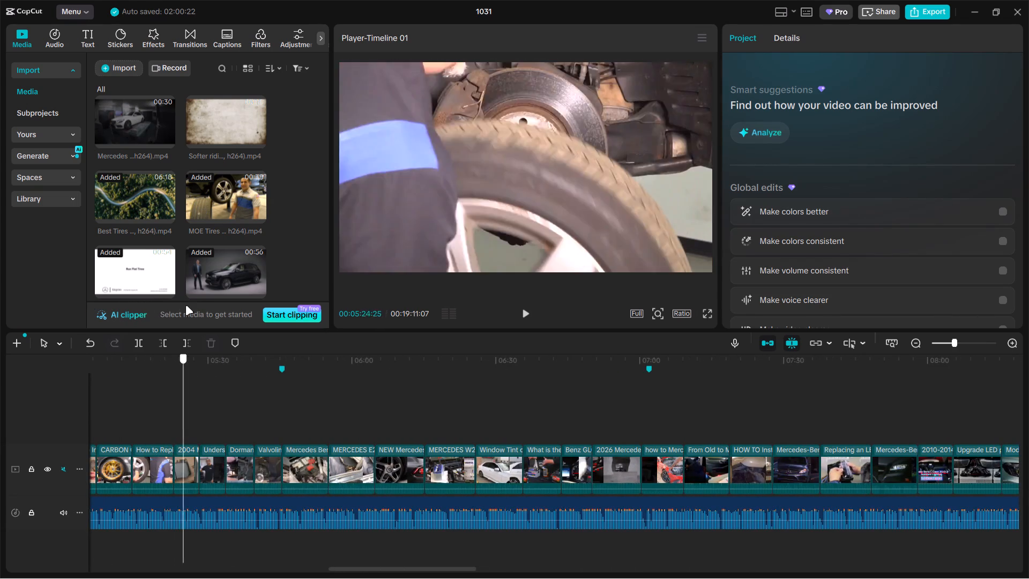
drag(185, 306, 219, 309)
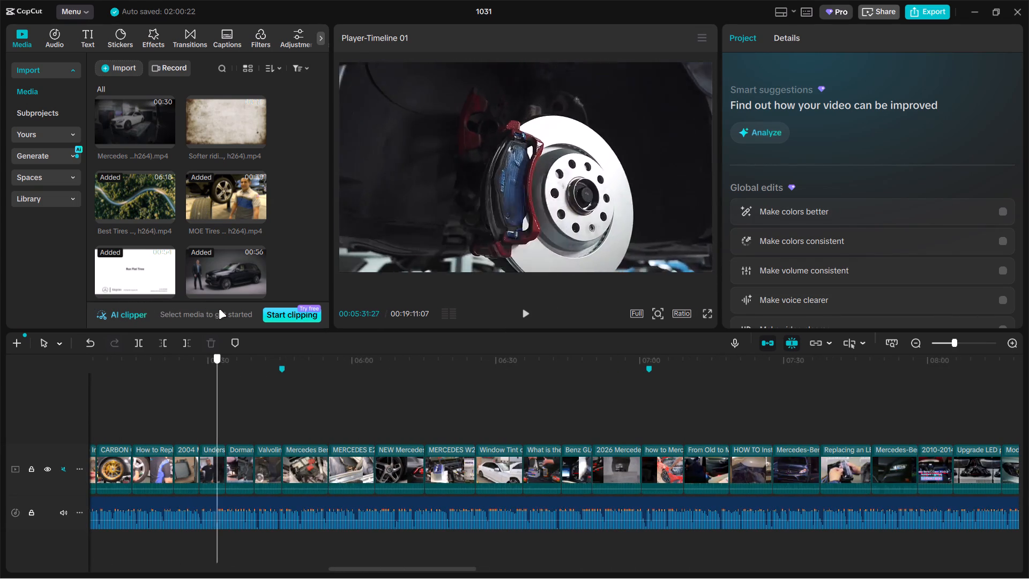
drag(219, 309, 331, 302)
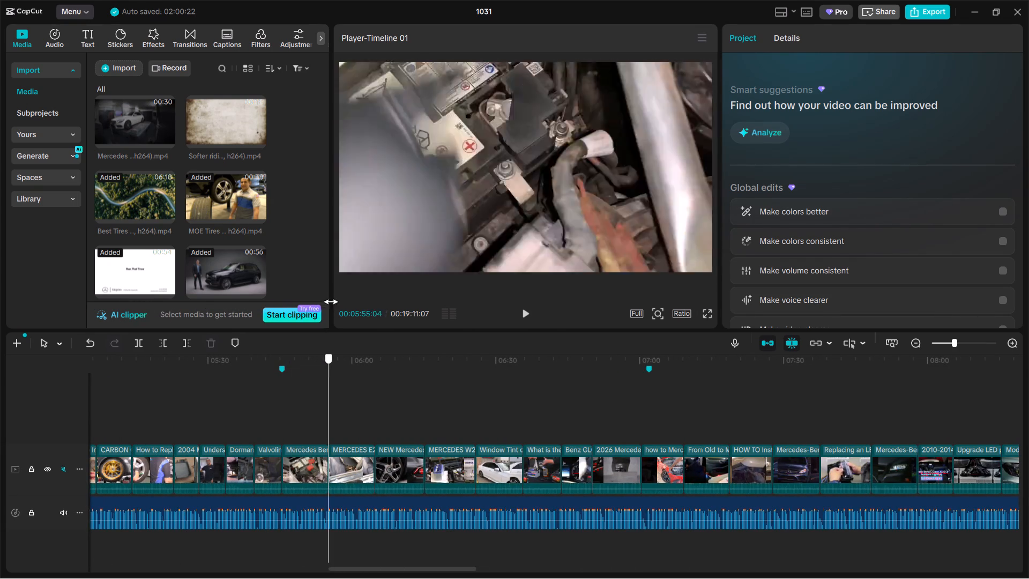
drag(331, 302, 398, 301)
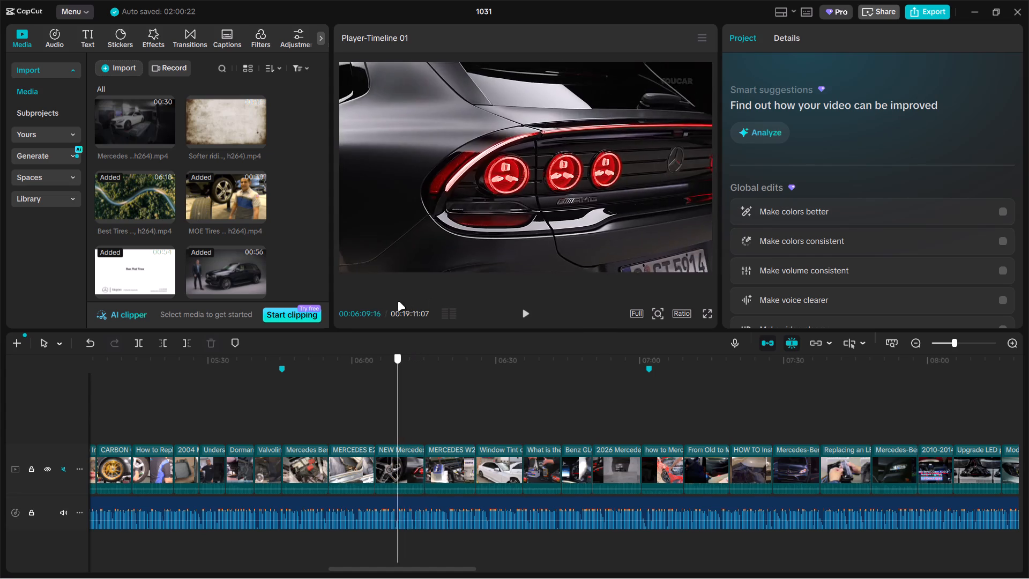
Scale the NEW Mercedes taillight clip at 00:06:09 to 130% to push its corner watermark out of frame.
drag(398, 301, 399, 300)
click(531, 142)
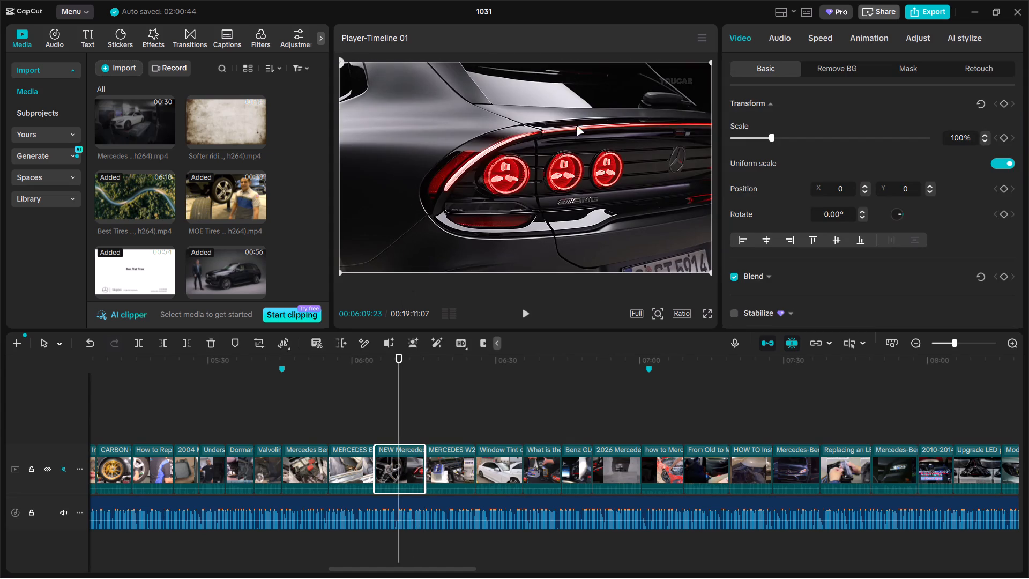
drag(772, 138, 784, 135)
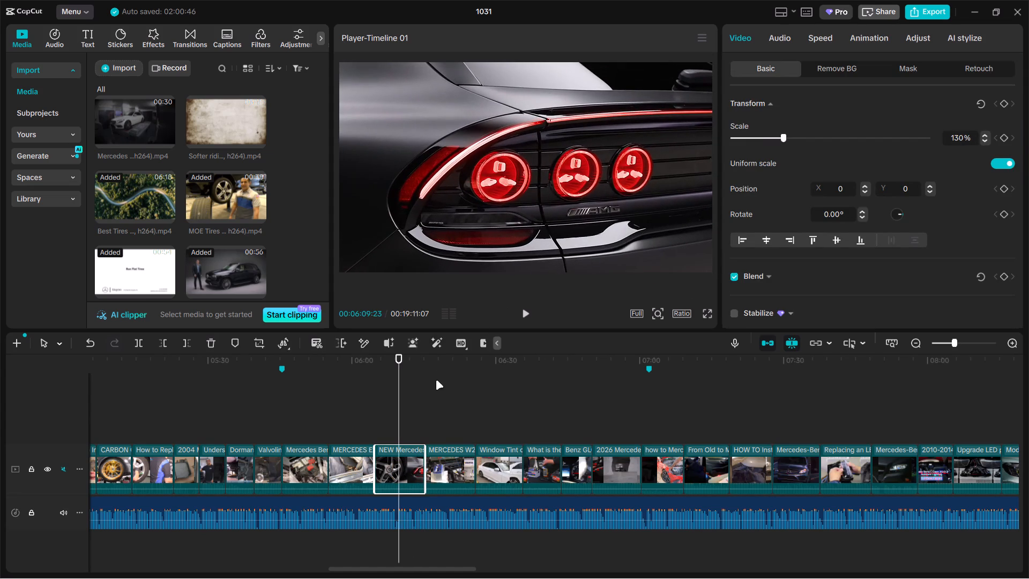
Copy the How to Replace wheel-mounting clip at 00:05:17 and insert it between the Know your tyres and Mercedes-Benz Service Tips clips.
click(436, 389)
drag(436, 389, 334, 400)
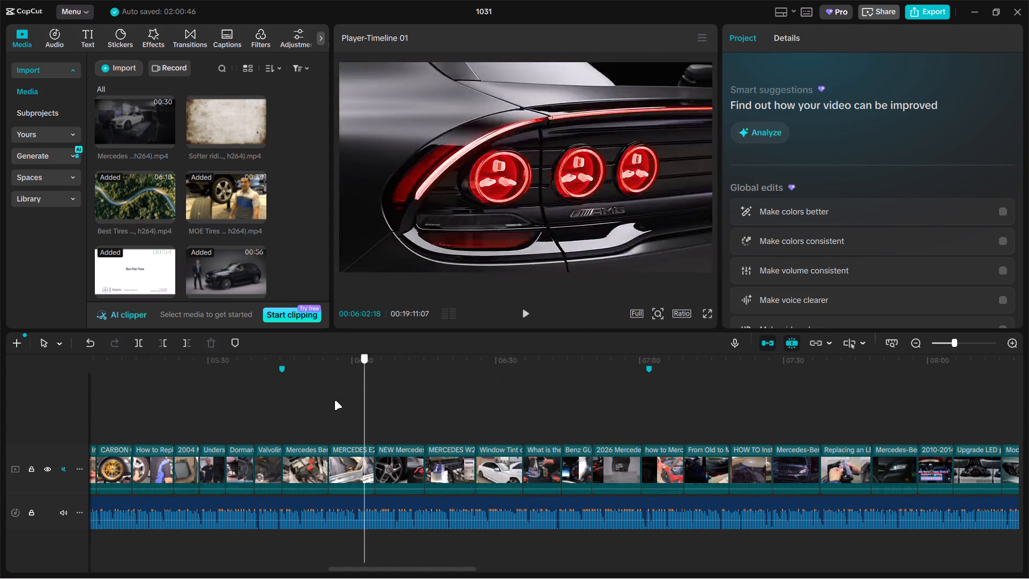
drag(334, 400, 133, 391)
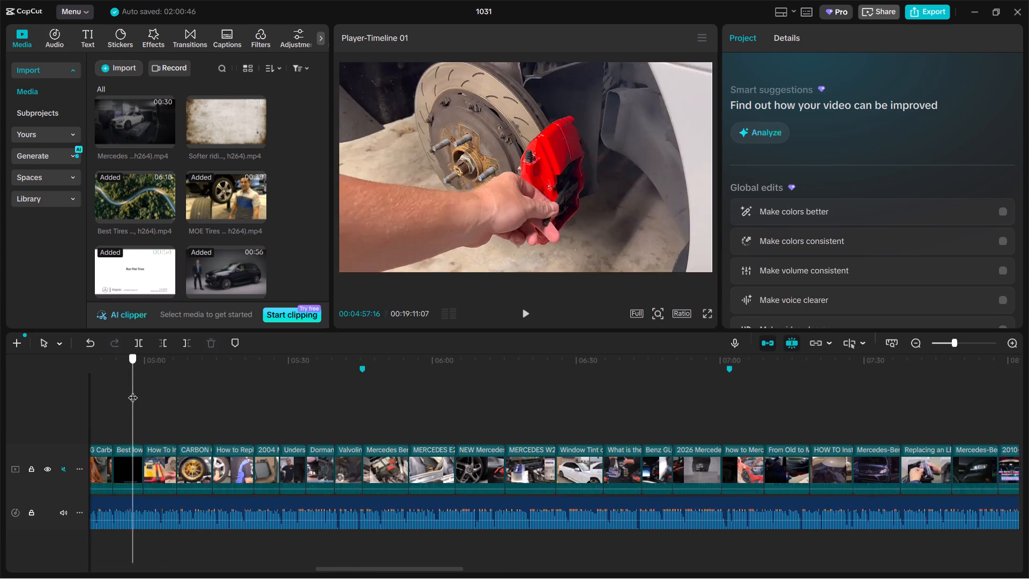
drag(133, 391, 300, 379)
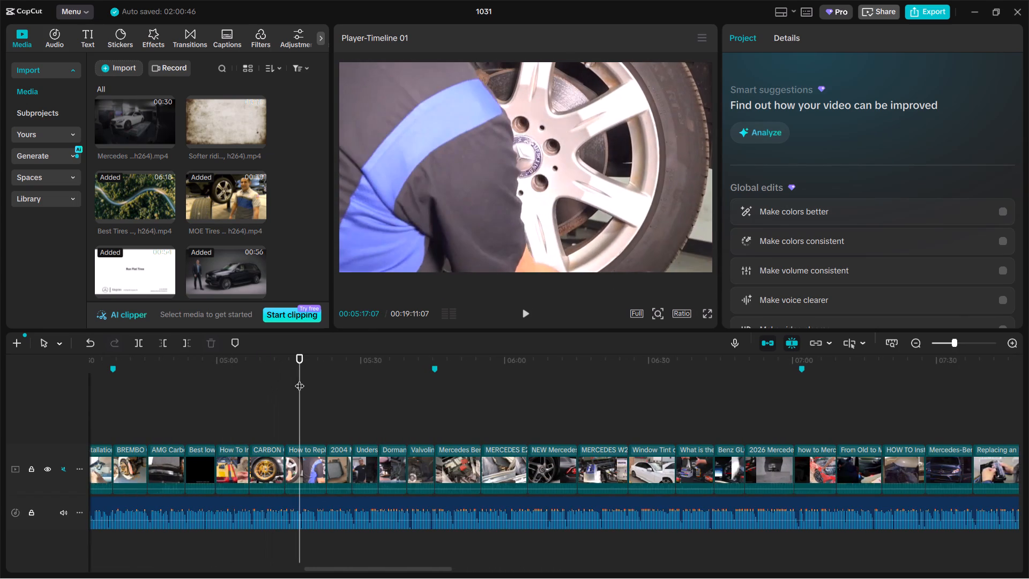
click(311, 464)
key(ctrl+c)
ctrl+drag(385, 442, 408, 430)
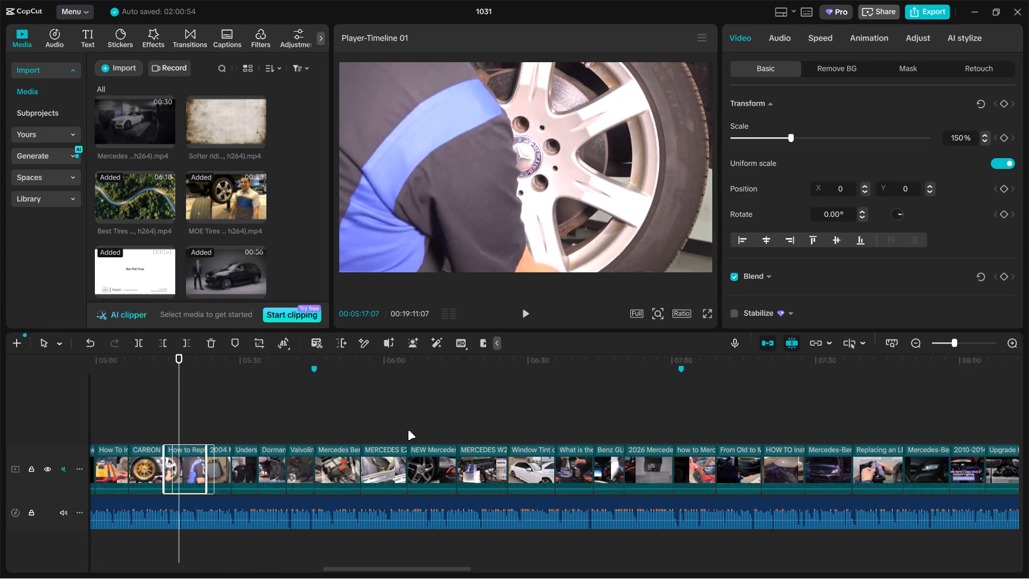
ctrl+drag(408, 430, 683, 407)
ctrl+click(612, 419)
key(ctrl+v)
drag(628, 422, 486, 470)
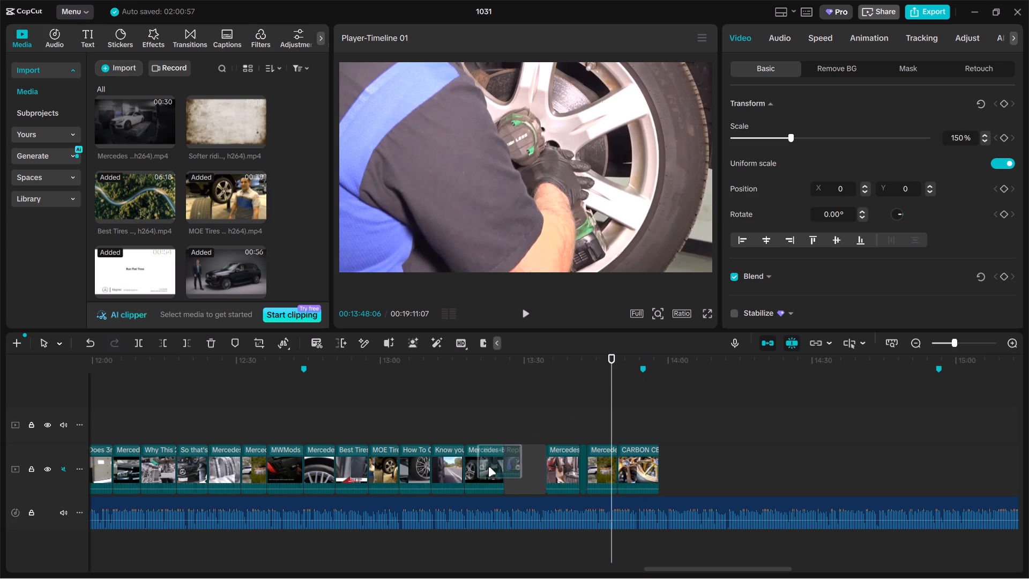
drag(486, 470, 470, 477)
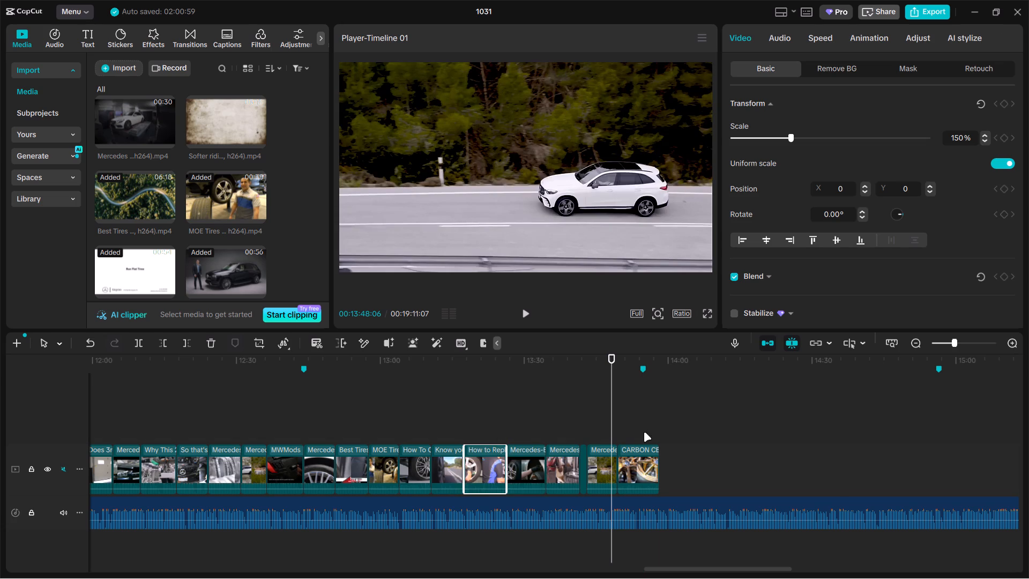
Shorten the How to Replace, Mercedes-Benz Service Tips and final CARBON CERAMIC clips together so the sequence ends at the section marker.
click(645, 464)
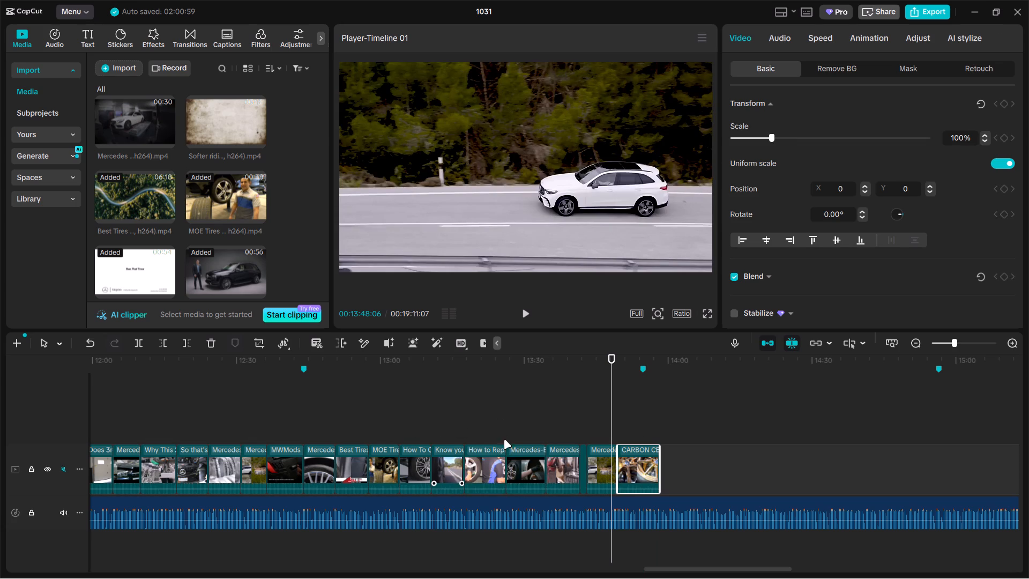
ctrl+click(482, 473)
ctrl+click(514, 466)
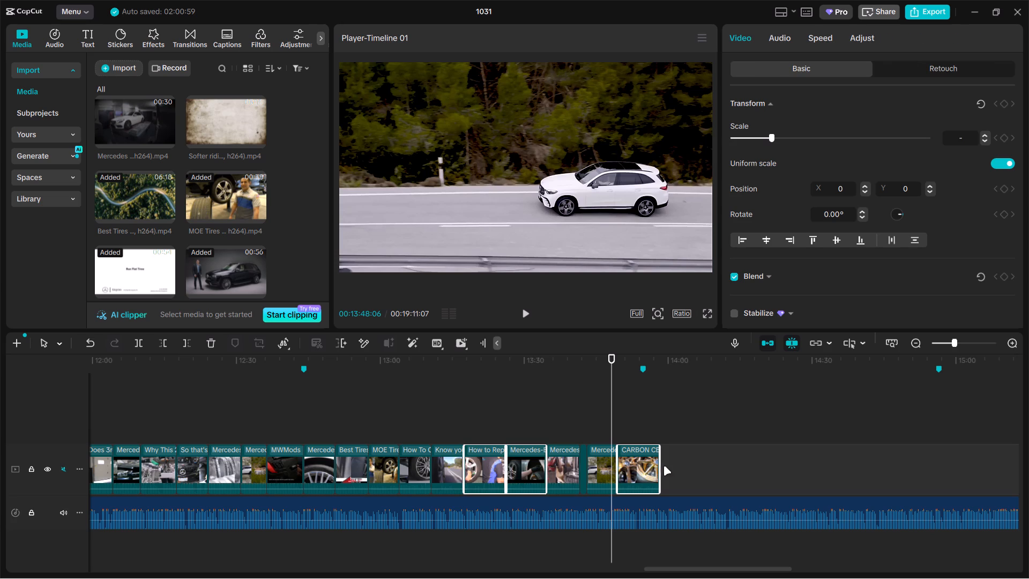
ctrl+scroll(642, 463, up, 3)
drag(676, 467, 675, 467)
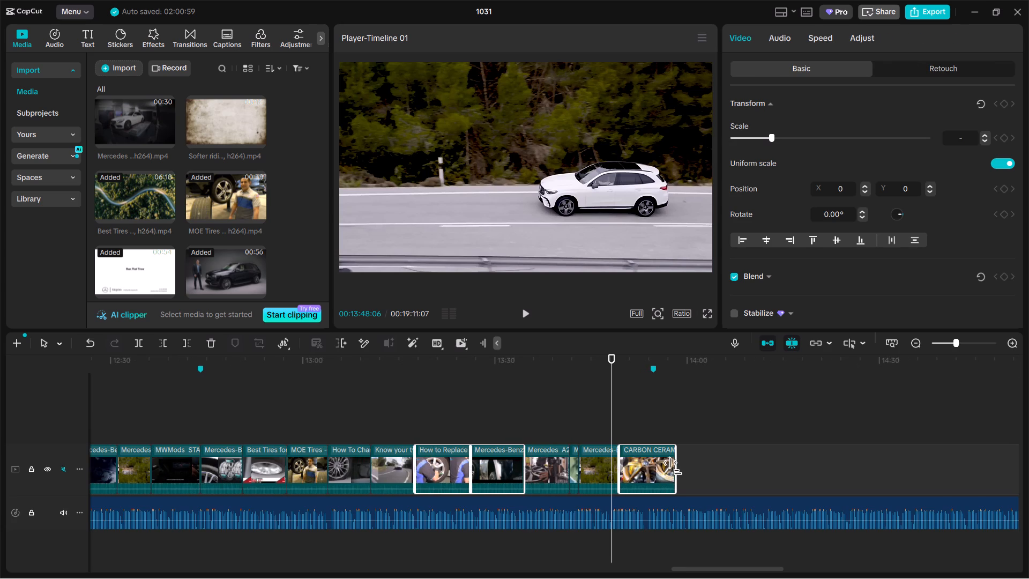
drag(675, 467, 665, 469)
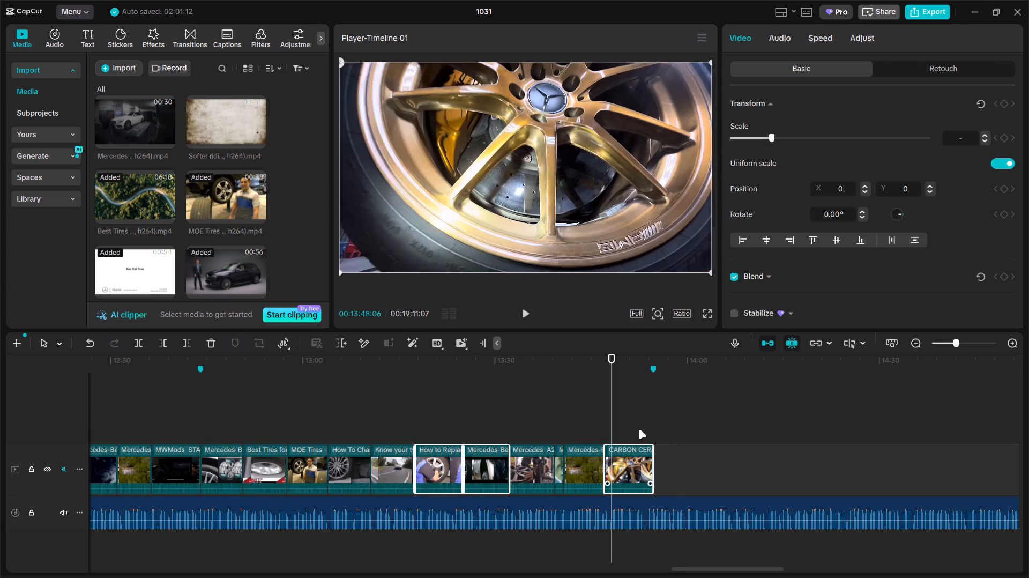
Fine-tune the end of the final CARBON CERAMIC clip to line up with the section marker.
click(639, 429)
click(646, 470)
click(652, 466)
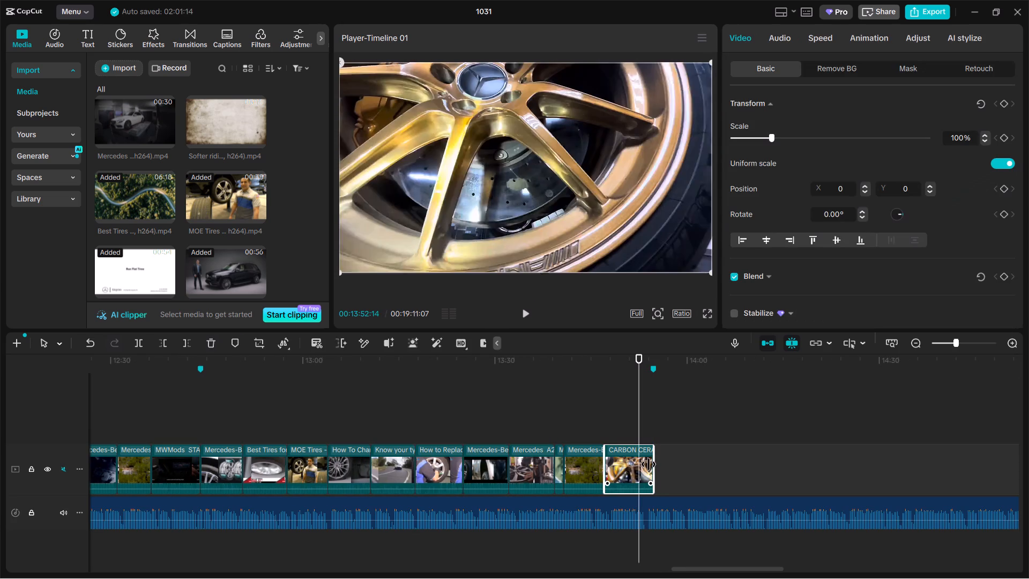
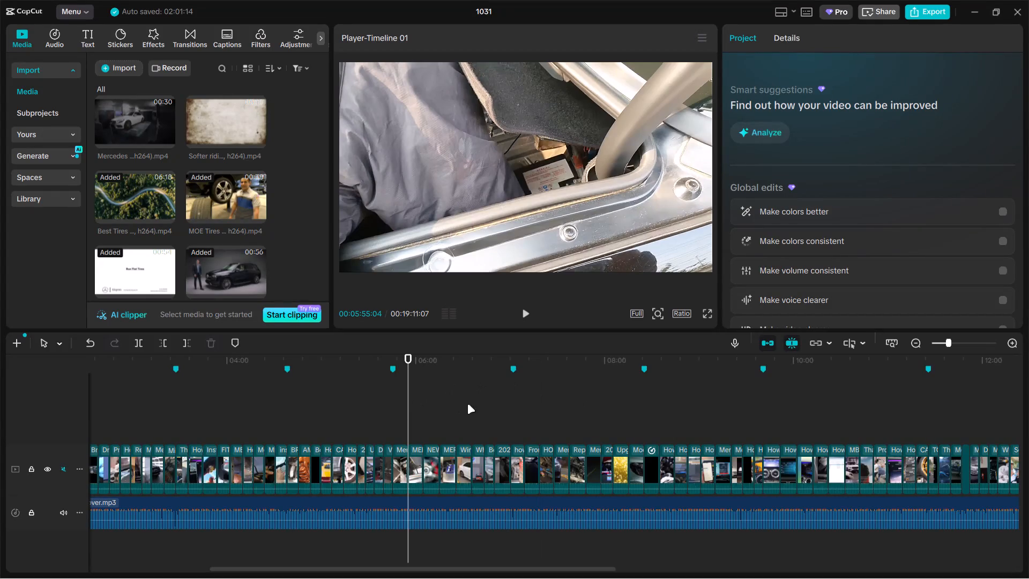
Review the placed clips across the timeline, checking the framing of those between about 00:01:29 and 00:01:50.
ctrl+scroll(474, 424, down, 15)
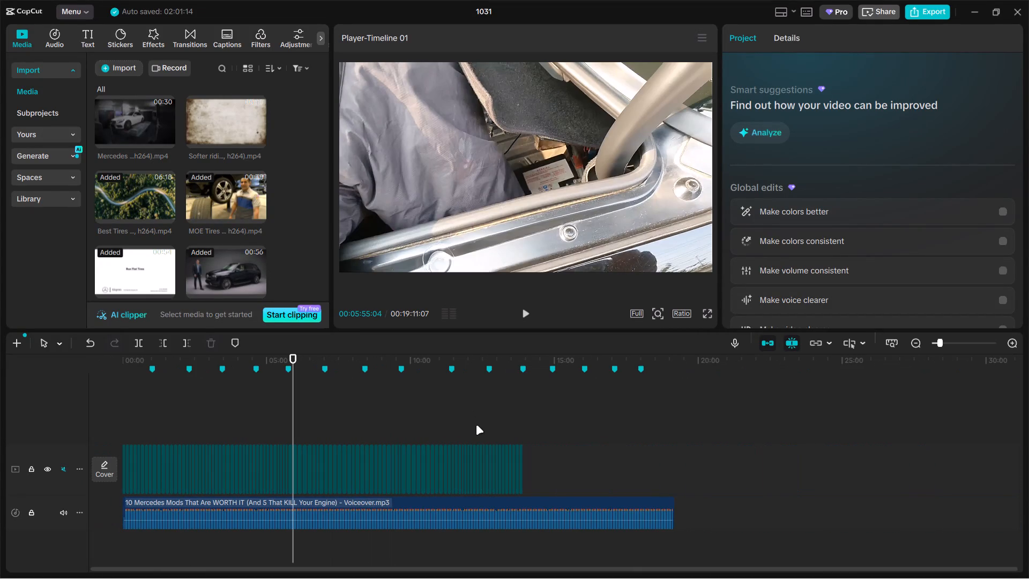
double_click(503, 426)
click(402, 441)
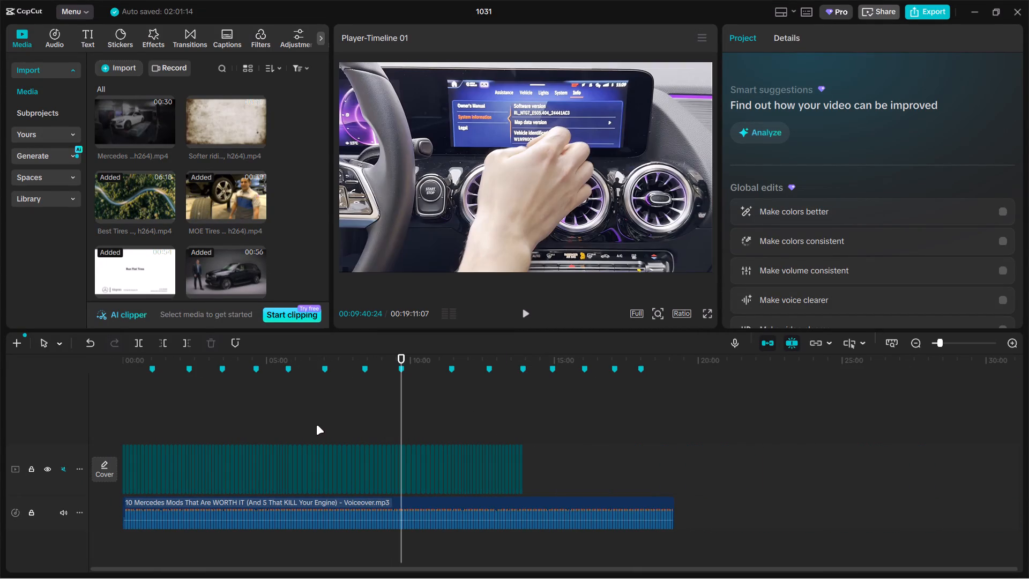
ctrl+scroll(316, 425, up, 5)
click(265, 415)
drag(264, 415, 190, 420)
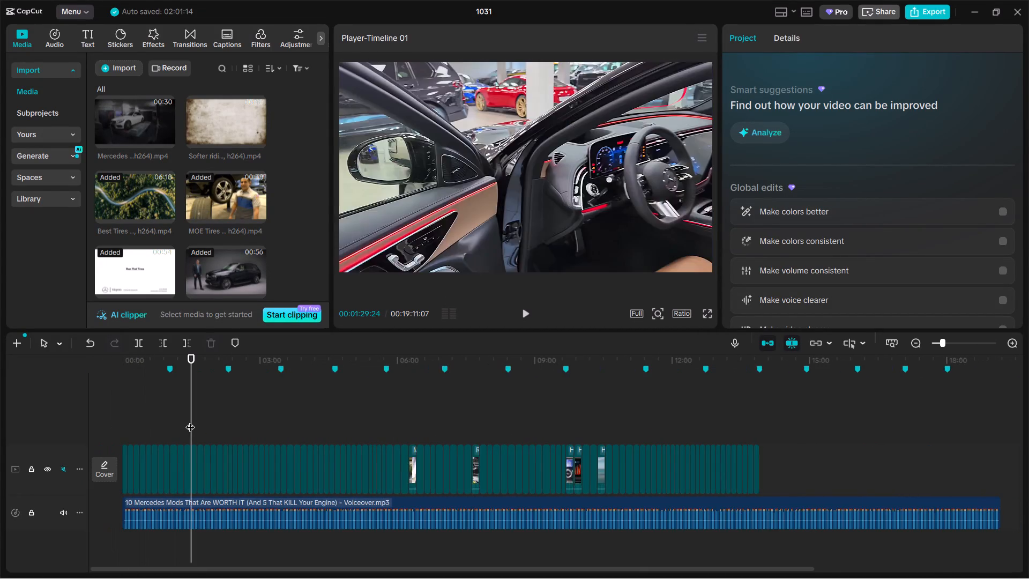
ctrl+scroll(190, 420, up, 20)
drag(190, 419, 212, 415)
key(space)
key(space)
click(248, 421)
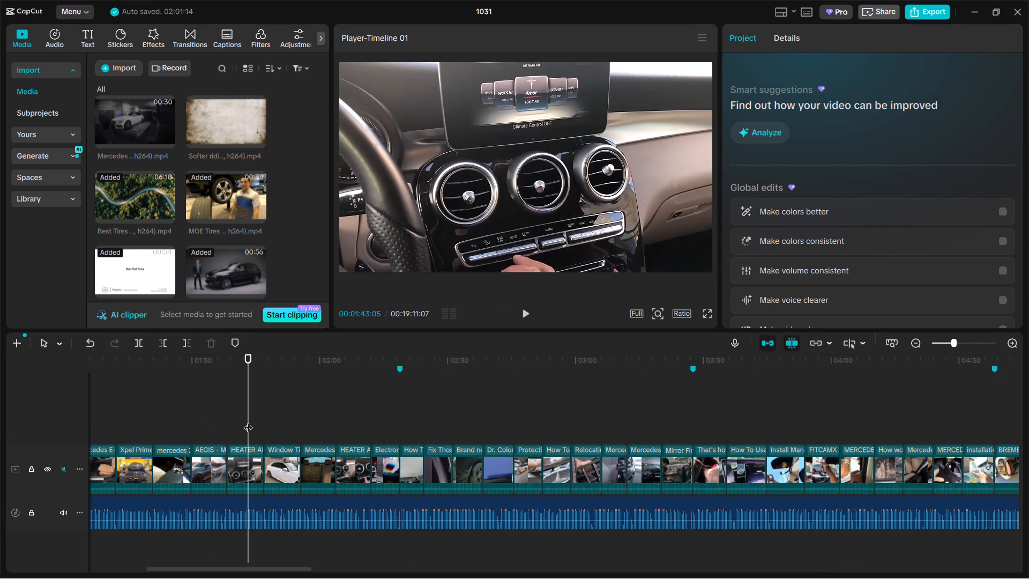
ctrl+scroll(249, 421, up, 5)
click(252, 454)
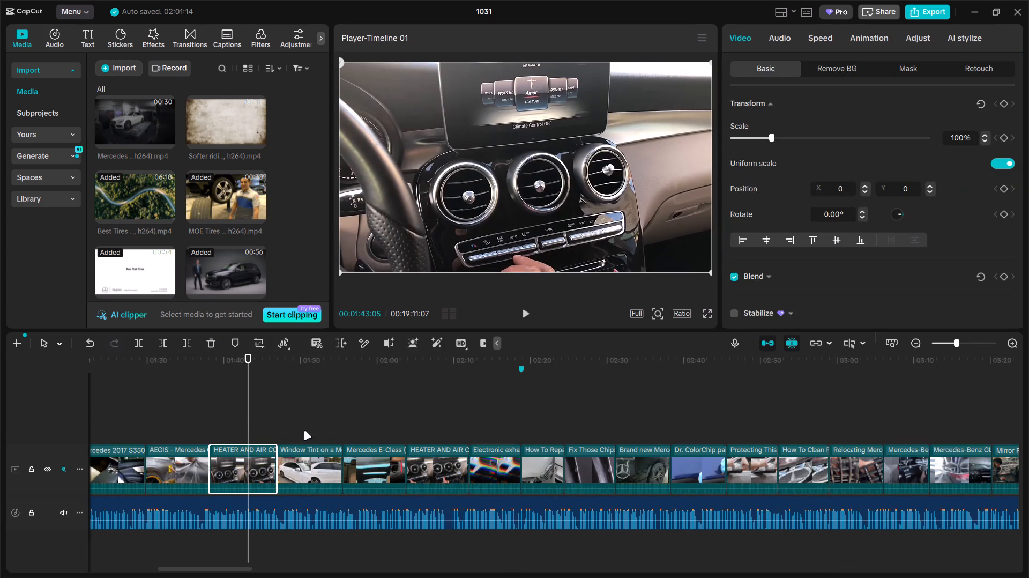
click(304, 430)
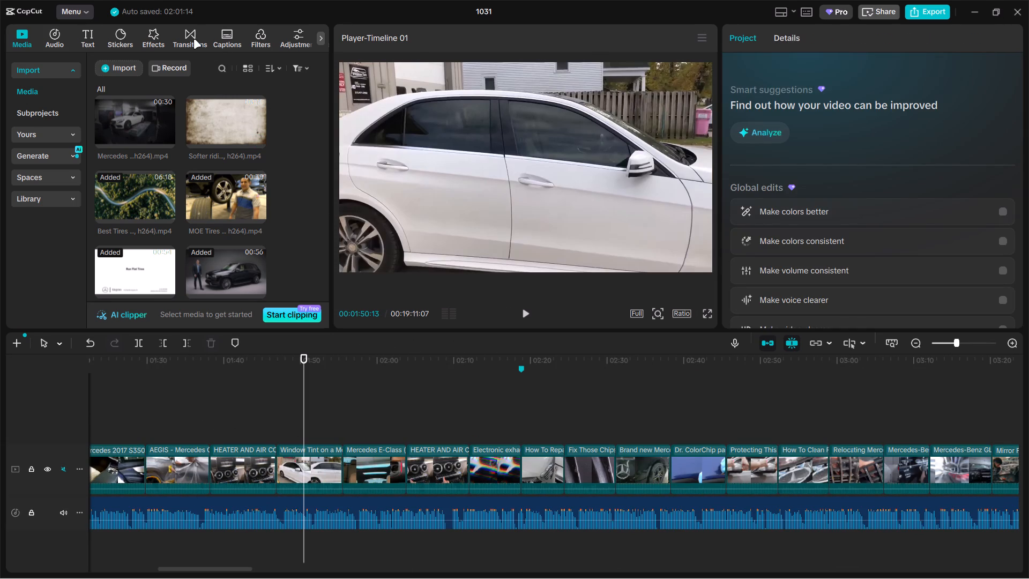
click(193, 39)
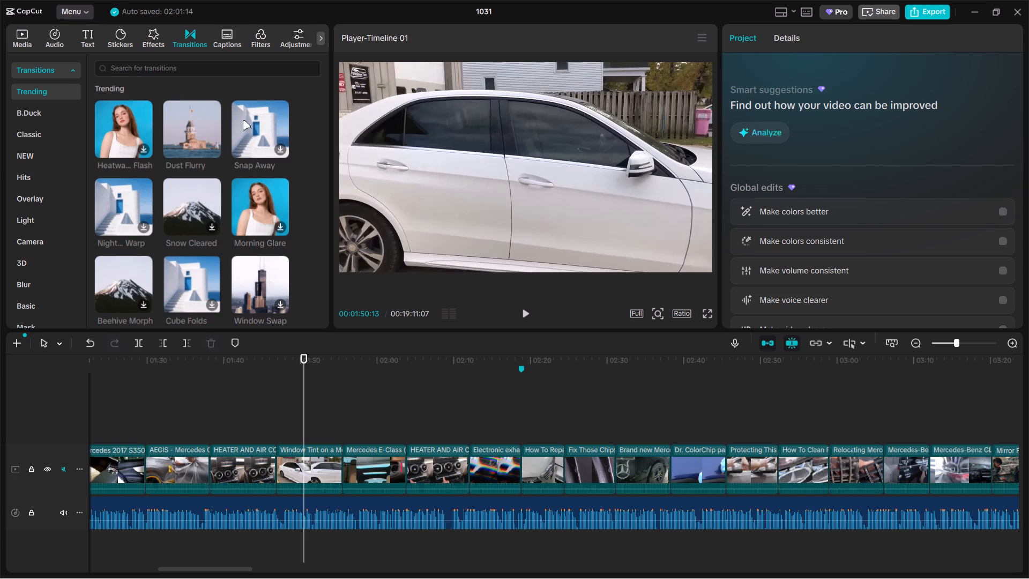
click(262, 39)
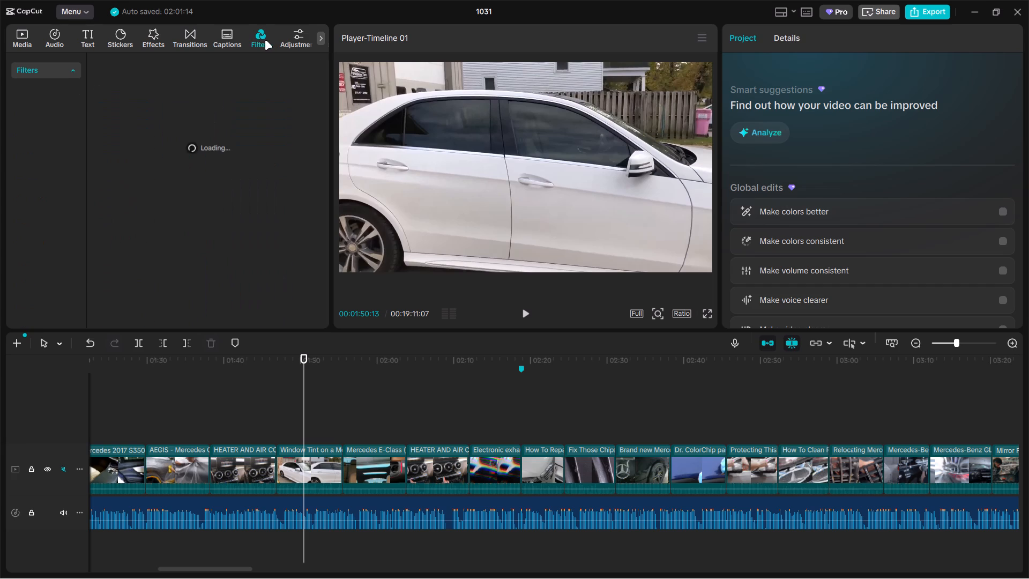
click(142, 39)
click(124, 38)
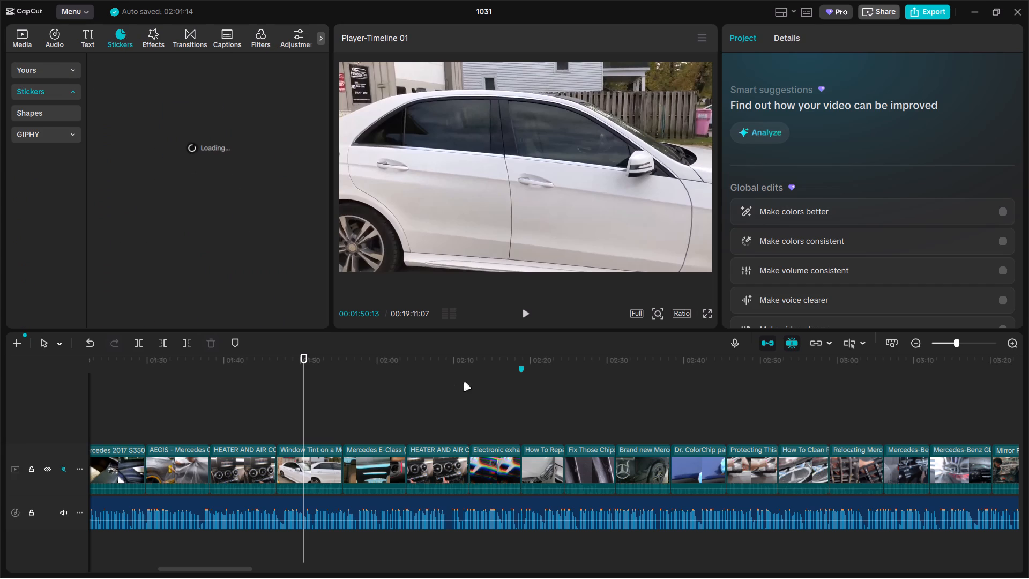
Examine the clips from about 00:01:50 to the section marker near 00:03:27 for framing problems and visible watermarks.
drag(504, 394, 513, 396)
drag(580, 407, 586, 408)
drag(591, 408, 608, 408)
drag(620, 407, 635, 409)
drag(652, 412, 677, 414)
drag(687, 416, 702, 417)
drag(709, 418, 718, 420)
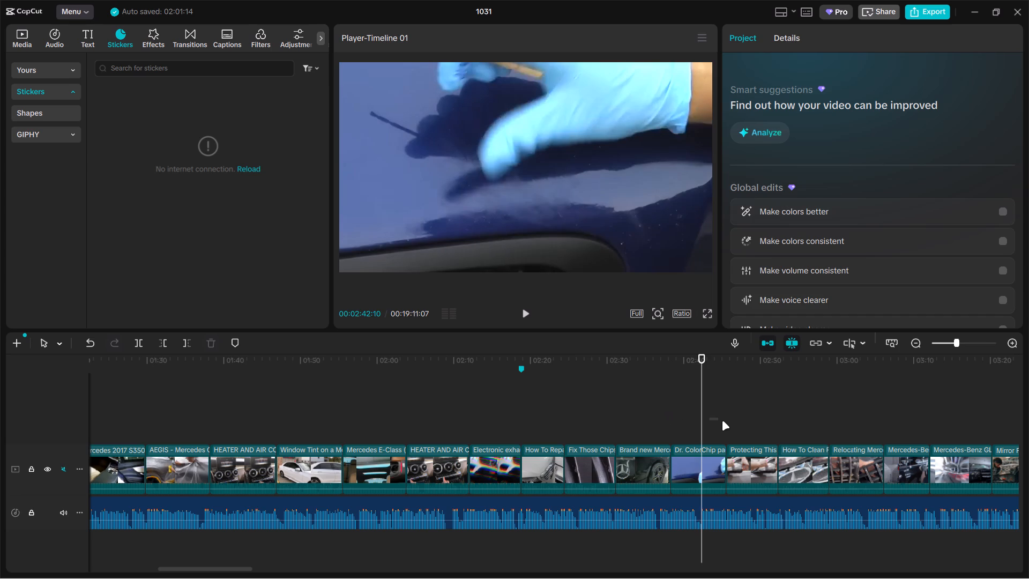
drag(722, 421, 728, 422)
drag(734, 423, 743, 424)
drag(749, 424, 759, 424)
drag(765, 424, 610, 408)
drag(568, 415, 496, 416)
drag(496, 415, 471, 411)
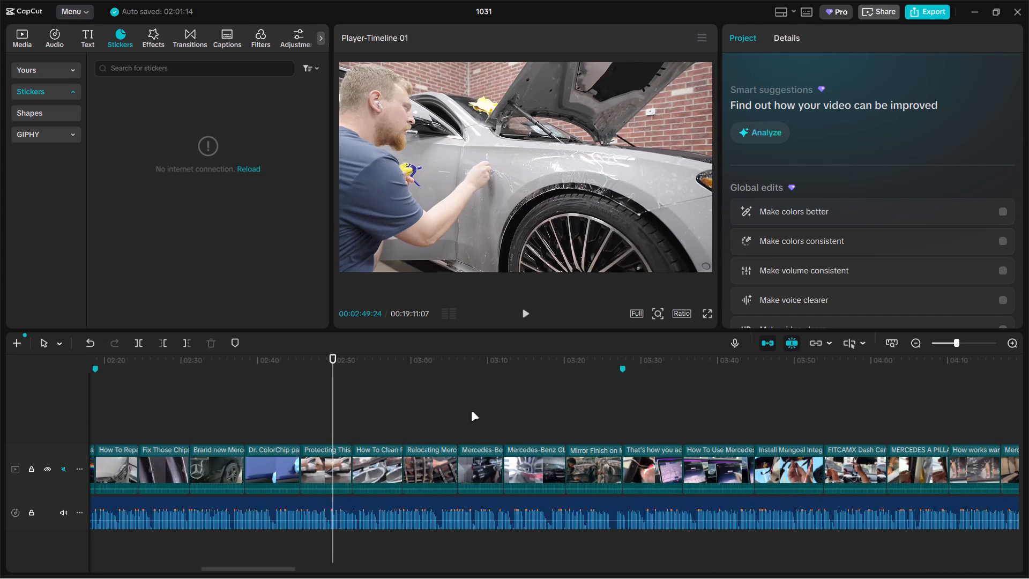
drag(471, 411, 369, 402)
click(263, 402)
click(330, 407)
click(331, 416)
click(303, 414)
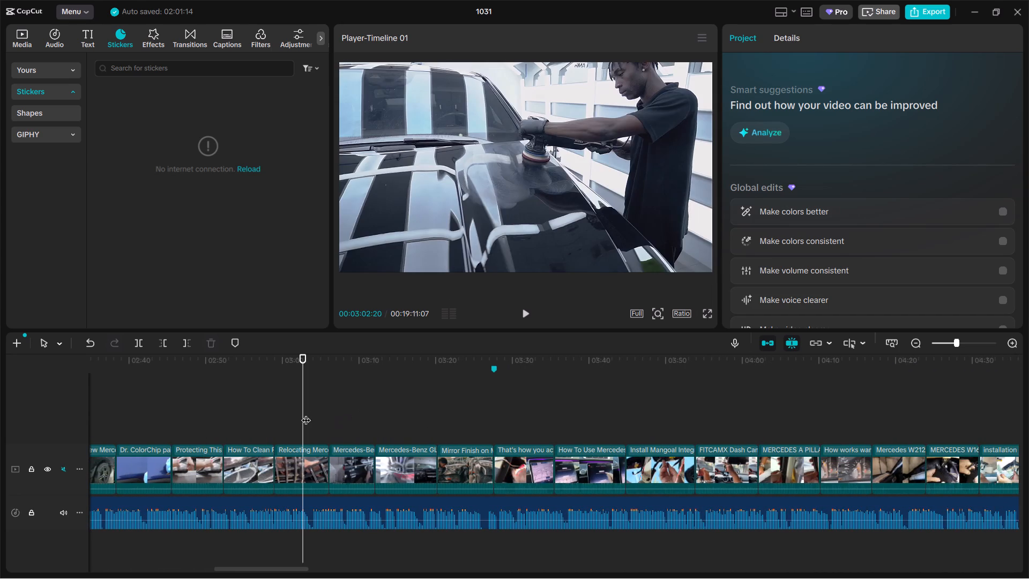
click(352, 410)
drag(385, 414, 390, 416)
click(449, 431)
drag(490, 421, 491, 421)
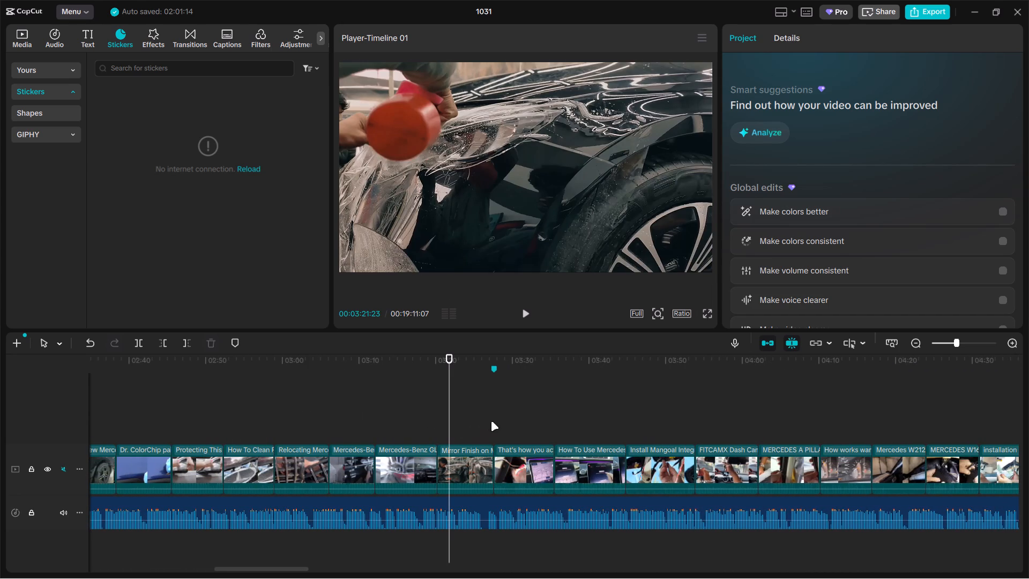
Examine the interior electronics and dash camera clips between the section markers near 00:03:27 and 00:04:37.
drag(491, 421, 452, 424)
click(359, 419)
drag(433, 415, 438, 415)
drag(450, 415, 461, 419)
drag(497, 426, 503, 426)
click(521, 428)
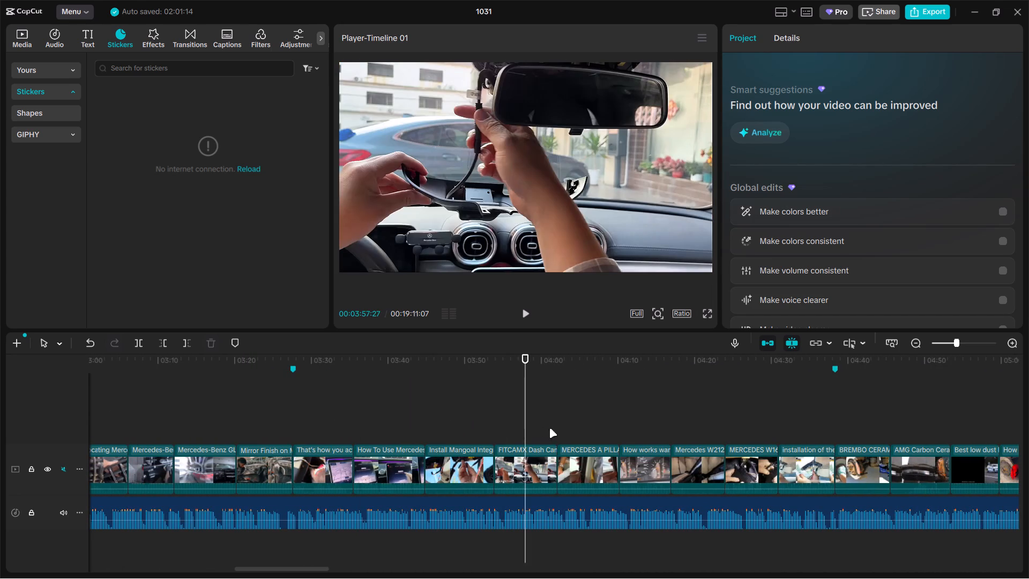
drag(564, 428, 572, 429)
drag(594, 429, 614, 429)
drag(653, 428, 665, 428)
drag(683, 426, 581, 416)
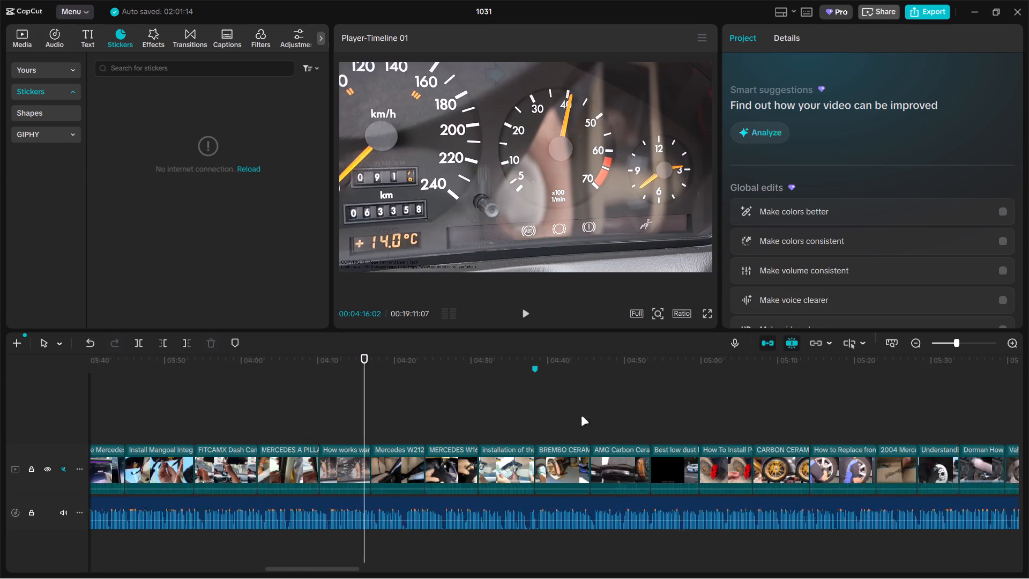
drag(581, 416, 516, 400)
click(307, 411)
click(382, 411)
drag(419, 409, 425, 409)
drag(443, 410, 451, 411)
Examine the brake clips from the BREMBO clip through the CARBON CERAMIC clip at about 00:05:09.
drag(477, 414, 491, 414)
drag(507, 414, 514, 414)
drag(533, 414, 543, 414)
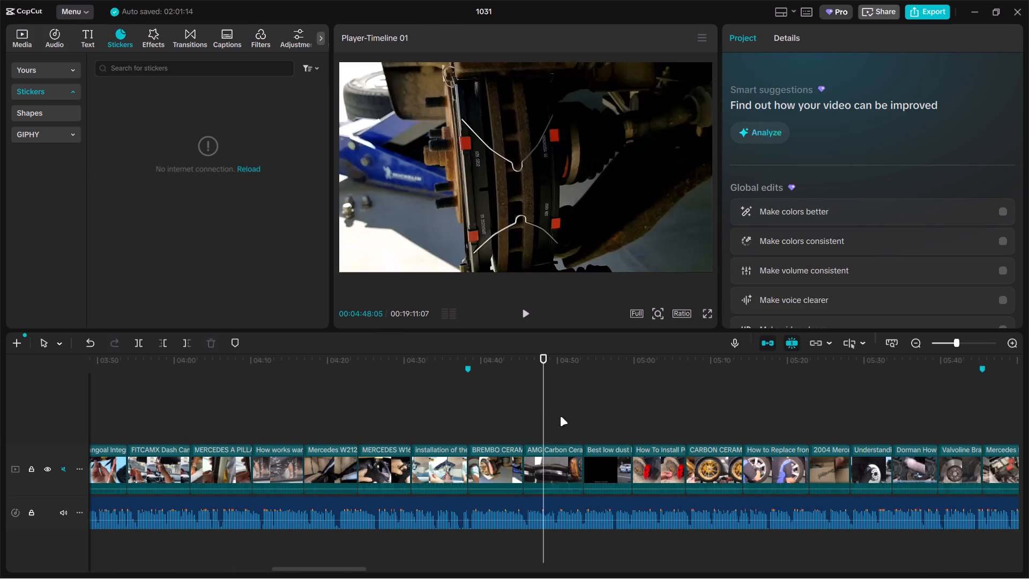
drag(563, 417, 576, 418)
drag(593, 418, 604, 418)
drag(644, 417, 650, 417)
drag(663, 417, 676, 417)
drag(691, 417, 706, 418)
drag(718, 424, 660, 439)
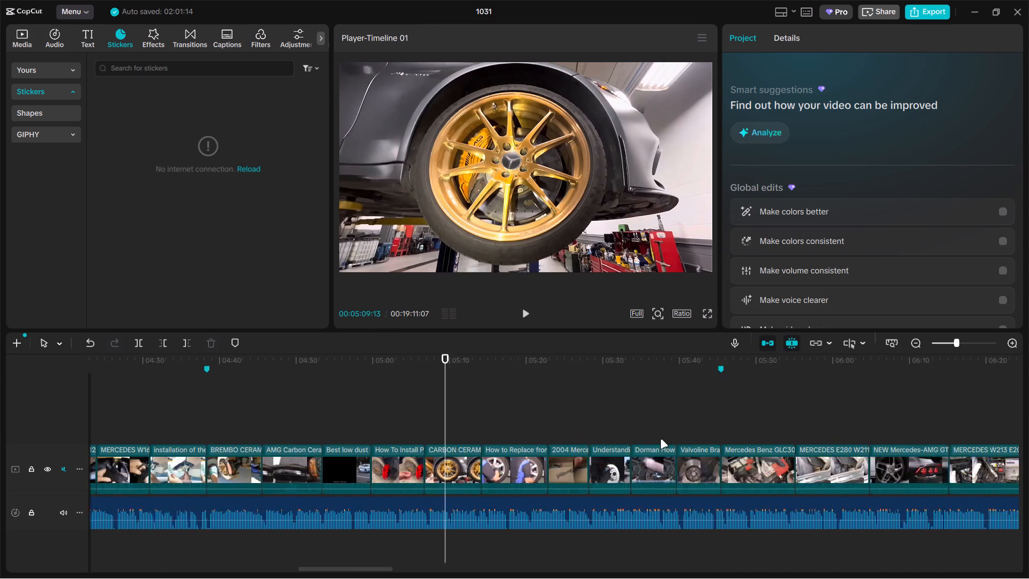
drag(660, 439, 573, 418)
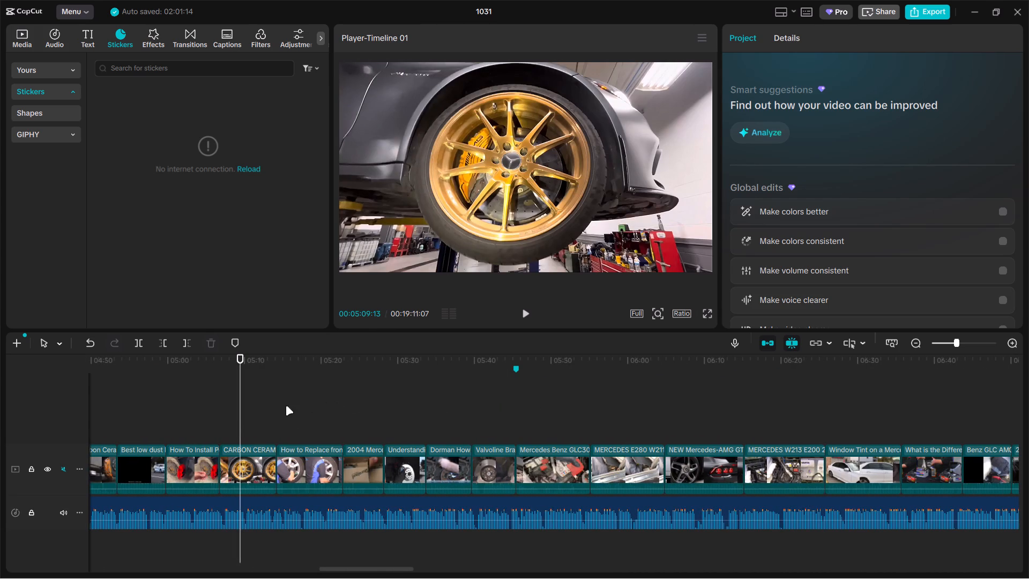
Scale the AEGIS clip at 00:01:36 to 140% to push its corner logo out of frame.
drag(225, 418, 98, 427)
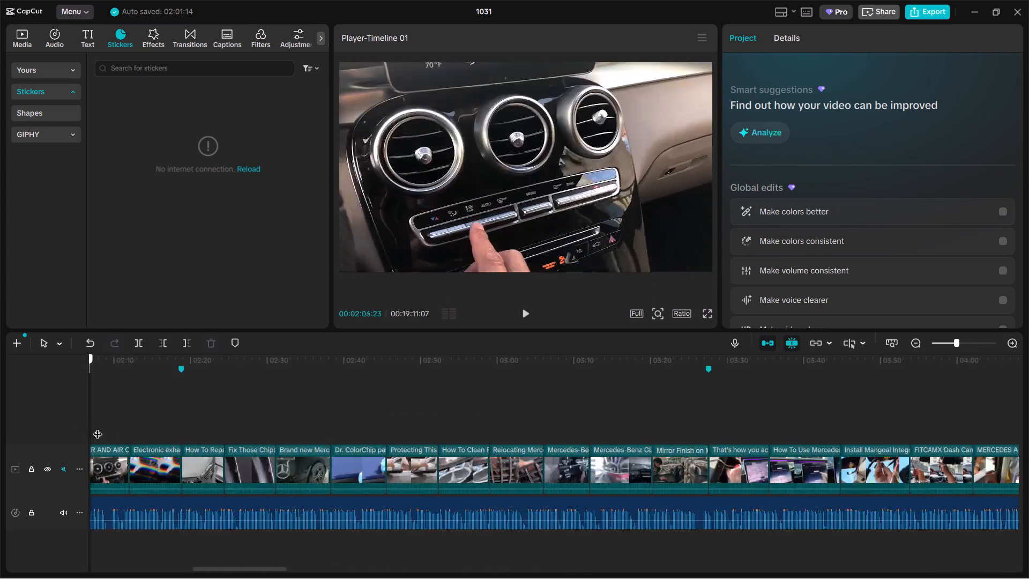
drag(98, 427, 198, 413)
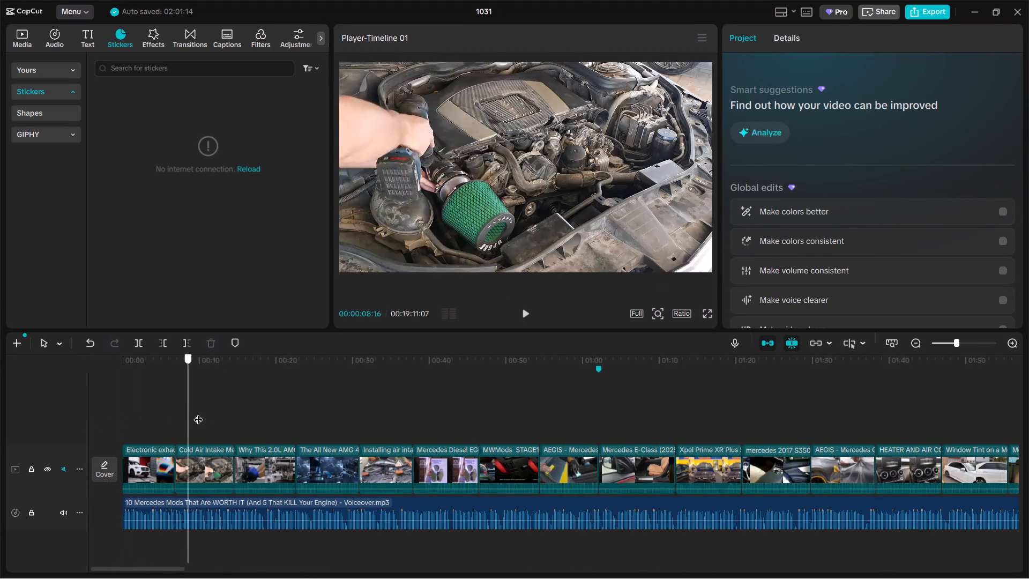
drag(198, 413, 435, 404)
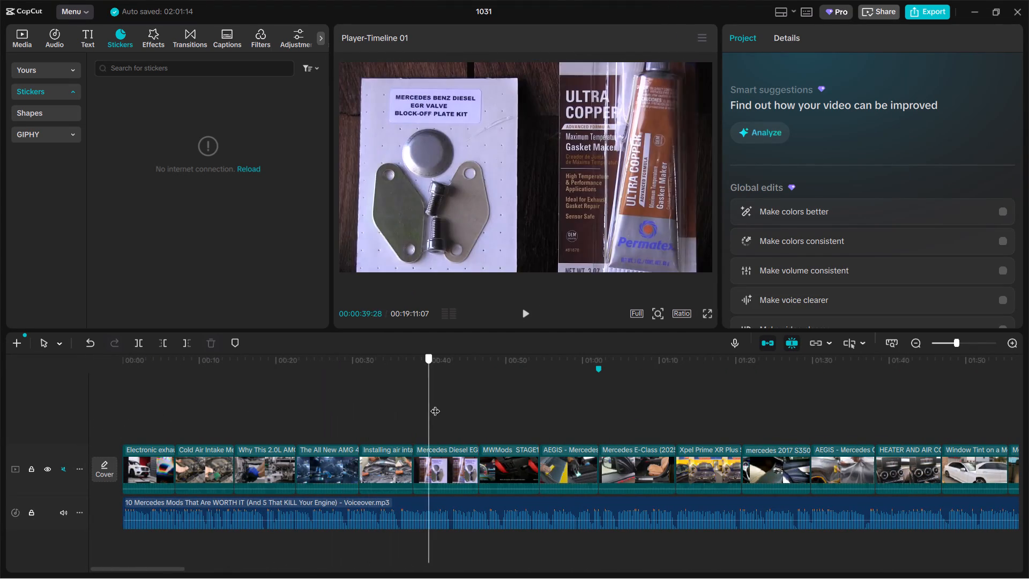
drag(435, 404, 692, 395)
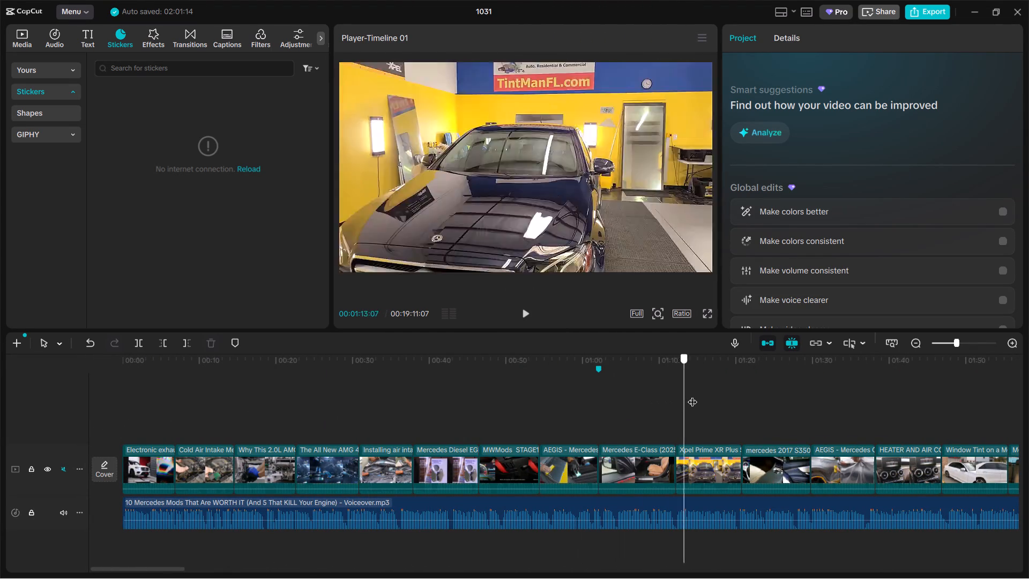
drag(692, 395, 866, 397)
click(456, 145)
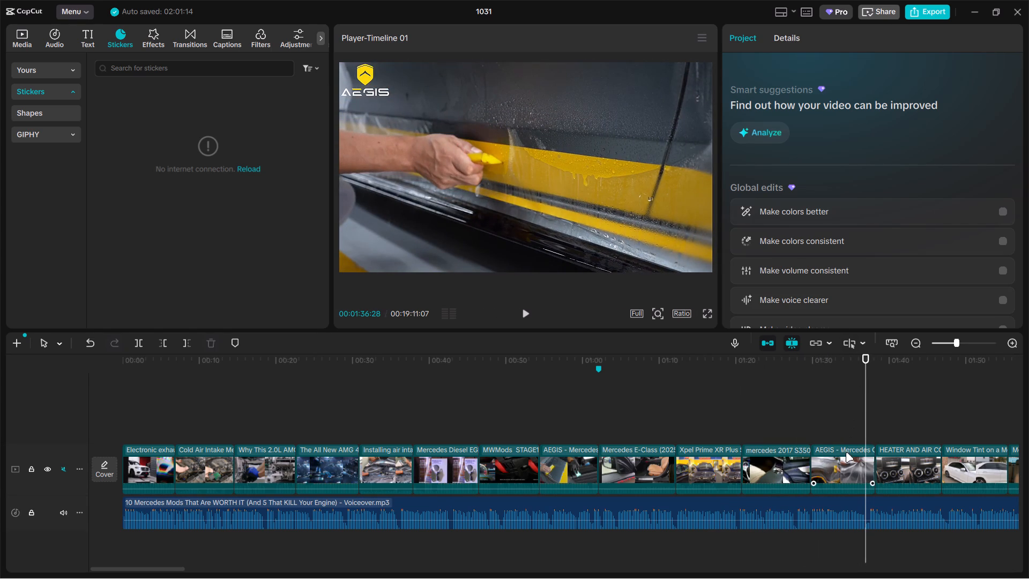
click(845, 452)
drag(776, 137, 787, 133)
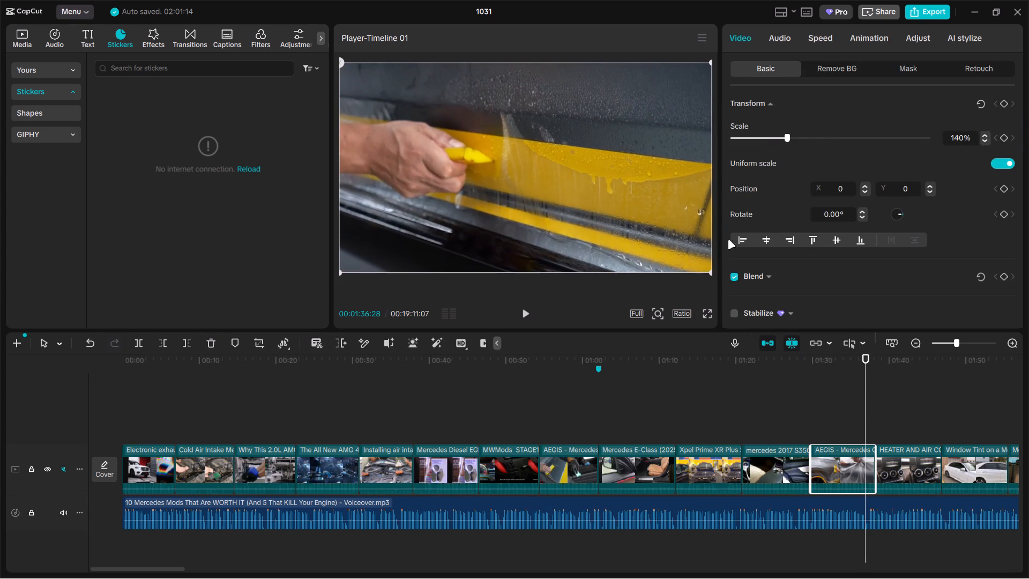
Review the clips following the enlarged AEGIS clip, from about 00:01:46 to 00:03:24, for framing problems and leftover watermarks.
drag(692, 370, 624, 423)
click(614, 424)
drag(613, 425, 627, 430)
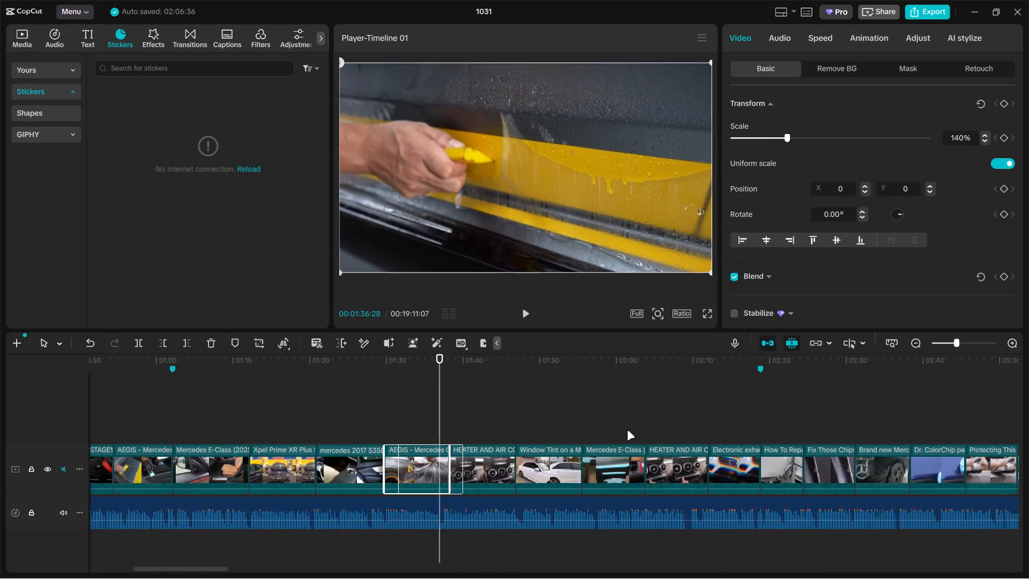
drag(627, 430, 625, 430)
drag(174, 404, 260, 402)
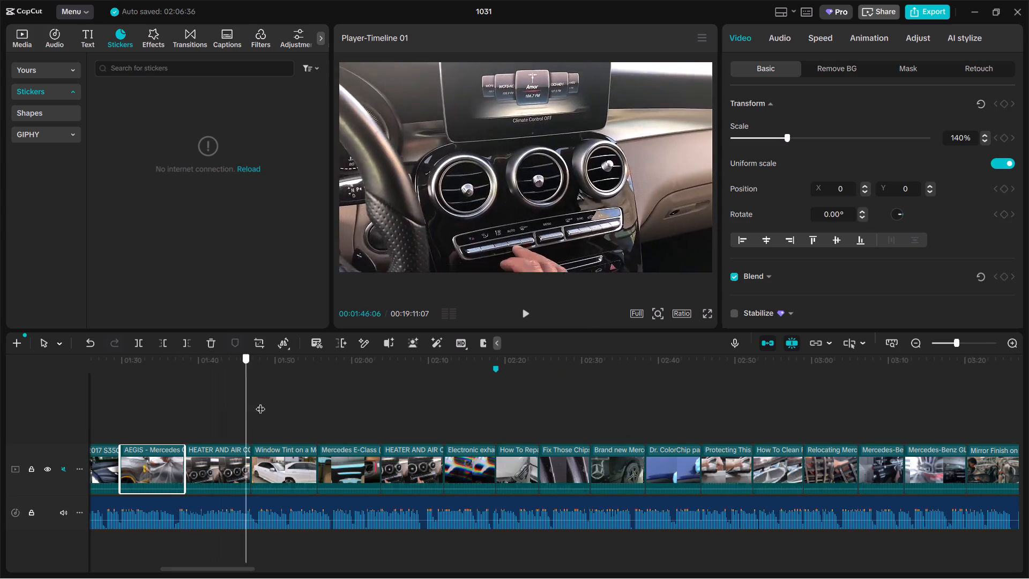
drag(260, 402, 664, 397)
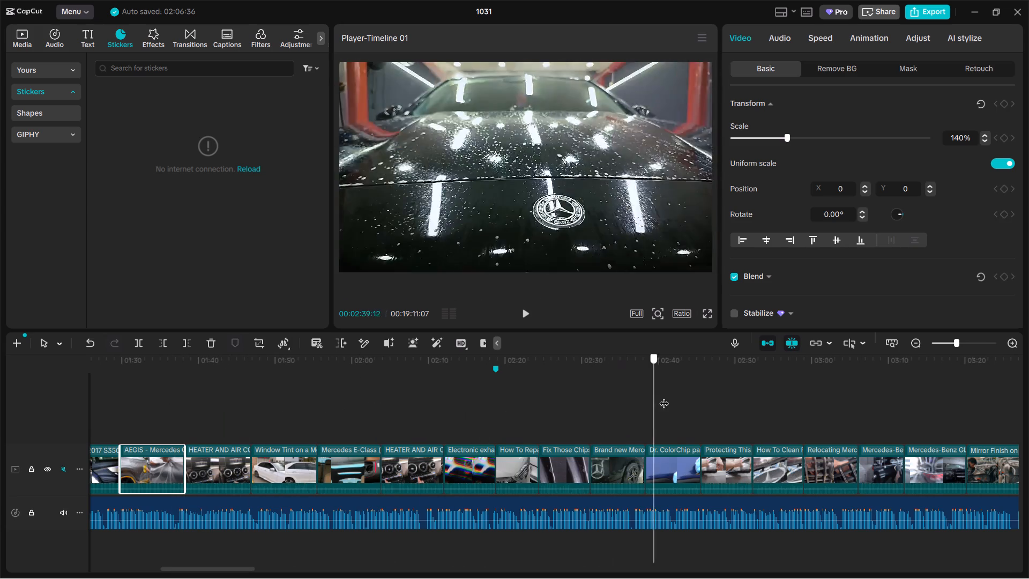
drag(664, 397, 856, 398)
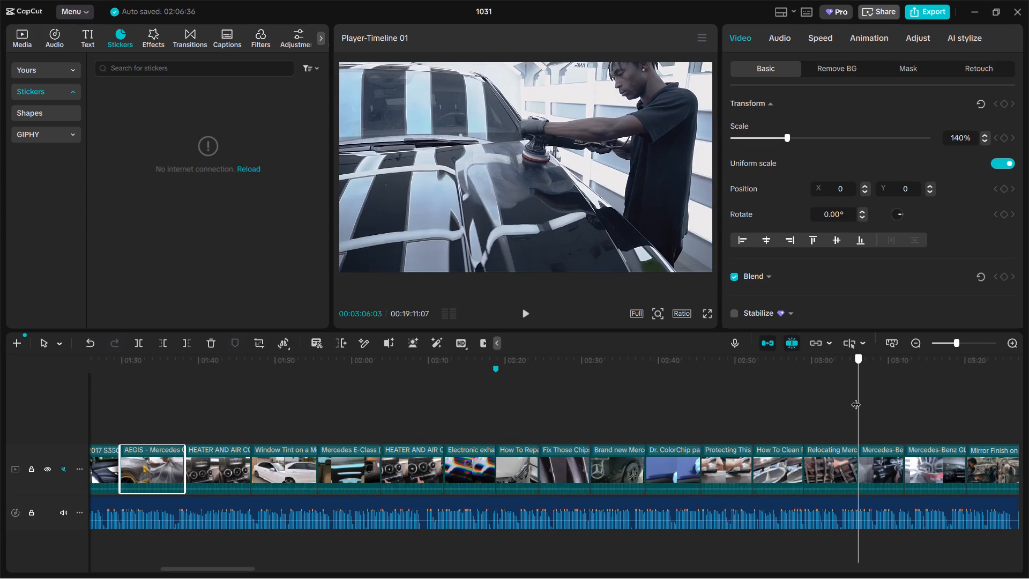
drag(856, 398, 996, 411)
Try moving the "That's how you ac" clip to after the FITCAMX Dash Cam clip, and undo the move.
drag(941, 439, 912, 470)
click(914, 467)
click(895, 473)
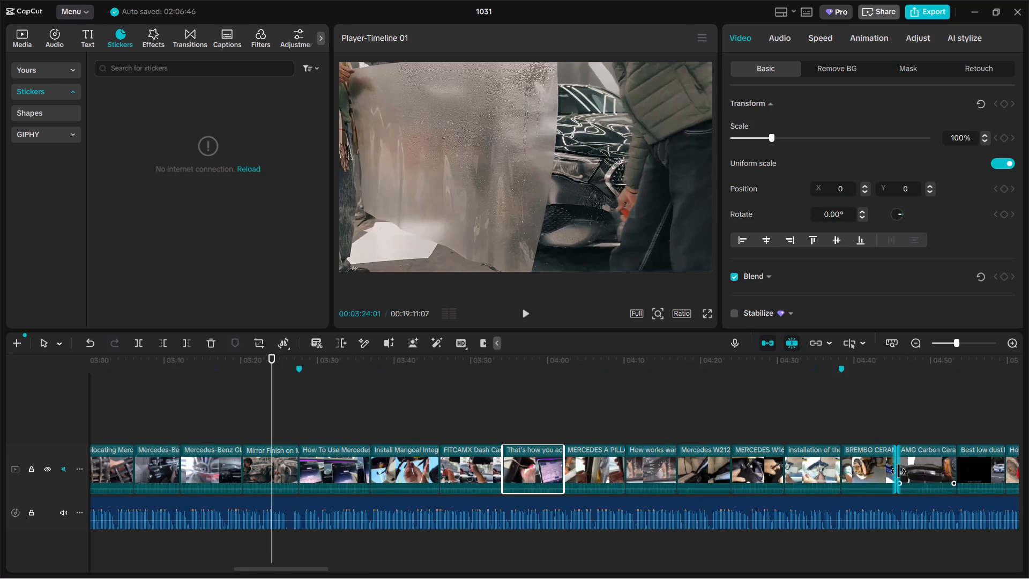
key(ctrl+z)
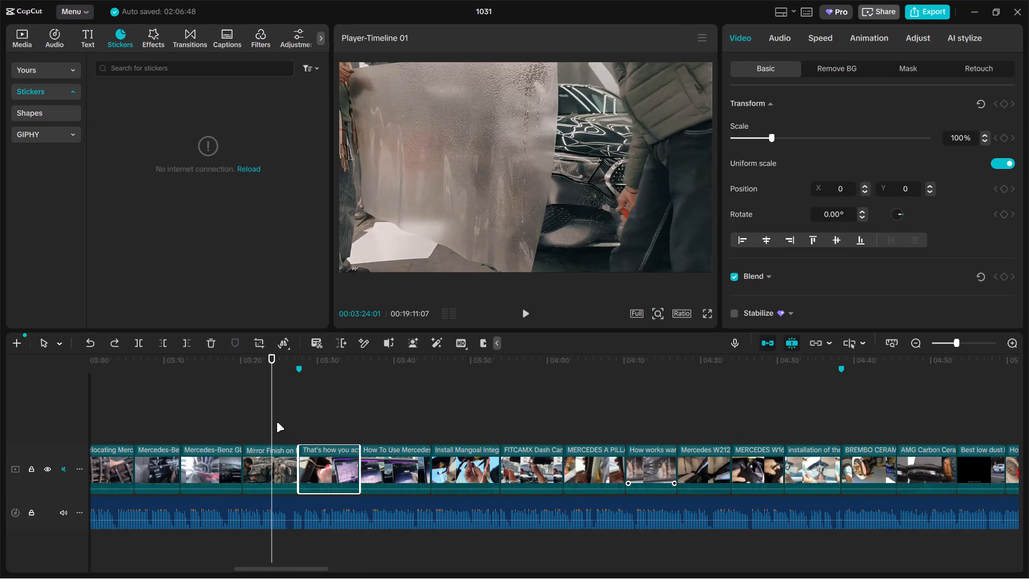
Review the clips from about 00:03:24 through the MERCEDES A PILLAR clip at about 00:04:07.
click(277, 422)
drag(276, 422, 513, 403)
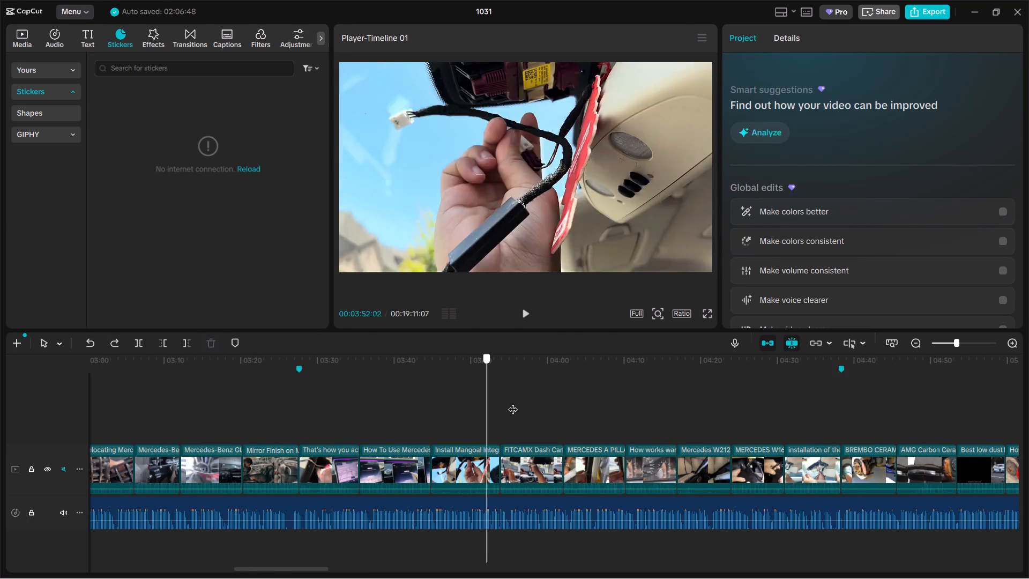
drag(513, 403, 603, 400)
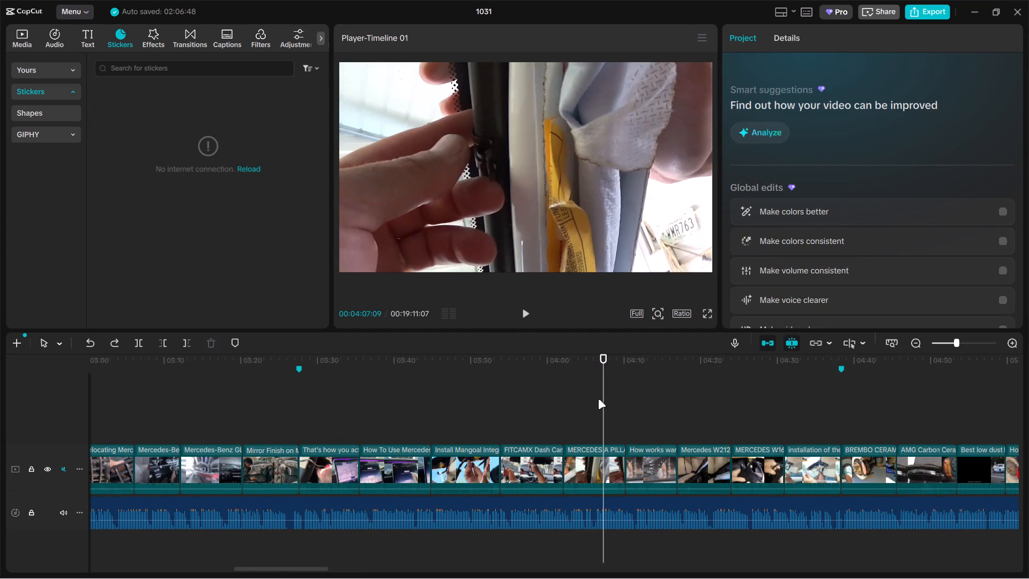
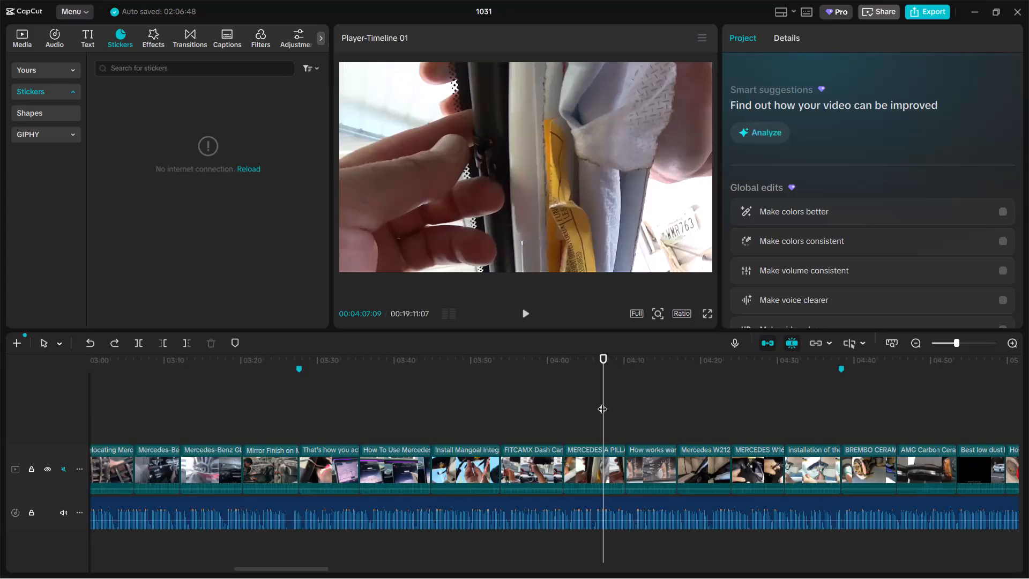
Scale the "installation of the" clip at about 00:04:36 to 153% to push the HOLROADX logo out of frame.
drag(602, 402, 653, 400)
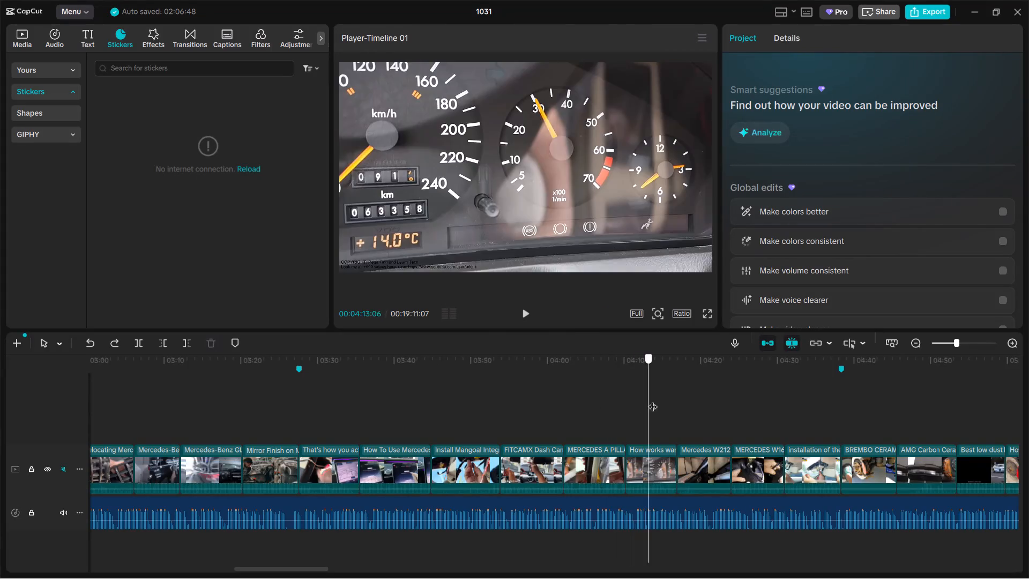
drag(653, 400, 860, 414)
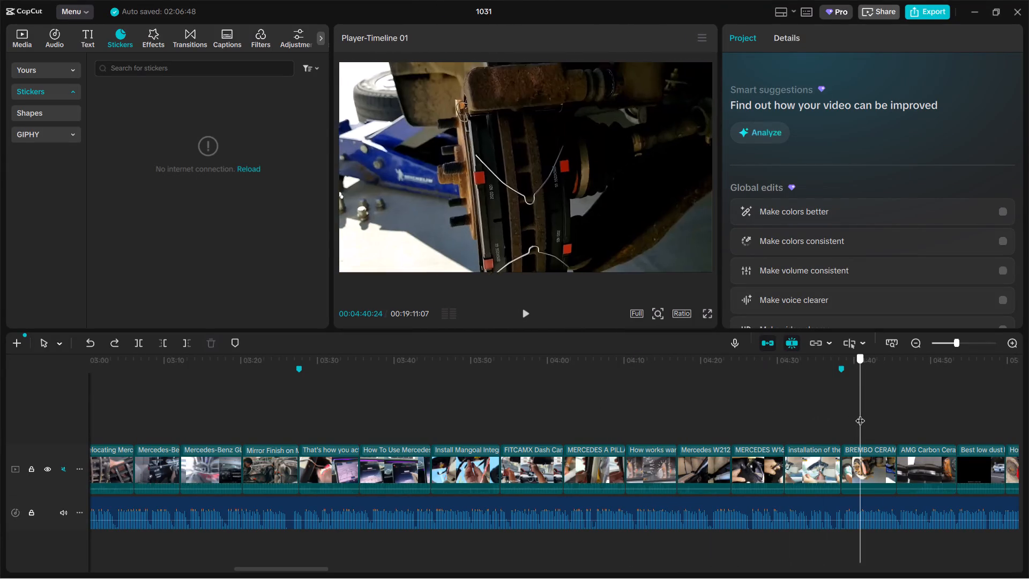
drag(860, 414, 824, 415)
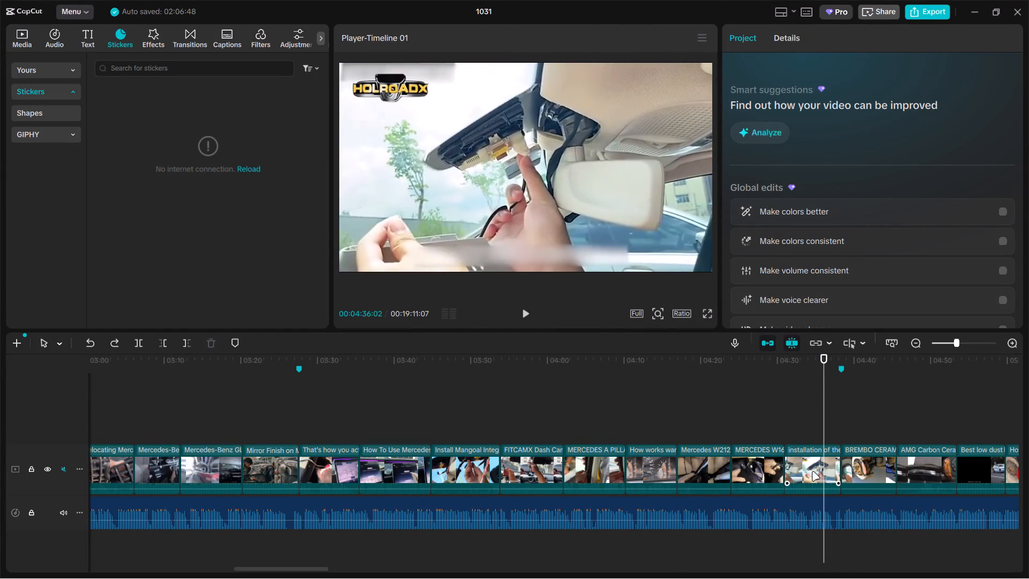
click(812, 472)
drag(775, 137, 784, 135)
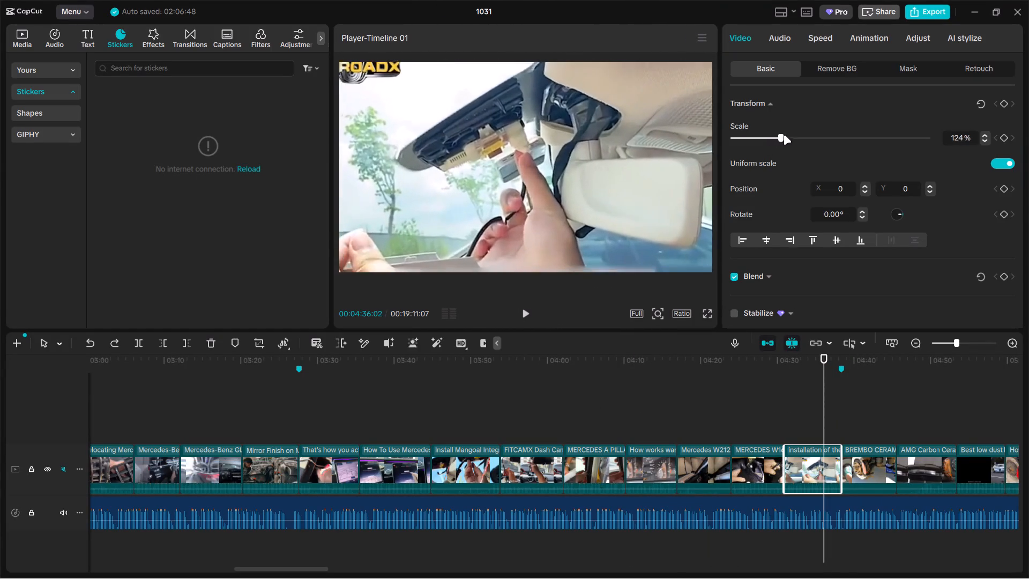
drag(784, 135, 792, 133)
Scale the "Dorman How" clip at about 00:05:35 to 133% to push its bottom caption out of frame.
click(622, 408)
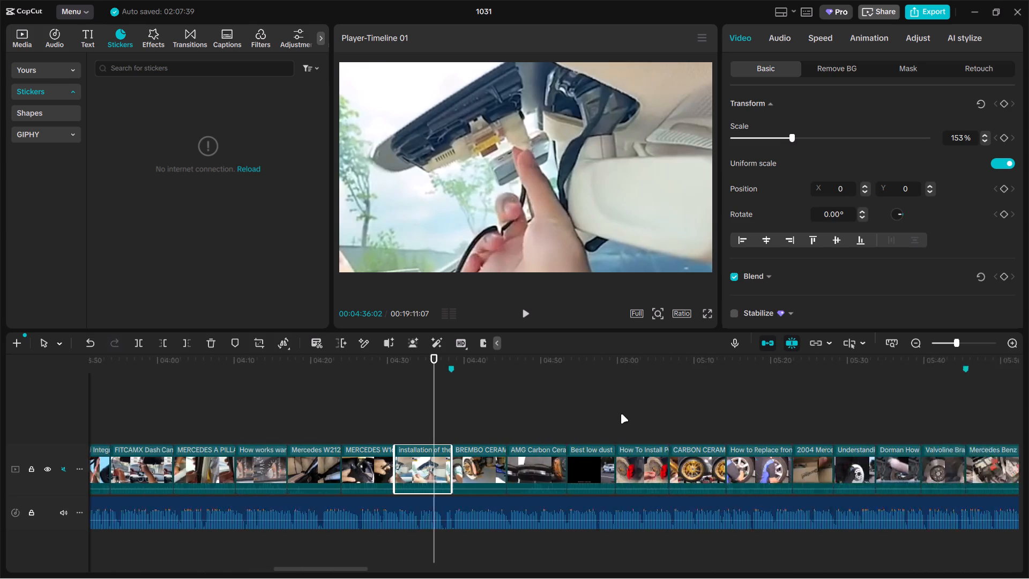
drag(237, 418, 331, 406)
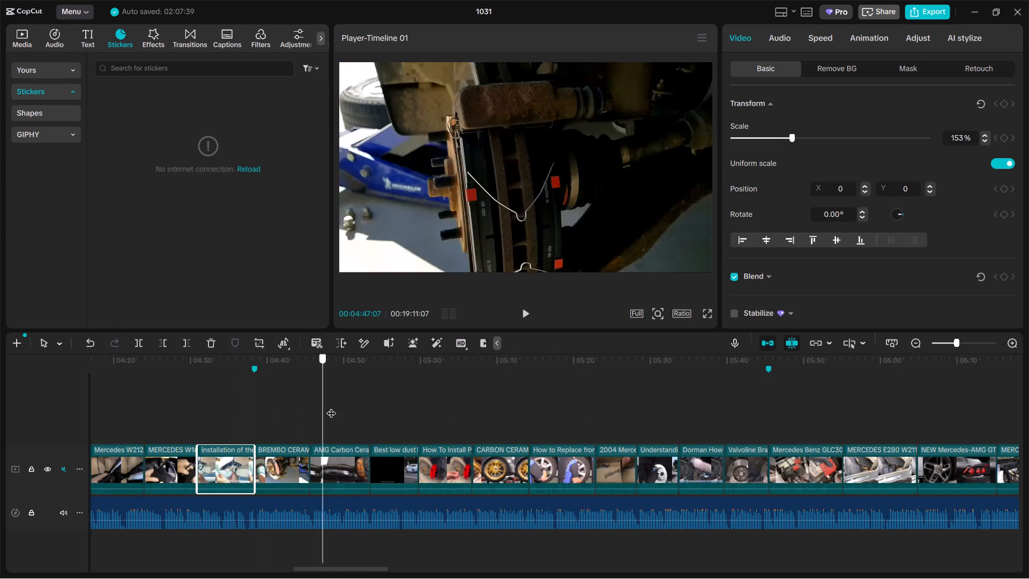
drag(331, 406, 568, 400)
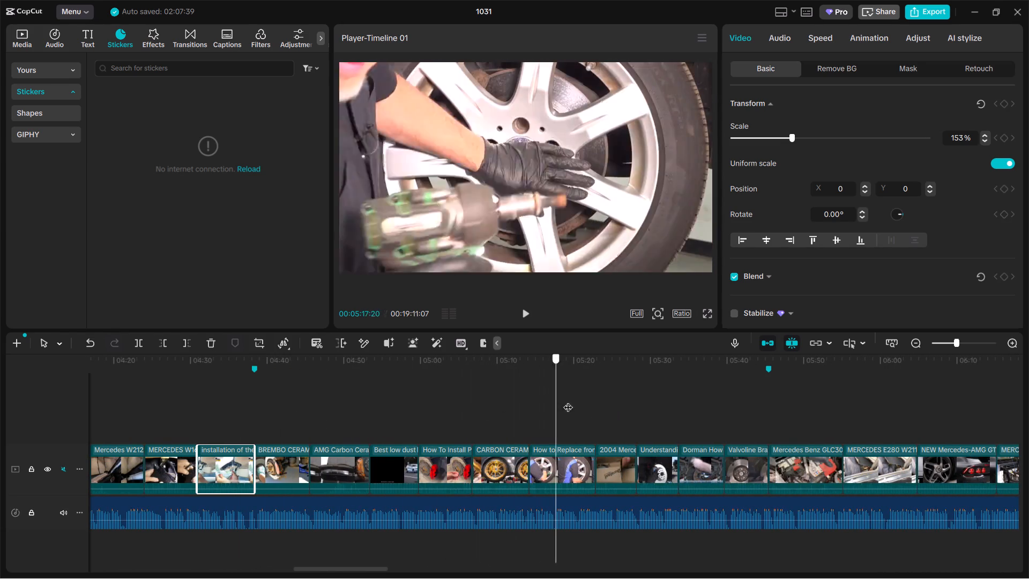
drag(568, 400, 736, 409)
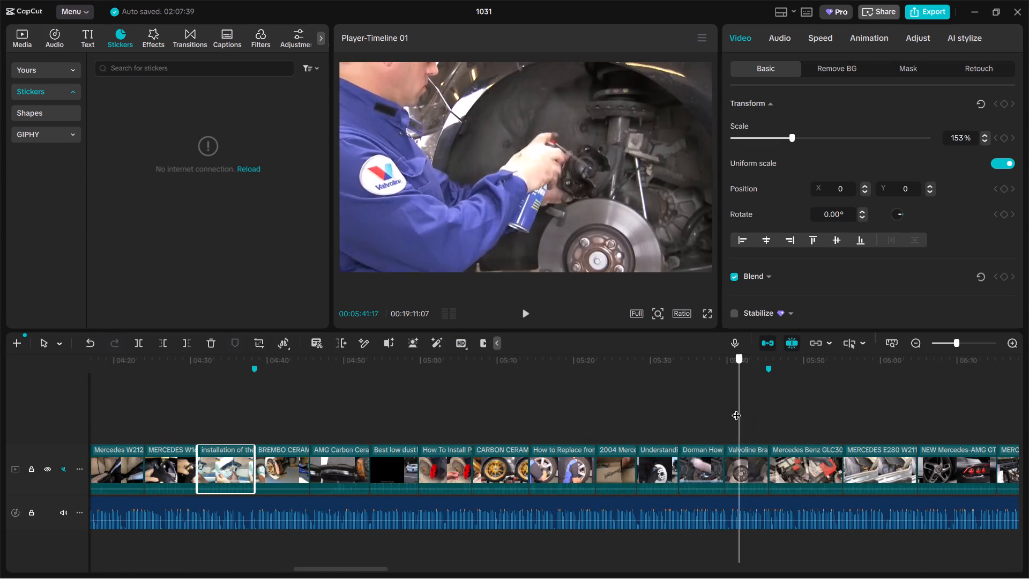
drag(736, 409, 694, 409)
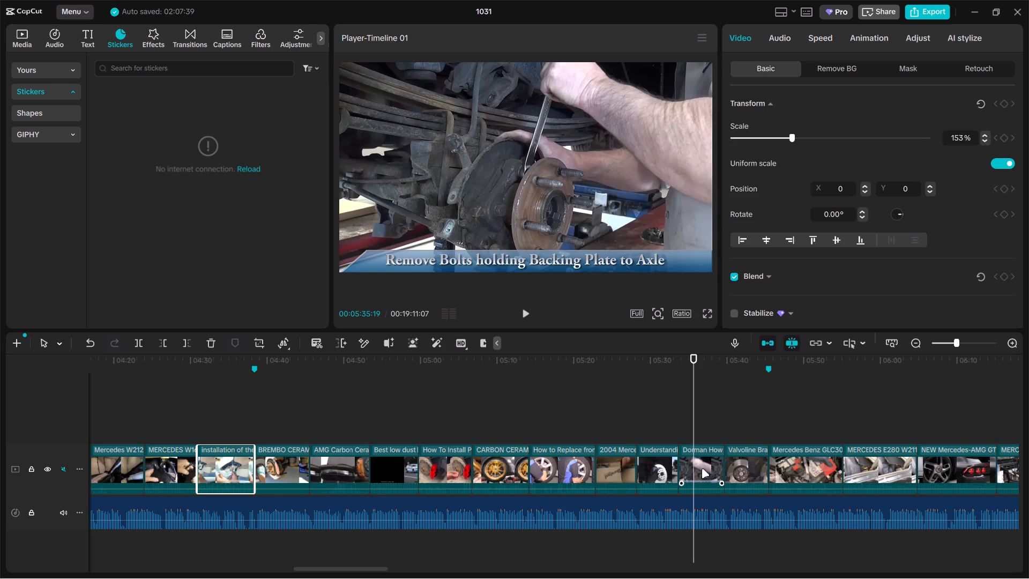
click(702, 469)
drag(776, 137, 785, 137)
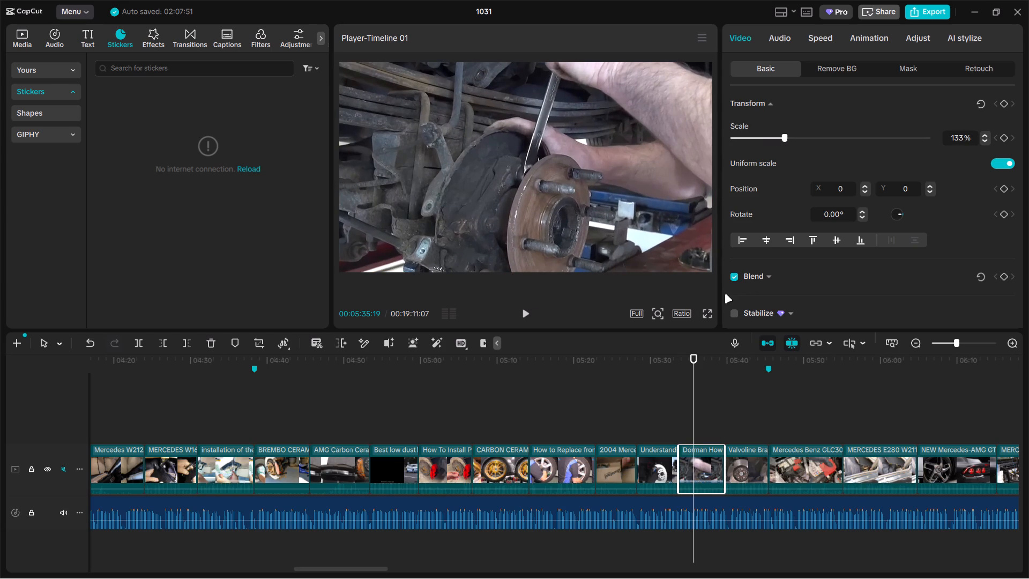
Review the clips following the Dorman clip, from about 00:05:35 to 00:07:14, for leftover watermarks and captions.
drag(657, 409, 376, 425)
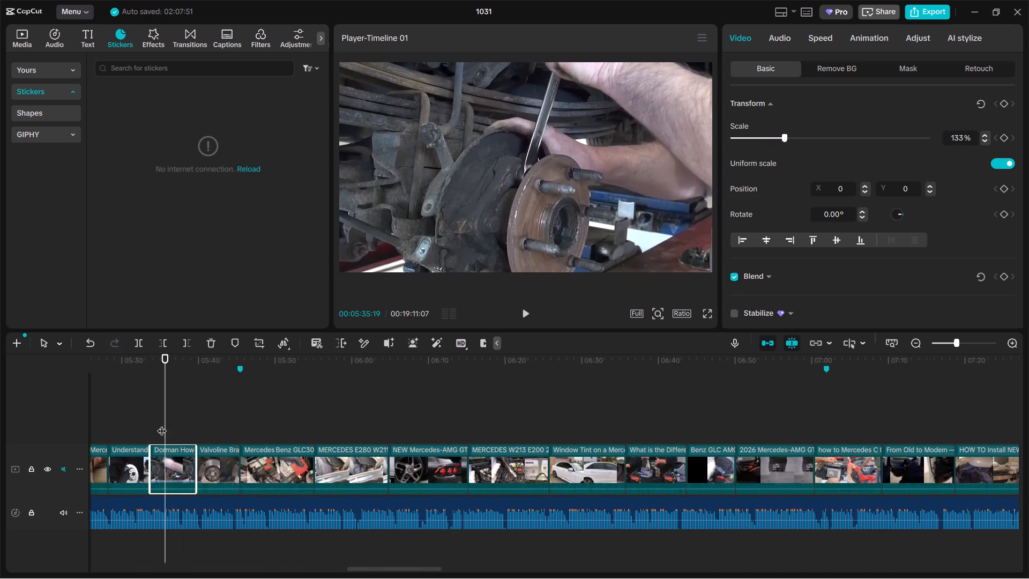
drag(162, 424, 489, 411)
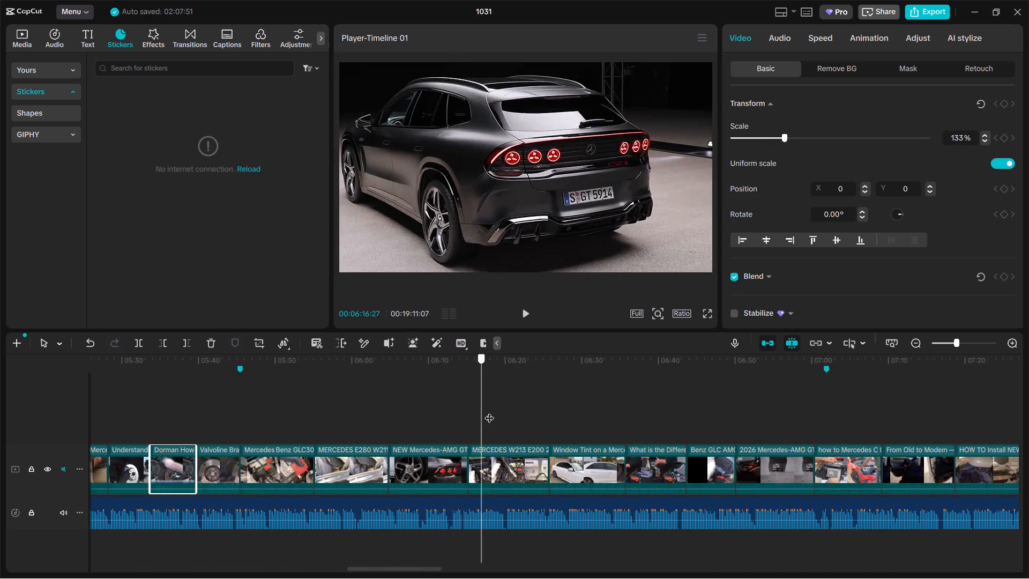
drag(489, 411, 808, 418)
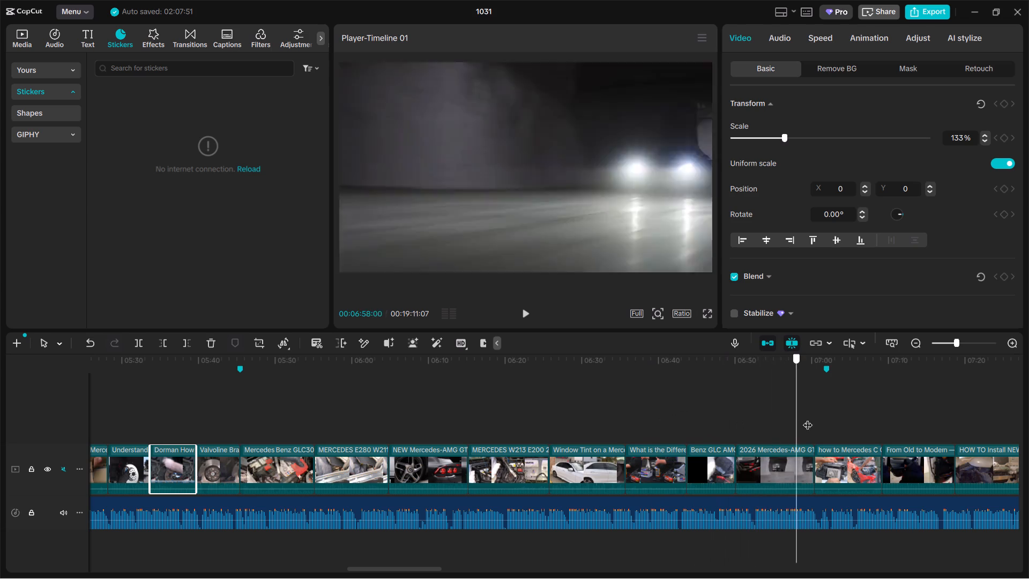
drag(808, 418, 924, 430)
drag(825, 466, 812, 457)
click(448, 425)
drag(448, 425, 521, 415)
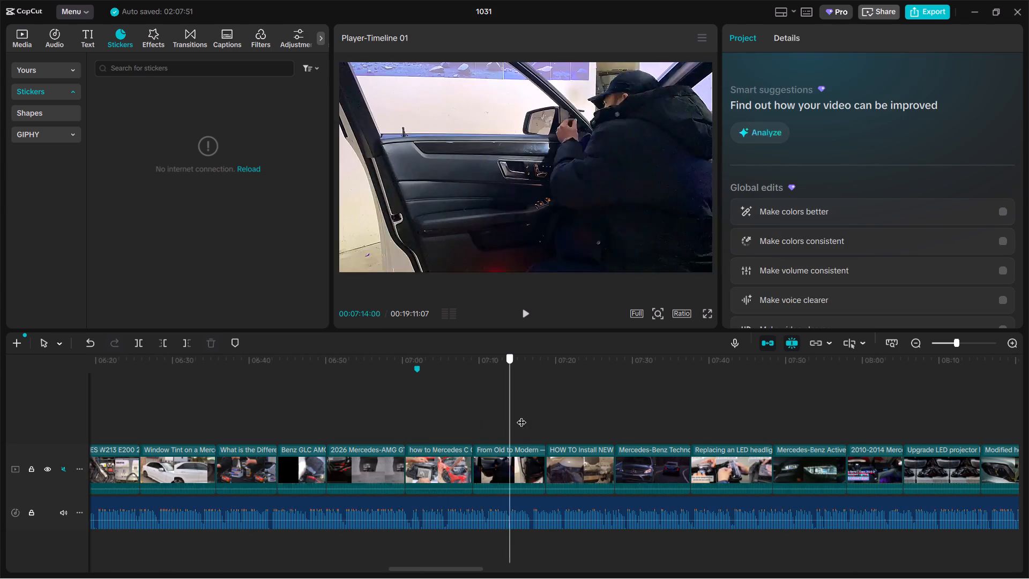
Scale the "Replacing an LED headlig" clip to 176% and shift it down to Y -262 to hide its caption.
drag(521, 415, 800, 415)
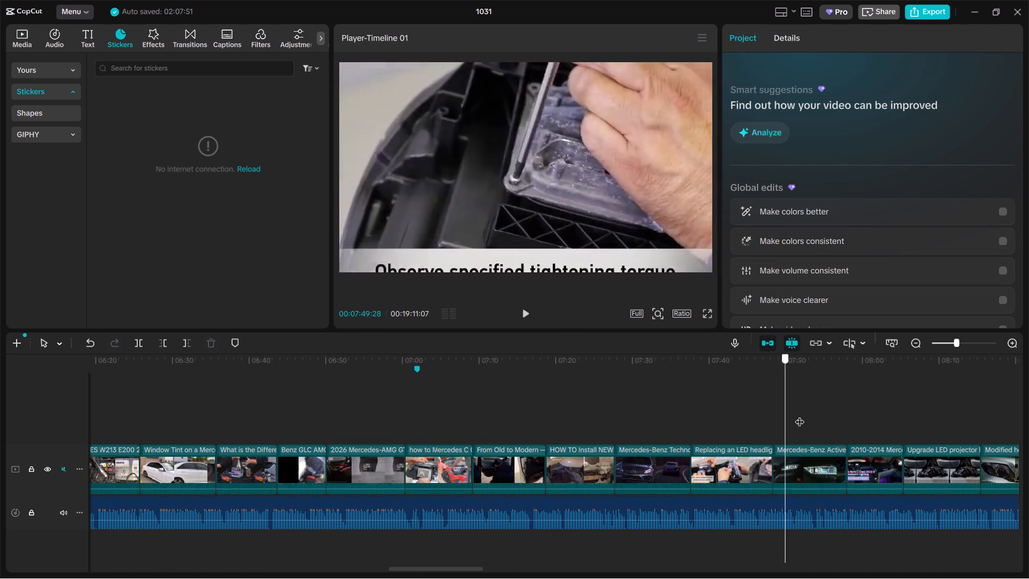
drag(800, 415, 768, 417)
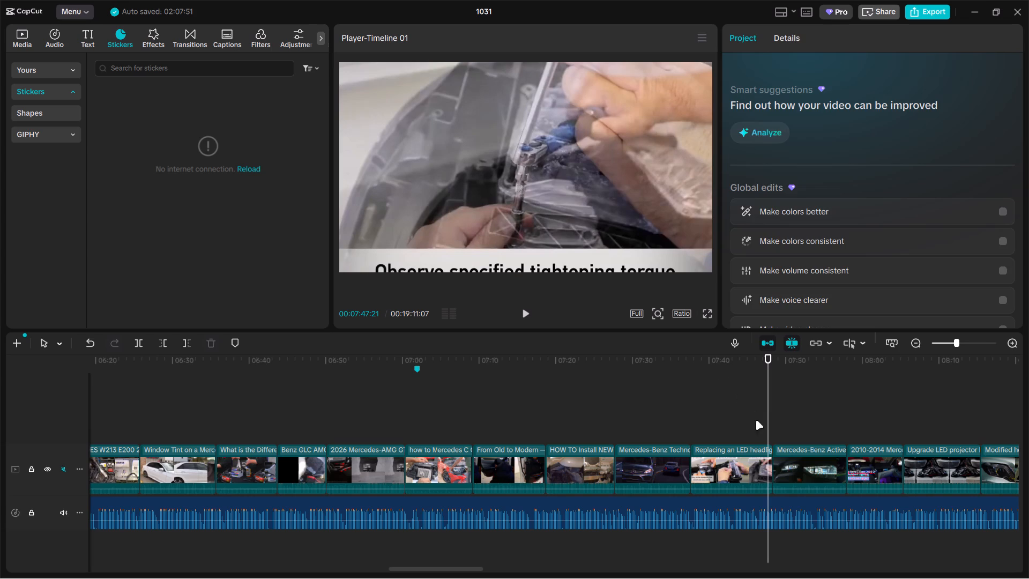
click(749, 457)
drag(792, 135, 801, 133)
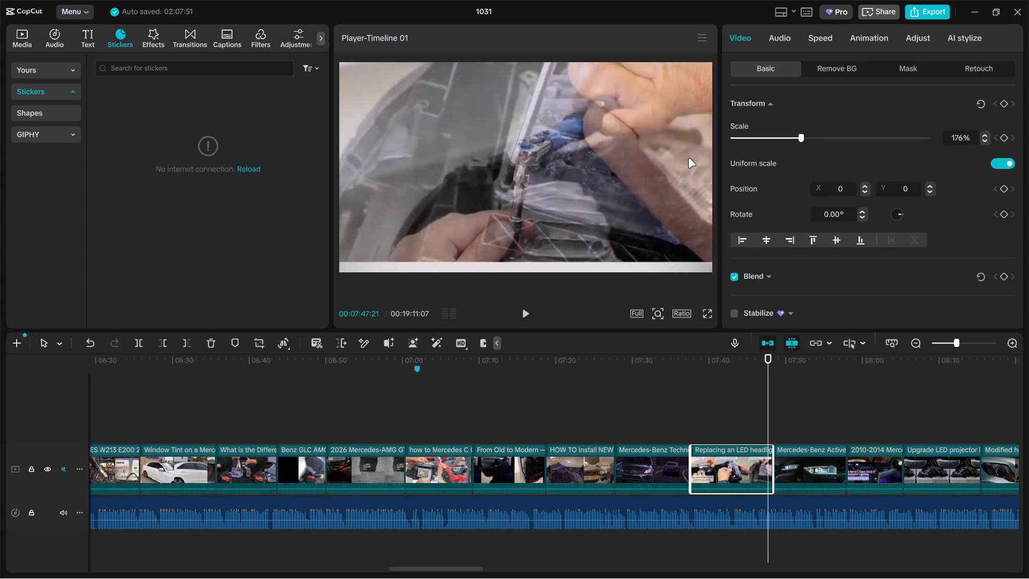
drag(651, 160, 651, 207)
click(577, 199)
click(589, 210)
drag(589, 190, 592, 221)
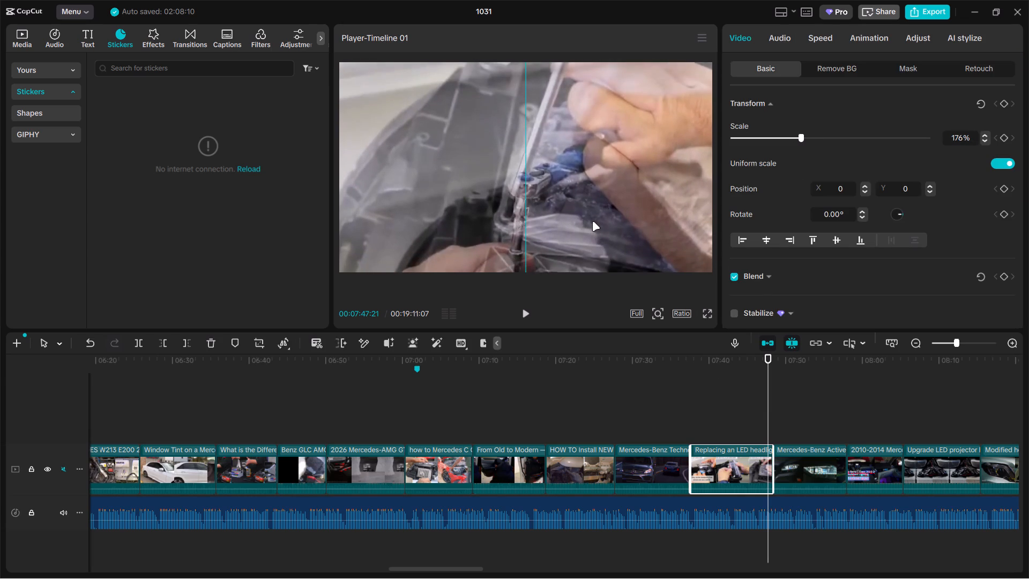
drag(592, 221, 588, 216)
Scale the "How to Connect Yo" clip at about 00:08:57 to 127% to push the Bud Small Motorcars logo out of frame.
drag(685, 422, 679, 427)
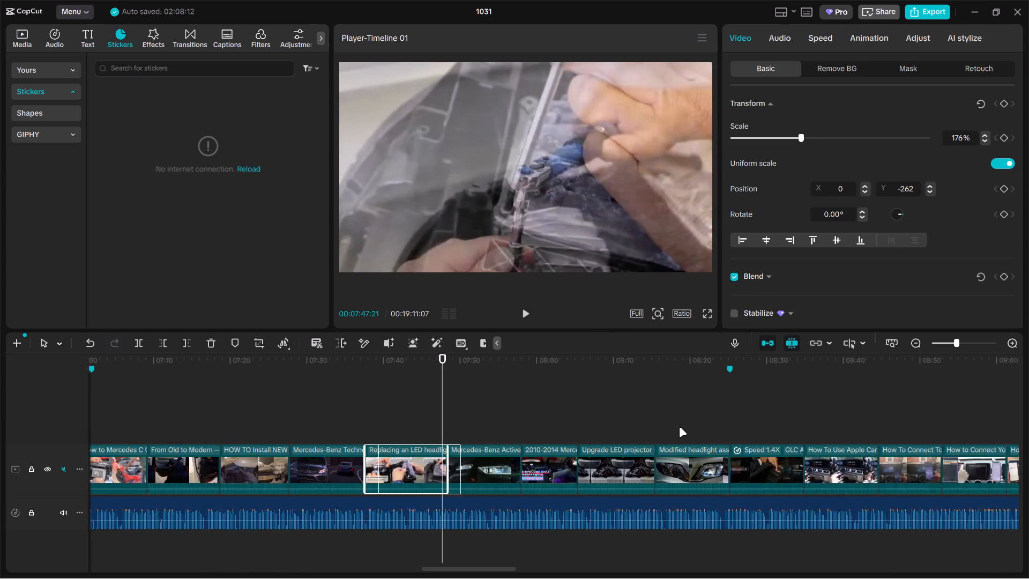
drag(679, 427, 630, 427)
drag(222, 405, 300, 395)
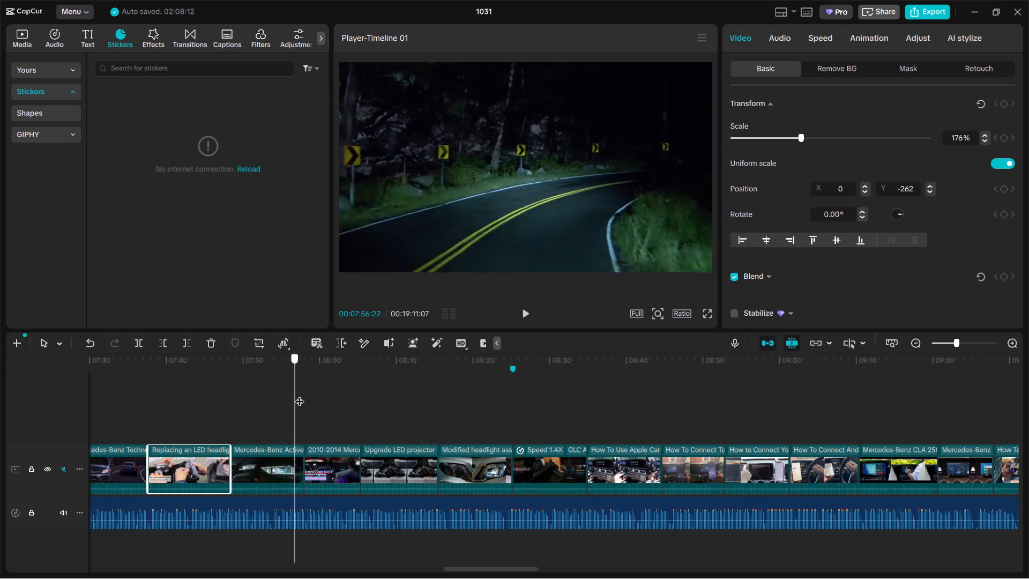
drag(300, 395, 602, 386)
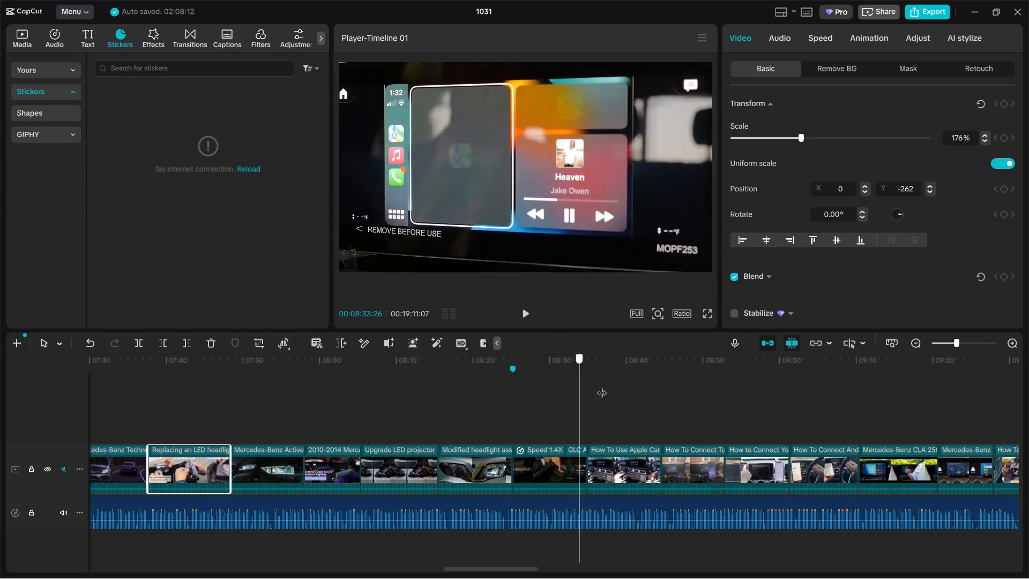
drag(602, 386, 718, 395)
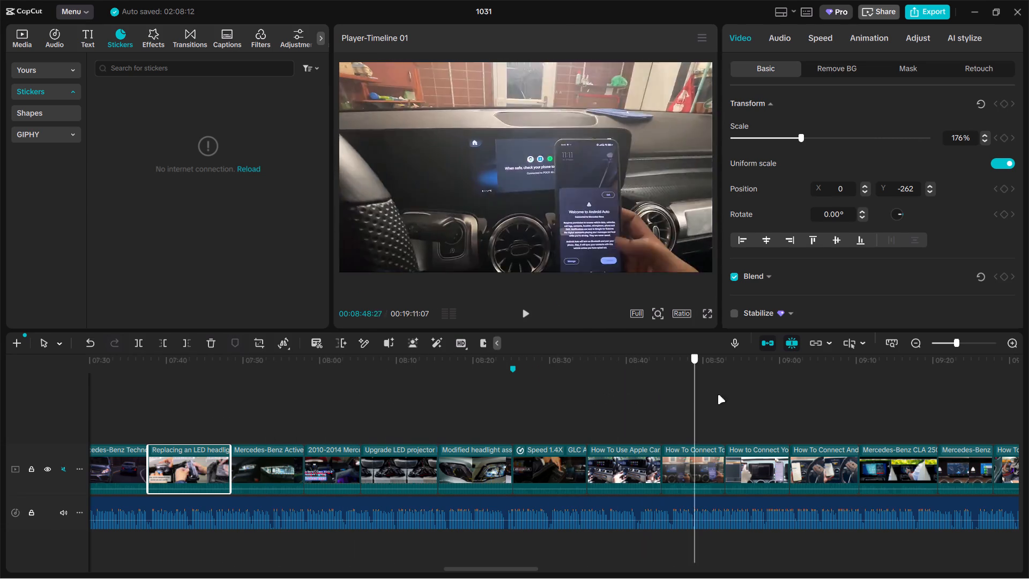
drag(718, 395, 757, 402)
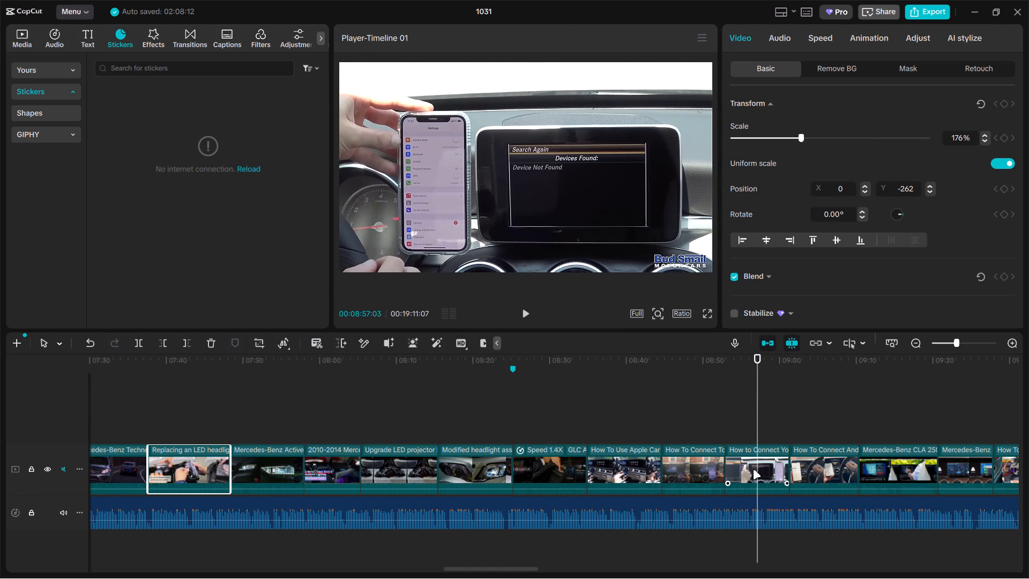
click(762, 479)
drag(770, 140, 780, 139)
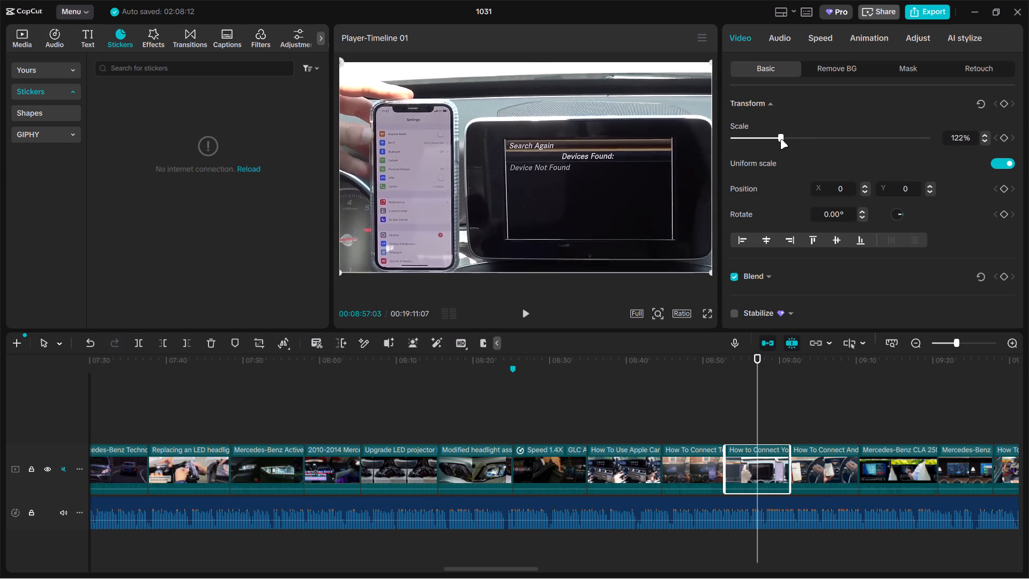
drag(780, 139, 781, 139)
Review the clips following the "How to Connect Yo" clip, from about 00:08:57 onward, for leftover watermarks.
drag(682, 386, 504, 428)
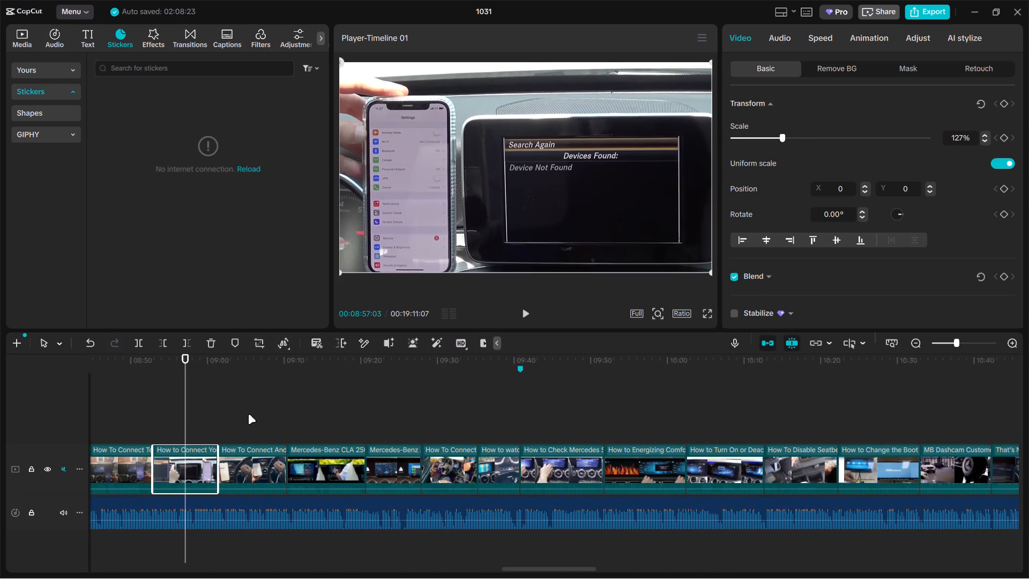
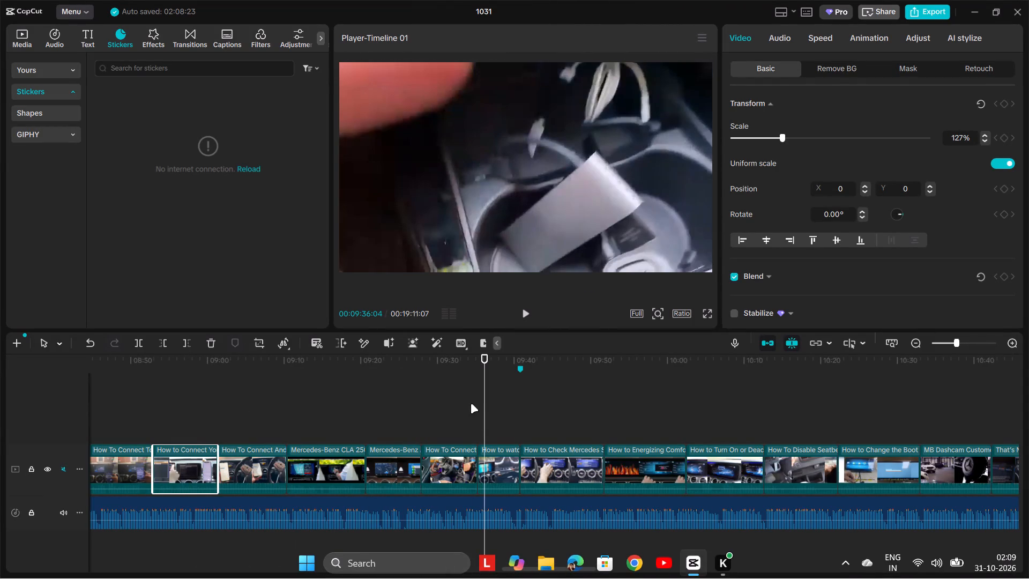
Review the clips from about 00:09:36 to 00:10:55 for leftover watermarks and captions.
drag(485, 400, 721, 405)
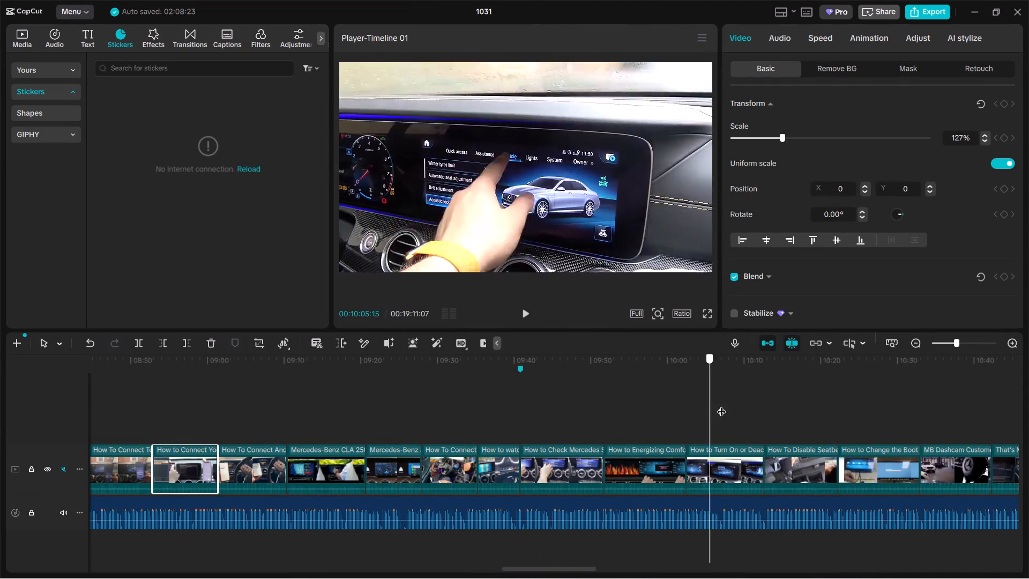
drag(721, 405, 954, 416)
drag(787, 487, 779, 493)
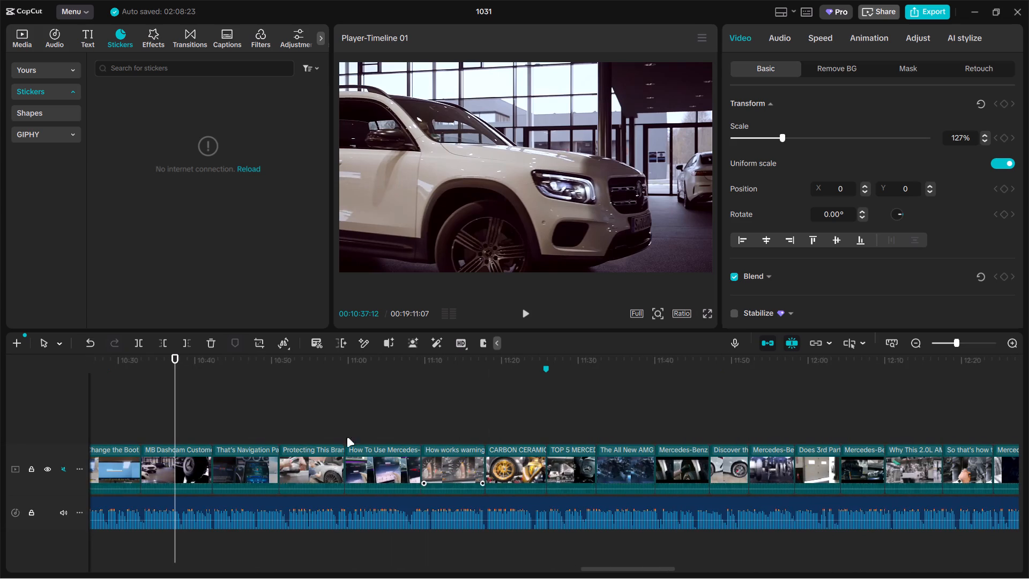
drag(175, 403, 314, 389)
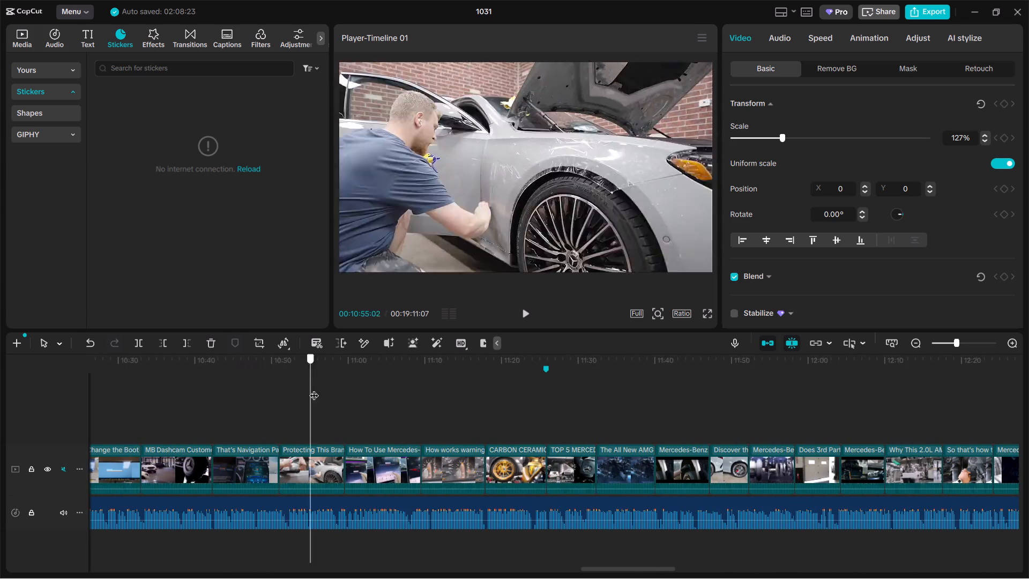
drag(314, 389, 196, 388)
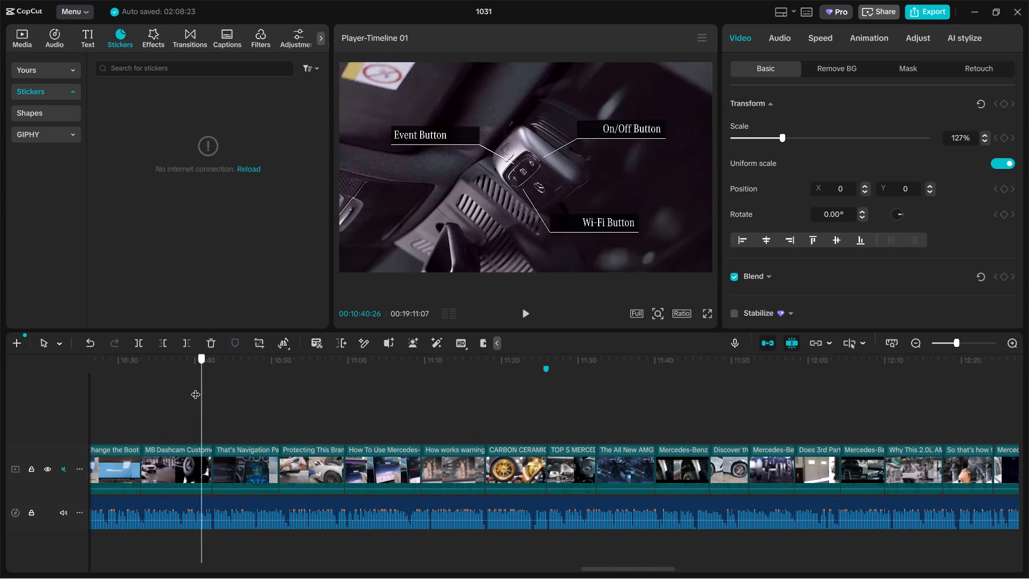
drag(196, 388, 212, 378)
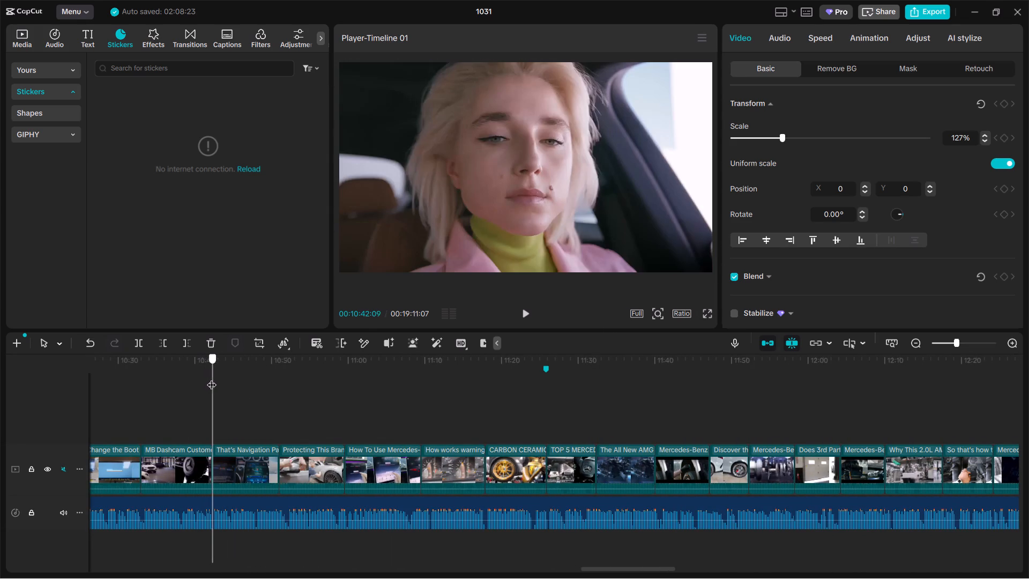
drag(212, 378, 194, 366)
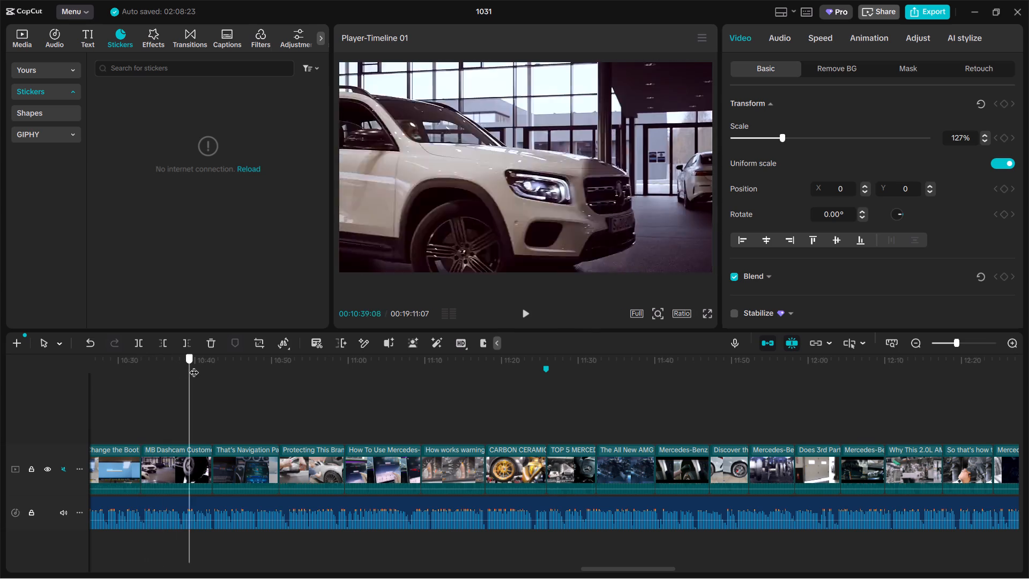
drag(194, 366, 268, 369)
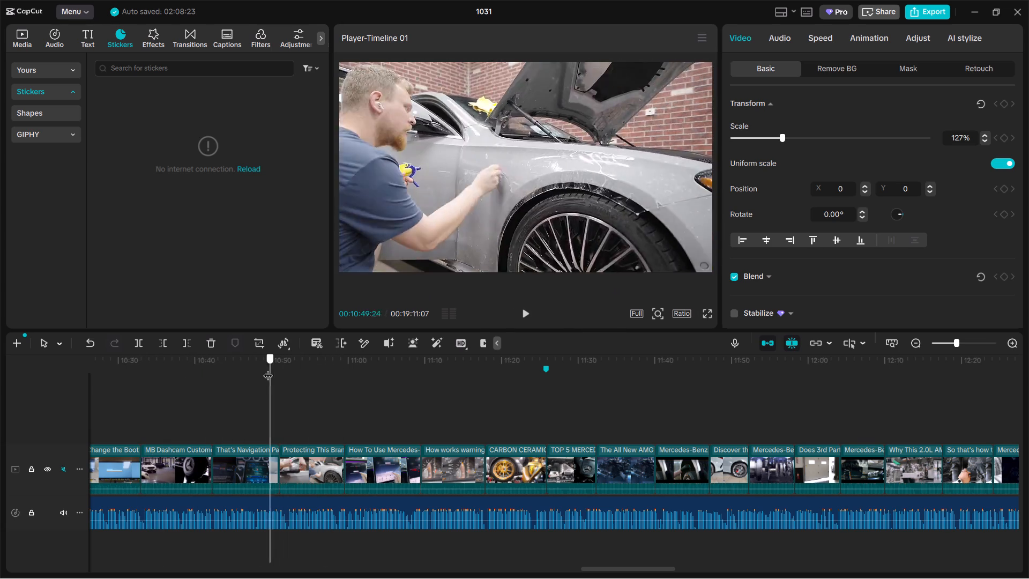
Trim the end of the "That's Navigation" clip back to 00:10:49:29, removing its last shot of the white cars.
drag(268, 369, 259, 359)
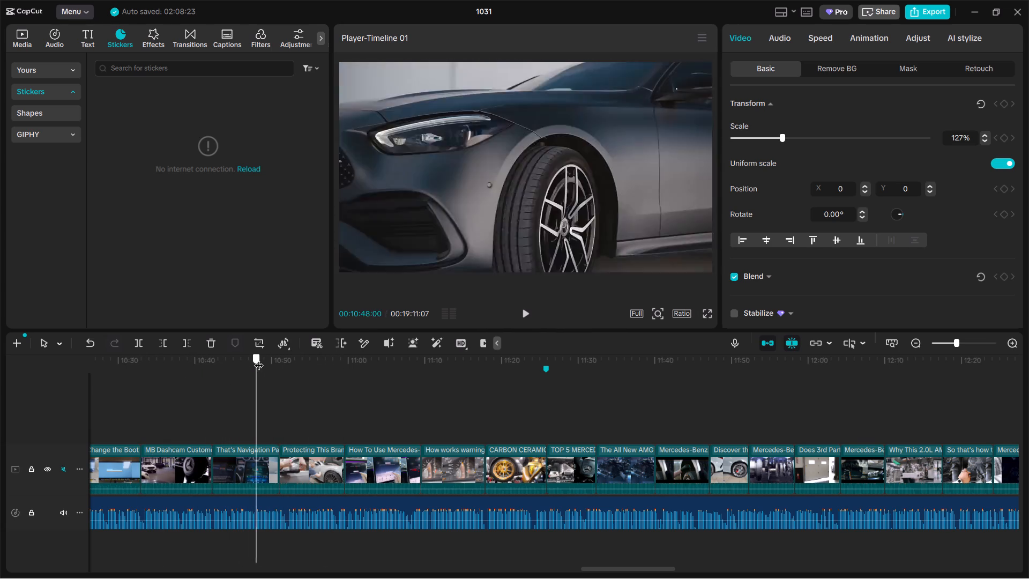
drag(259, 359, 268, 359)
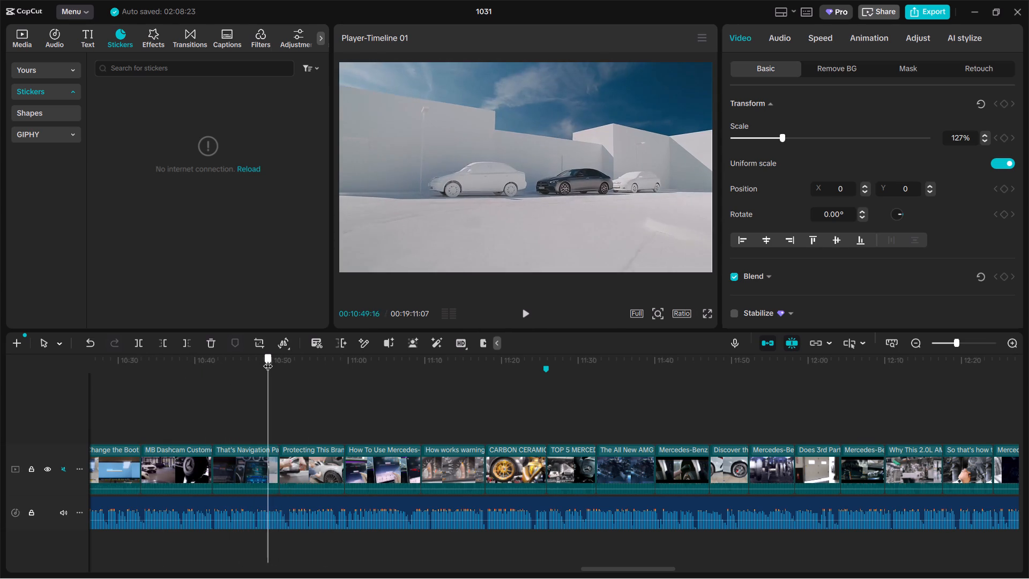
drag(268, 359, 271, 359)
click(253, 455)
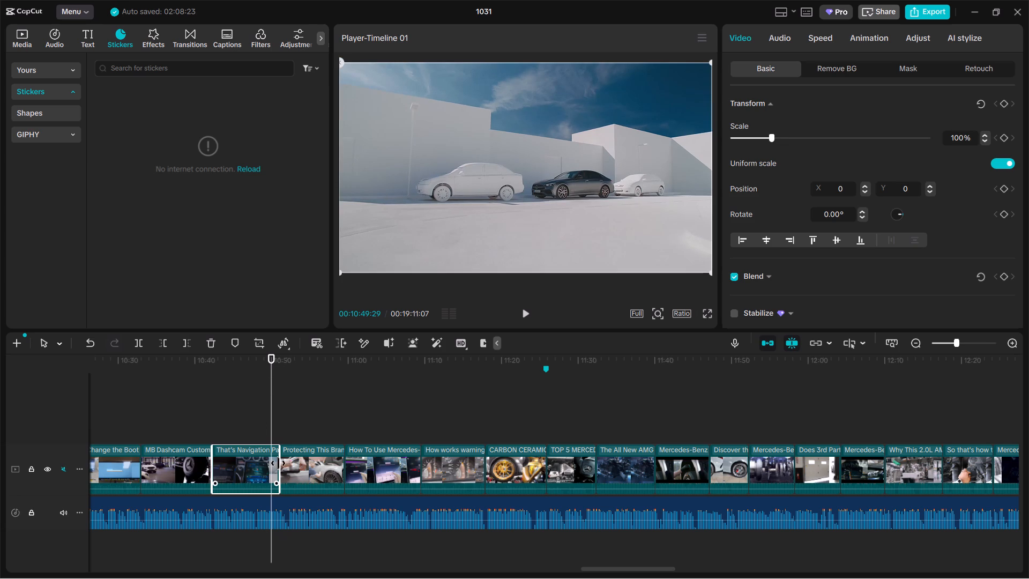
drag(278, 463, 269, 463)
click(260, 426)
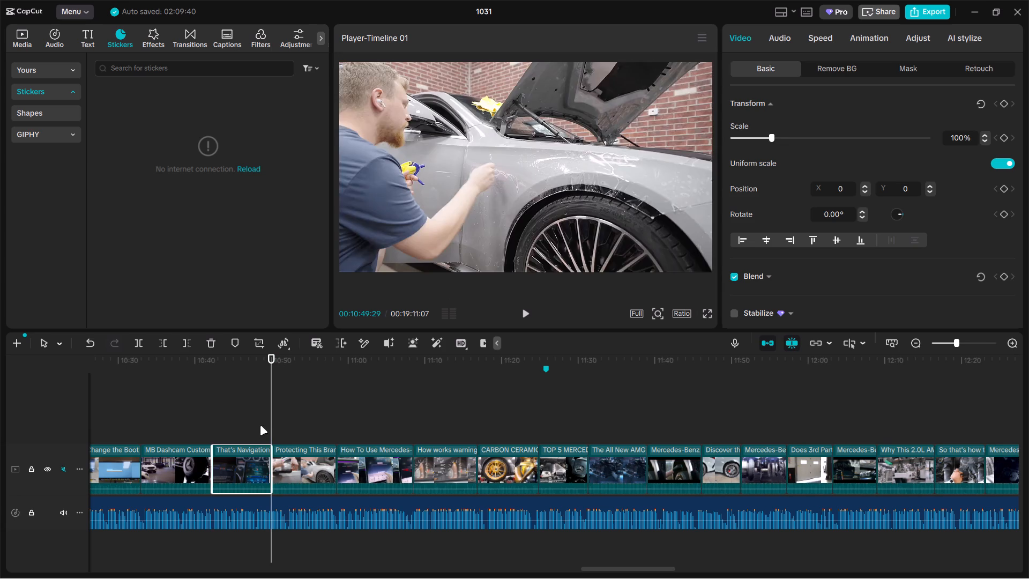
Extend the "How works warning" and "CARBON CERAMIC" clips slightly so the section ends on the marker at 00:11:25:24.
drag(260, 426, 282, 416)
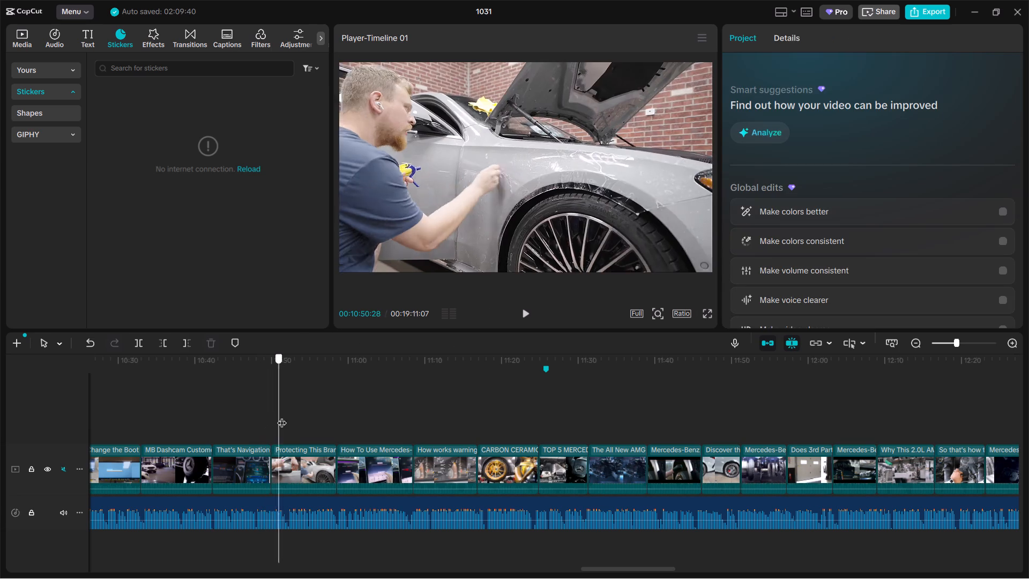
drag(282, 416, 285, 415)
click(441, 470)
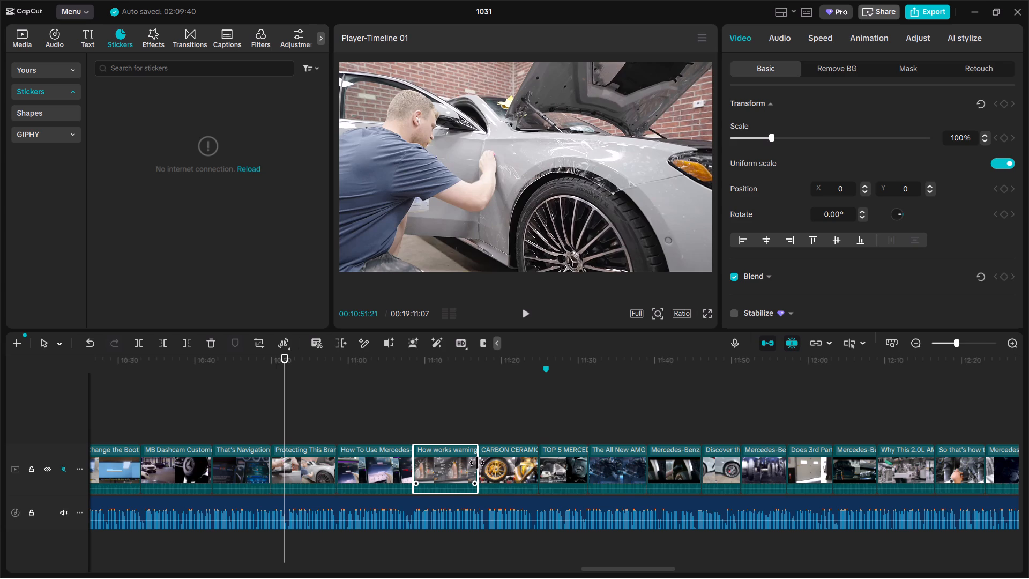
click(477, 463)
click(513, 466)
click(545, 465)
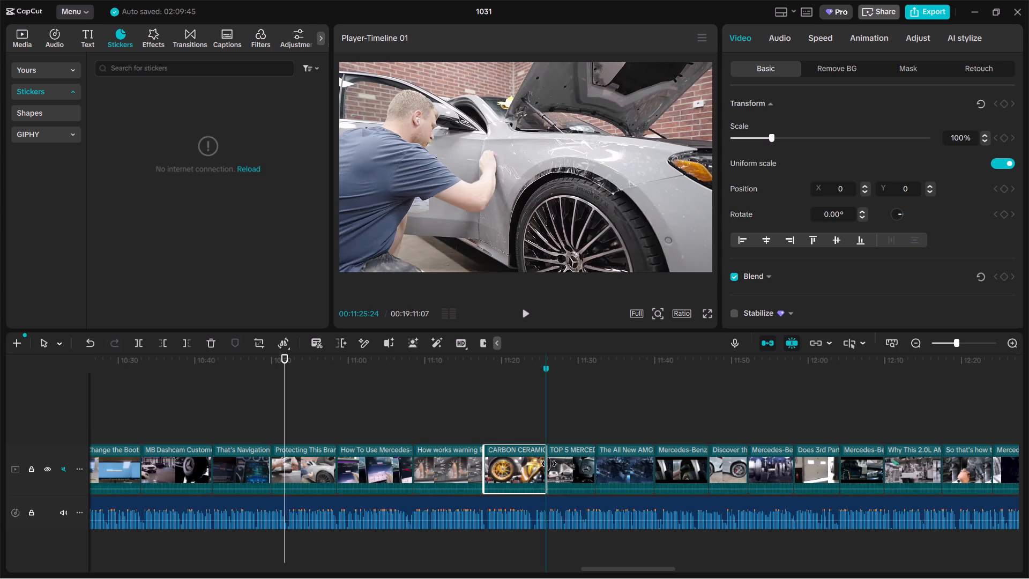
Check the clips up to the marker and scale the "TOP 5 MERCEDES" clip to 125% to push its caption out of frame.
click(459, 432)
drag(459, 431, 433, 426)
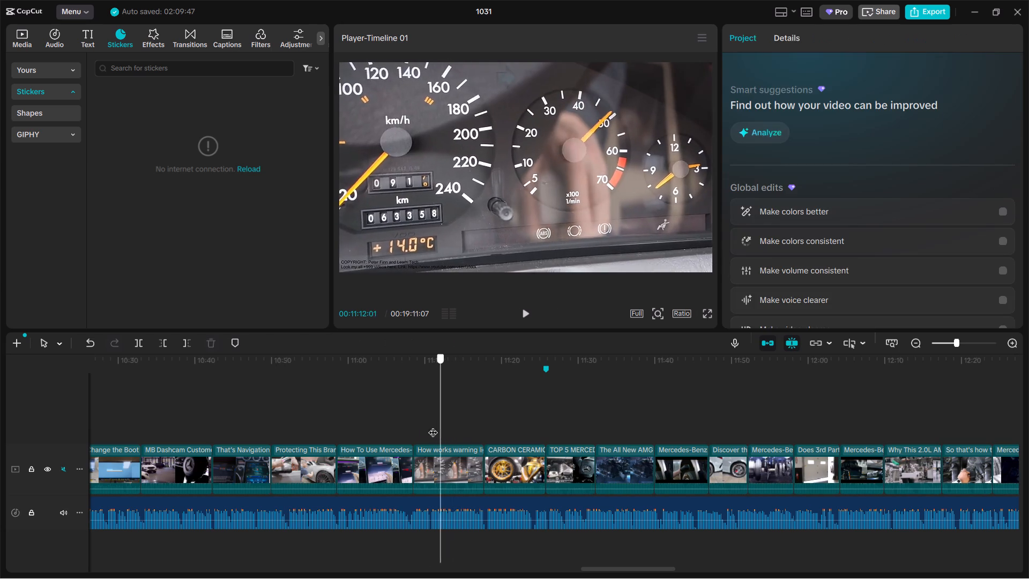
drag(433, 426, 436, 421)
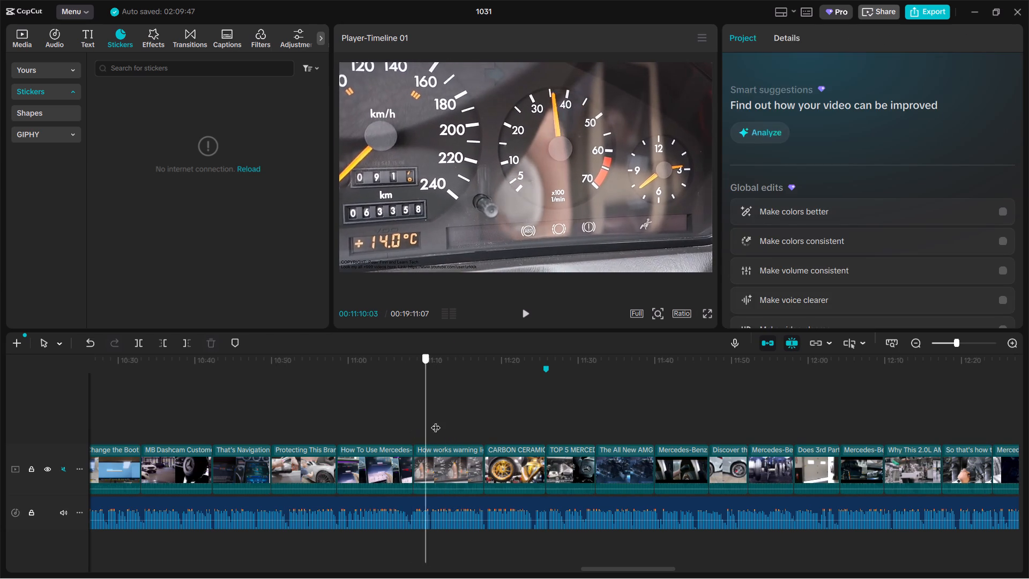
drag(436, 421, 535, 423)
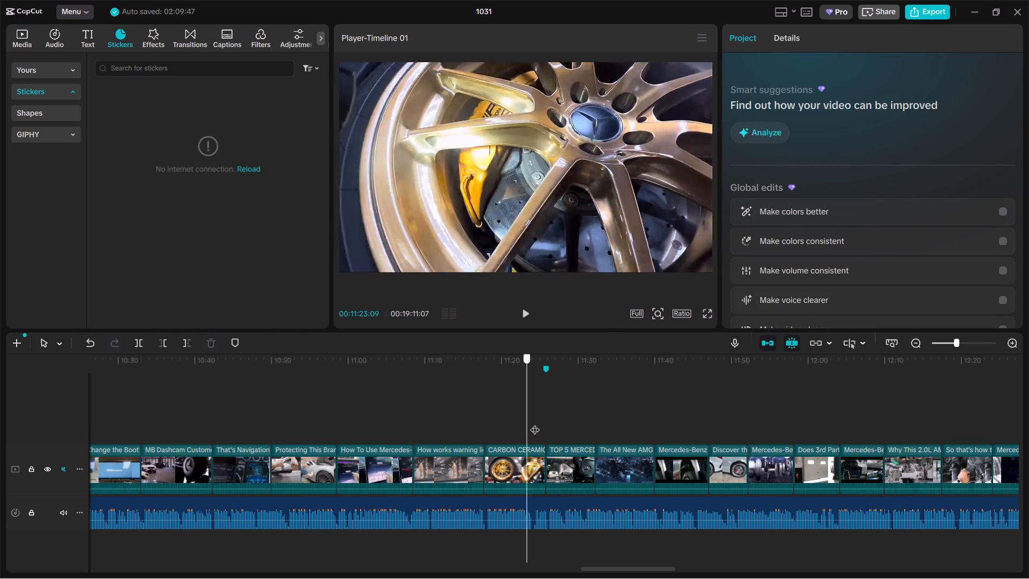
drag(535, 423, 555, 427)
click(565, 478)
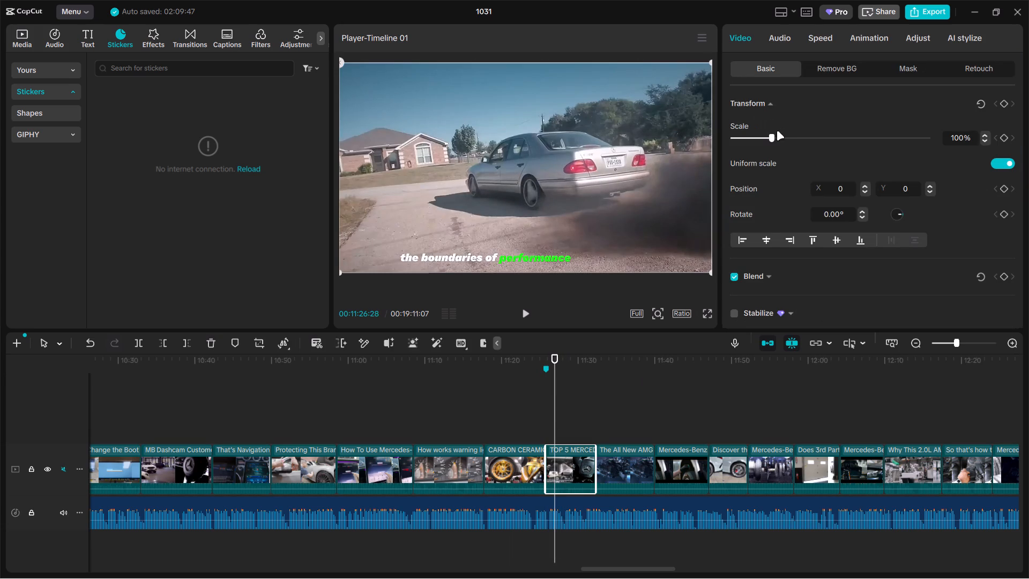
drag(775, 132, 781, 131)
Scale the "Discover th" clip at about 00:11:50 to 129% to push the Bud Smail Motorcars logo out of frame.
drag(578, 465, 573, 471)
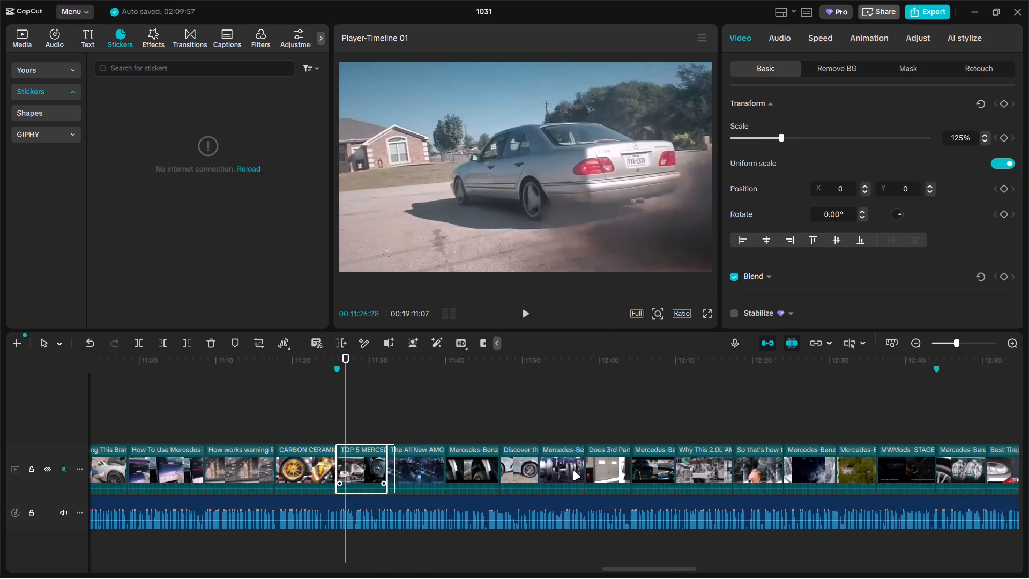
drag(573, 471, 331, 423)
click(148, 412)
drag(148, 412, 245, 399)
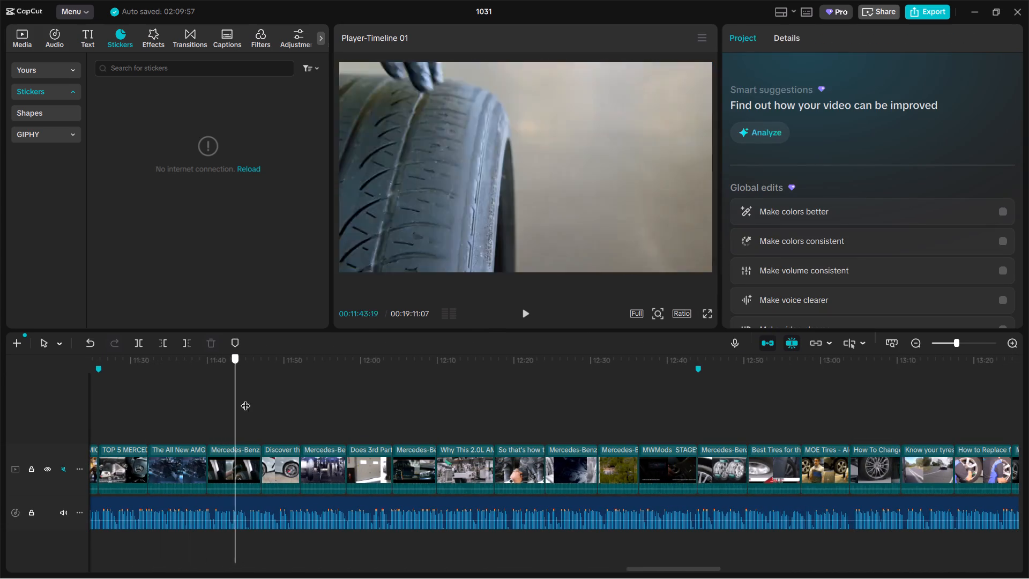
drag(245, 399, 285, 397)
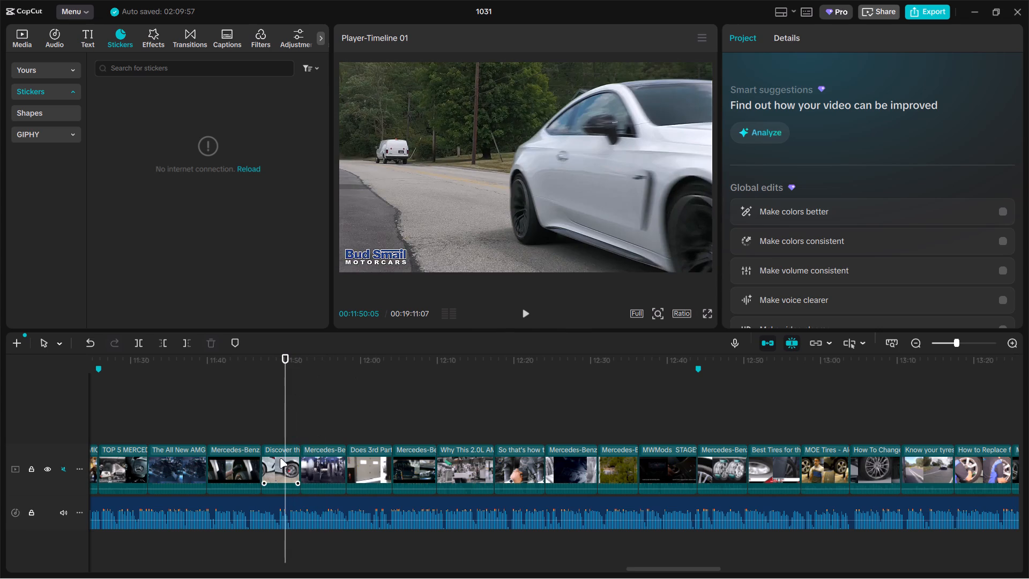
click(279, 458)
drag(776, 136, 781, 136)
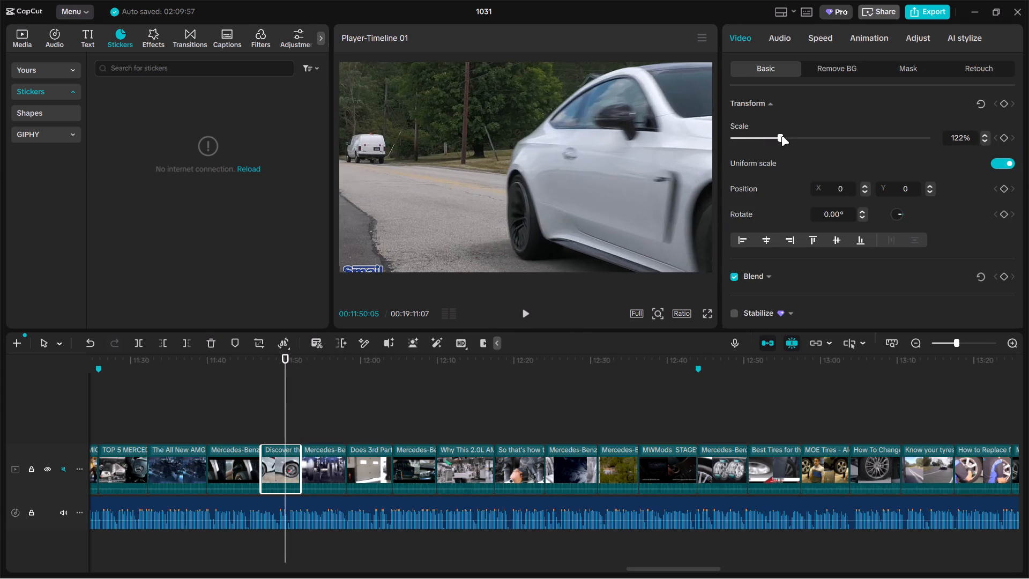
drag(781, 136, 783, 136)
Review the clips following the "Discover th" clip, from about 00:11:54 to 00:13:10, for leftover watermarks and captions.
drag(288, 401, 327, 395)
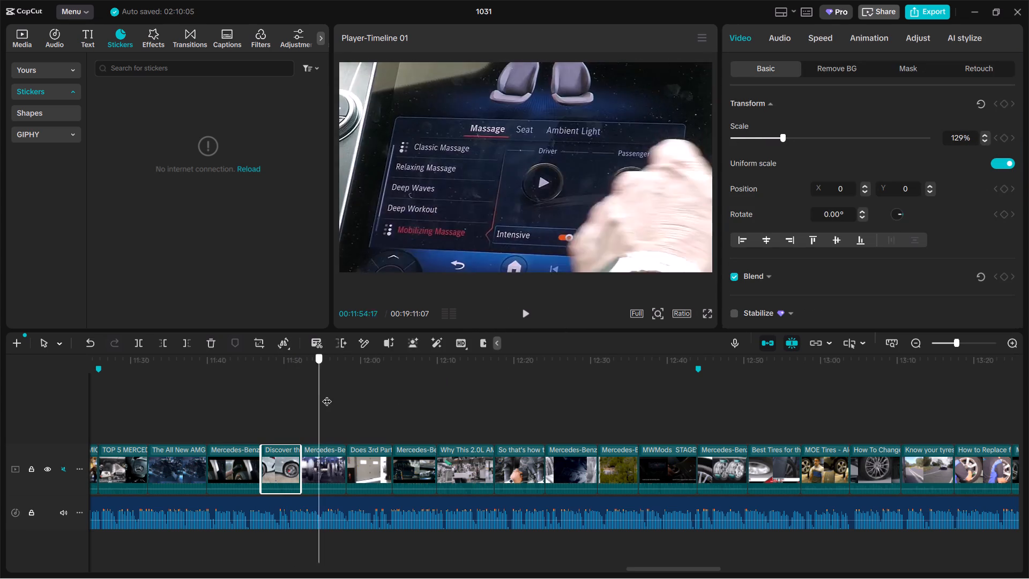
drag(327, 395, 601, 383)
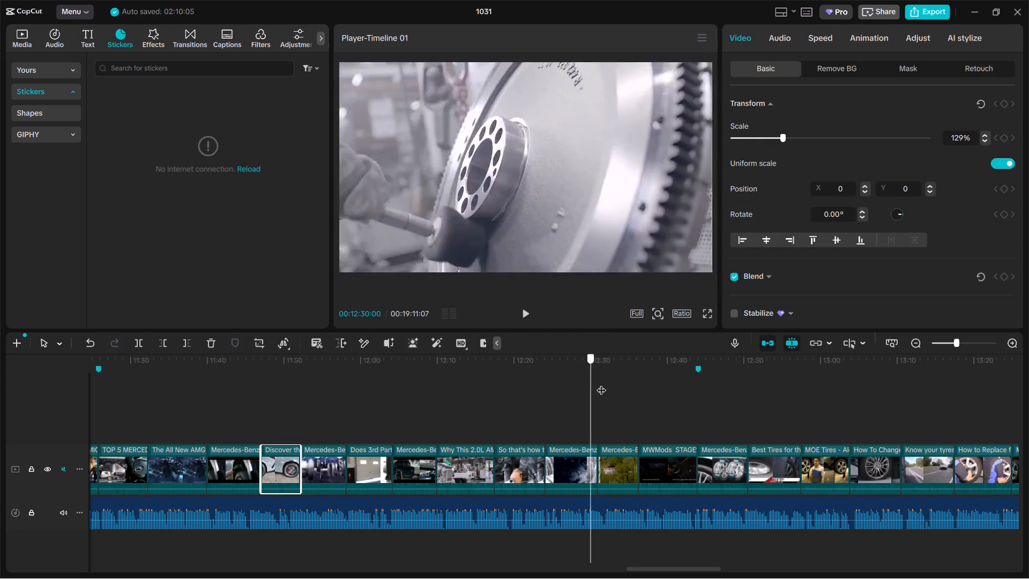
drag(601, 383, 794, 385)
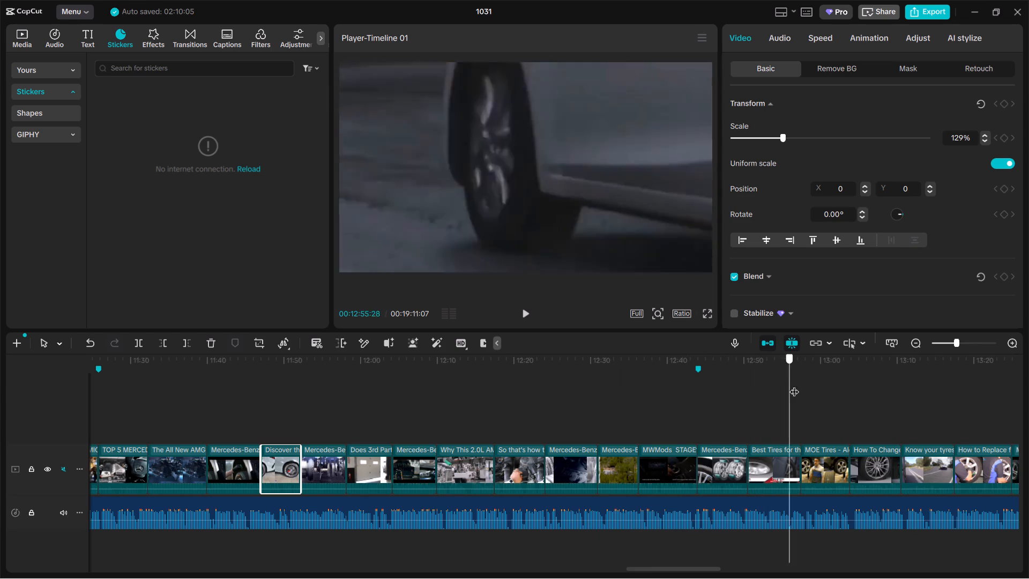
drag(794, 385, 837, 385)
drag(765, 416, 766, 418)
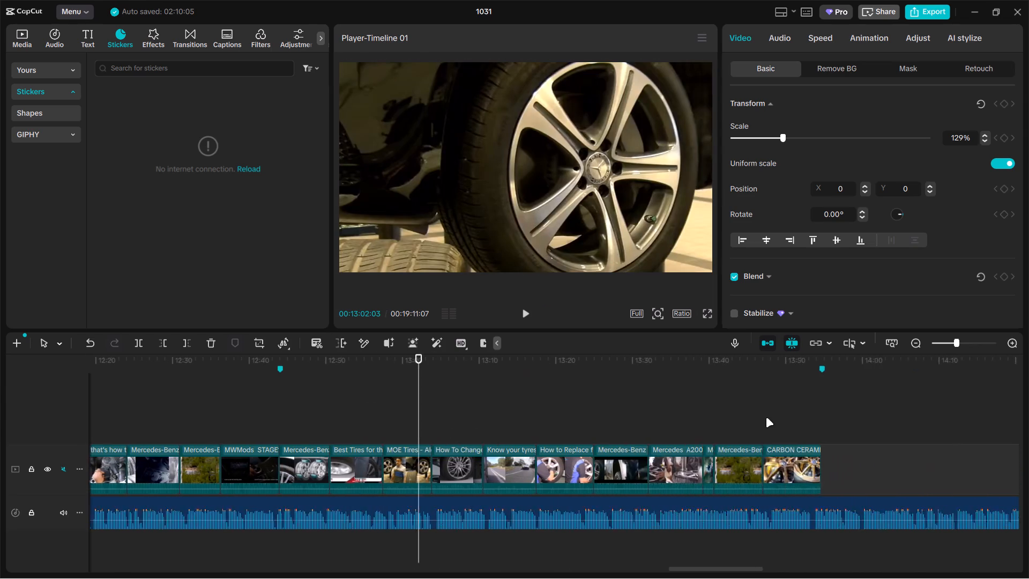
drag(766, 418, 757, 416)
drag(269, 410, 329, 405)
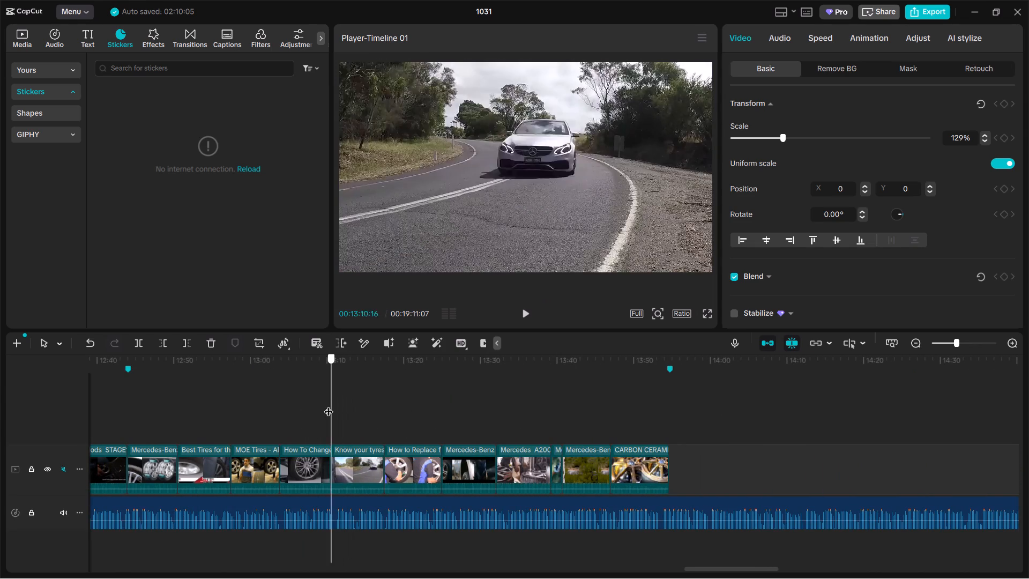
Enlarge the "How To Change" clip at about 00:13:05 to push its small bottom caption out of frame.
drag(329, 405, 295, 407)
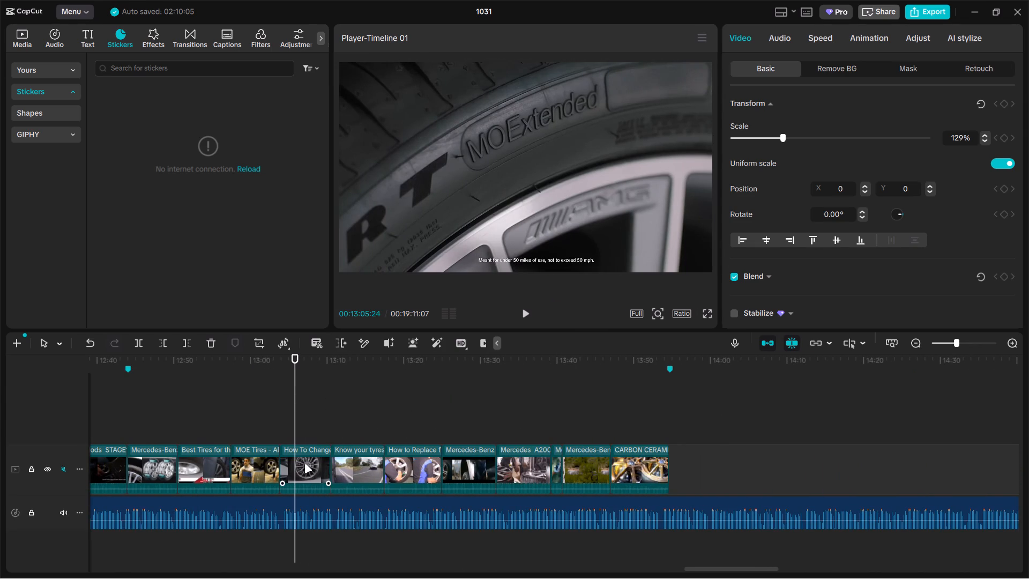
click(304, 464)
drag(773, 137, 784, 135)
Review the remaining clips up to the end of the video track at about 00:13:54 for leftover watermarks.
click(376, 407)
drag(375, 408, 526, 382)
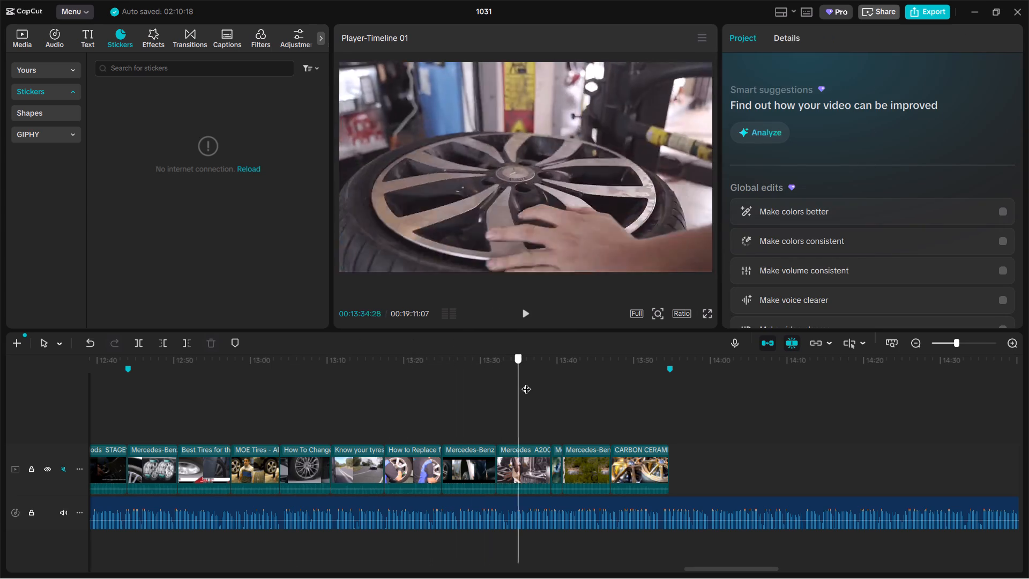
drag(526, 382, 665, 382)
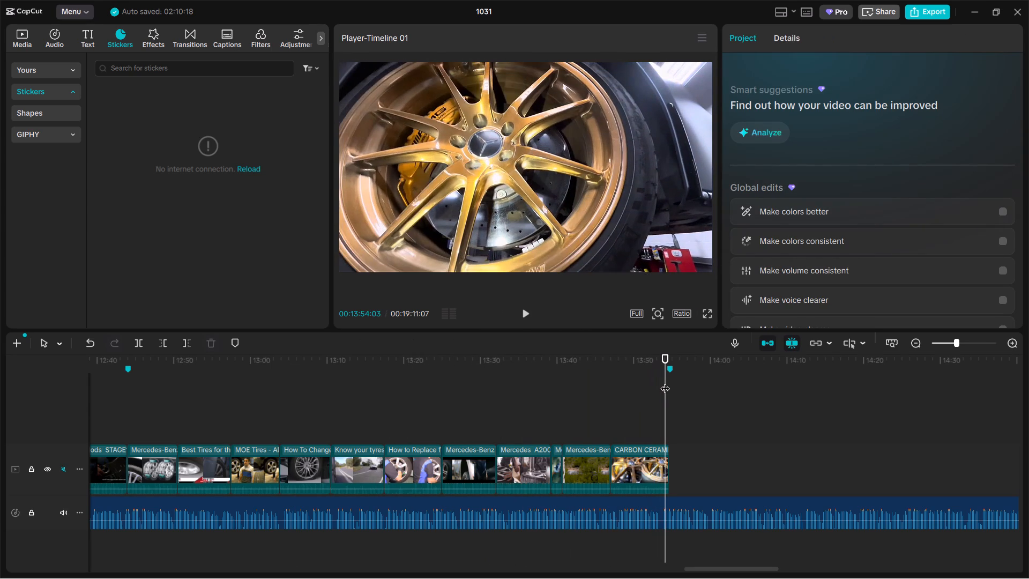